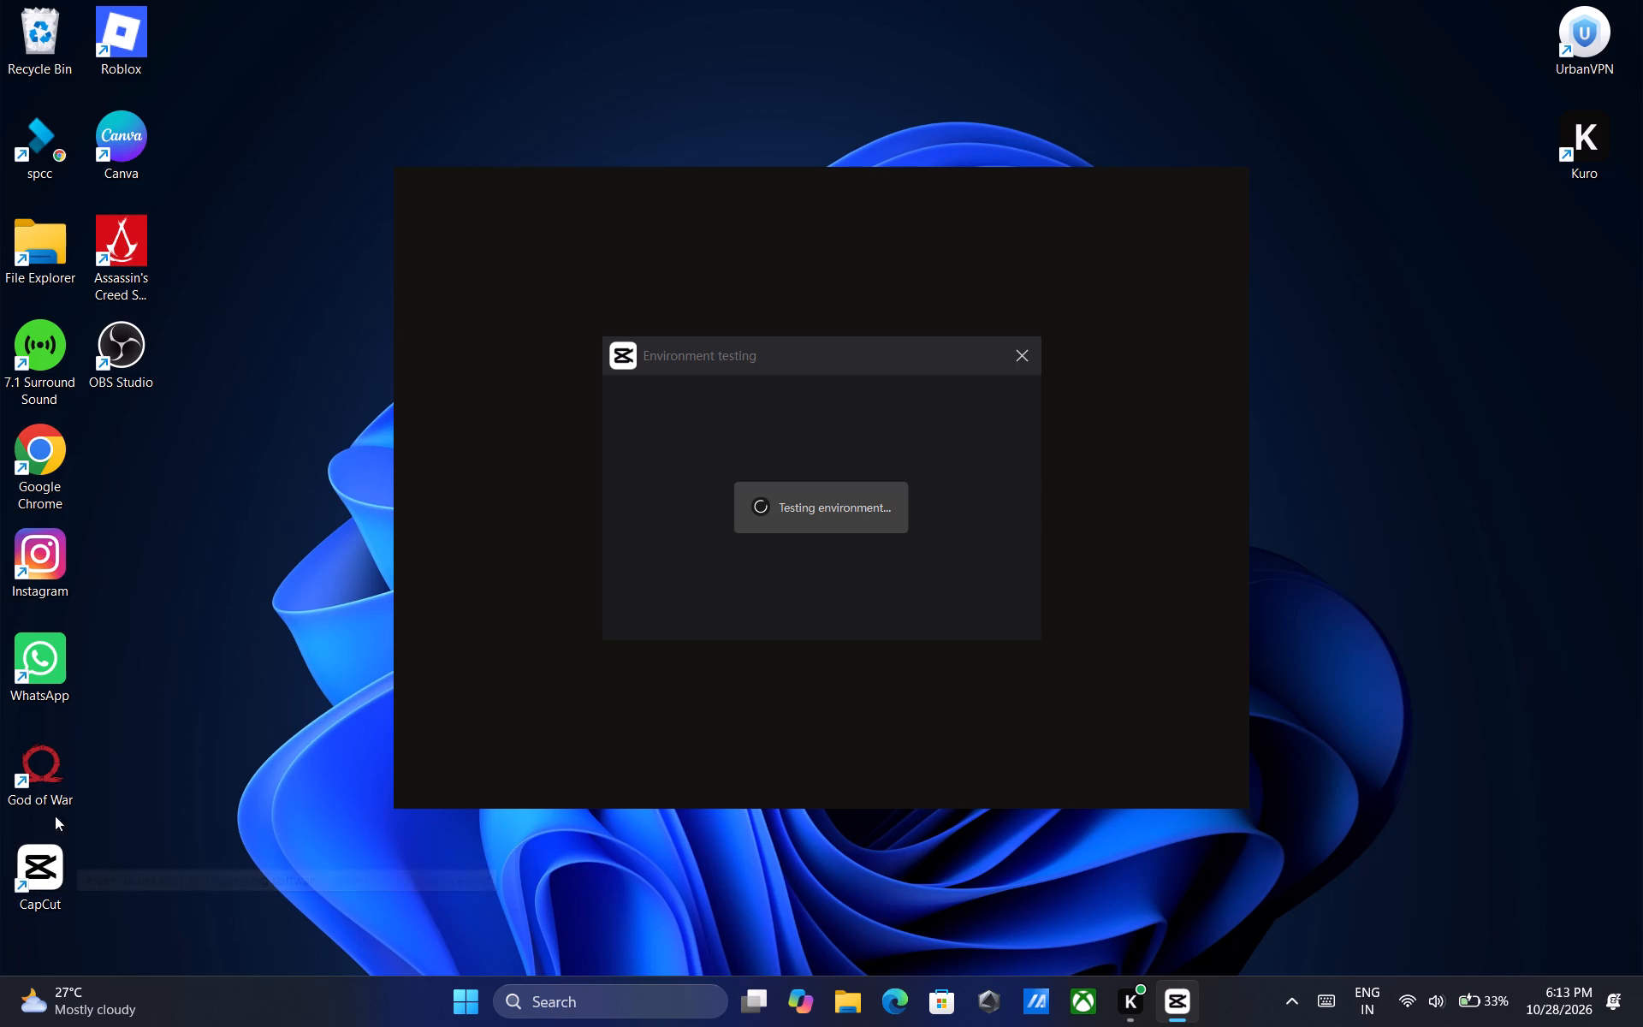
# Open the Videos folder of the connected device V2545 in File Explorer.
pyautogui.doubleClick(61, 257)
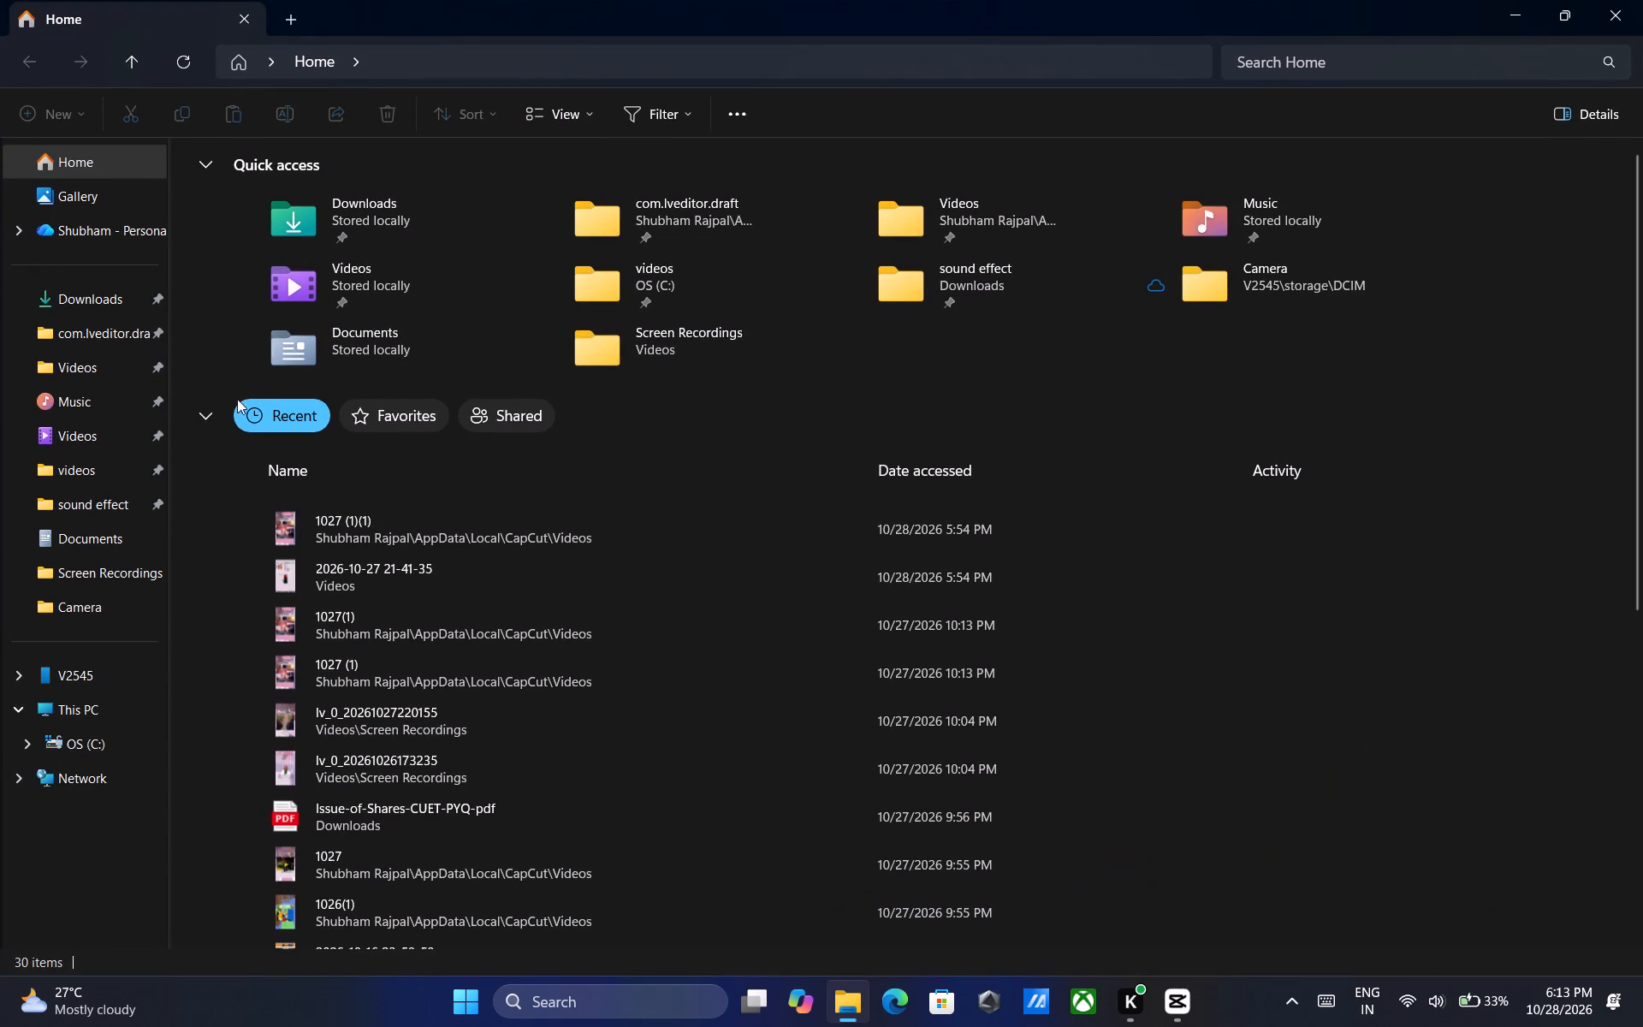
pyautogui.click(98, 709)
pyautogui.click(102, 670)
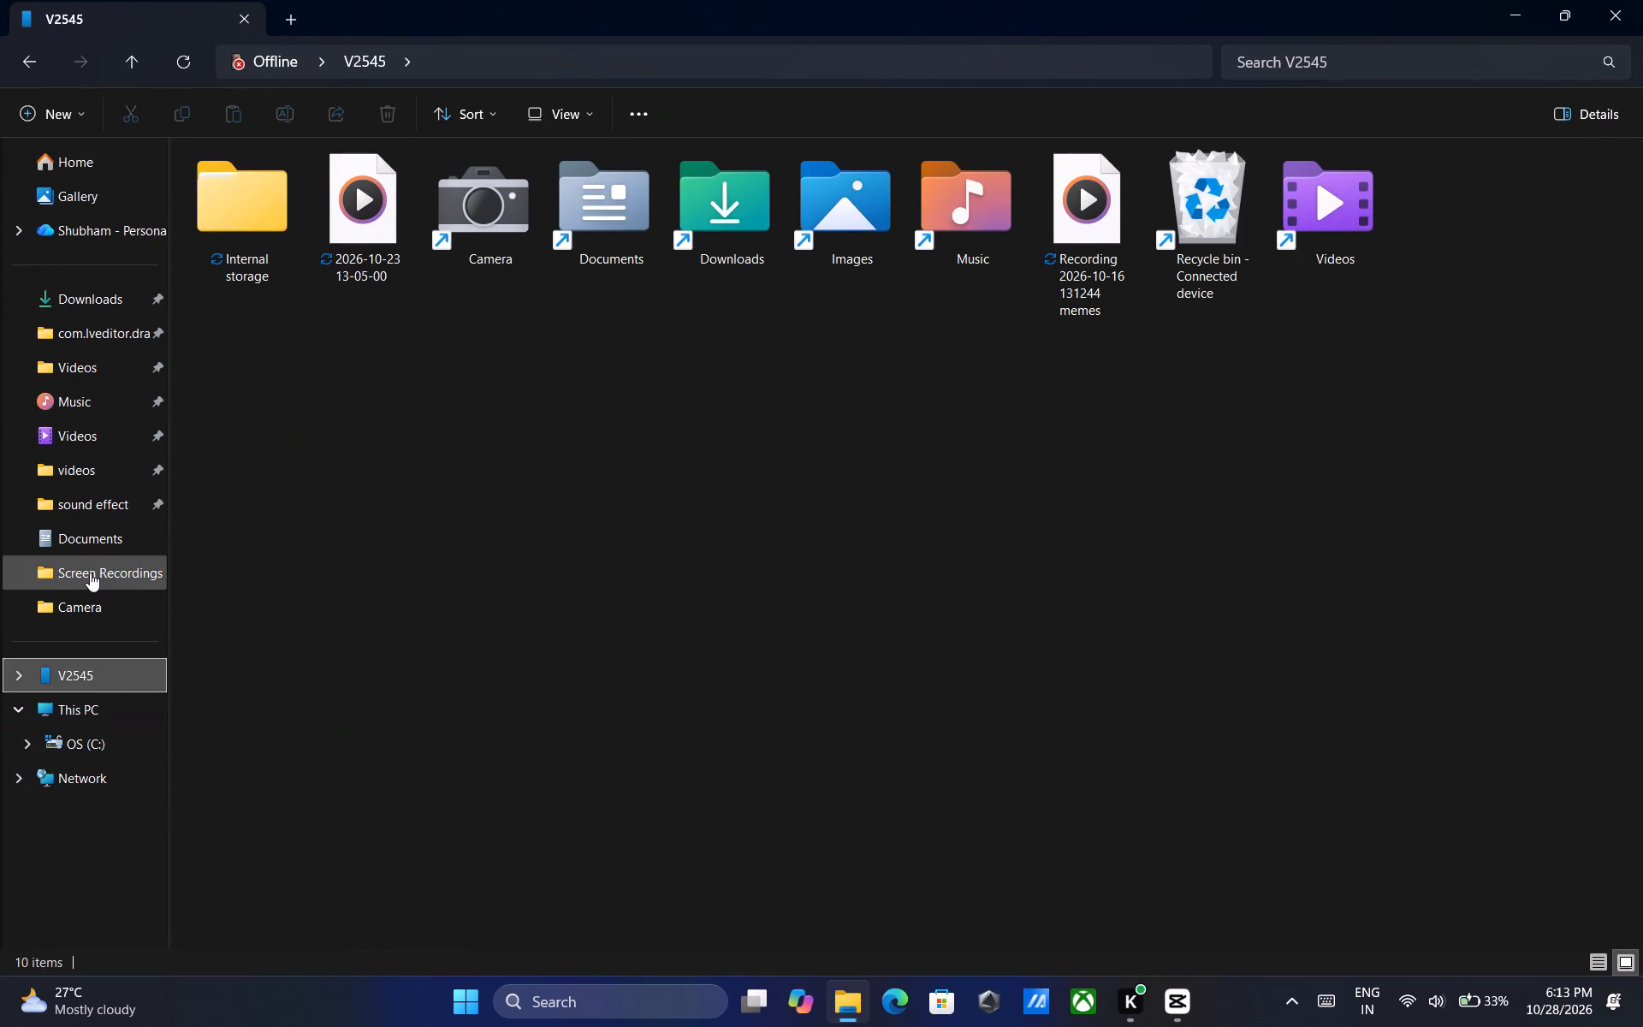
pyautogui.doubleClick(1310, 252)
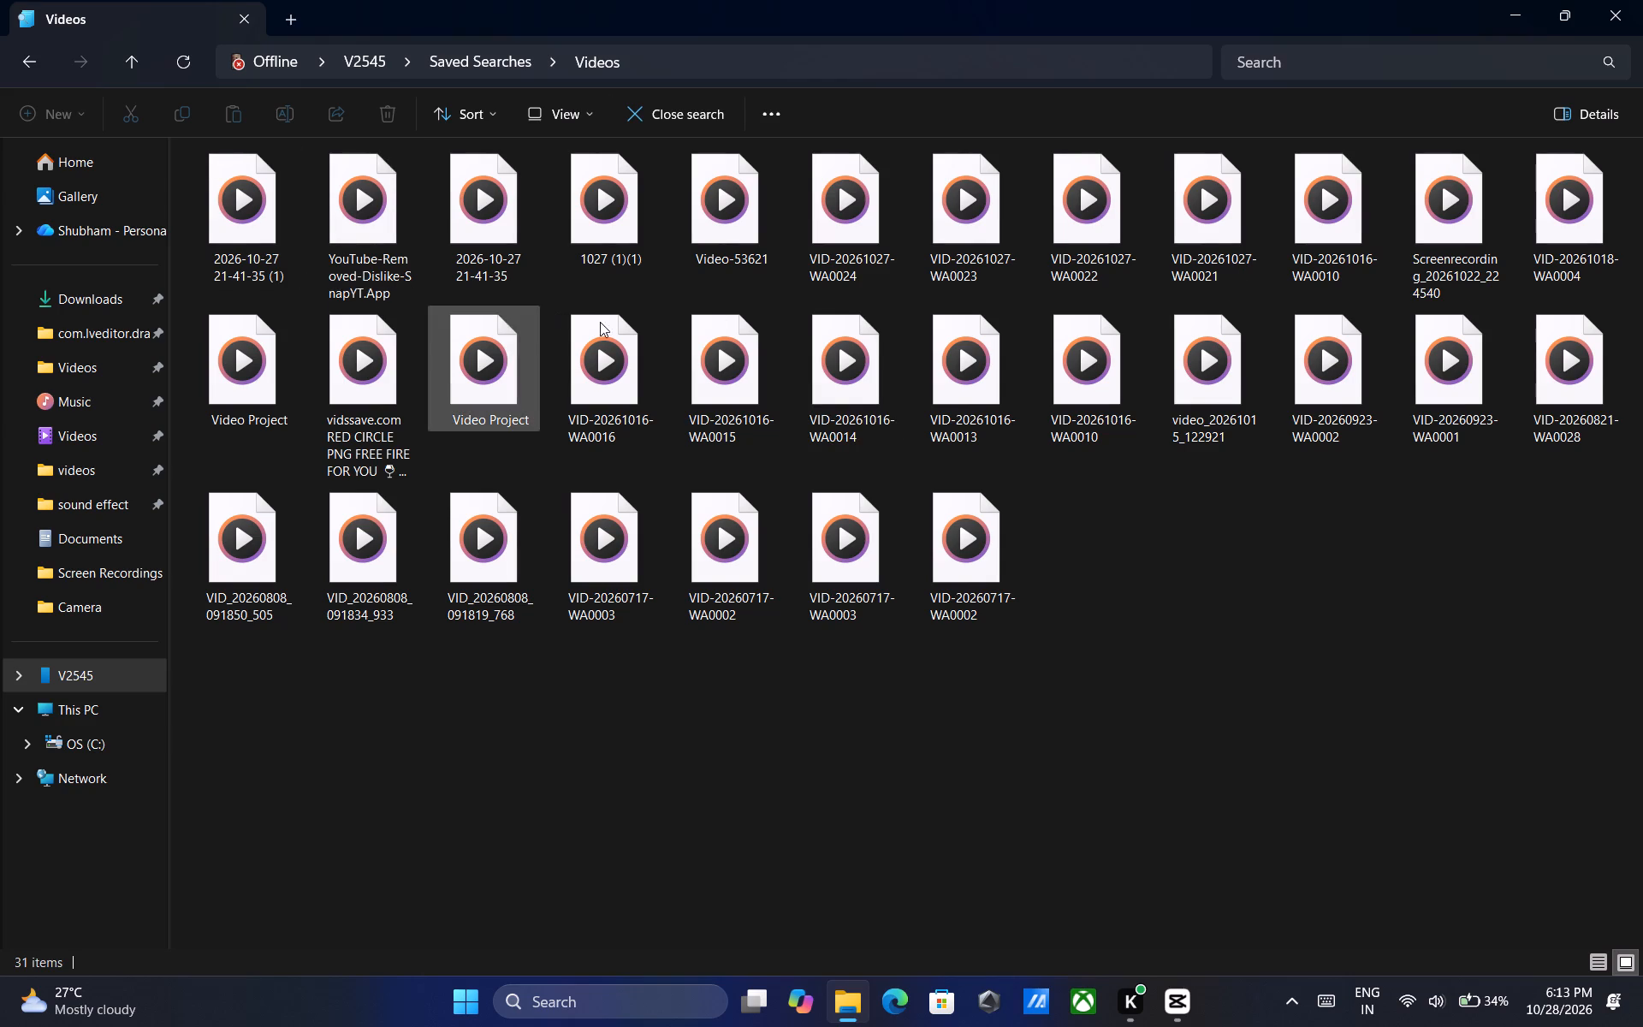
pyautogui.click(1352, 597)
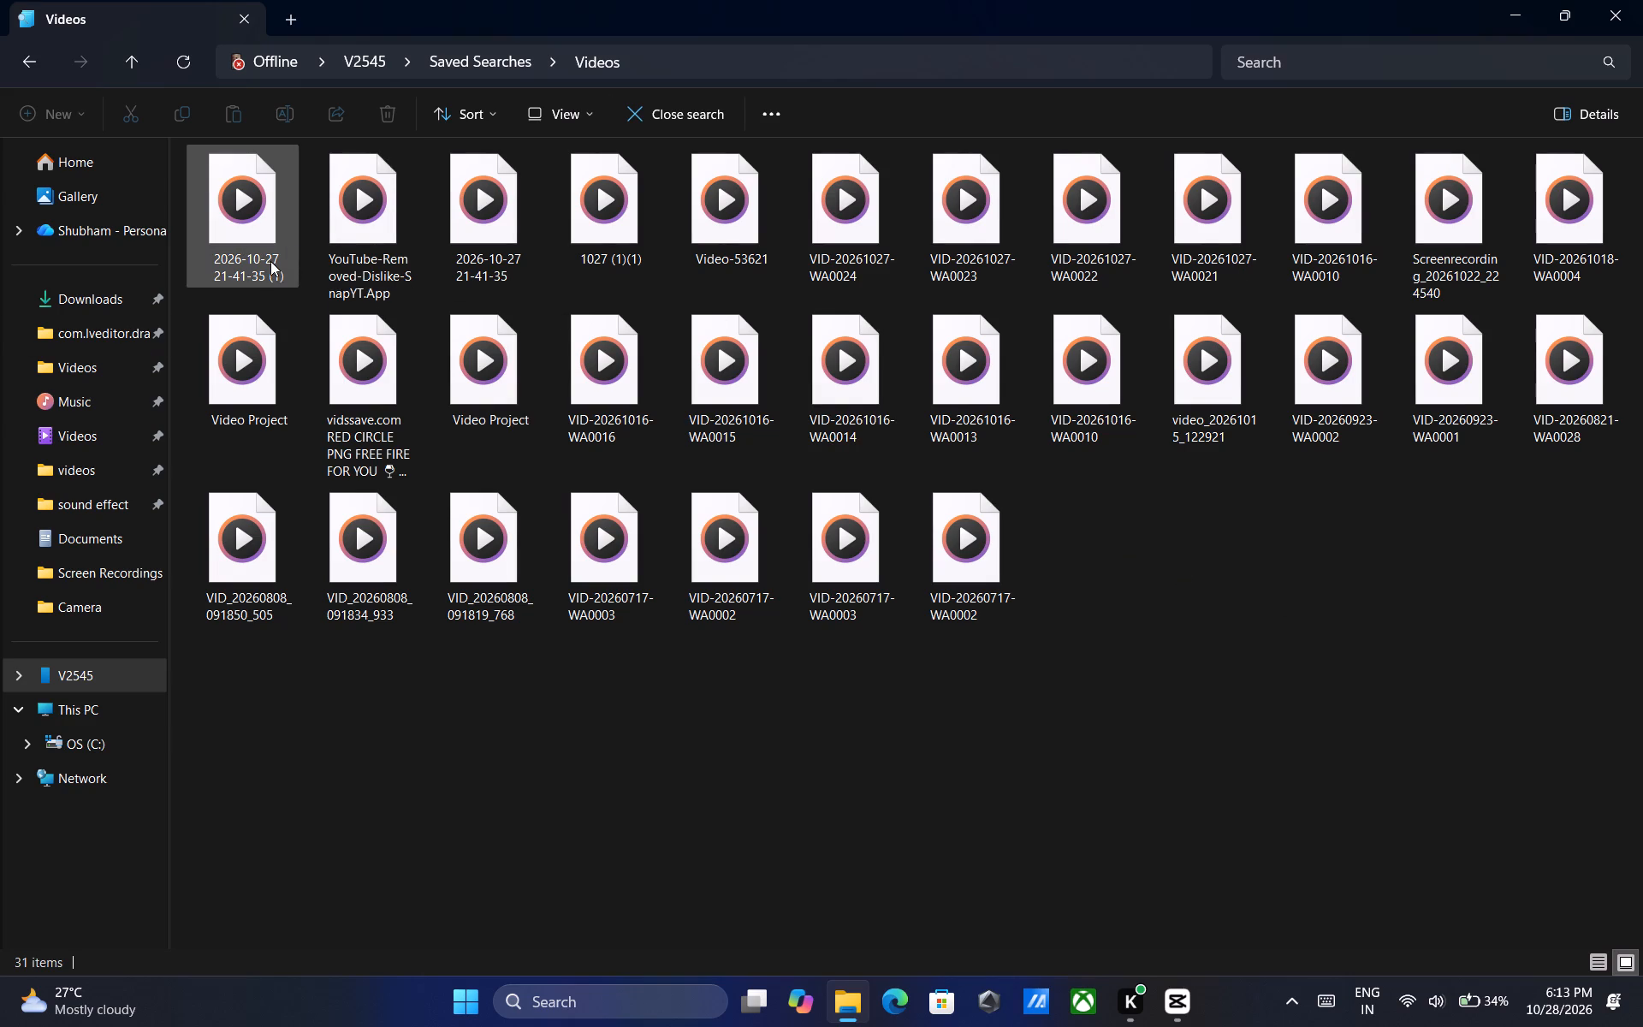
# Refresh the device's video listing and reopen the Videos folder from the V2545 device root.
pyautogui.click(181, 62)
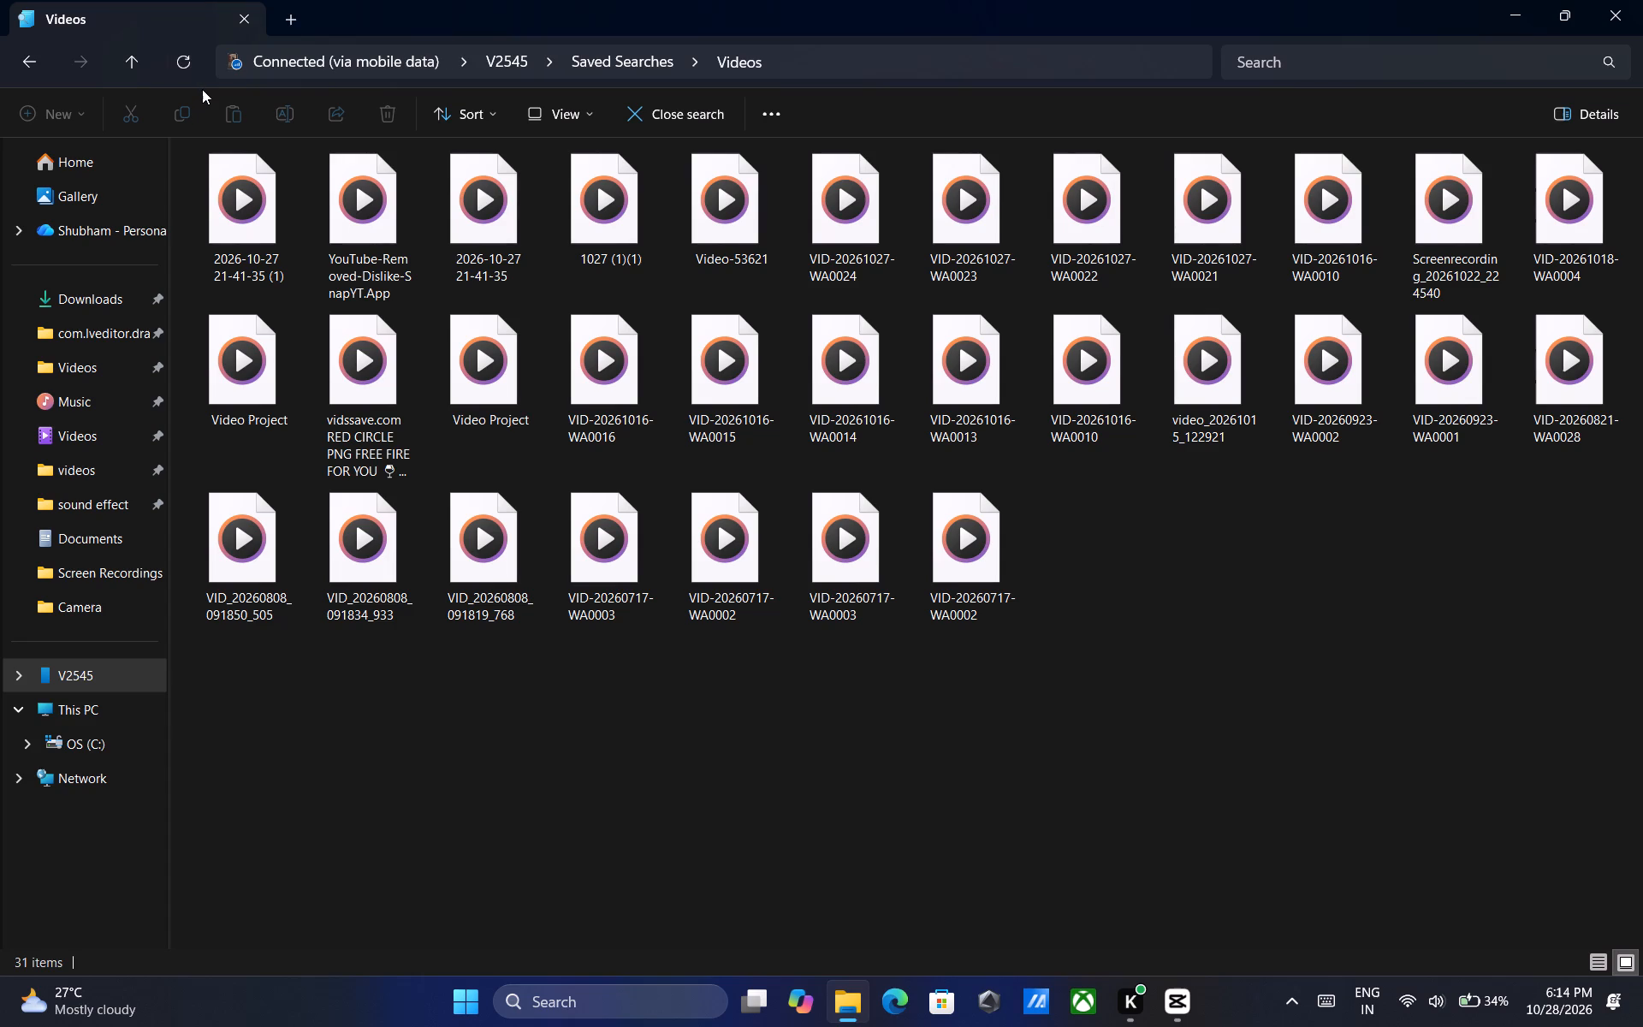
pyautogui.click(179, 71)
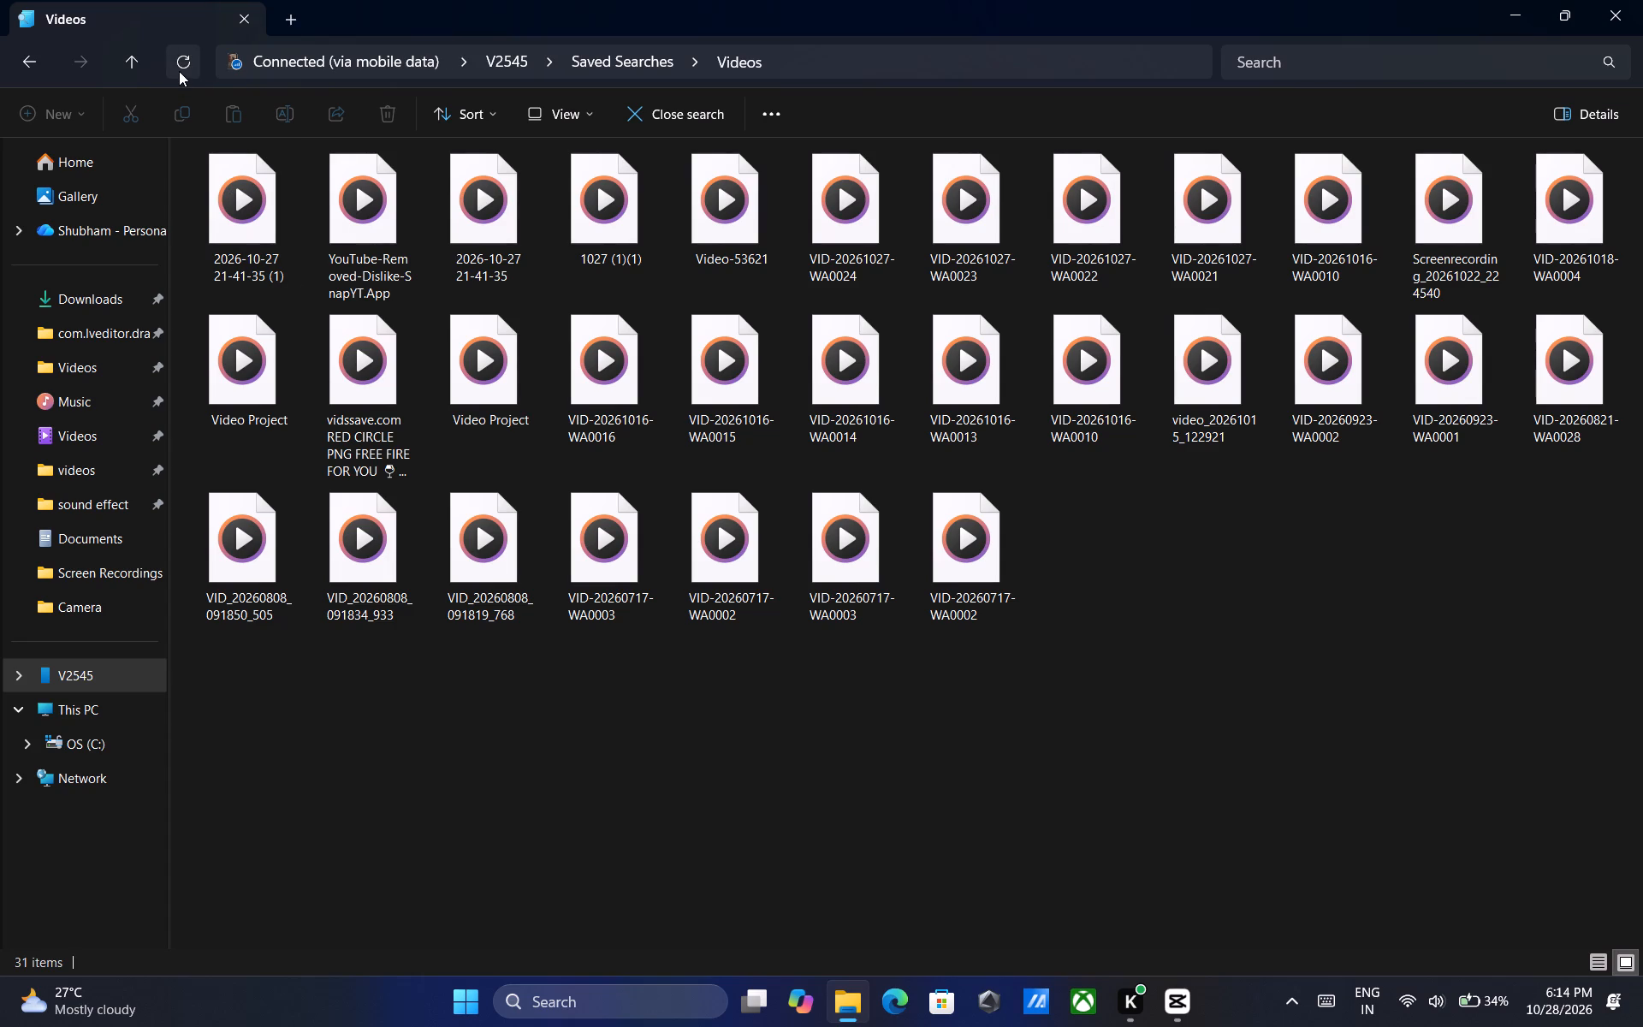
pyautogui.tripleClick(182, 64)
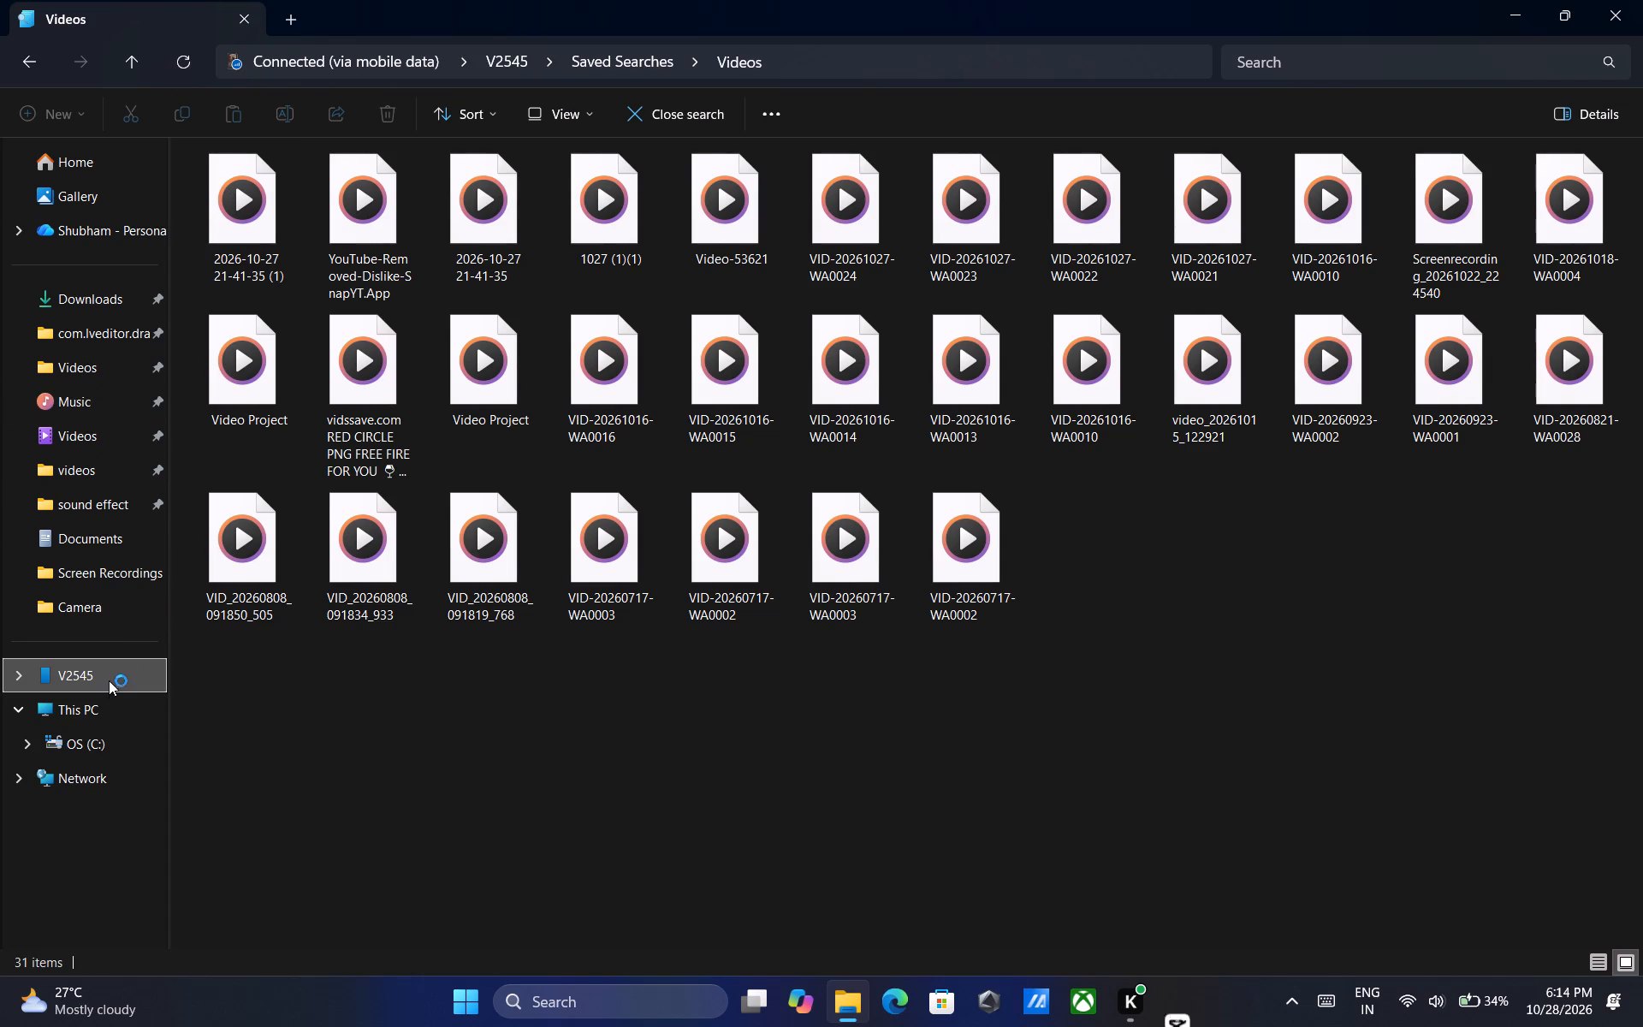
pyautogui.click(104, 685)
pyautogui.click(1318, 251)
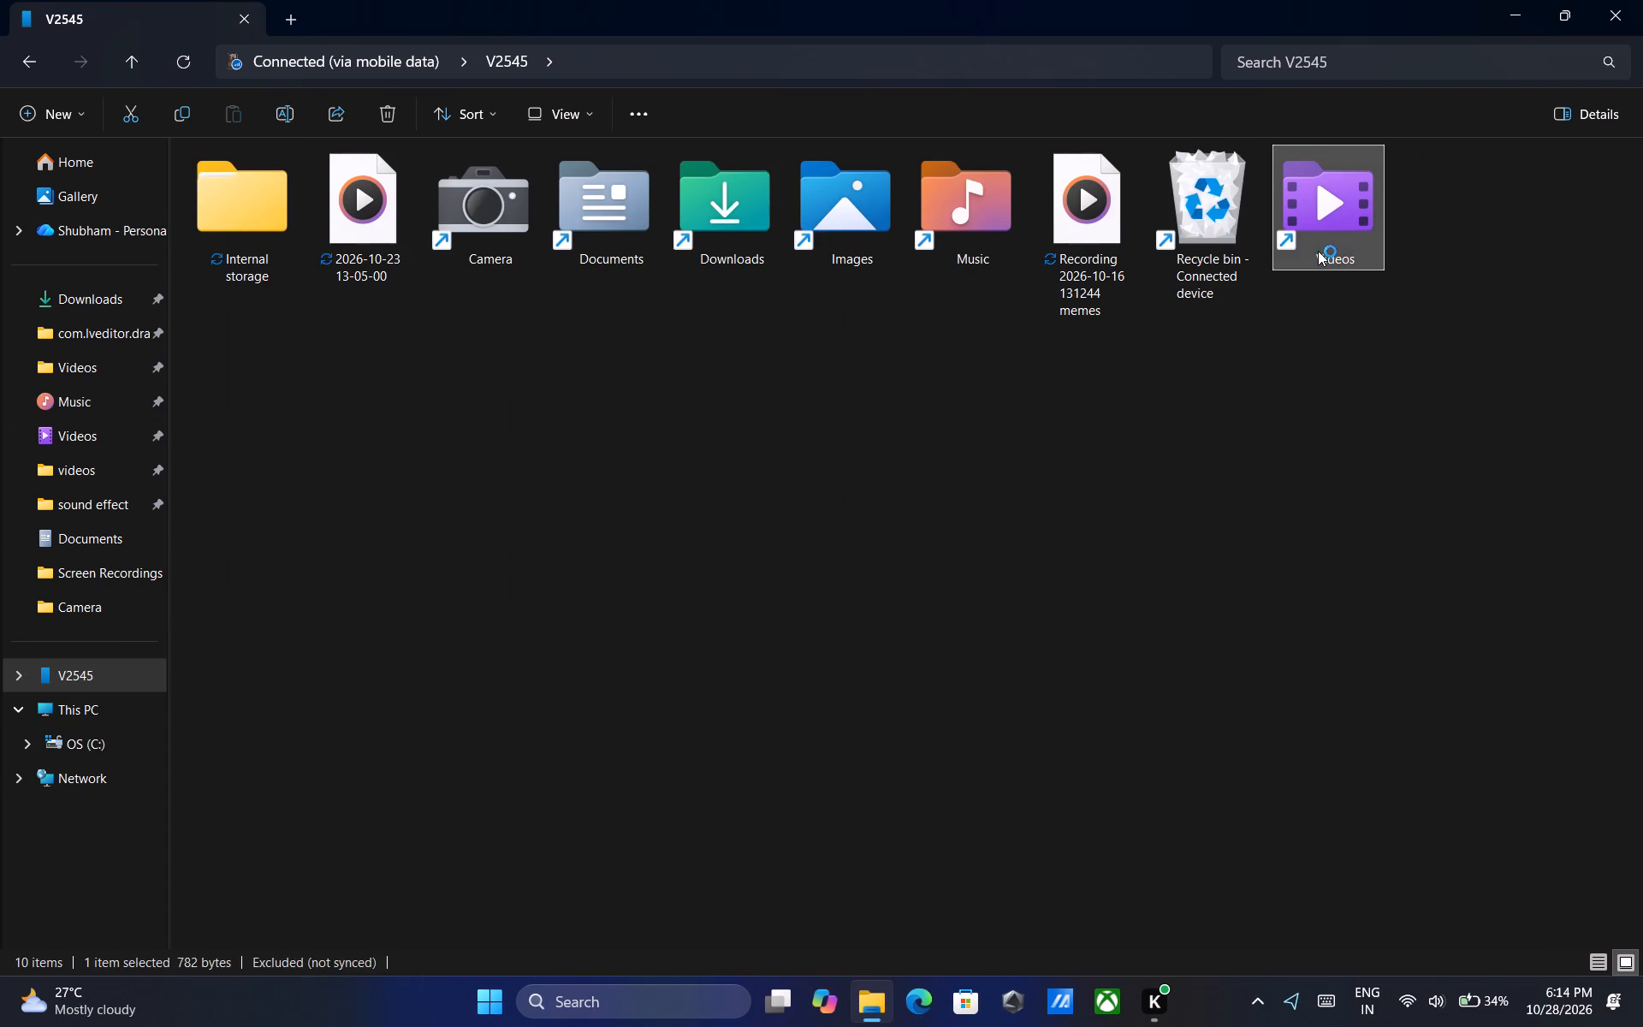
pyautogui.click(1318, 251)
pyautogui.moveTo(203, 296); pyautogui.dragTo(222, 278)
pyautogui.click(1555, 593)
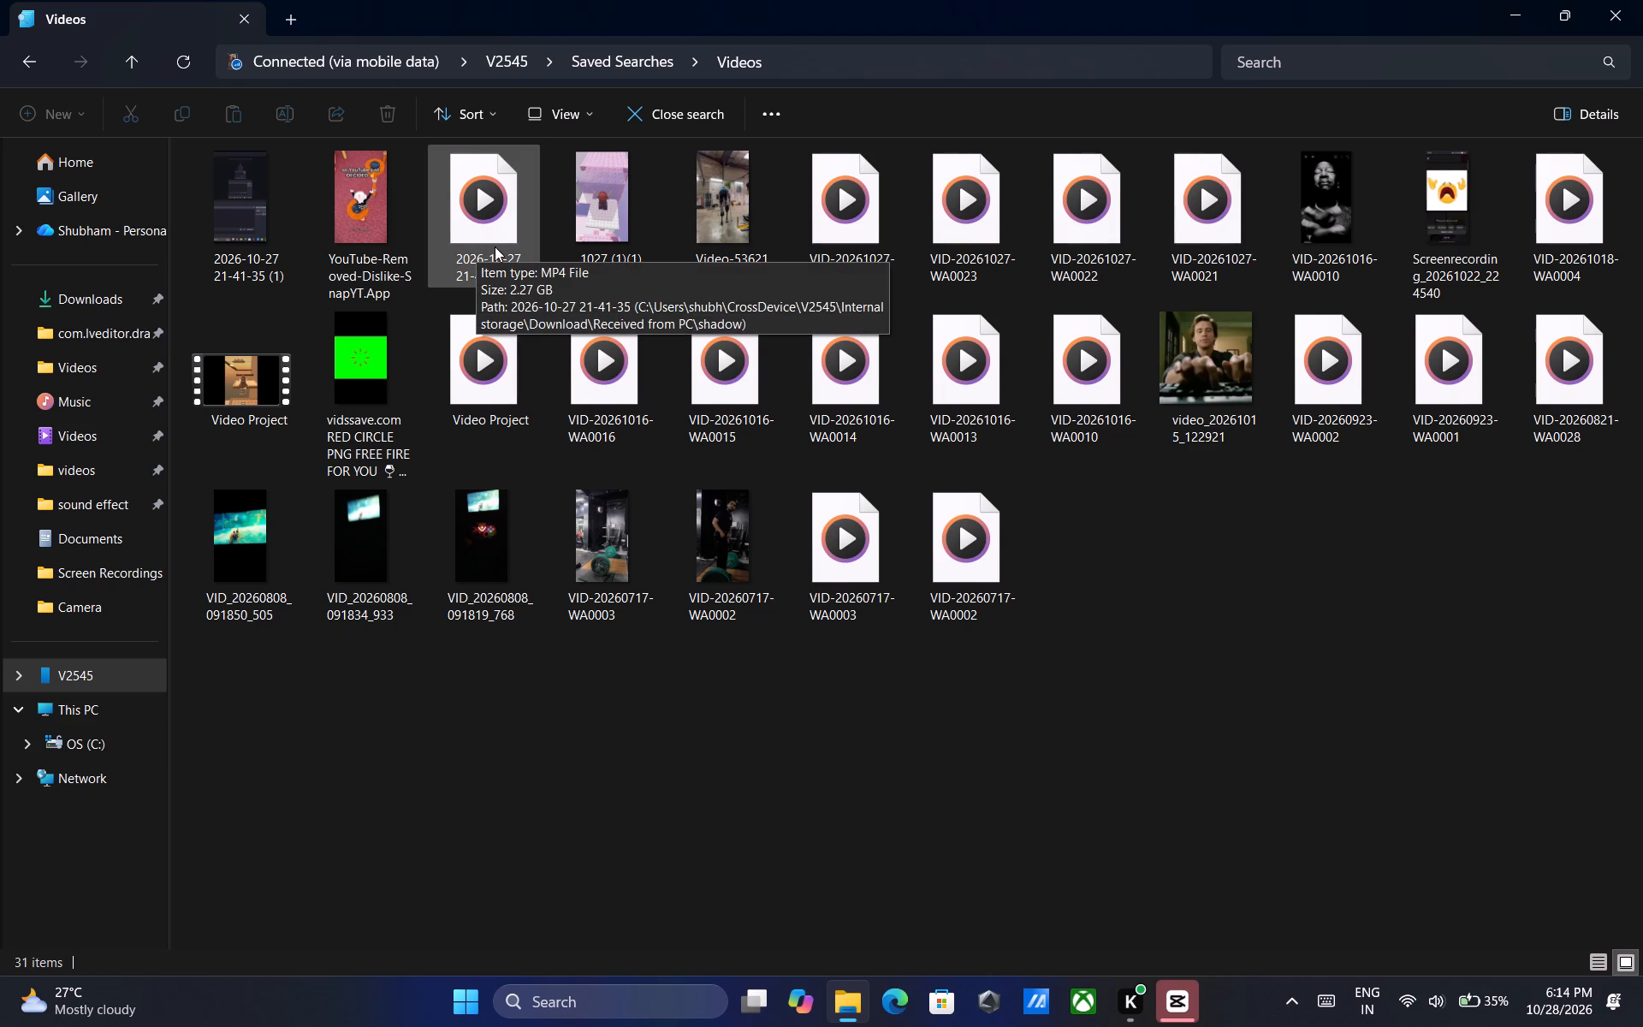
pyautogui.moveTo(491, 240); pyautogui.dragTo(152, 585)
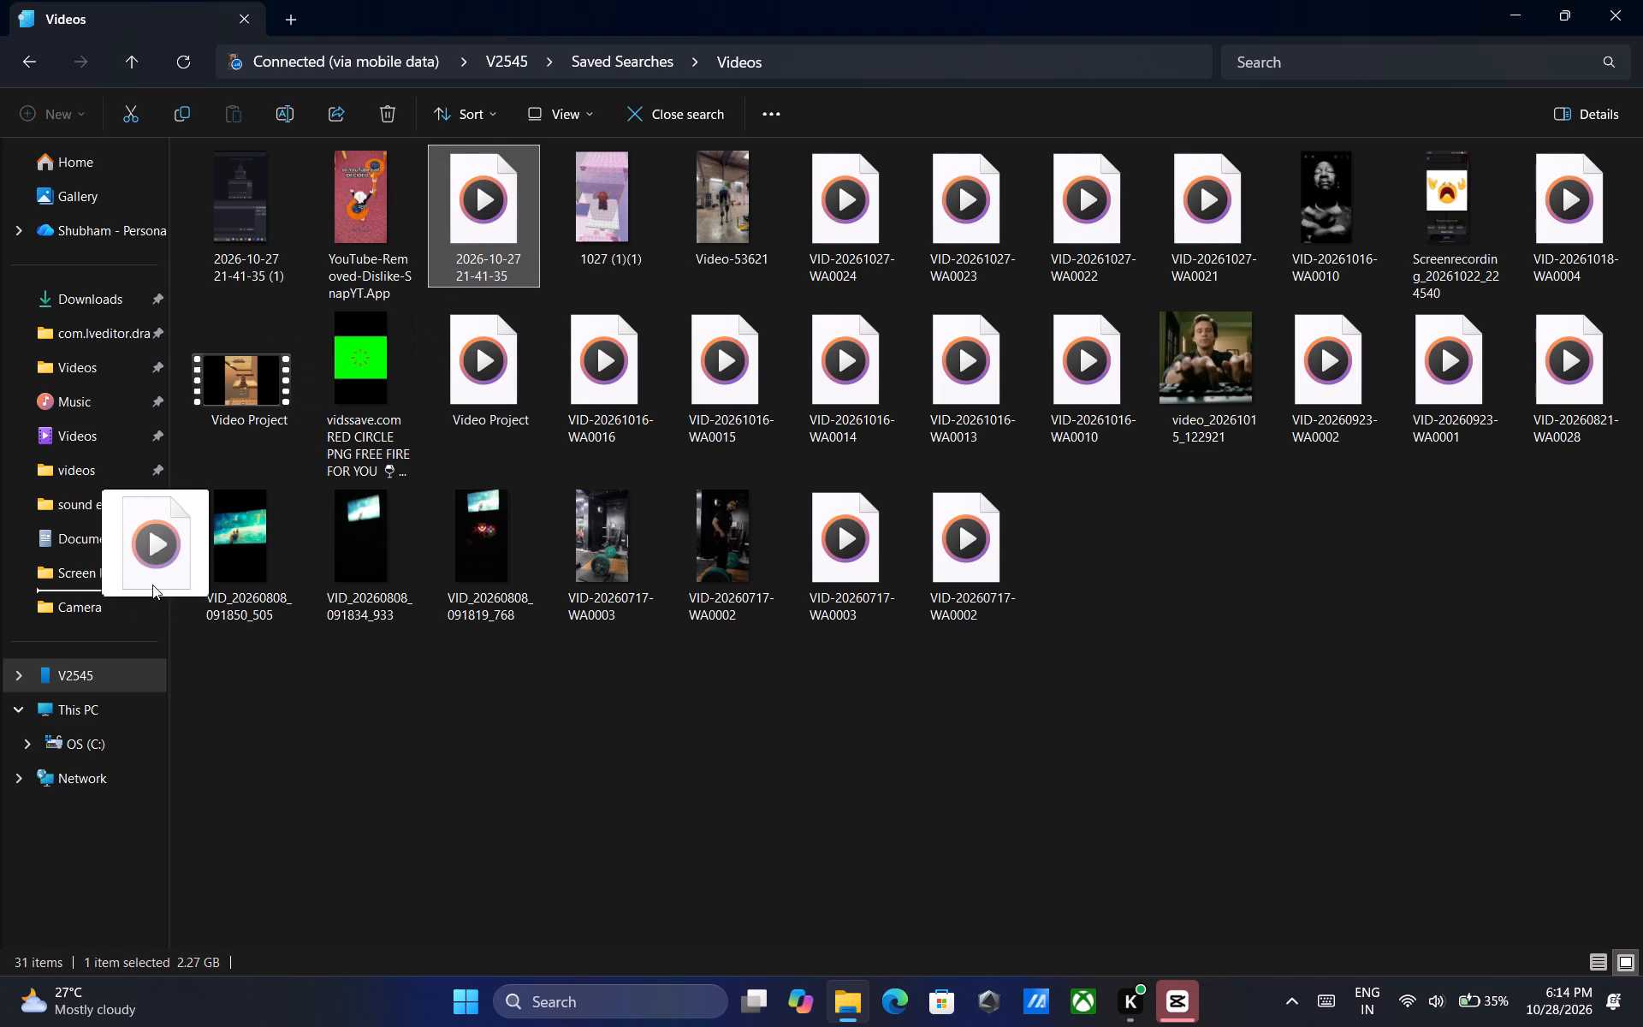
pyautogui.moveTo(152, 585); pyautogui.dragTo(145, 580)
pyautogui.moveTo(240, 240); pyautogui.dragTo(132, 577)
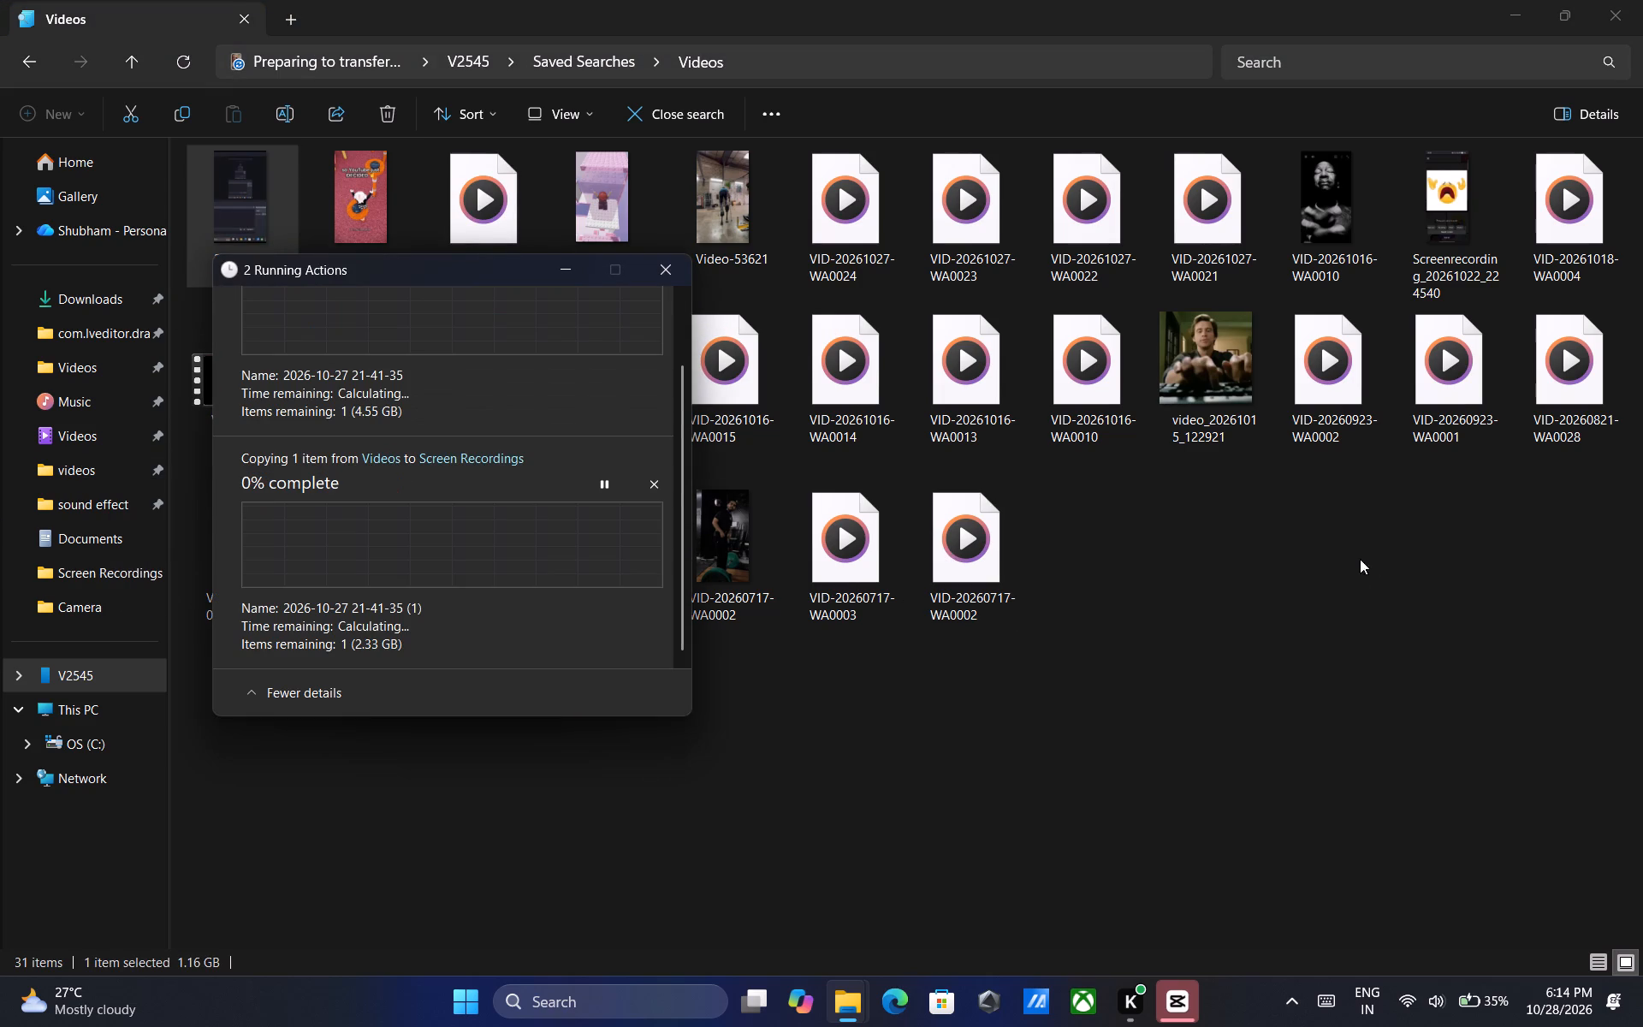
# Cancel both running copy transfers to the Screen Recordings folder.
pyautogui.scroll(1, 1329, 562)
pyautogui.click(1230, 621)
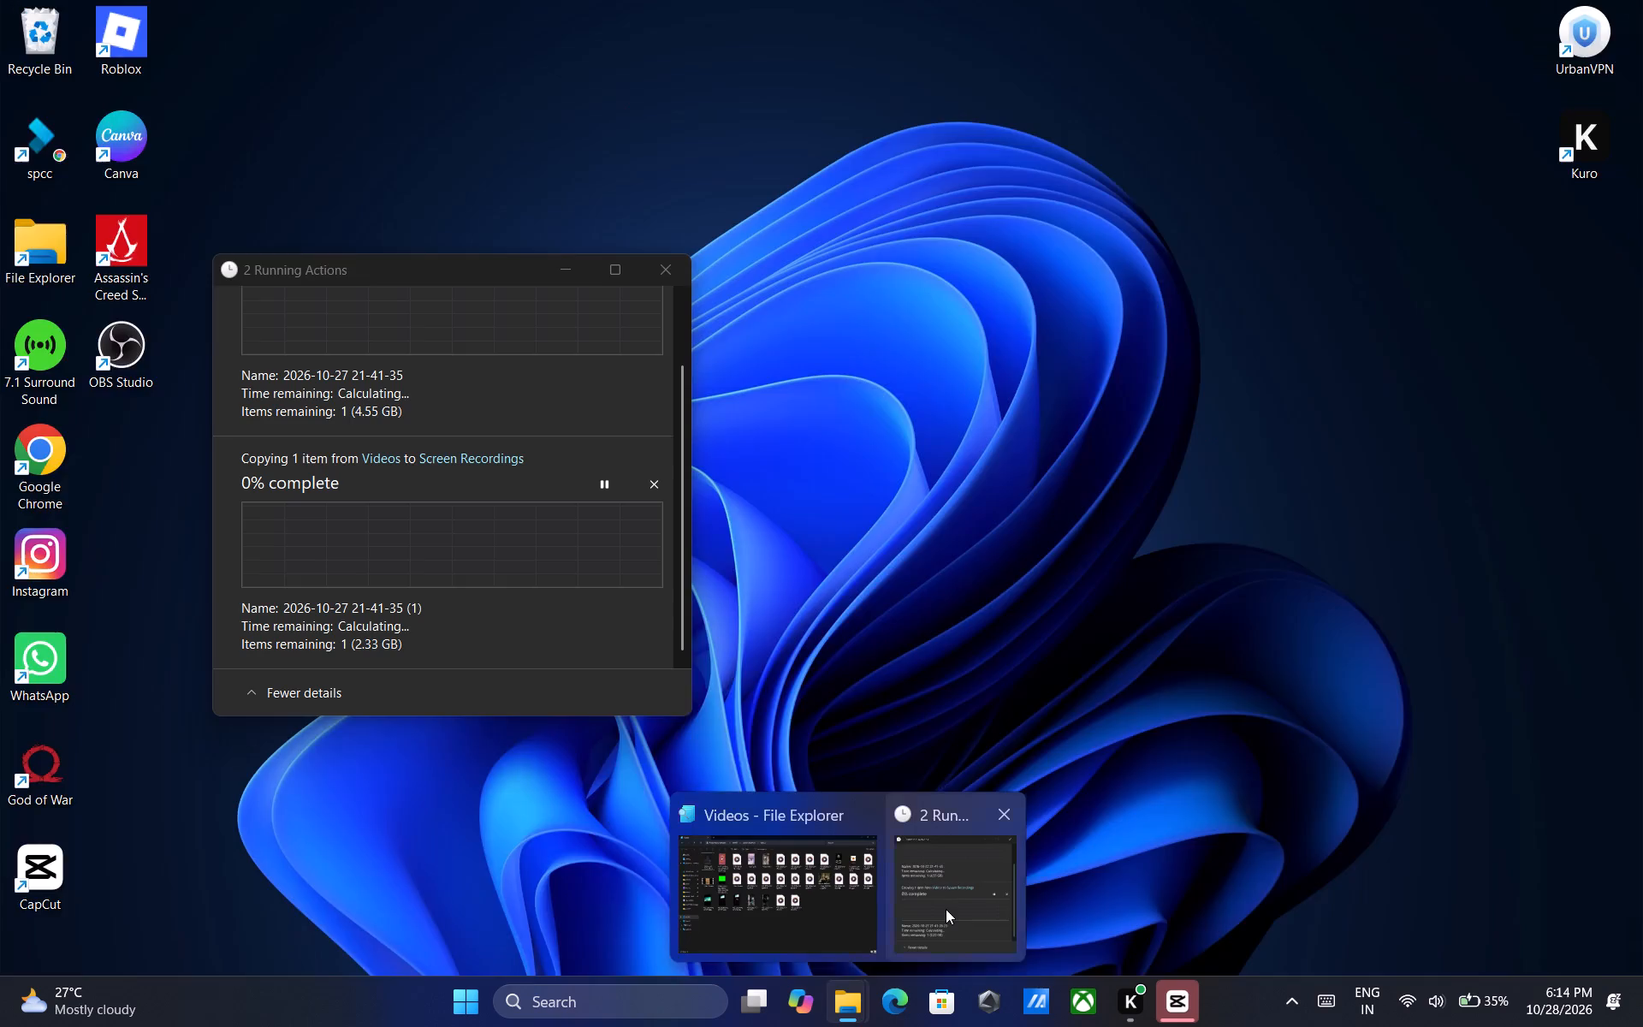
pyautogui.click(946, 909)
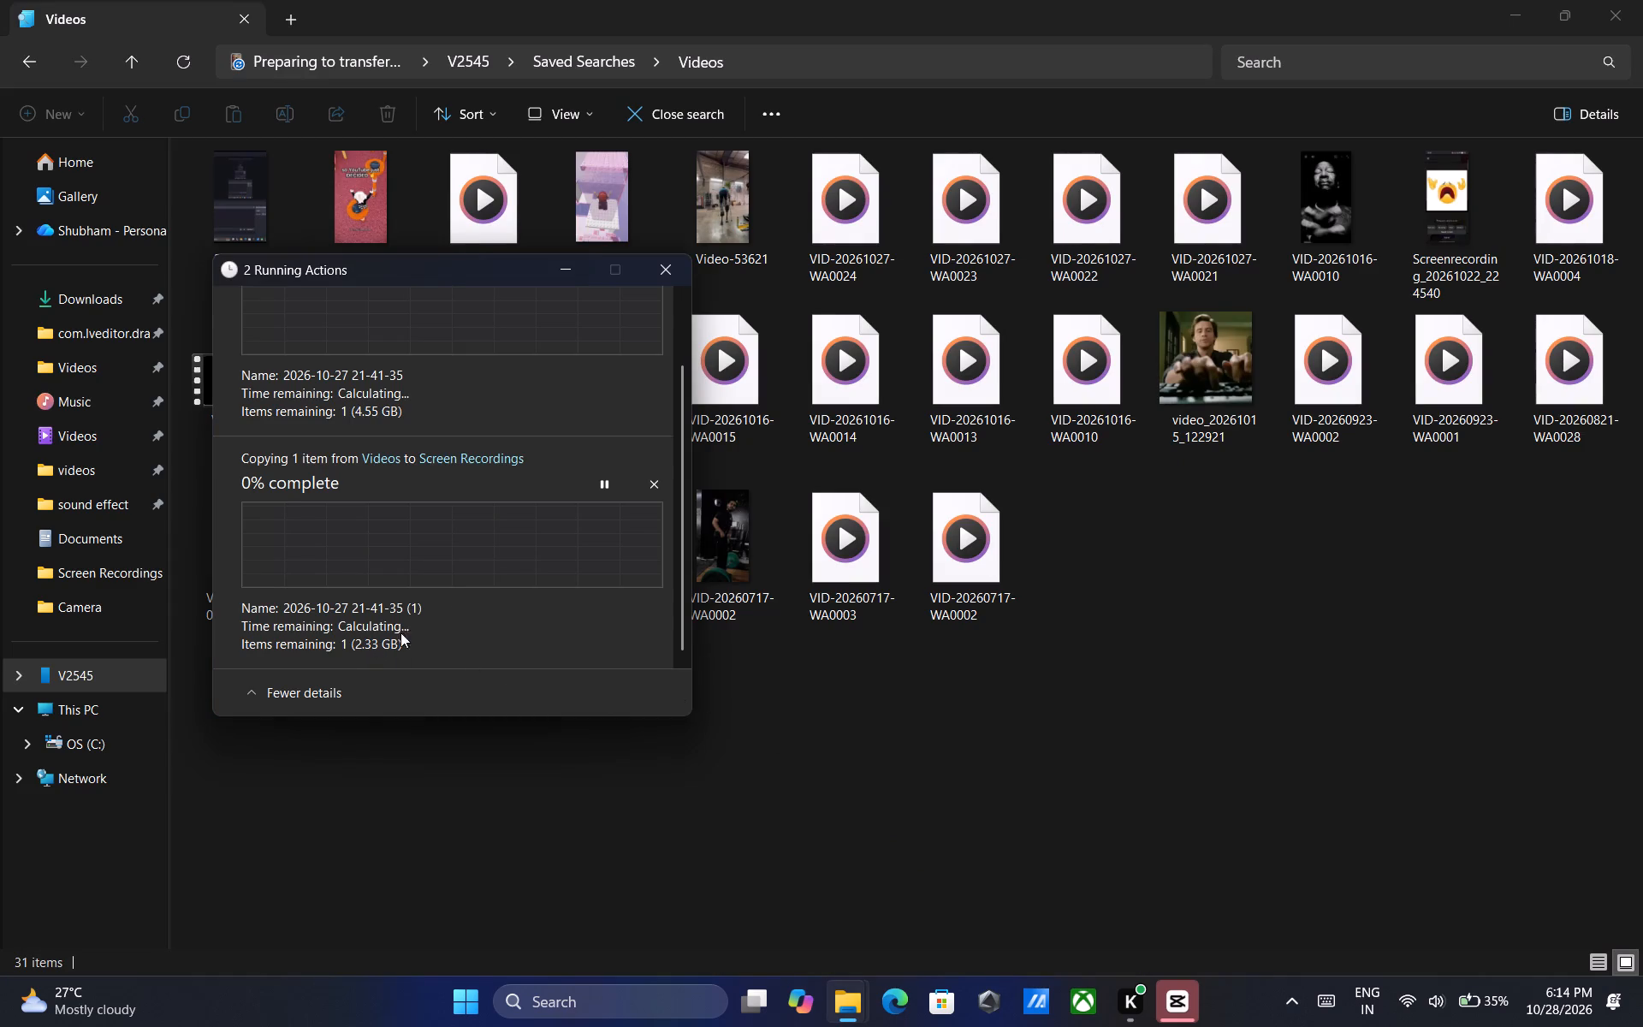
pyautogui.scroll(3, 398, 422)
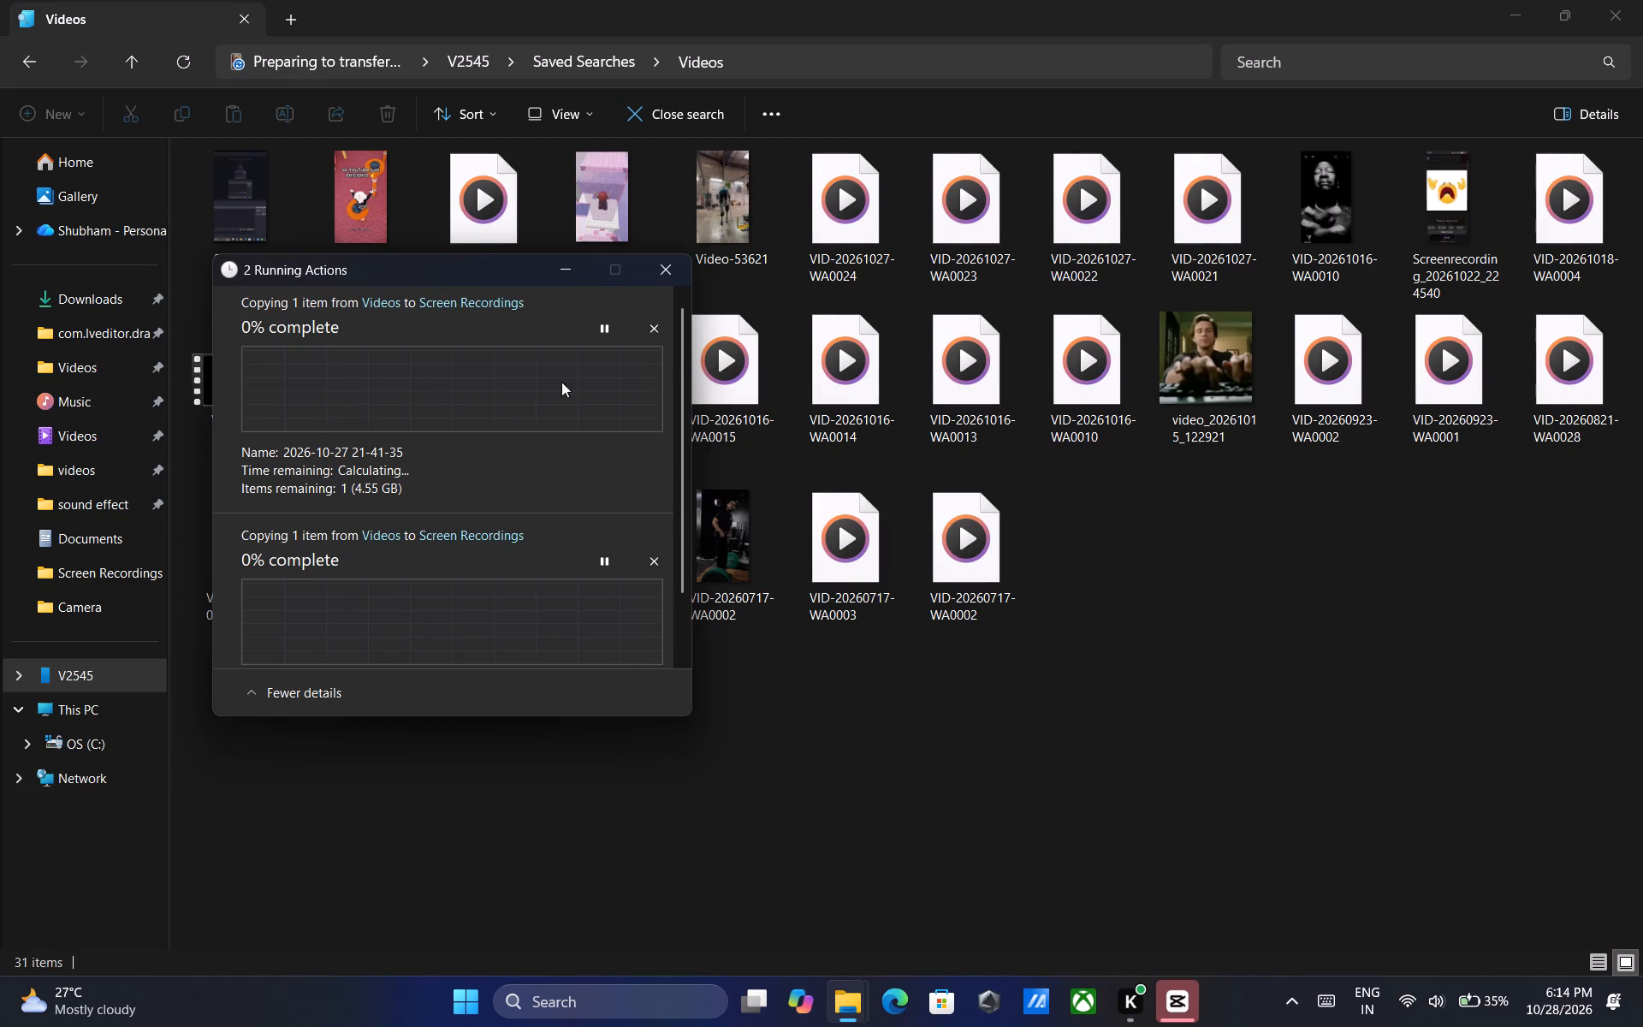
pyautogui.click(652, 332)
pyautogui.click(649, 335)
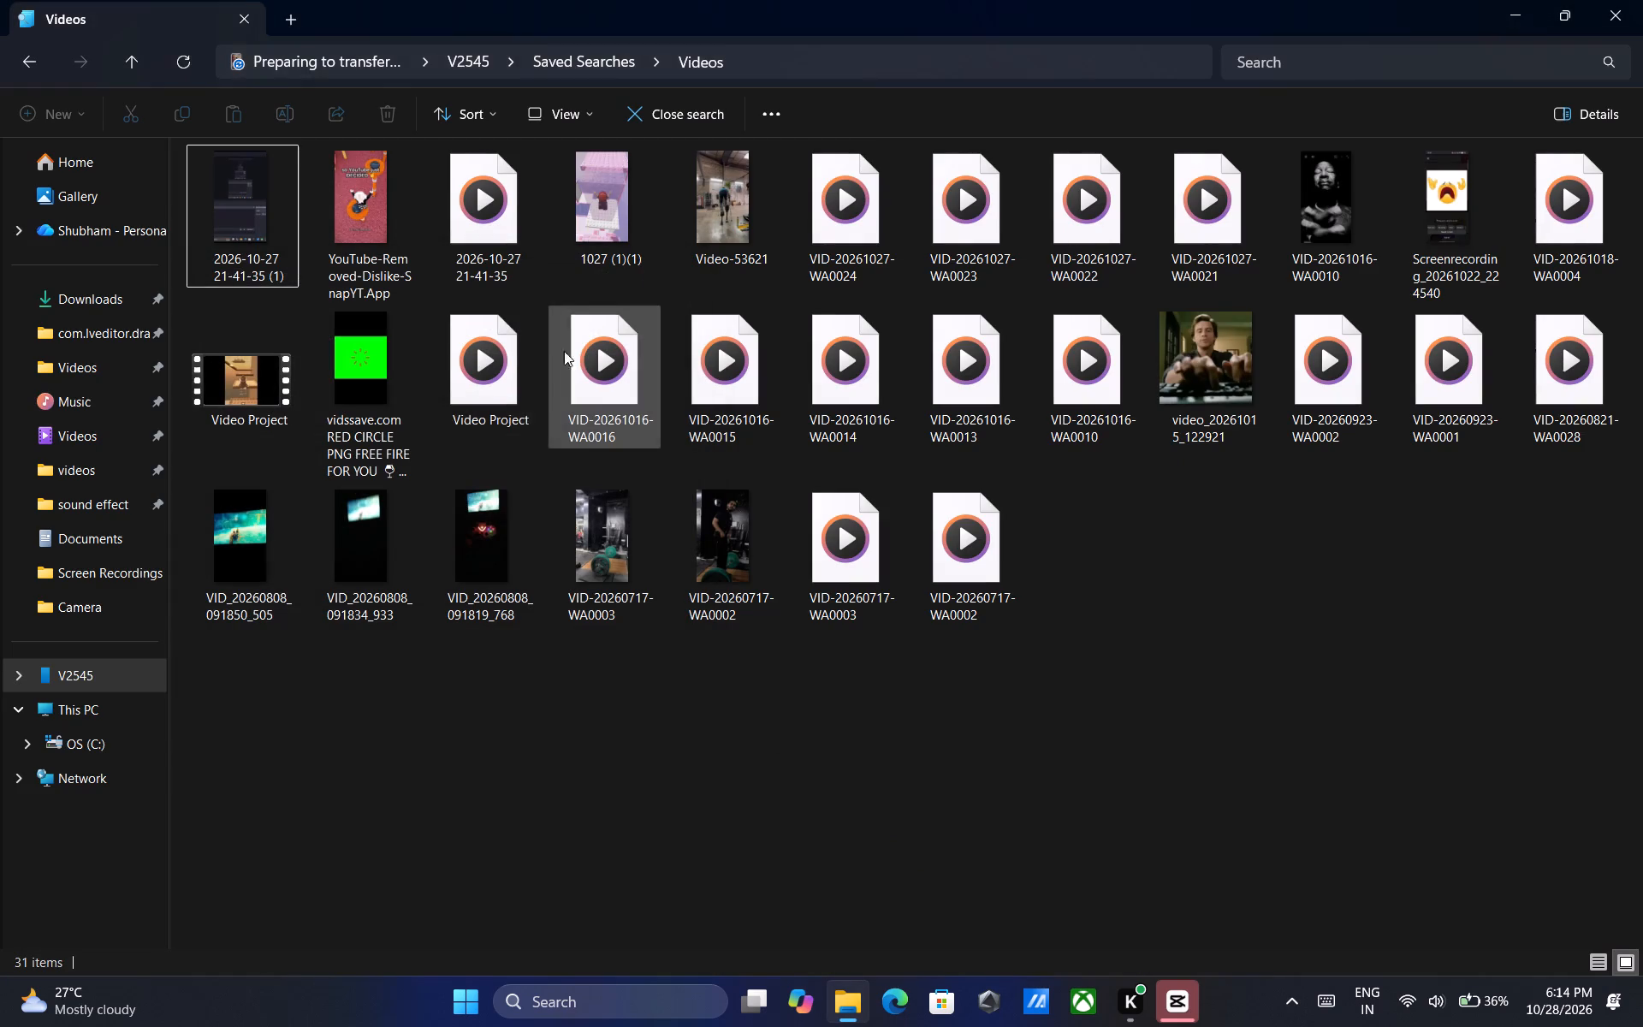
# Look through Screen Recordings and V2545's internal storage and Videos folder for the needed videos, refreshing the video listing.
pyautogui.click(129, 570)
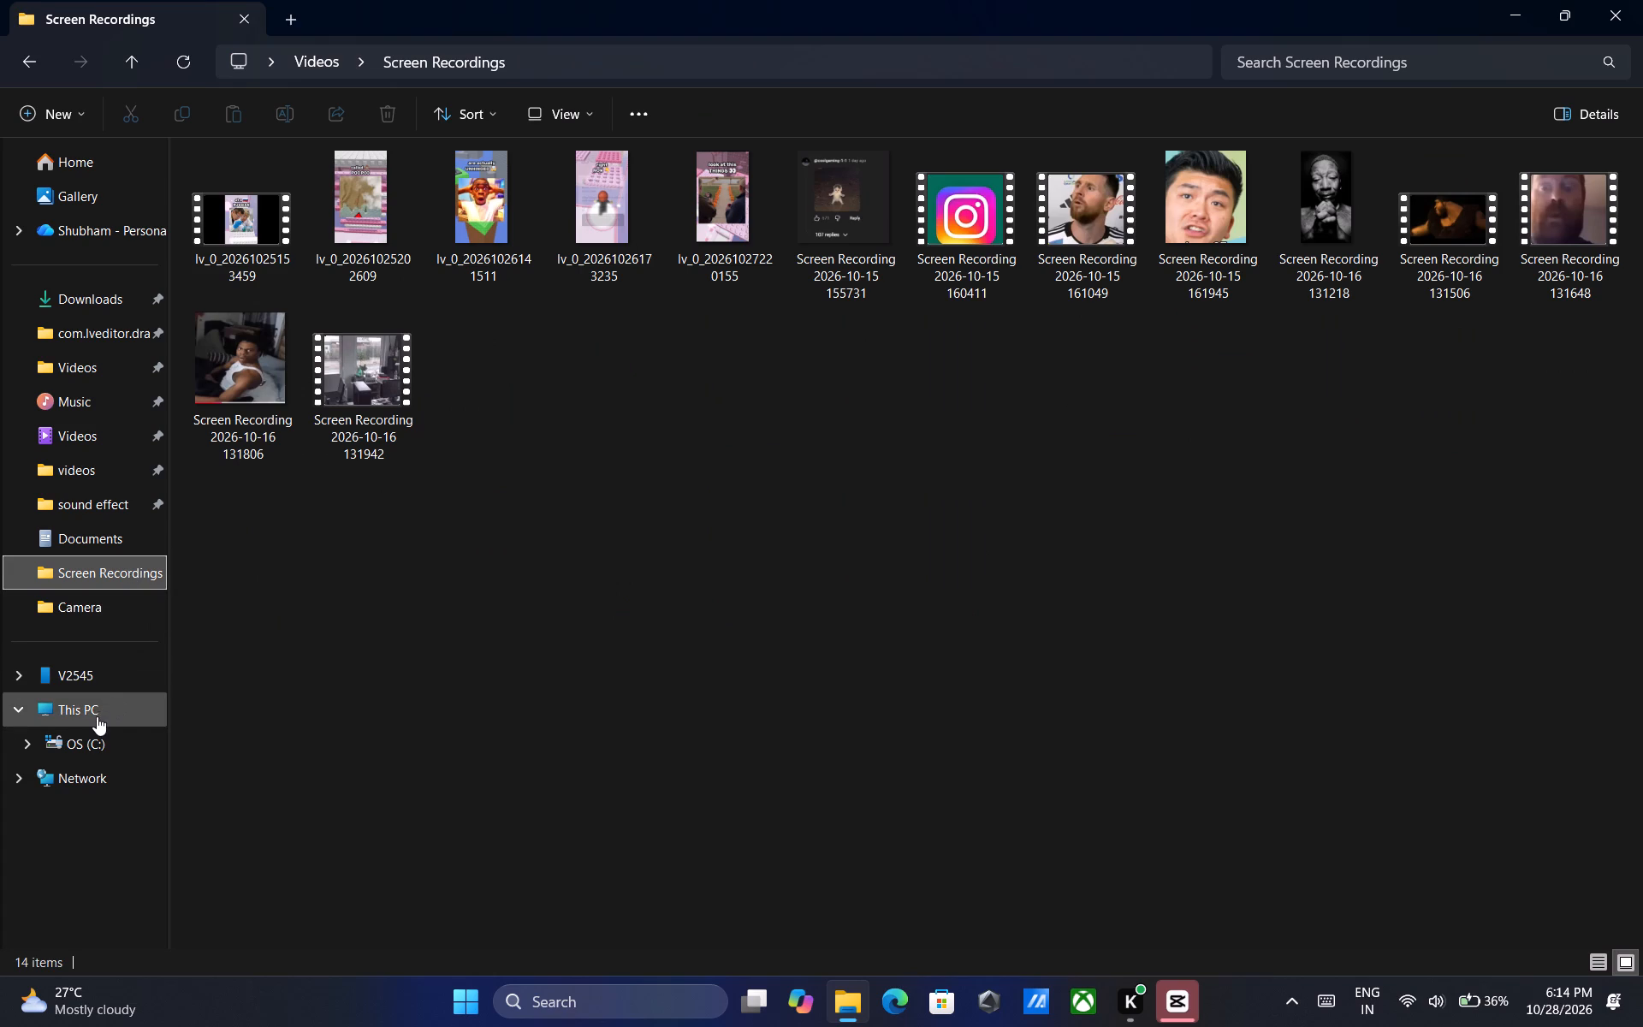
pyautogui.click(101, 687)
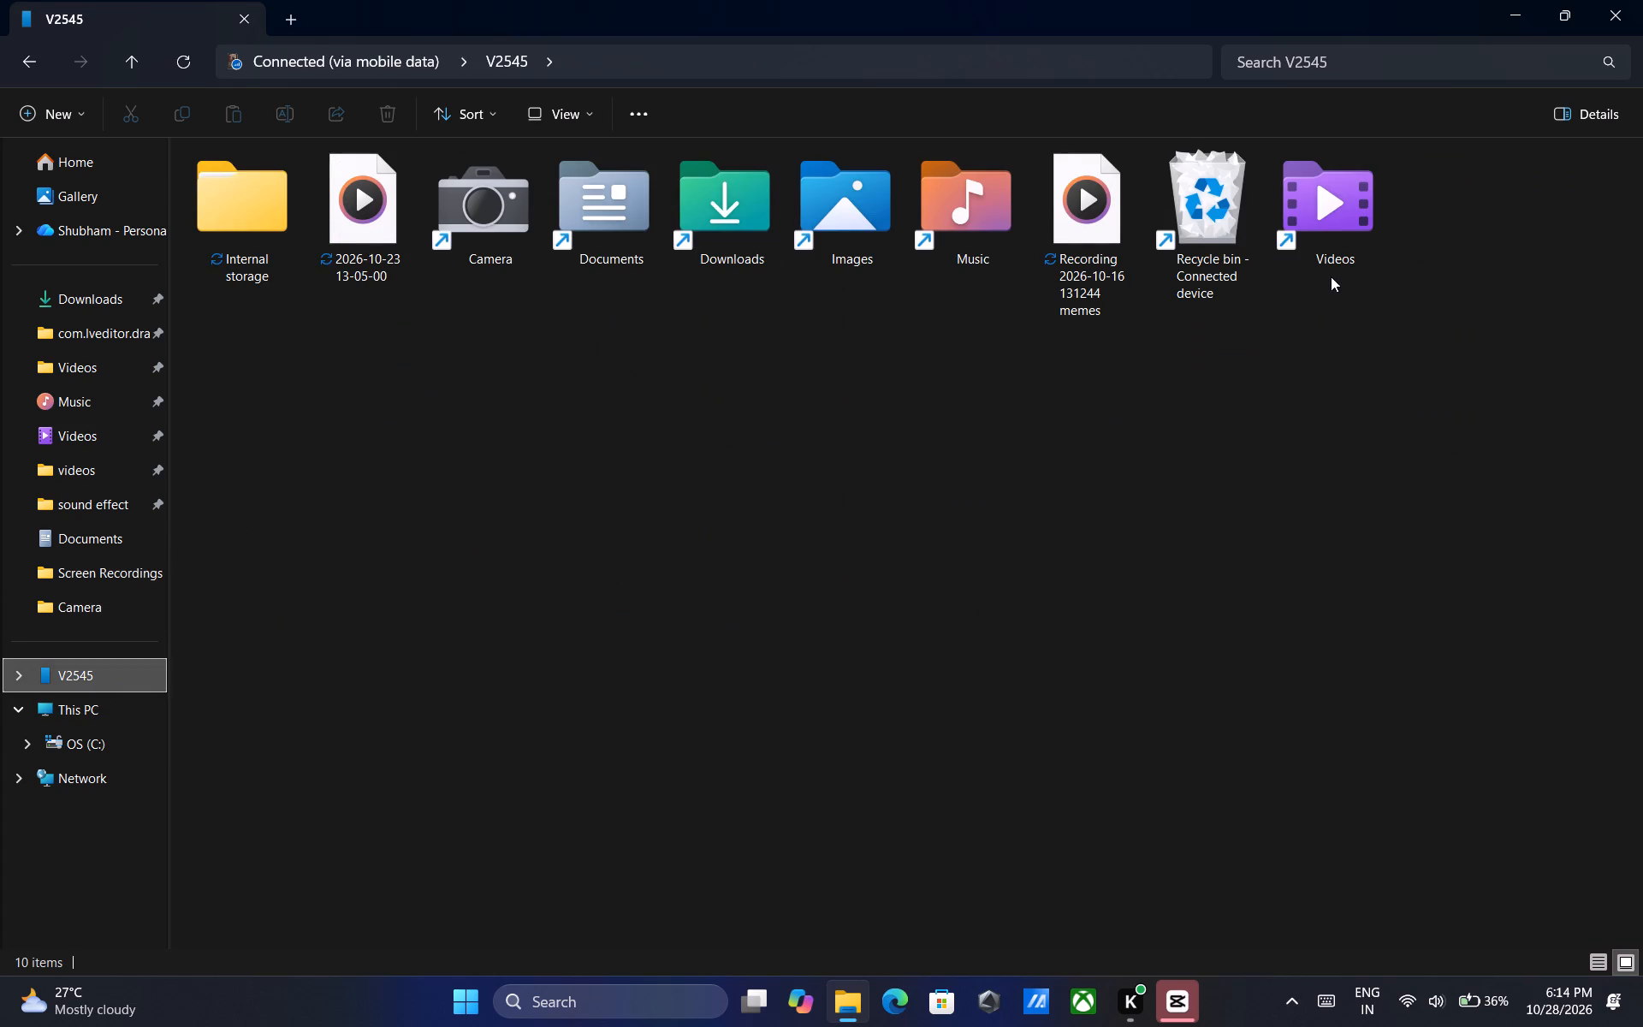
pyautogui.doubleClick(1334, 264)
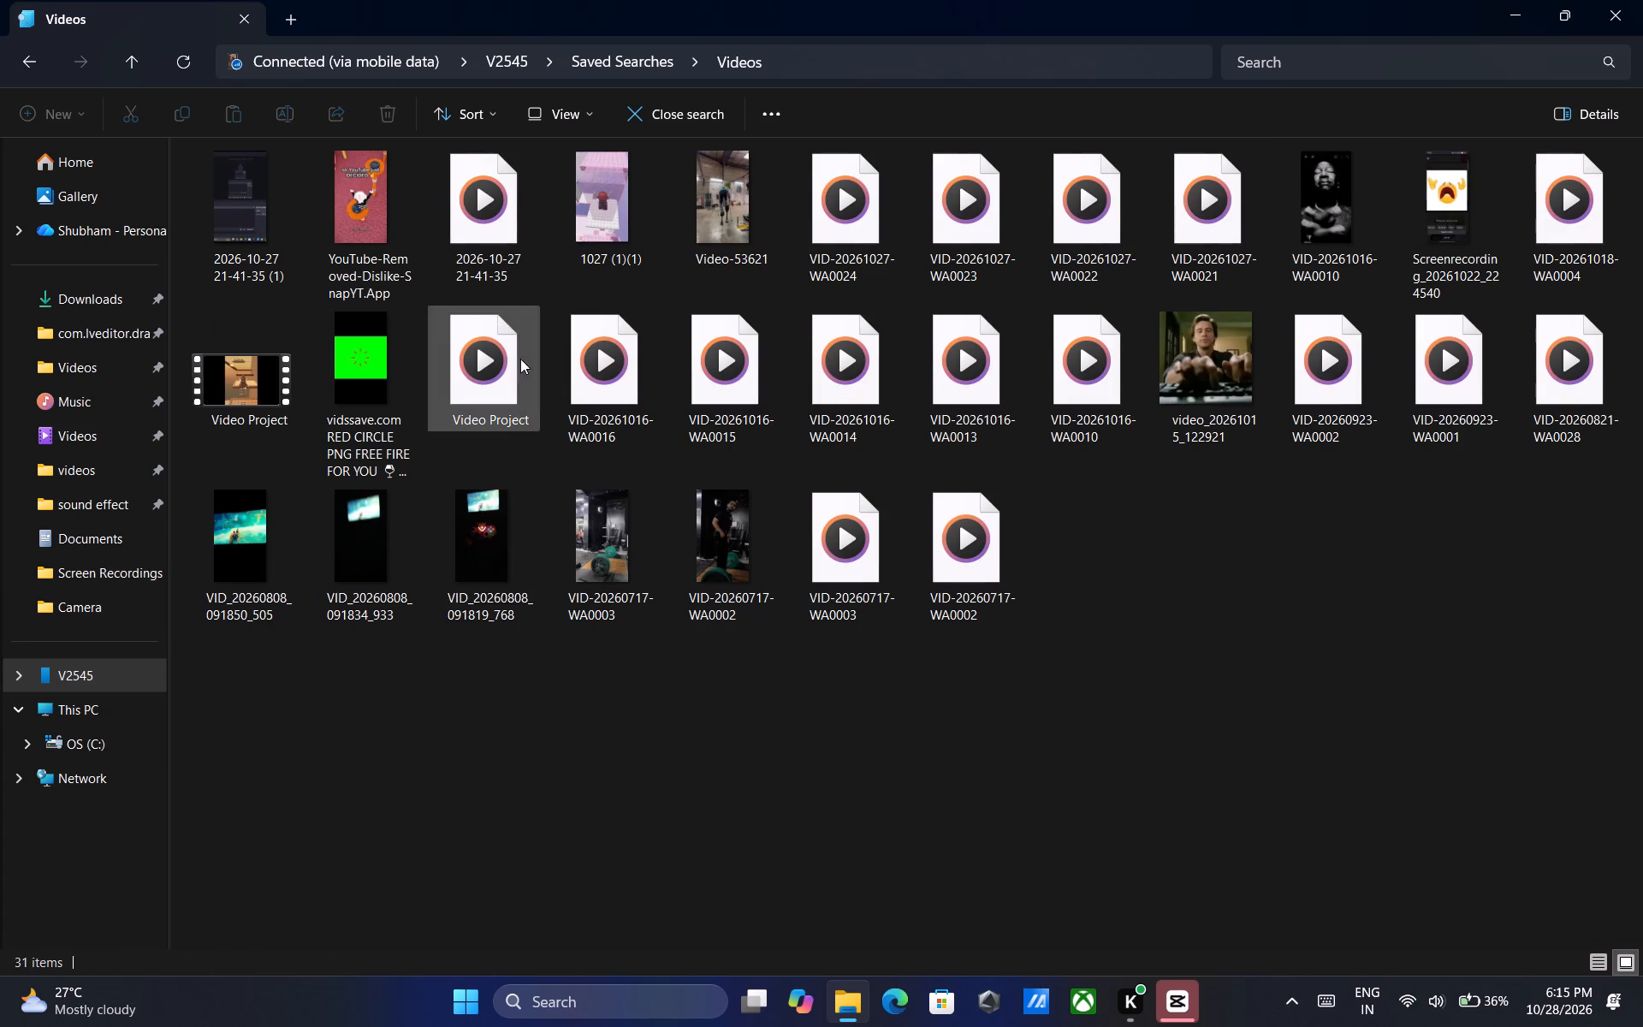
pyautogui.click(140, 666)
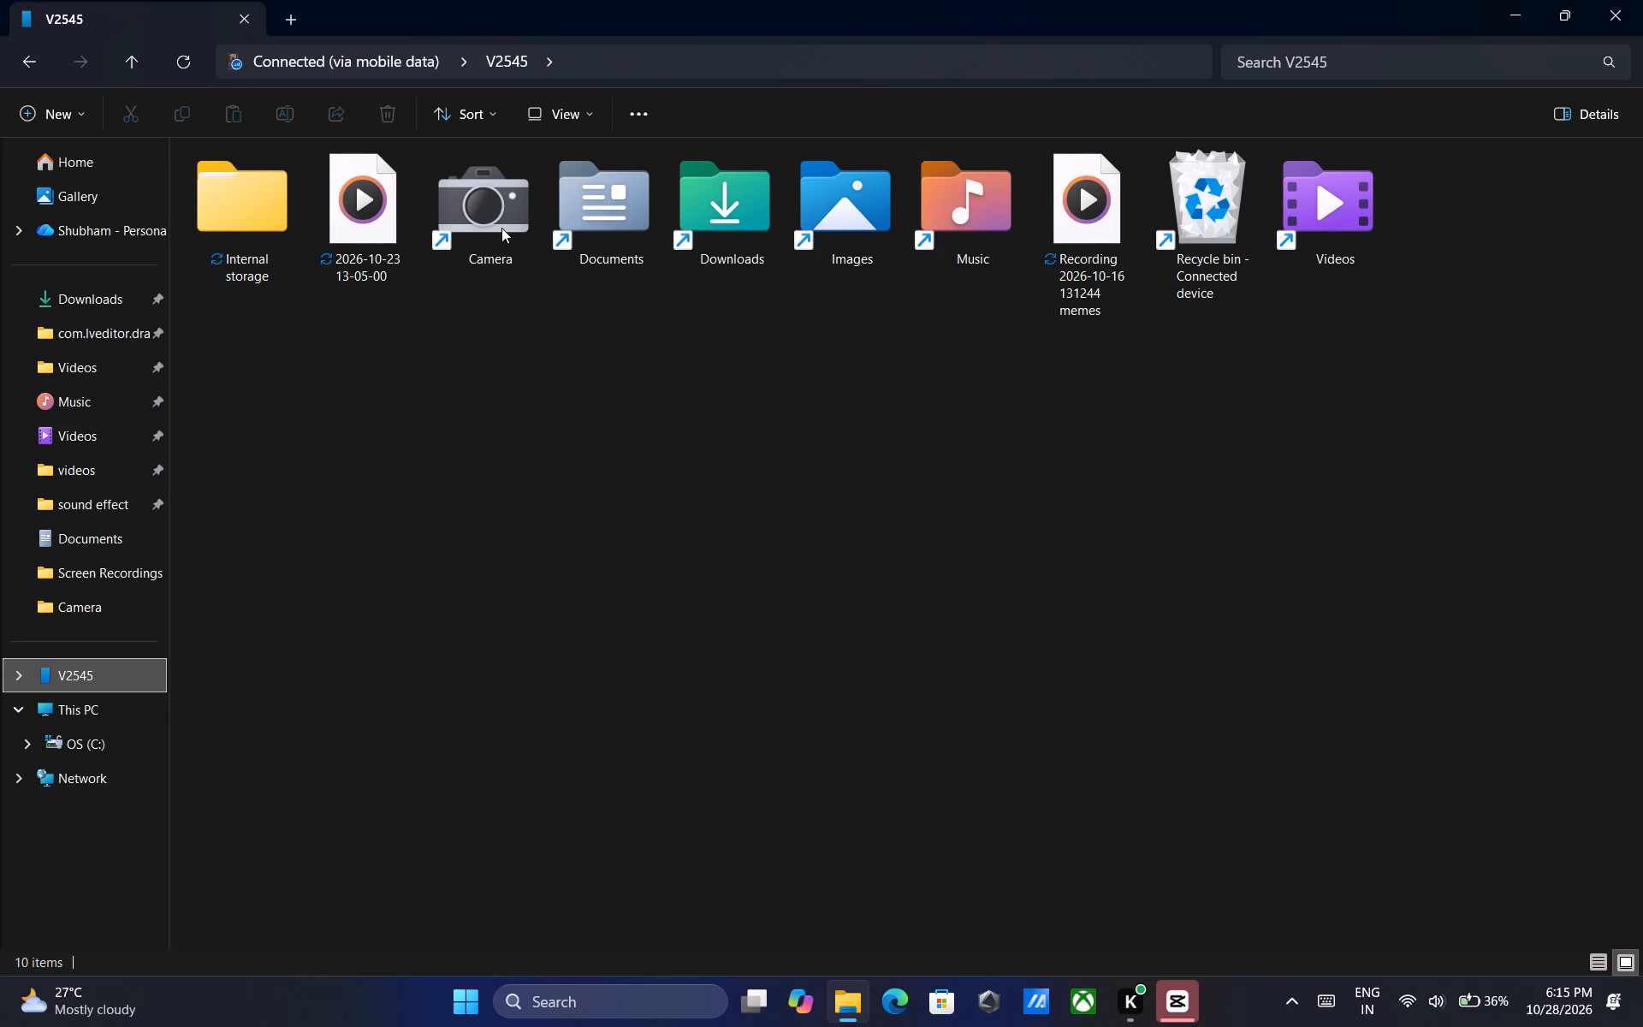
pyautogui.doubleClick(247, 228)
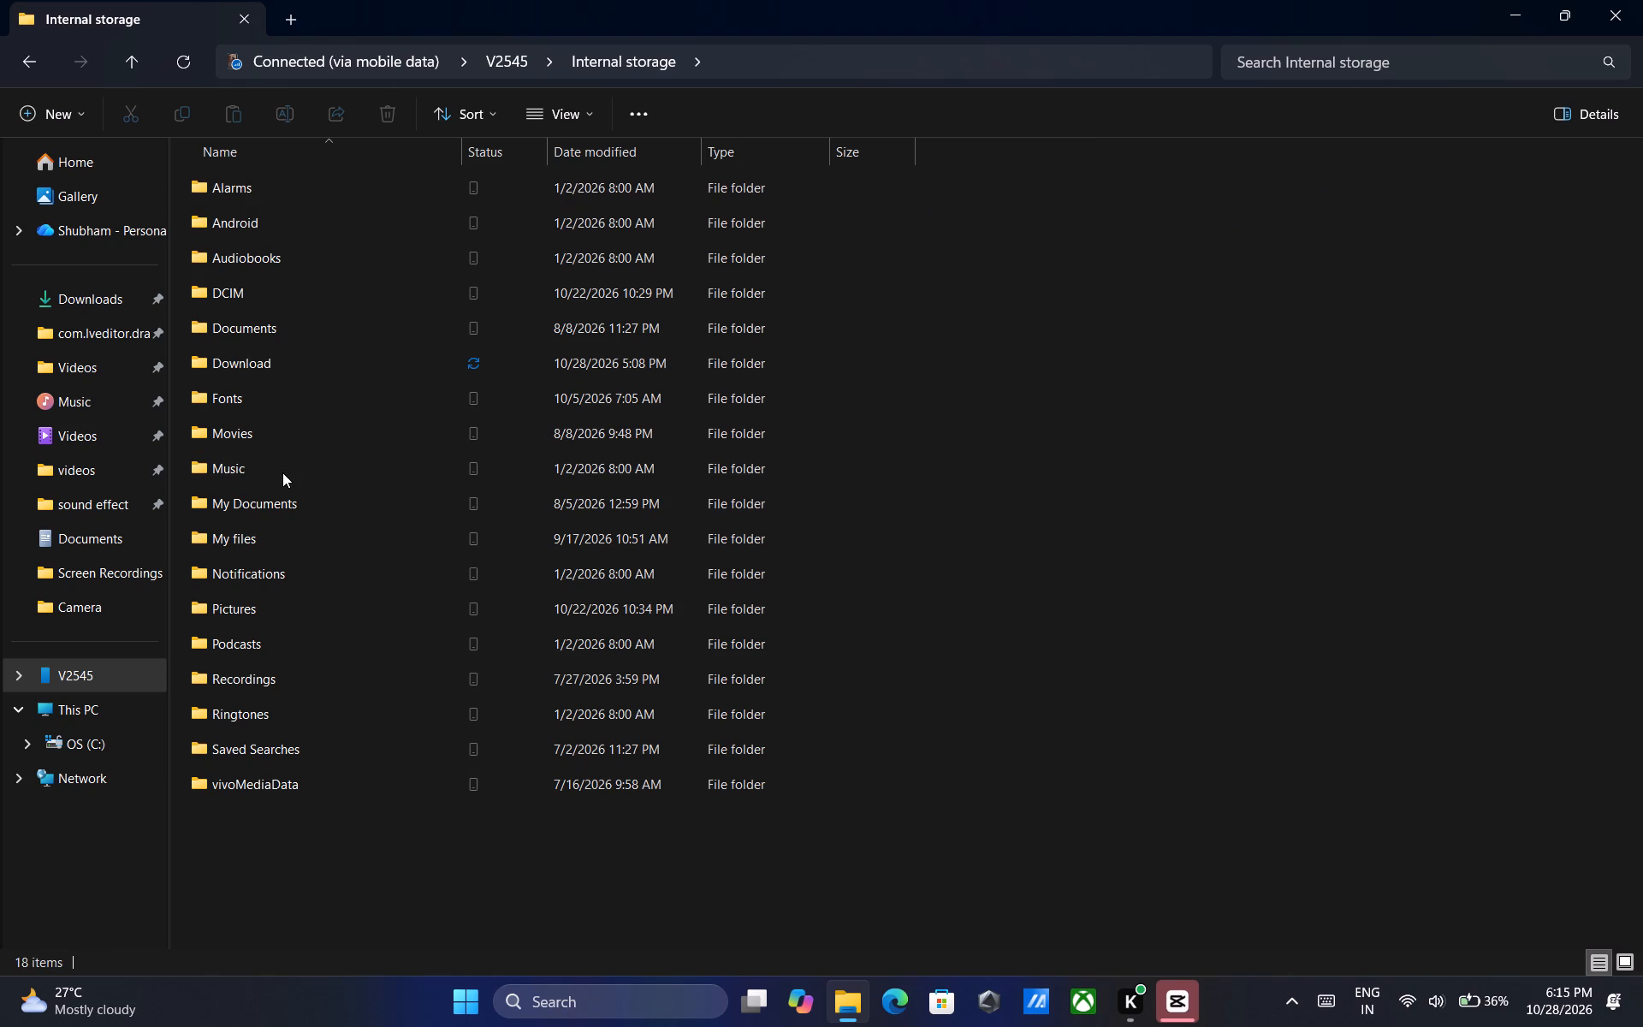
pyautogui.click(275, 601)
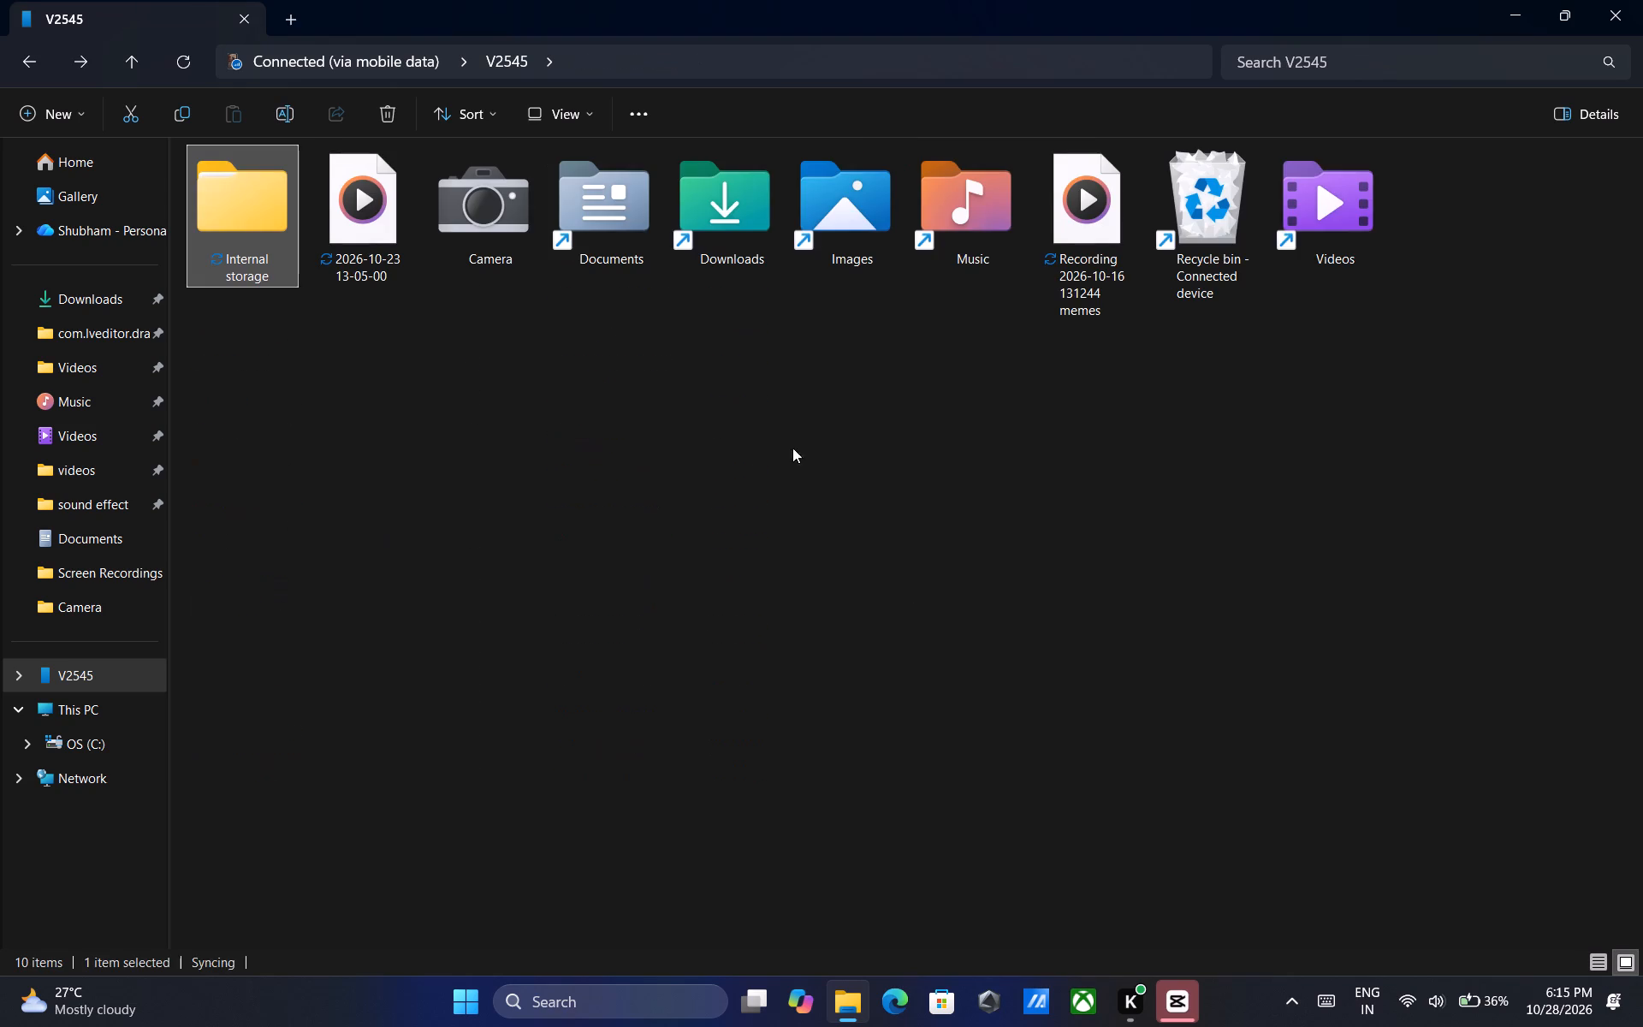
pyautogui.doubleClick(1349, 225)
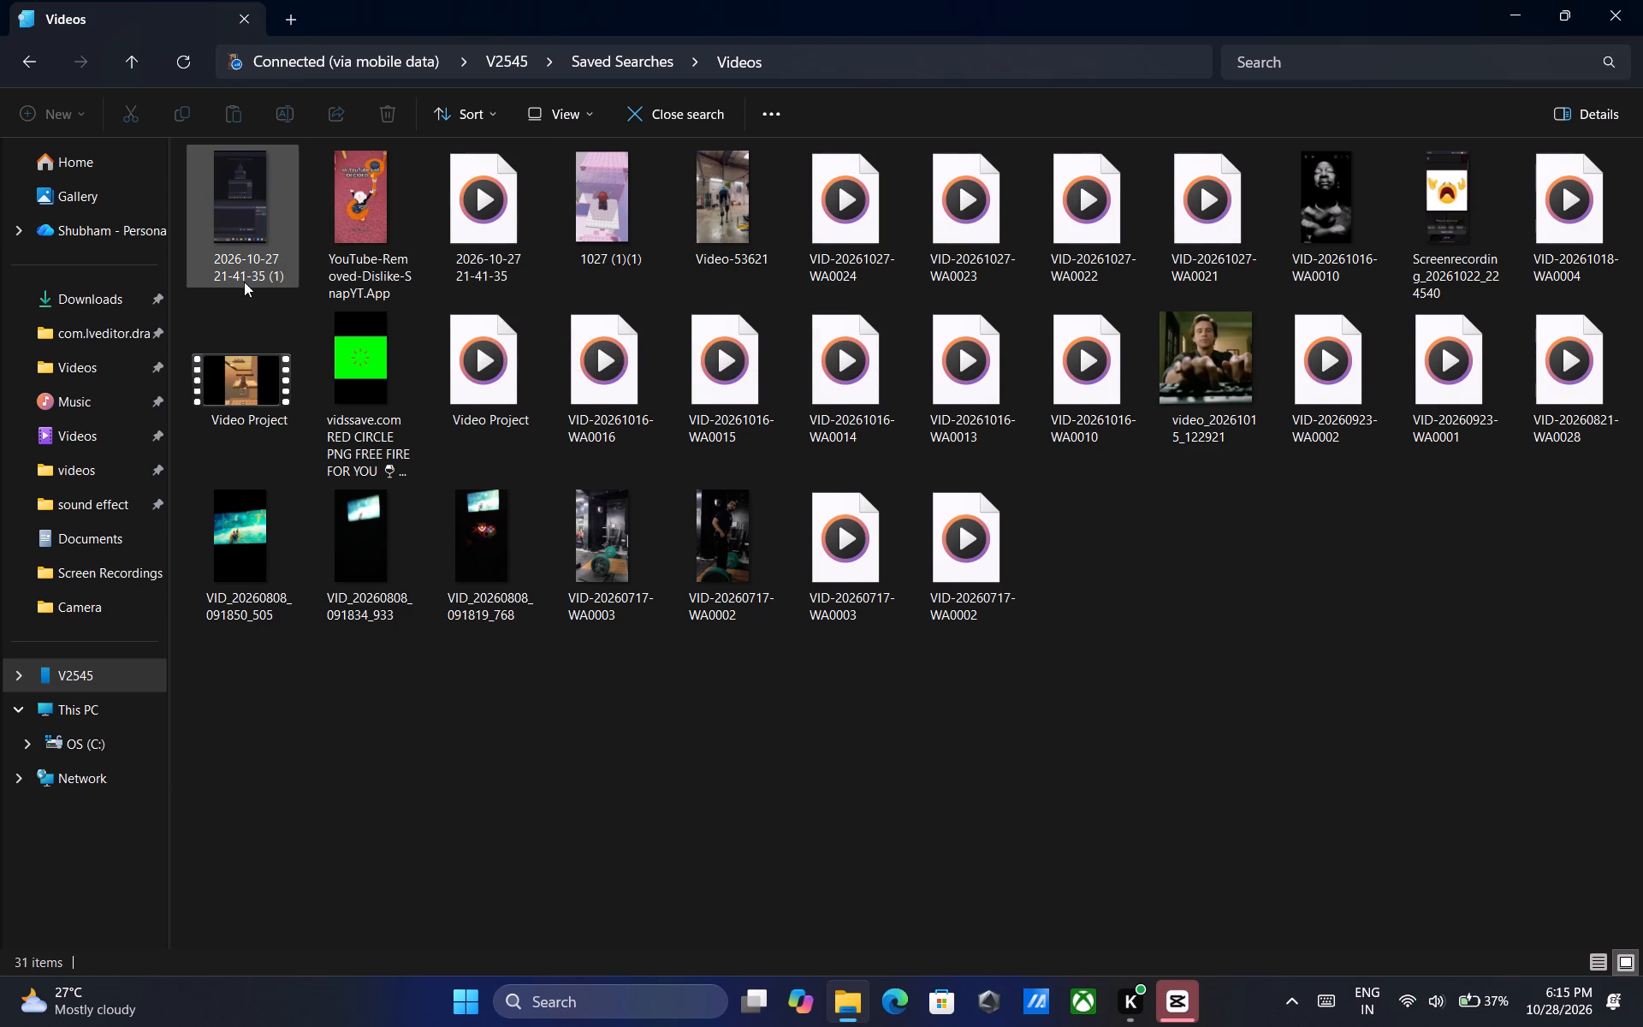
pyautogui.click(191, 61)
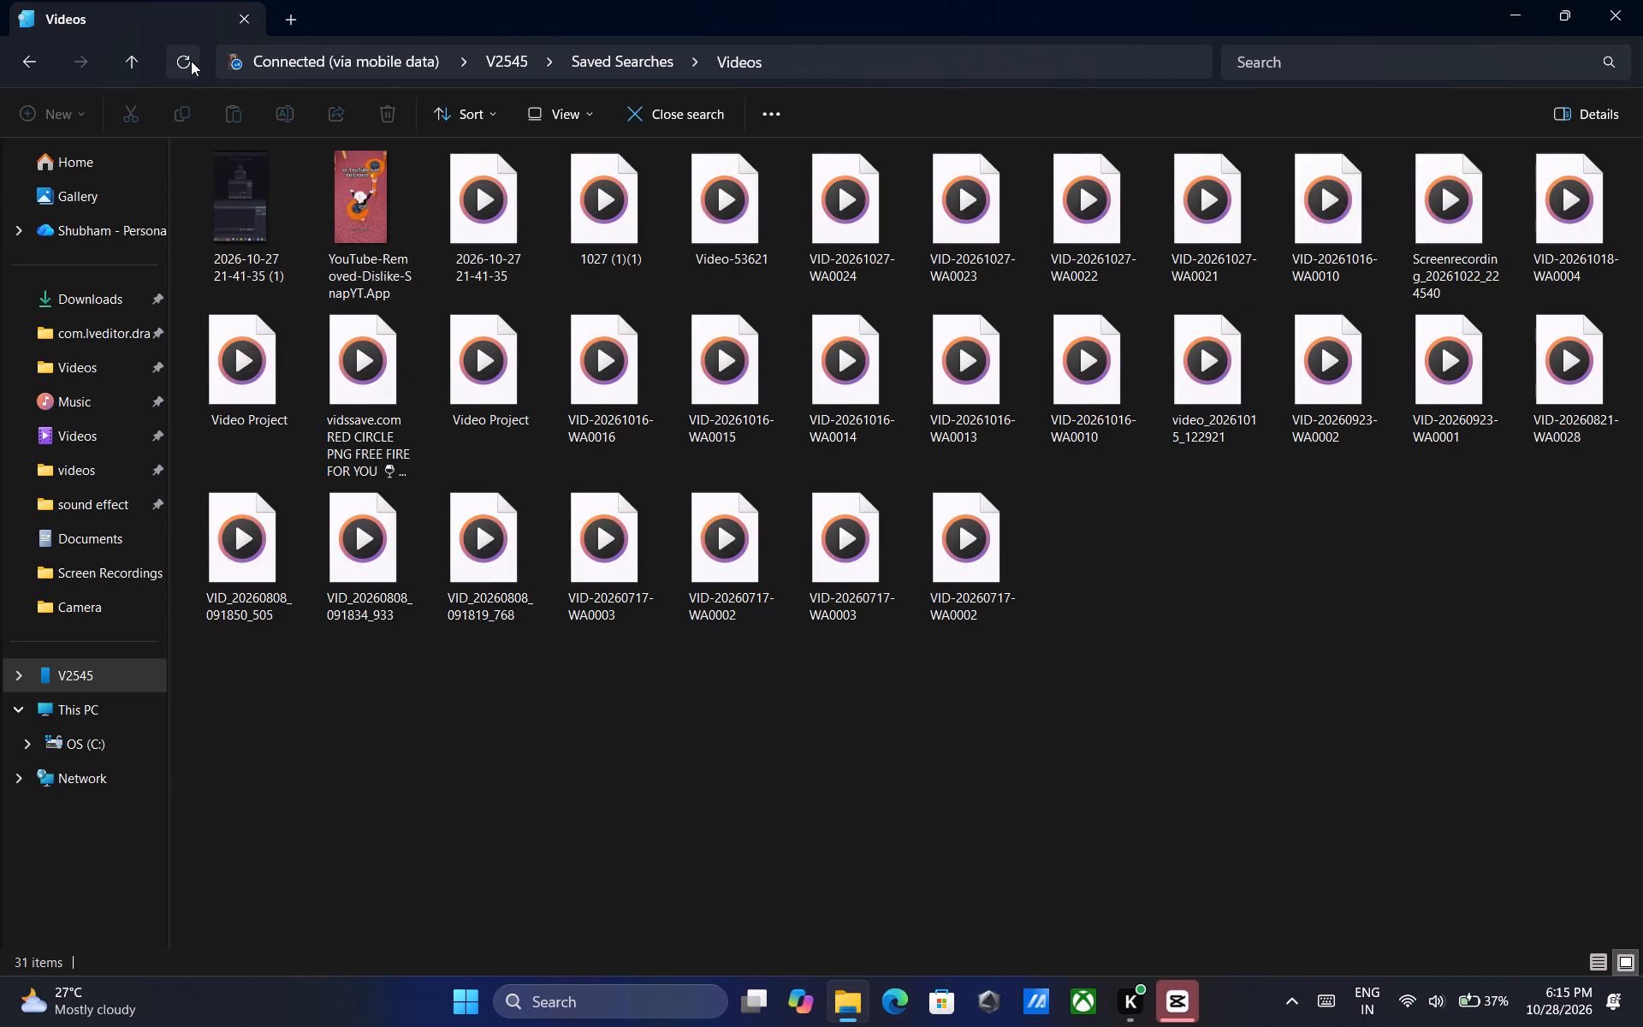
pyautogui.tripleClick(191, 61)
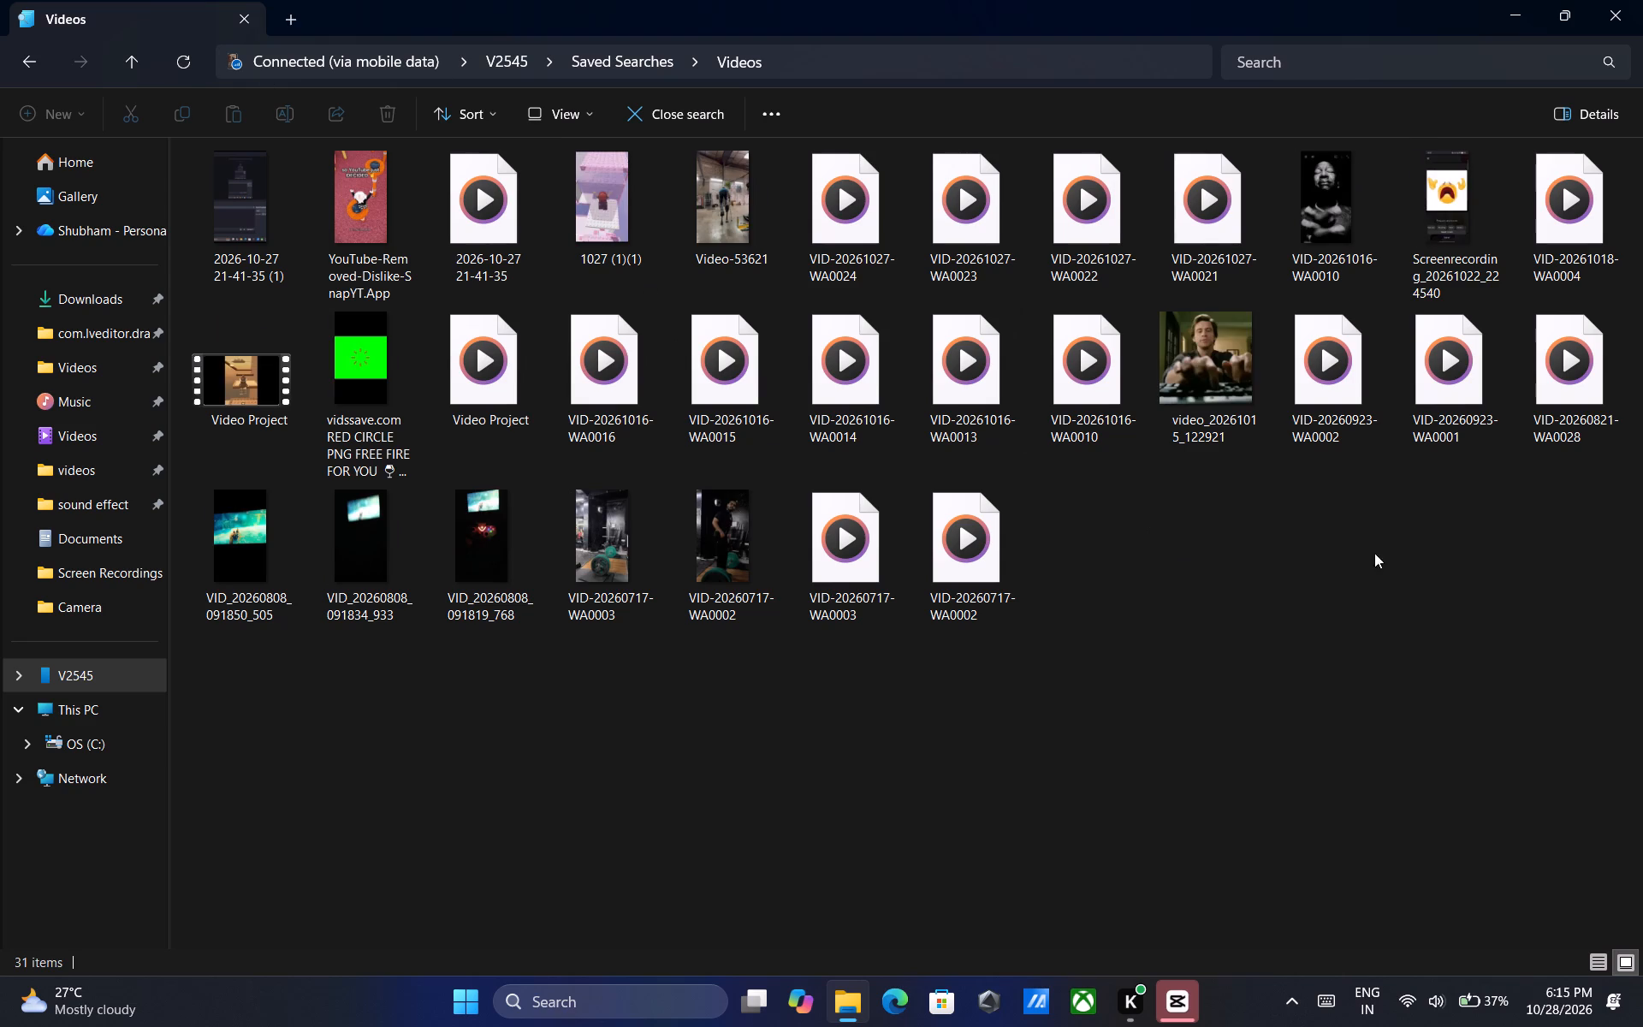
# Close the File Explorer window and decline CapCut's notifications request.
pyautogui.click(1622, 12)
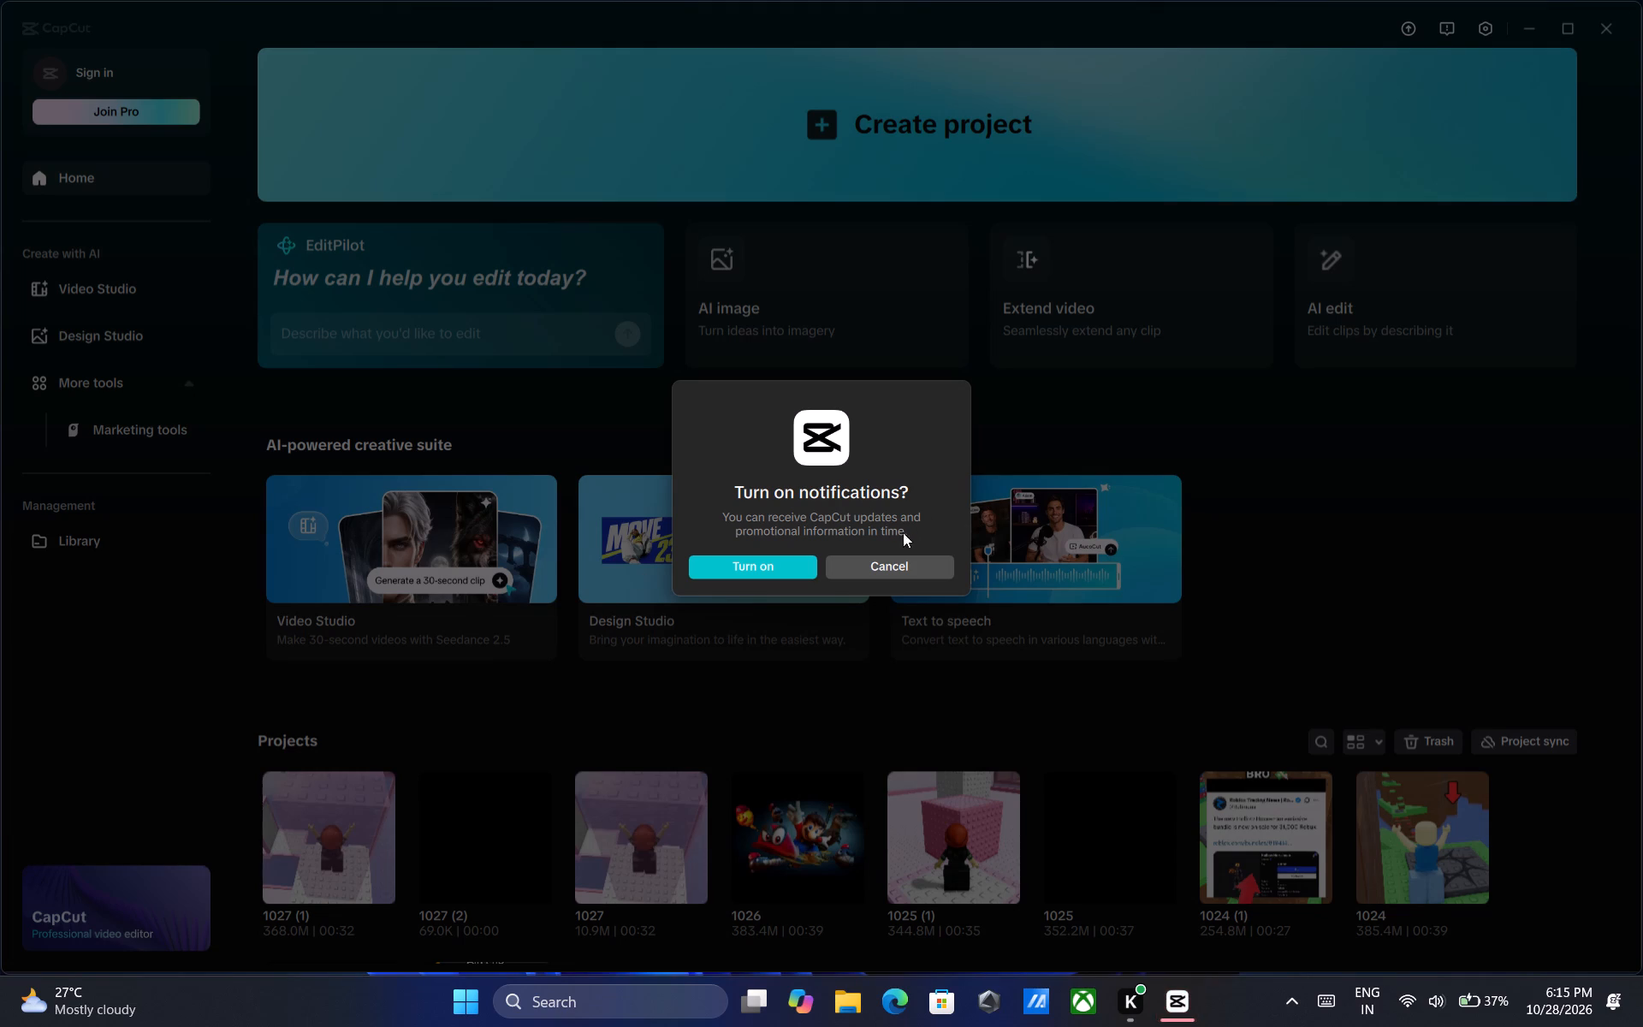
pyautogui.click(873, 563)
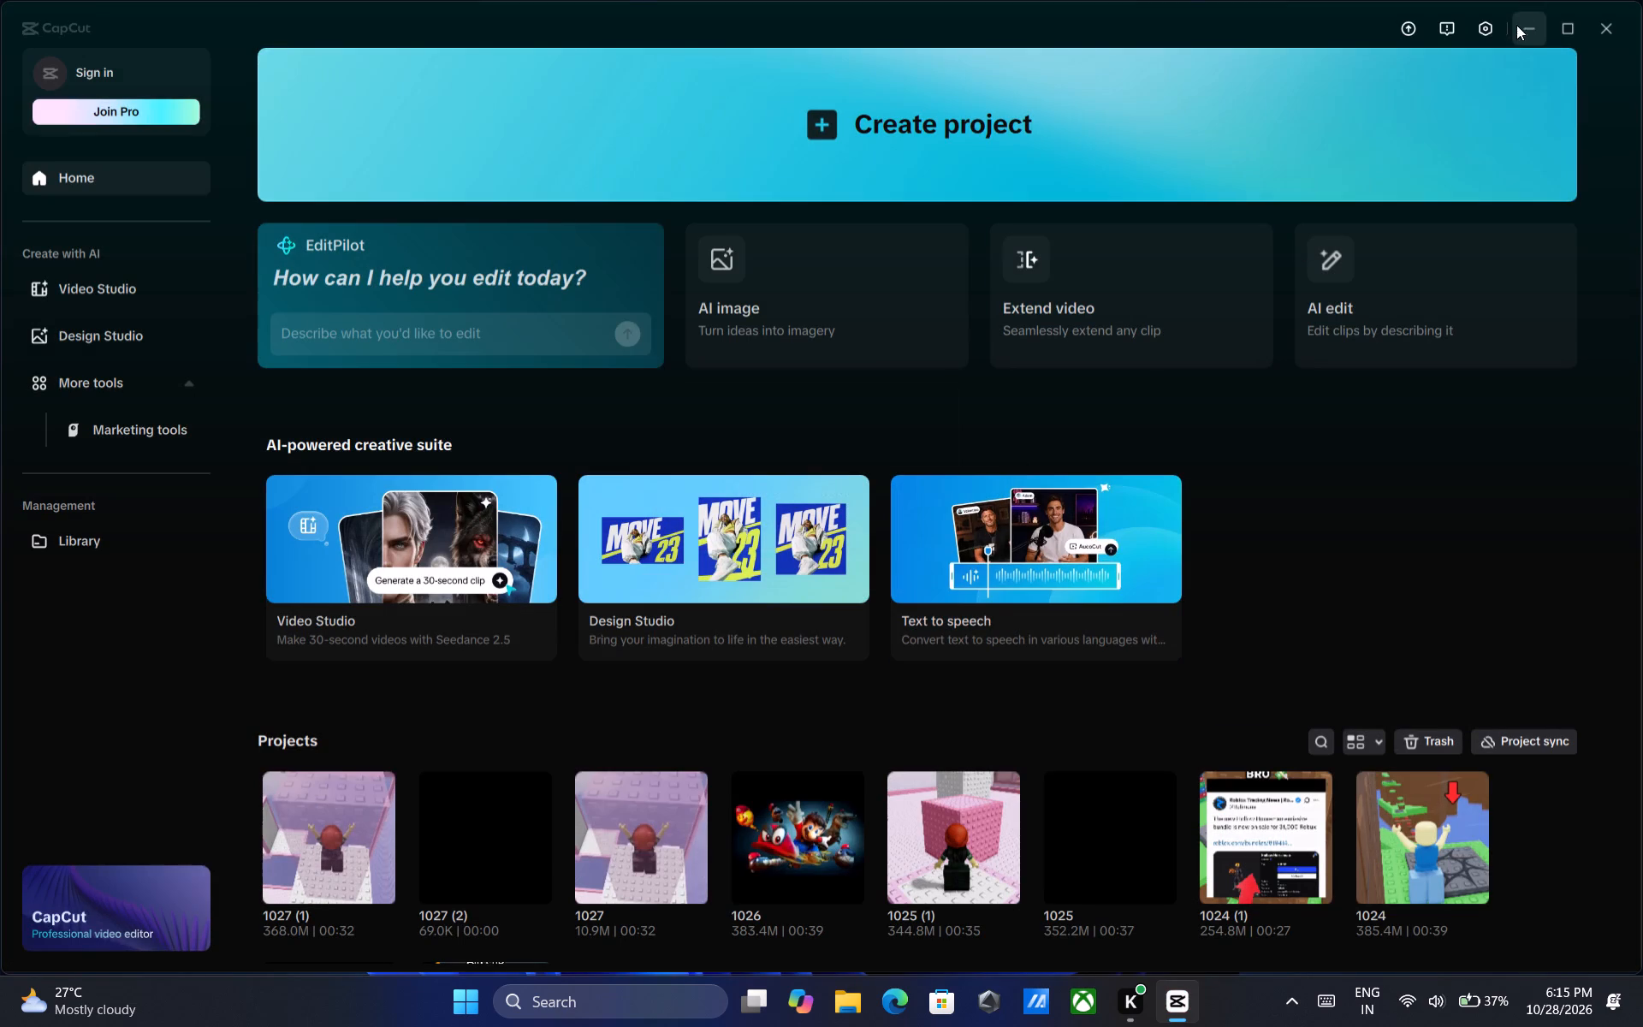
# Open a fresh File Explorer window and go to the Videos folder on the V2545 device.
pyautogui.click(843, 999)
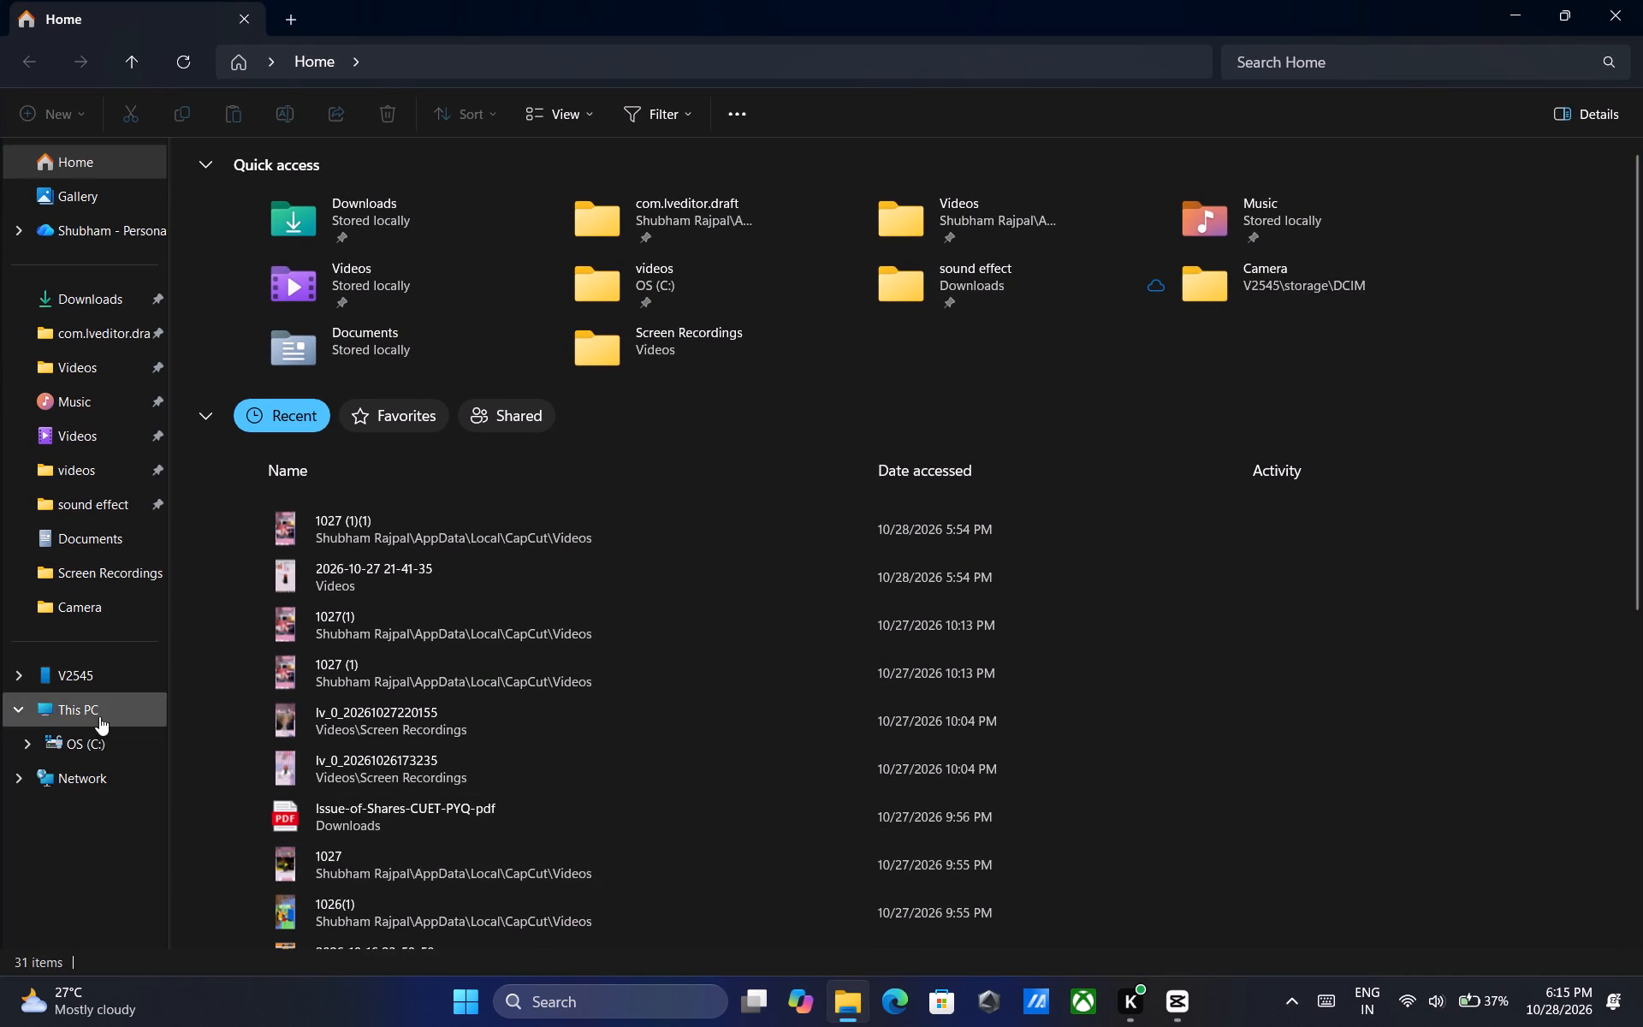
pyautogui.click(86, 683)
pyautogui.doubleClick(1313, 242)
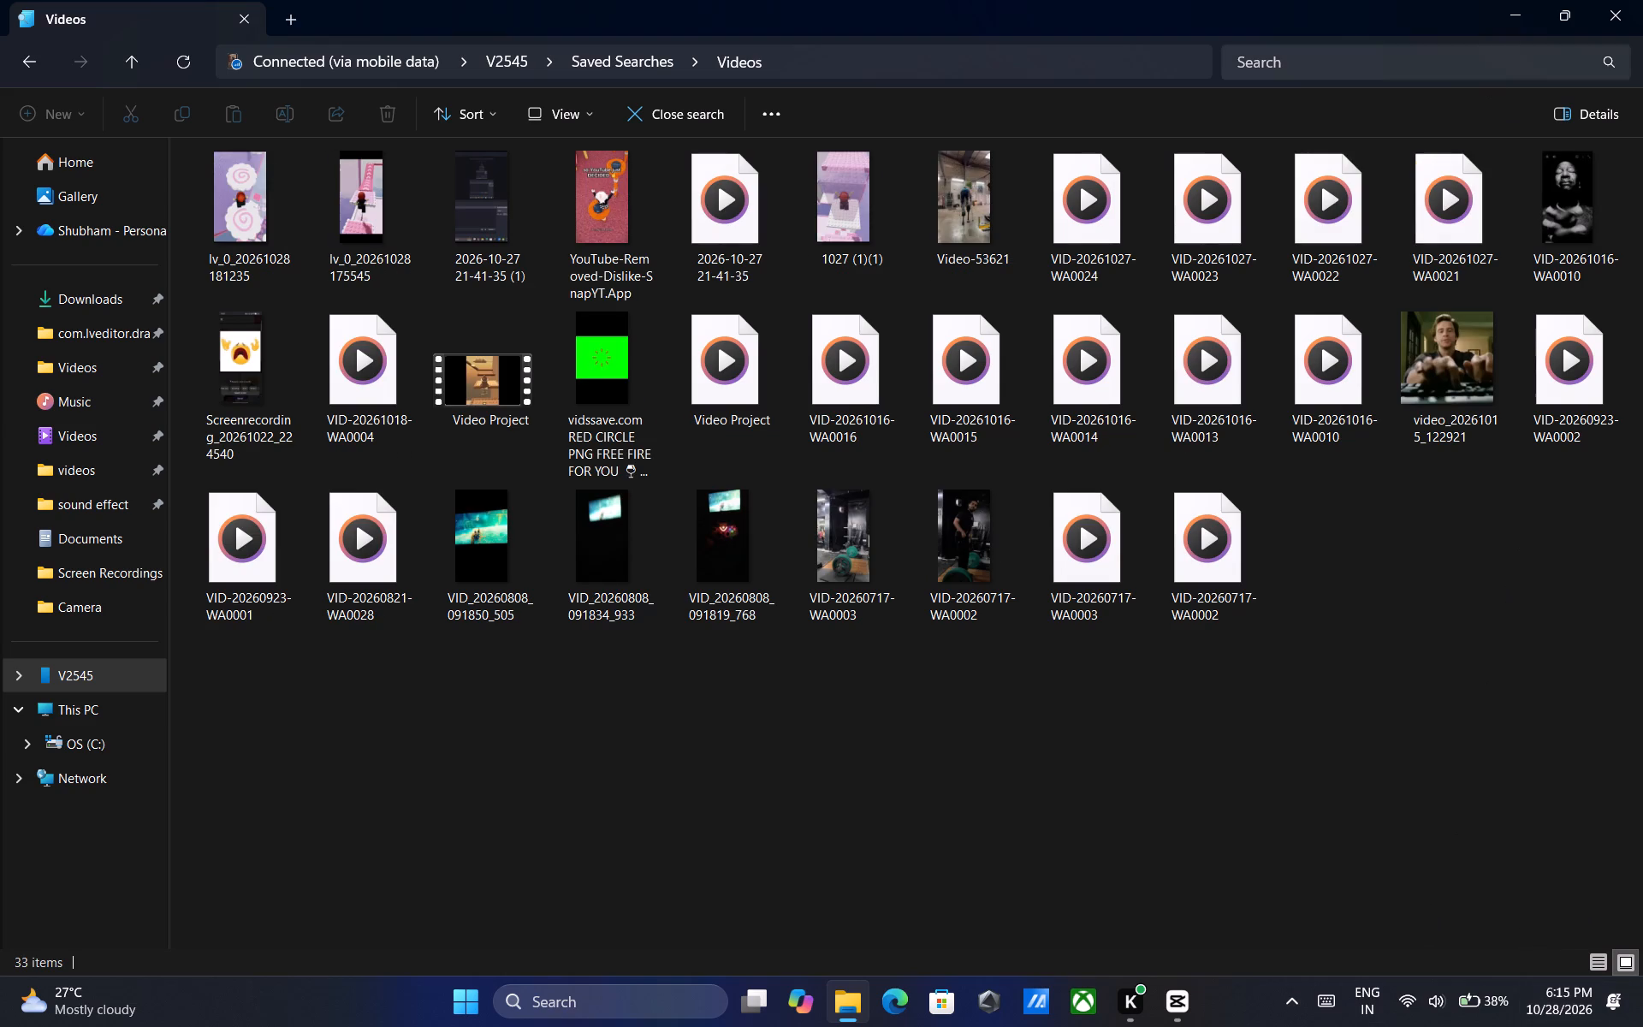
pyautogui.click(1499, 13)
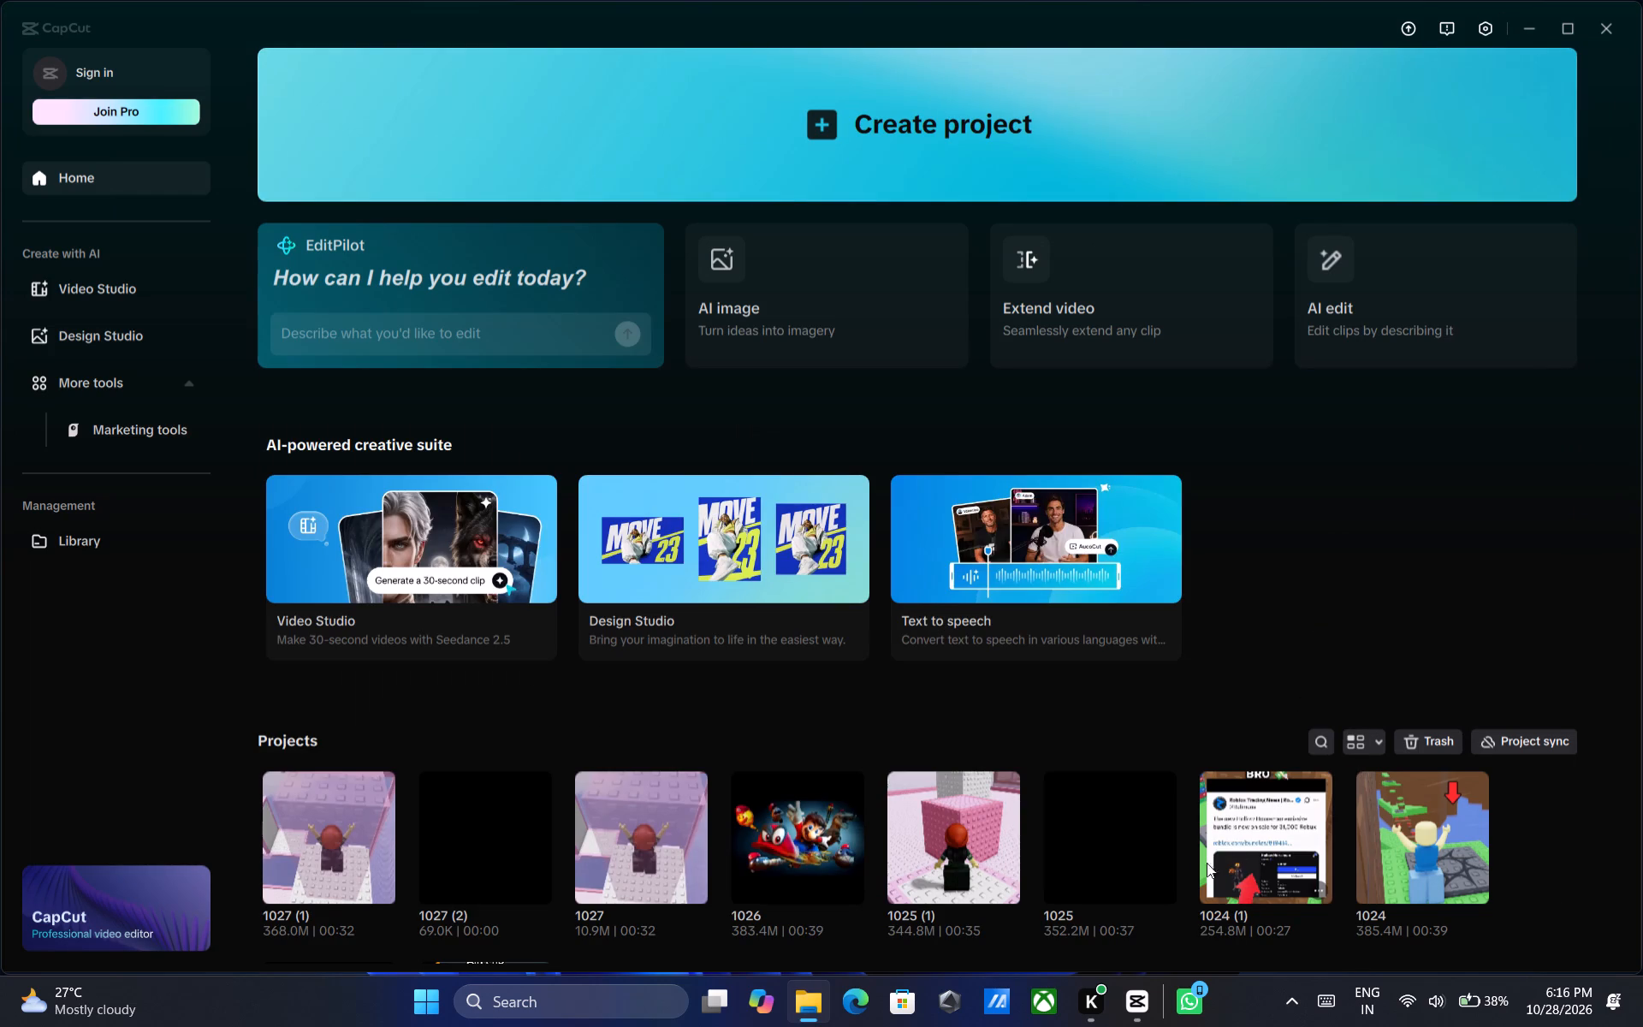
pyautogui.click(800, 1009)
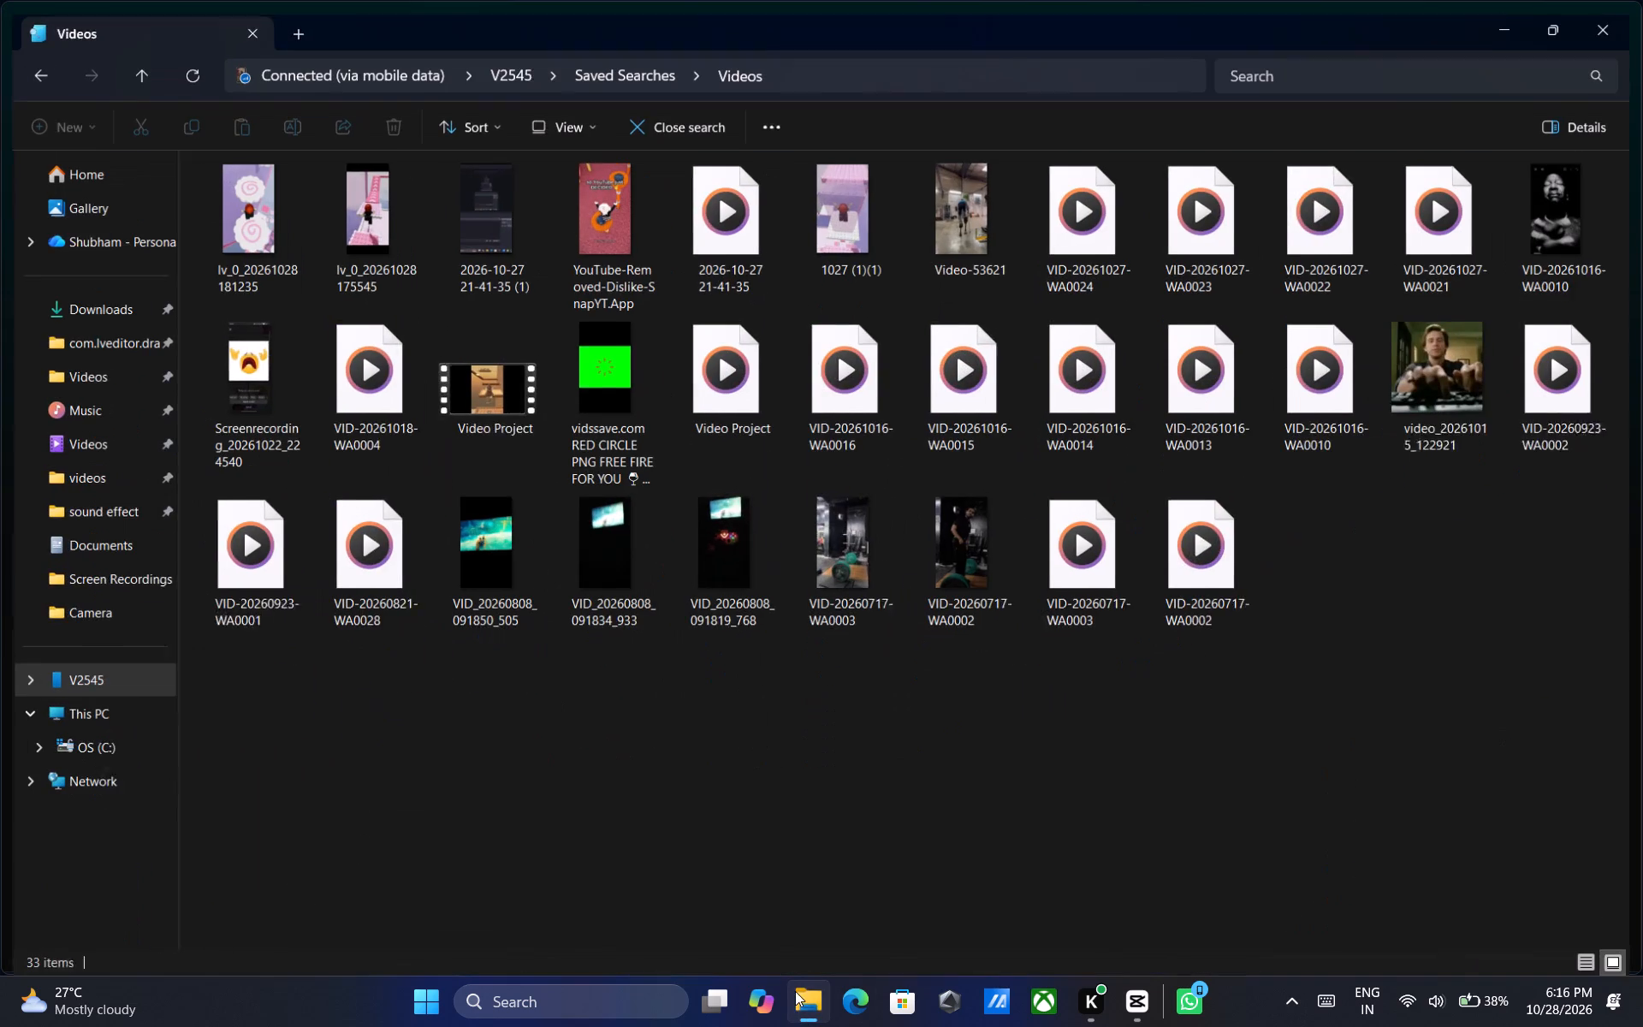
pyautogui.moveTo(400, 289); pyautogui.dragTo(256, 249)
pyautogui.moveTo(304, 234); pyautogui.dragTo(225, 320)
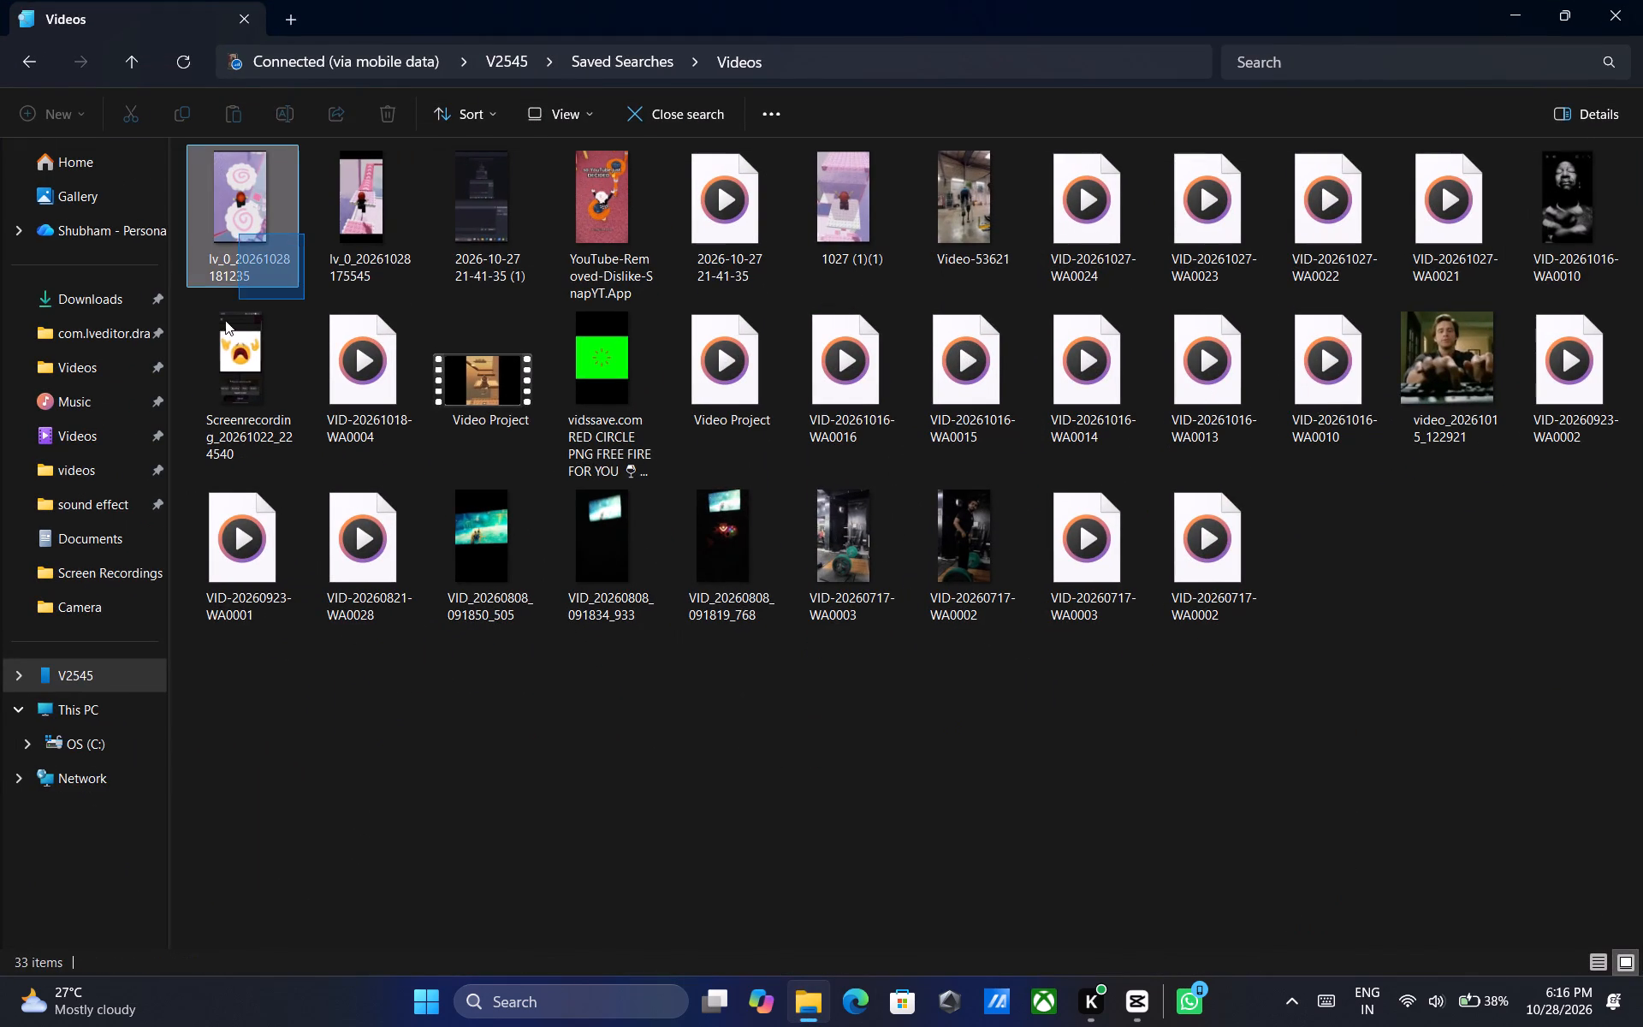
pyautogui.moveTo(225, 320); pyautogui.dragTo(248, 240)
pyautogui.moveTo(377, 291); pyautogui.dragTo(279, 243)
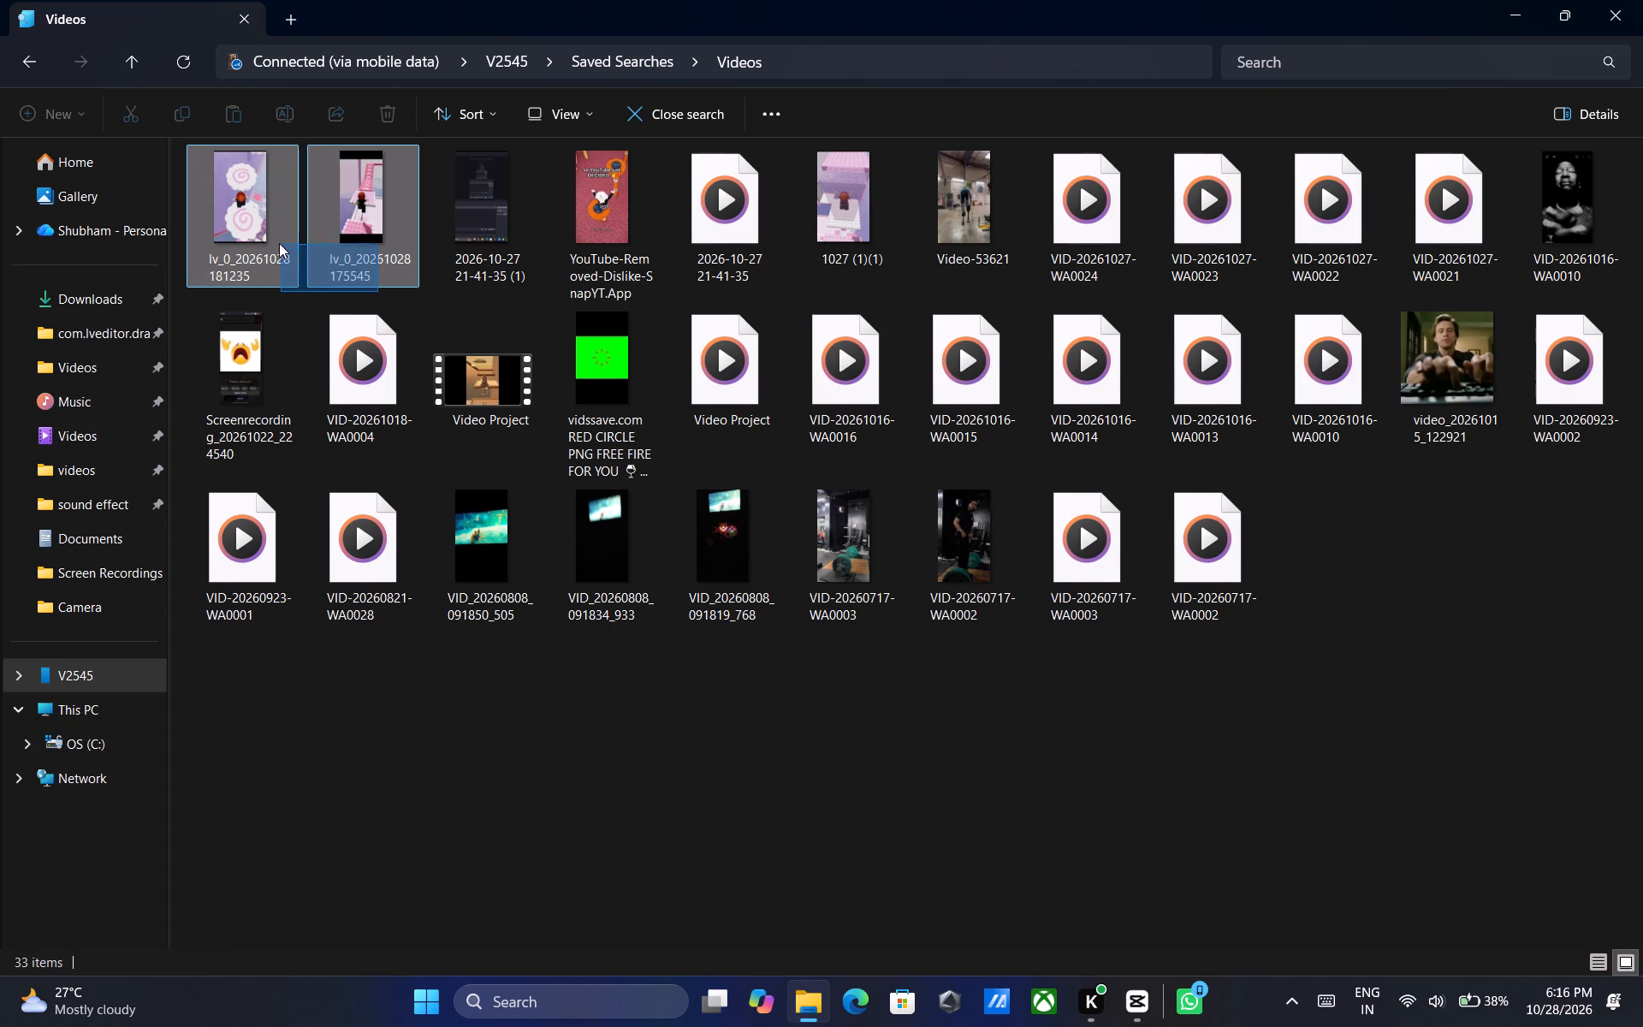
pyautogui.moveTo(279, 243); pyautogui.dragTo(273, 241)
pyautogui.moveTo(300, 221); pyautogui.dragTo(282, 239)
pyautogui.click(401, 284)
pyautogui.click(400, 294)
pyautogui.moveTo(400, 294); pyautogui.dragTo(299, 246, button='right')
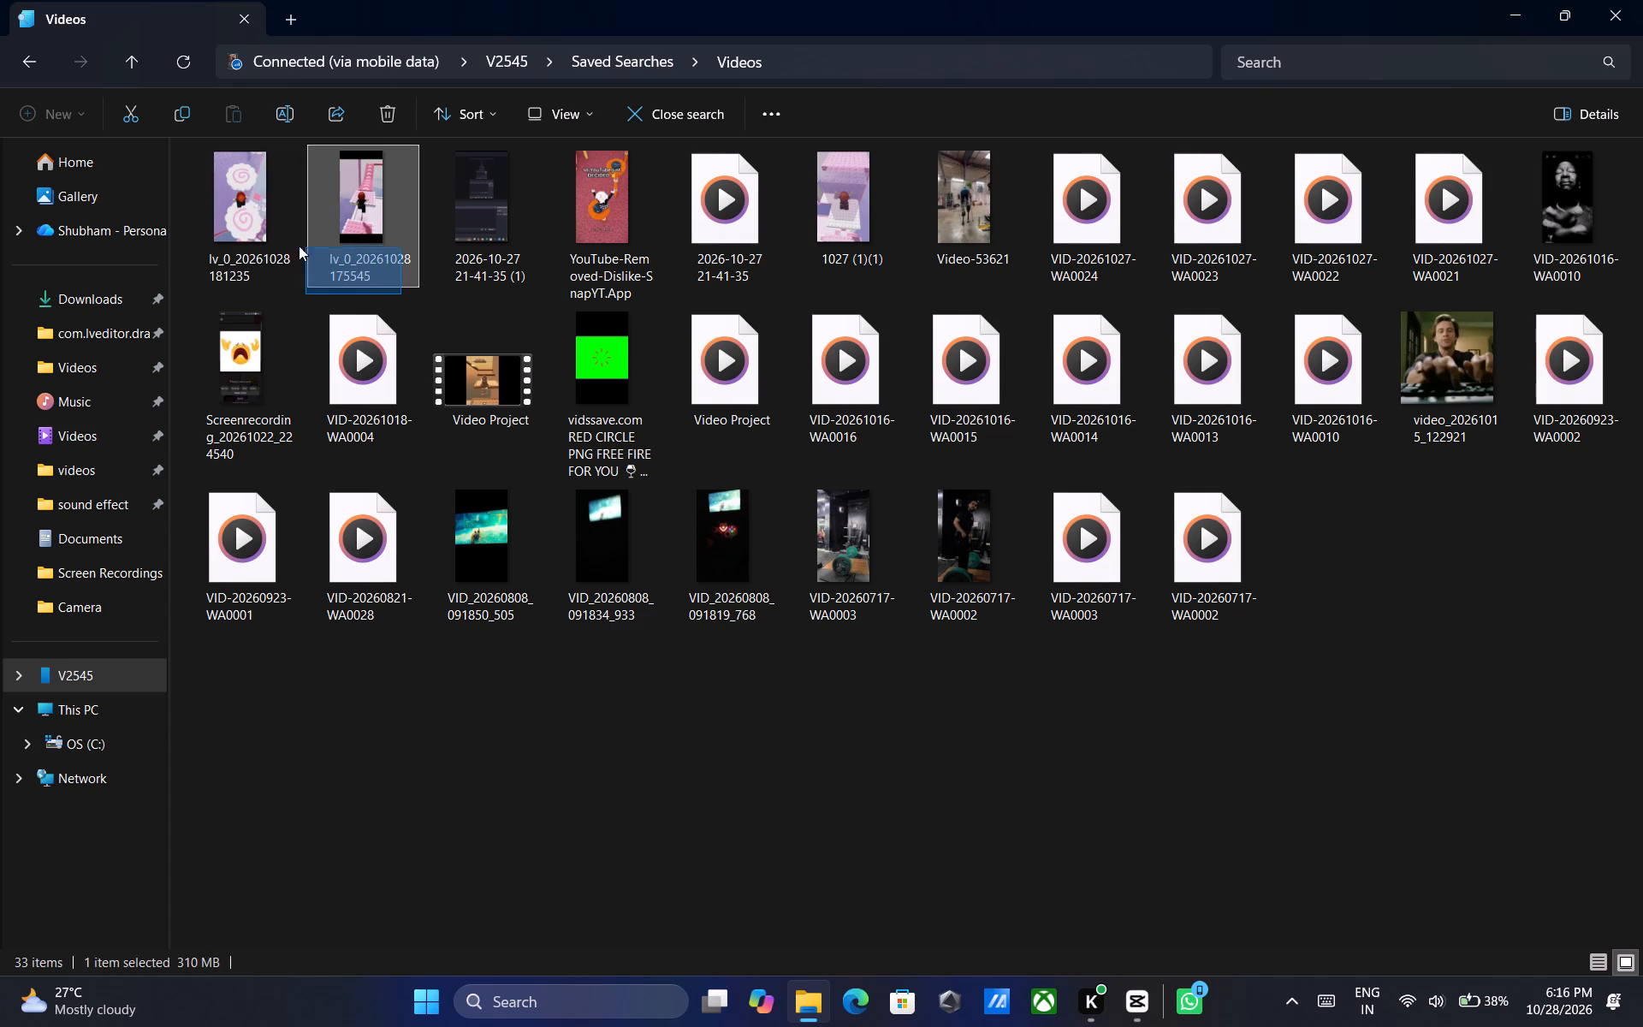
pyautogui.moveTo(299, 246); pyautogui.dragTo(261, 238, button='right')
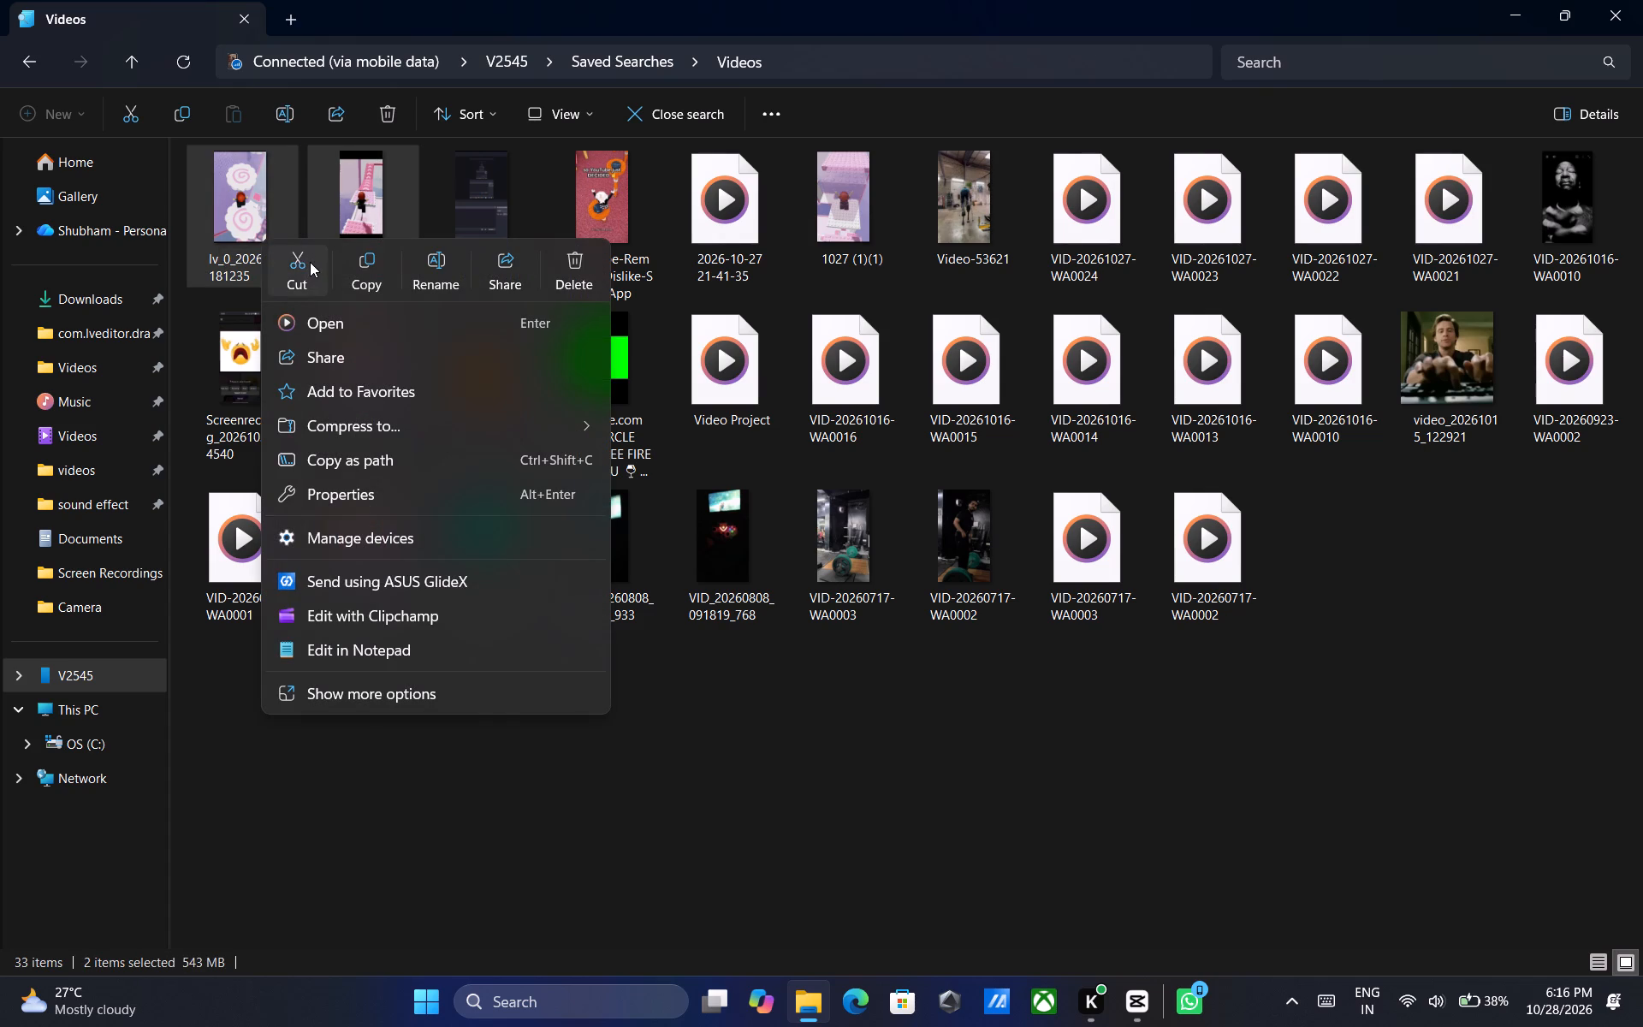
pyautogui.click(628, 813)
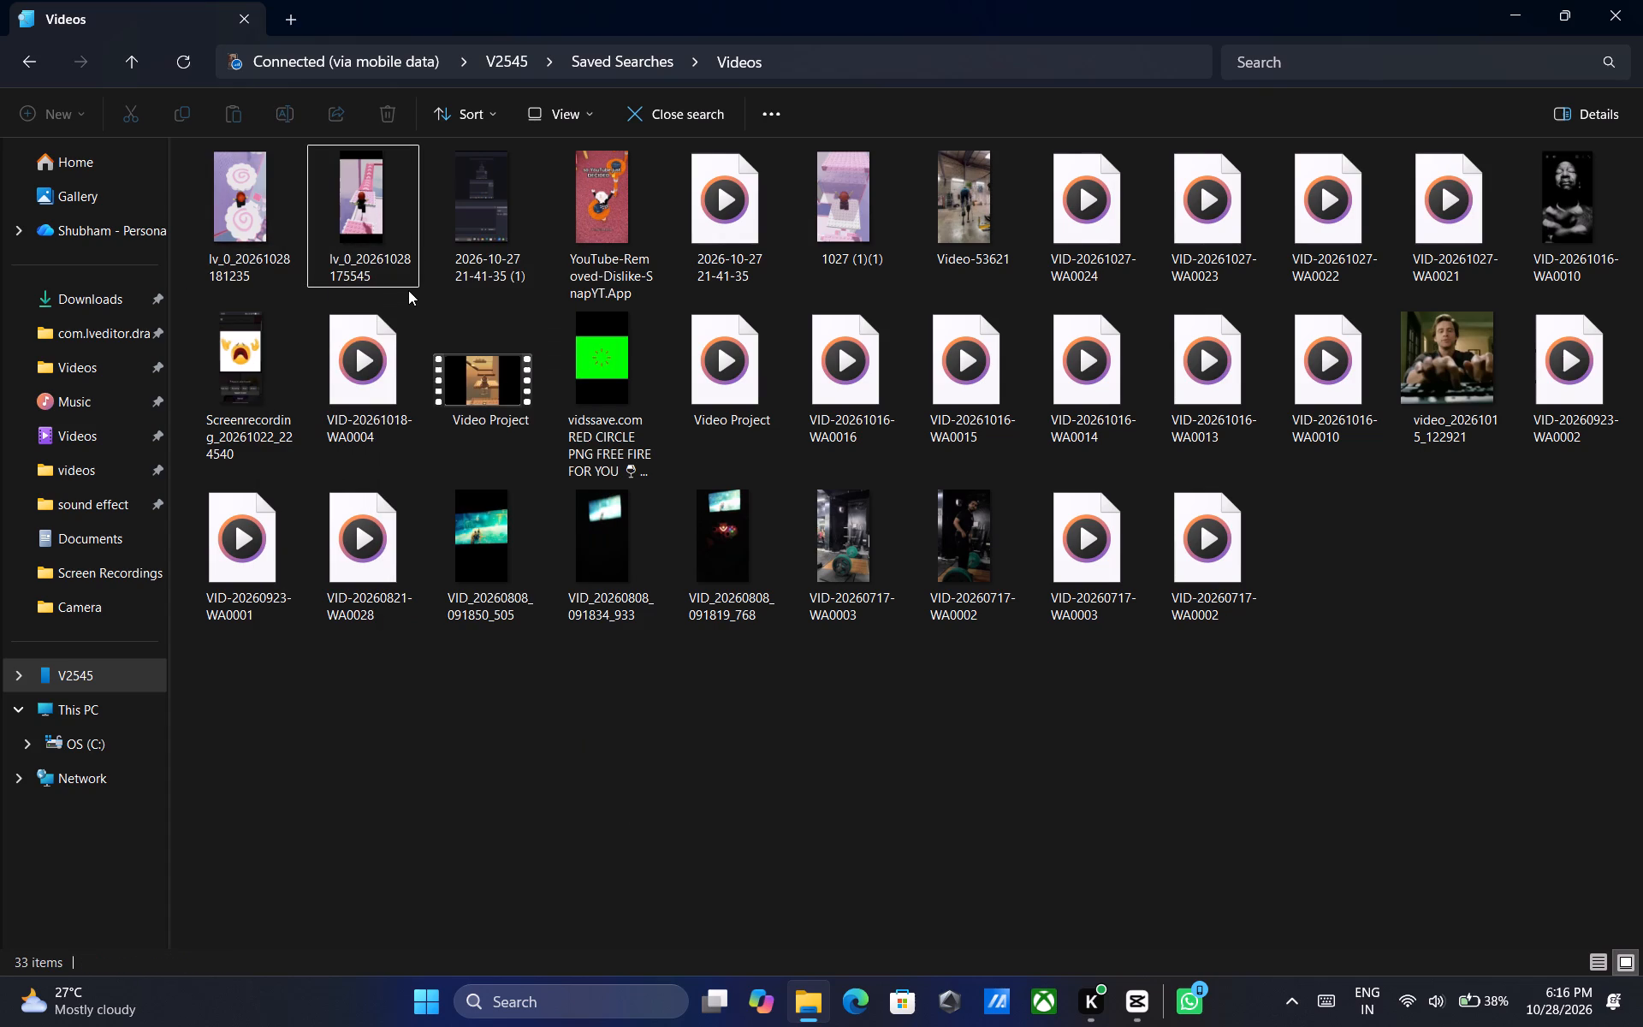
pyautogui.moveTo(408, 291); pyautogui.dragTo(258, 216, button='right')
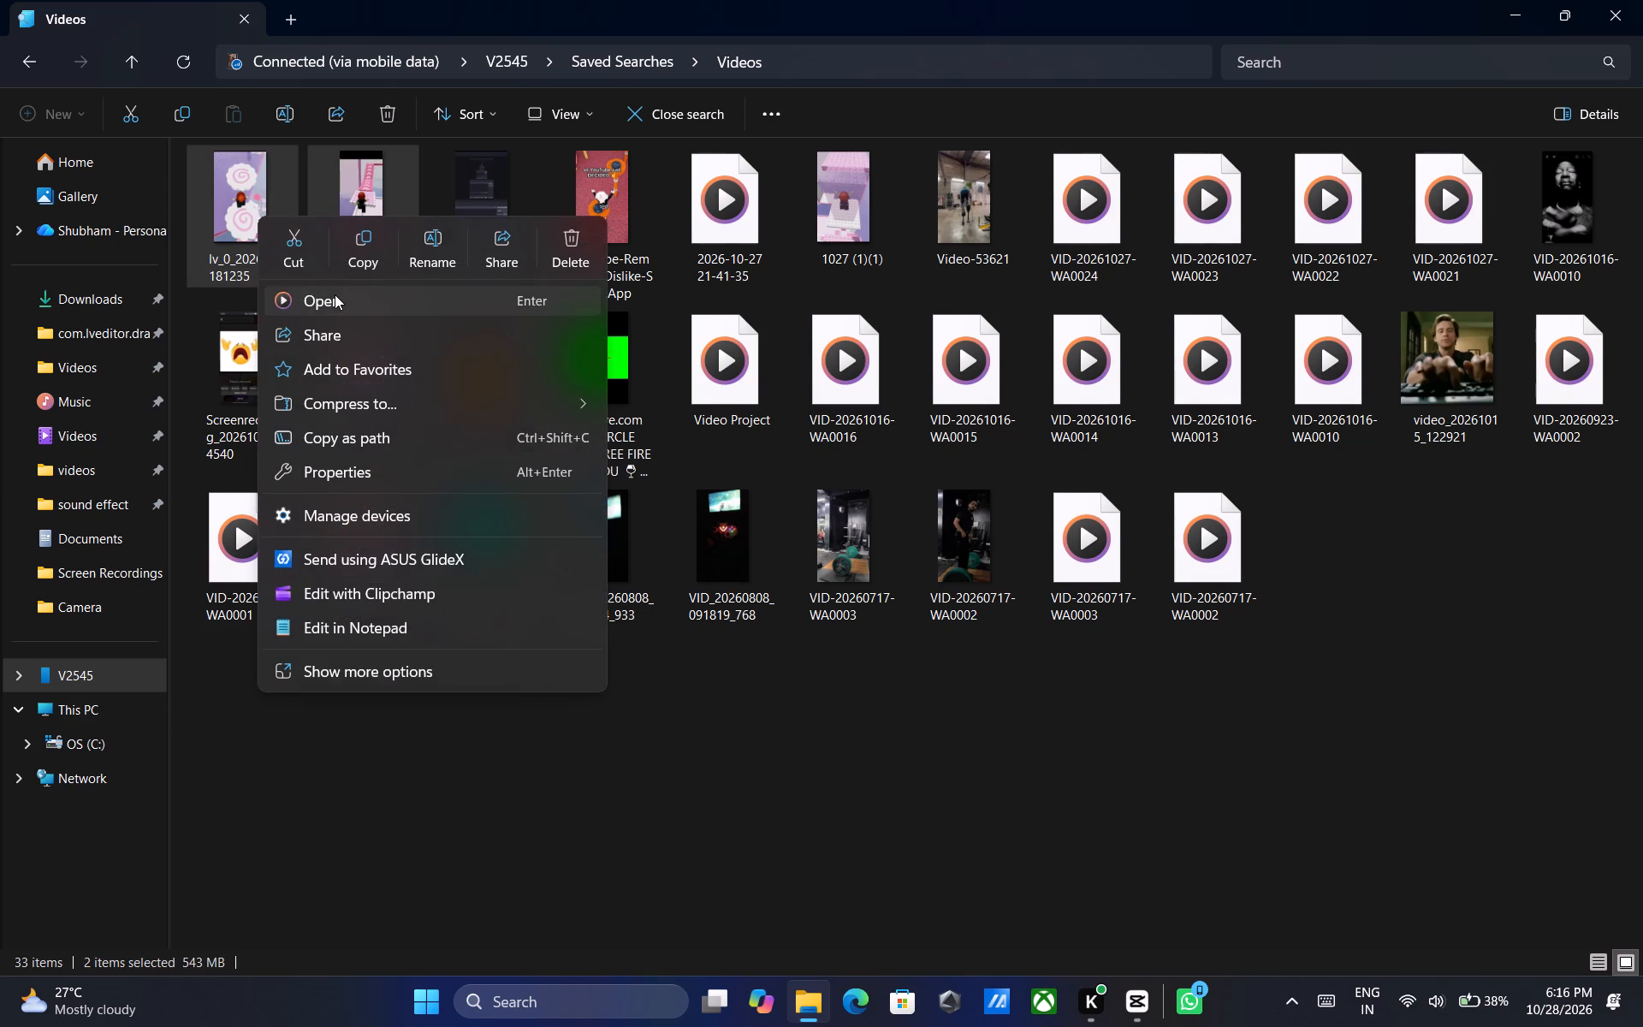
pyautogui.click(353, 259)
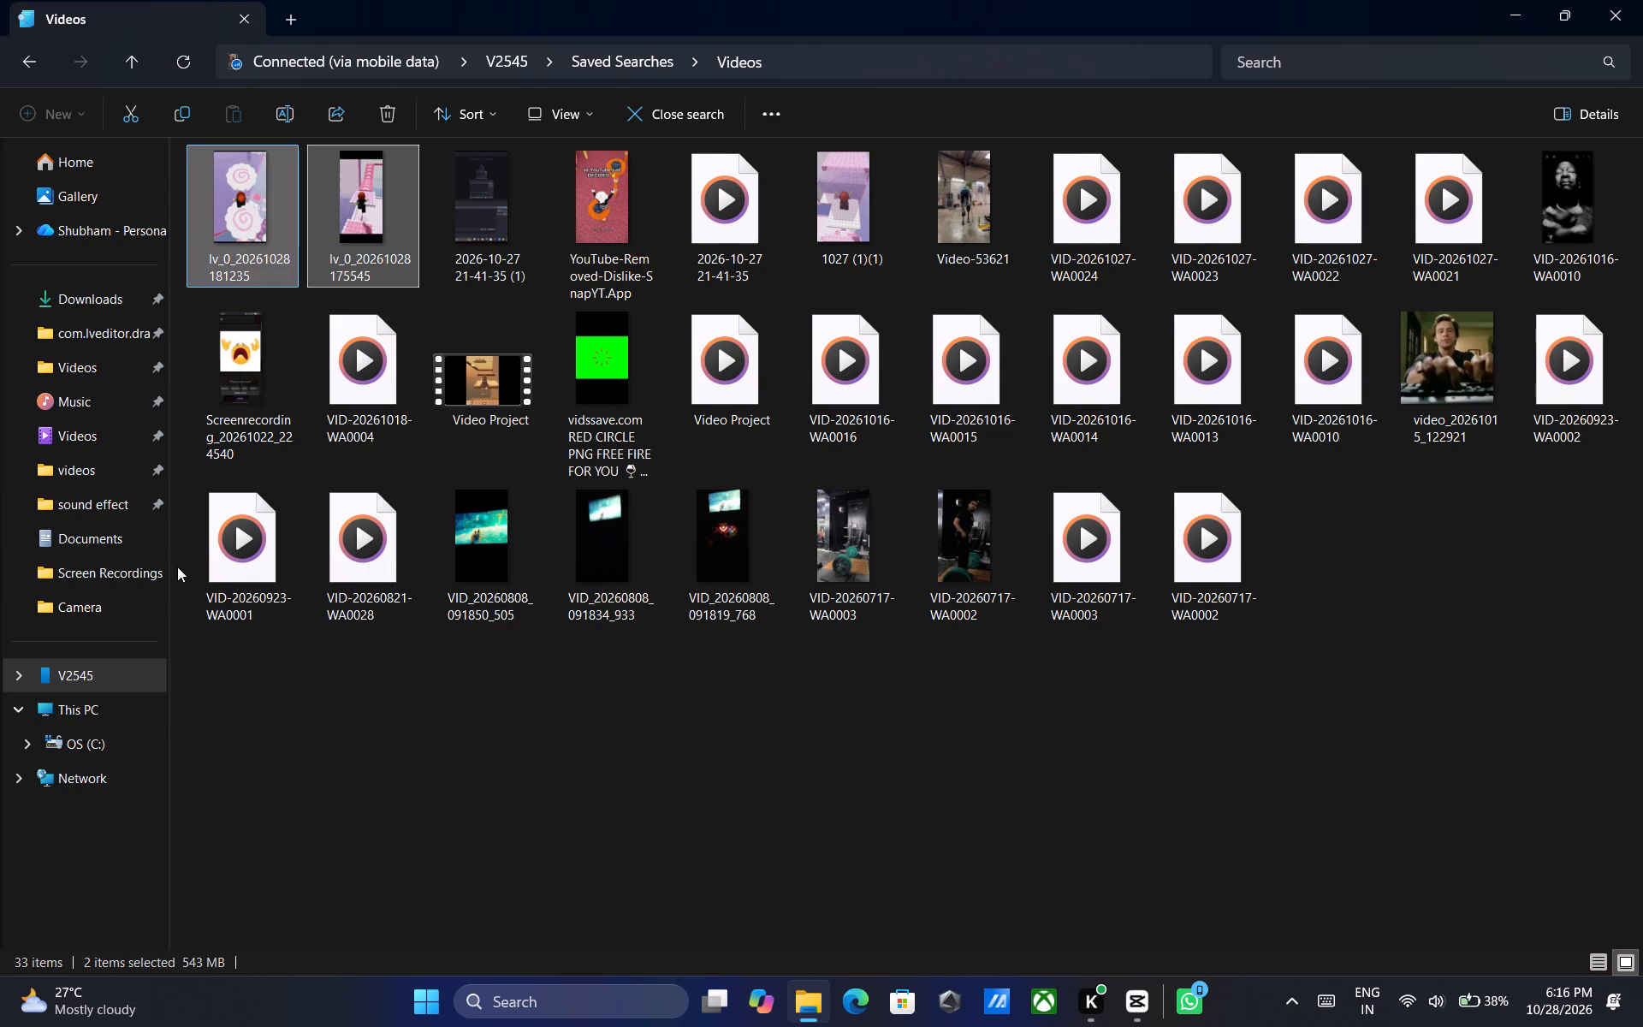
pyautogui.click(110, 570)
pyautogui.rightClick(562, 411)
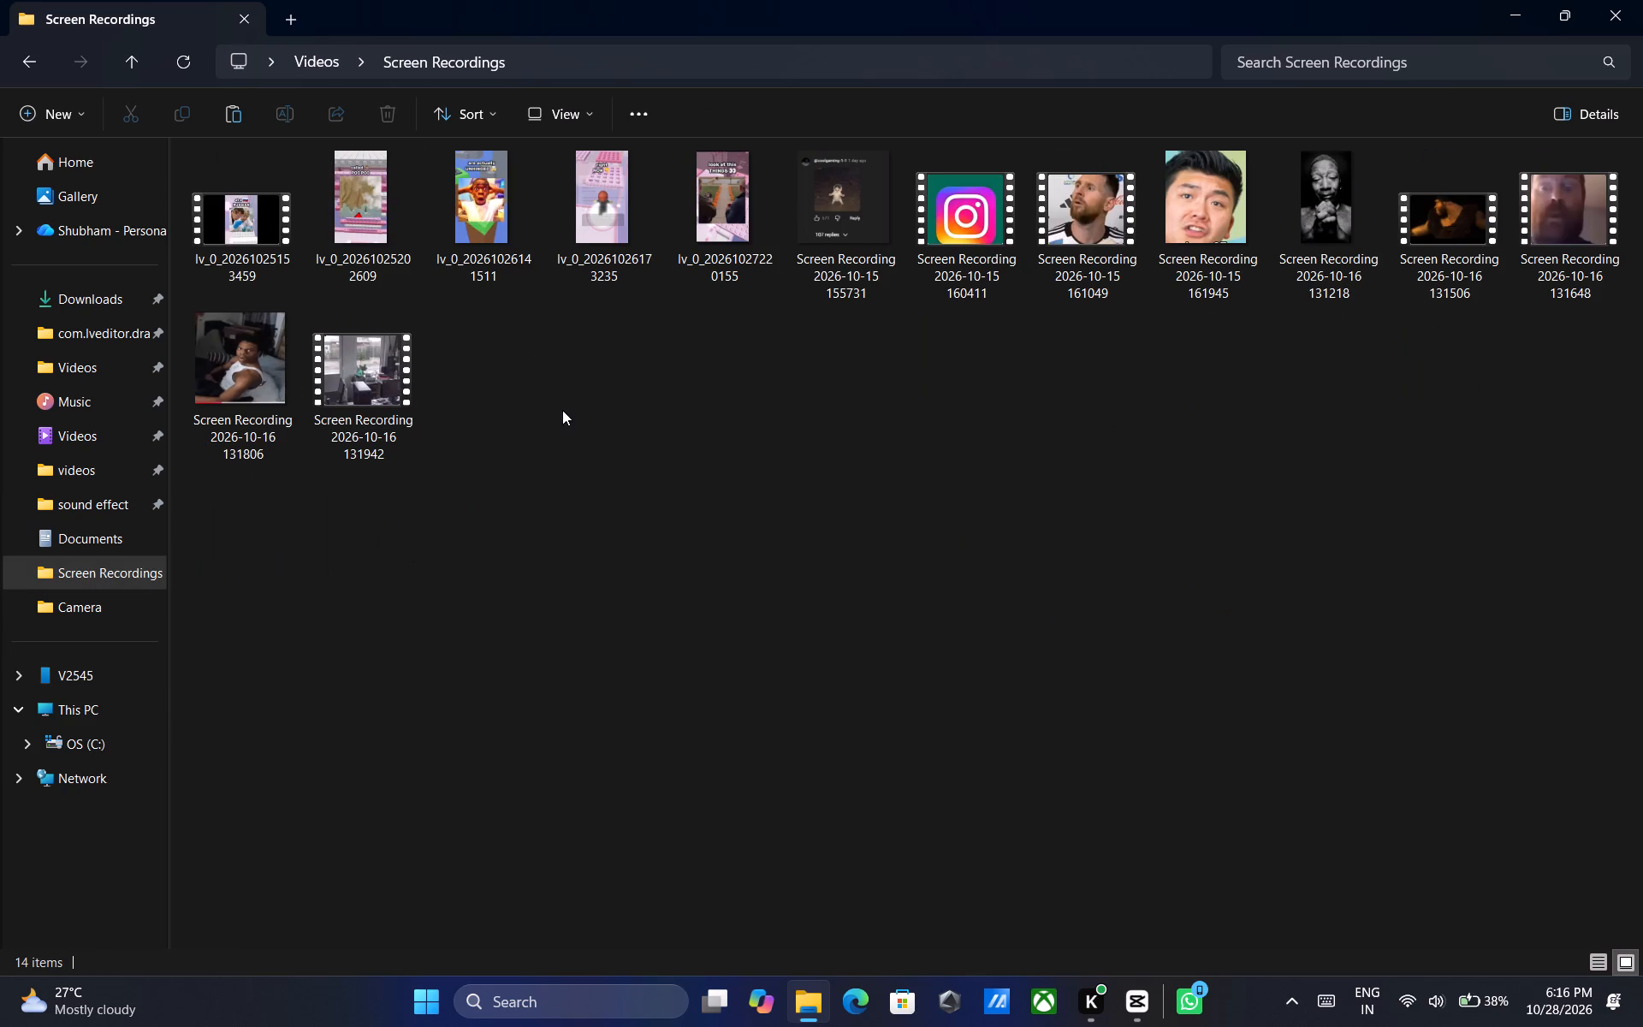
pyautogui.click(597, 455)
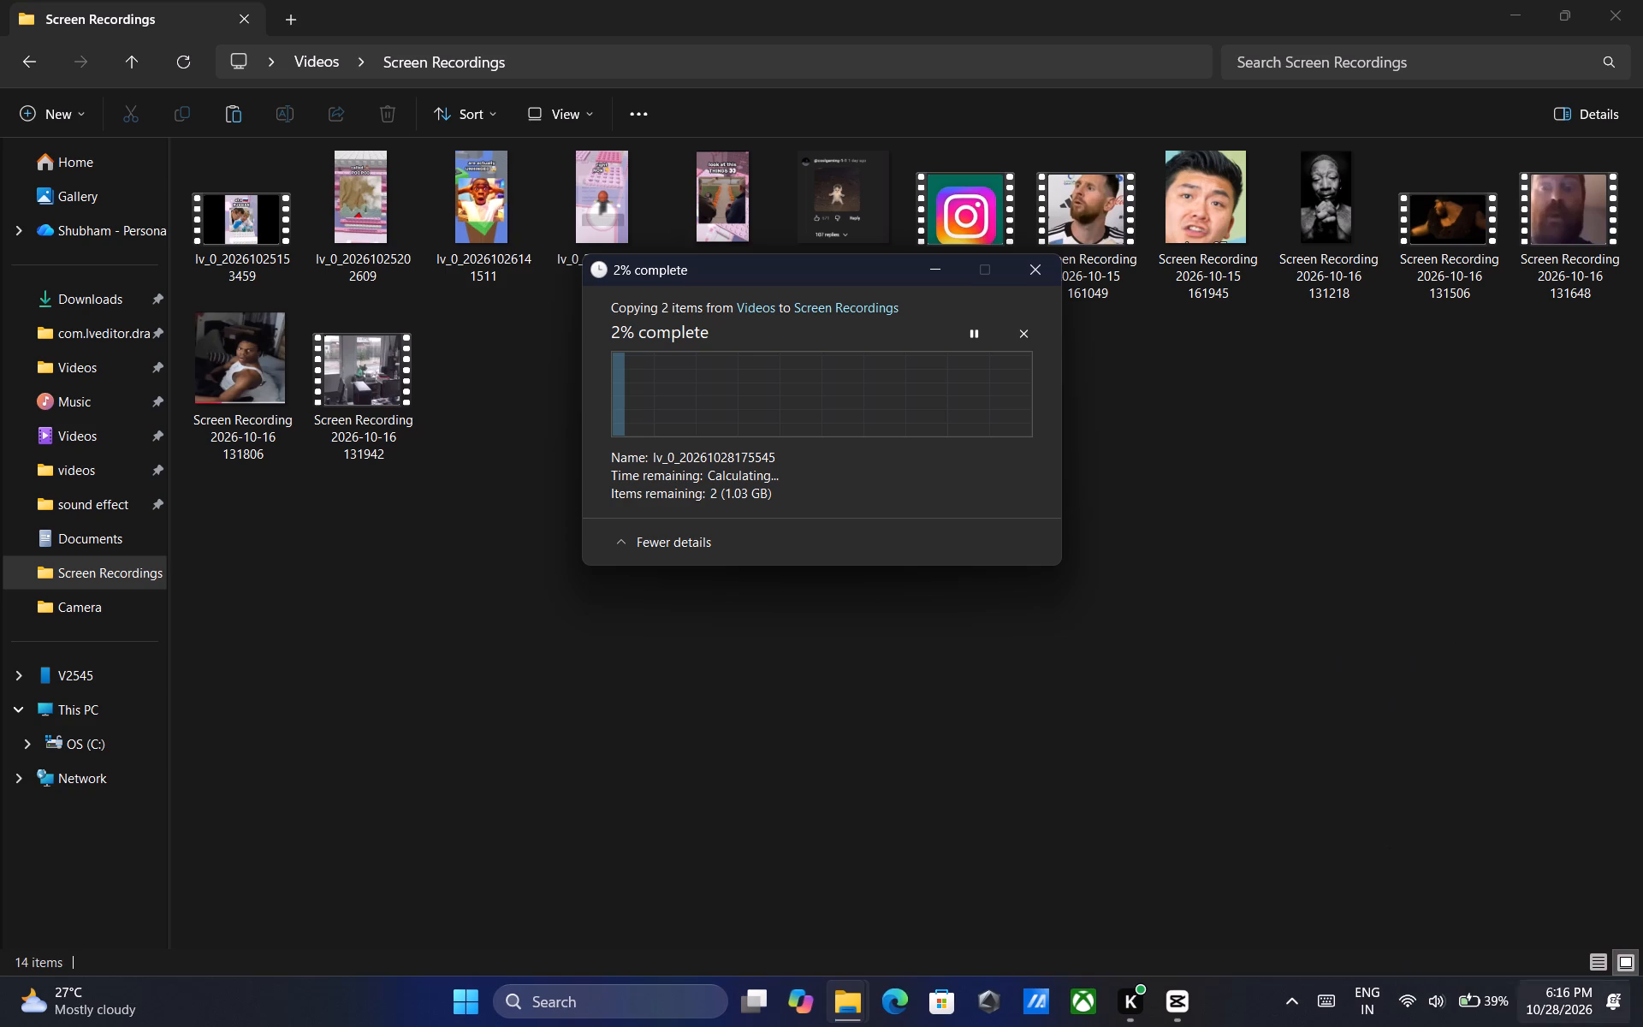
# Switch to CapCut and create a new project, checking the copy progress on the way.
pyautogui.click(1171, 1000)
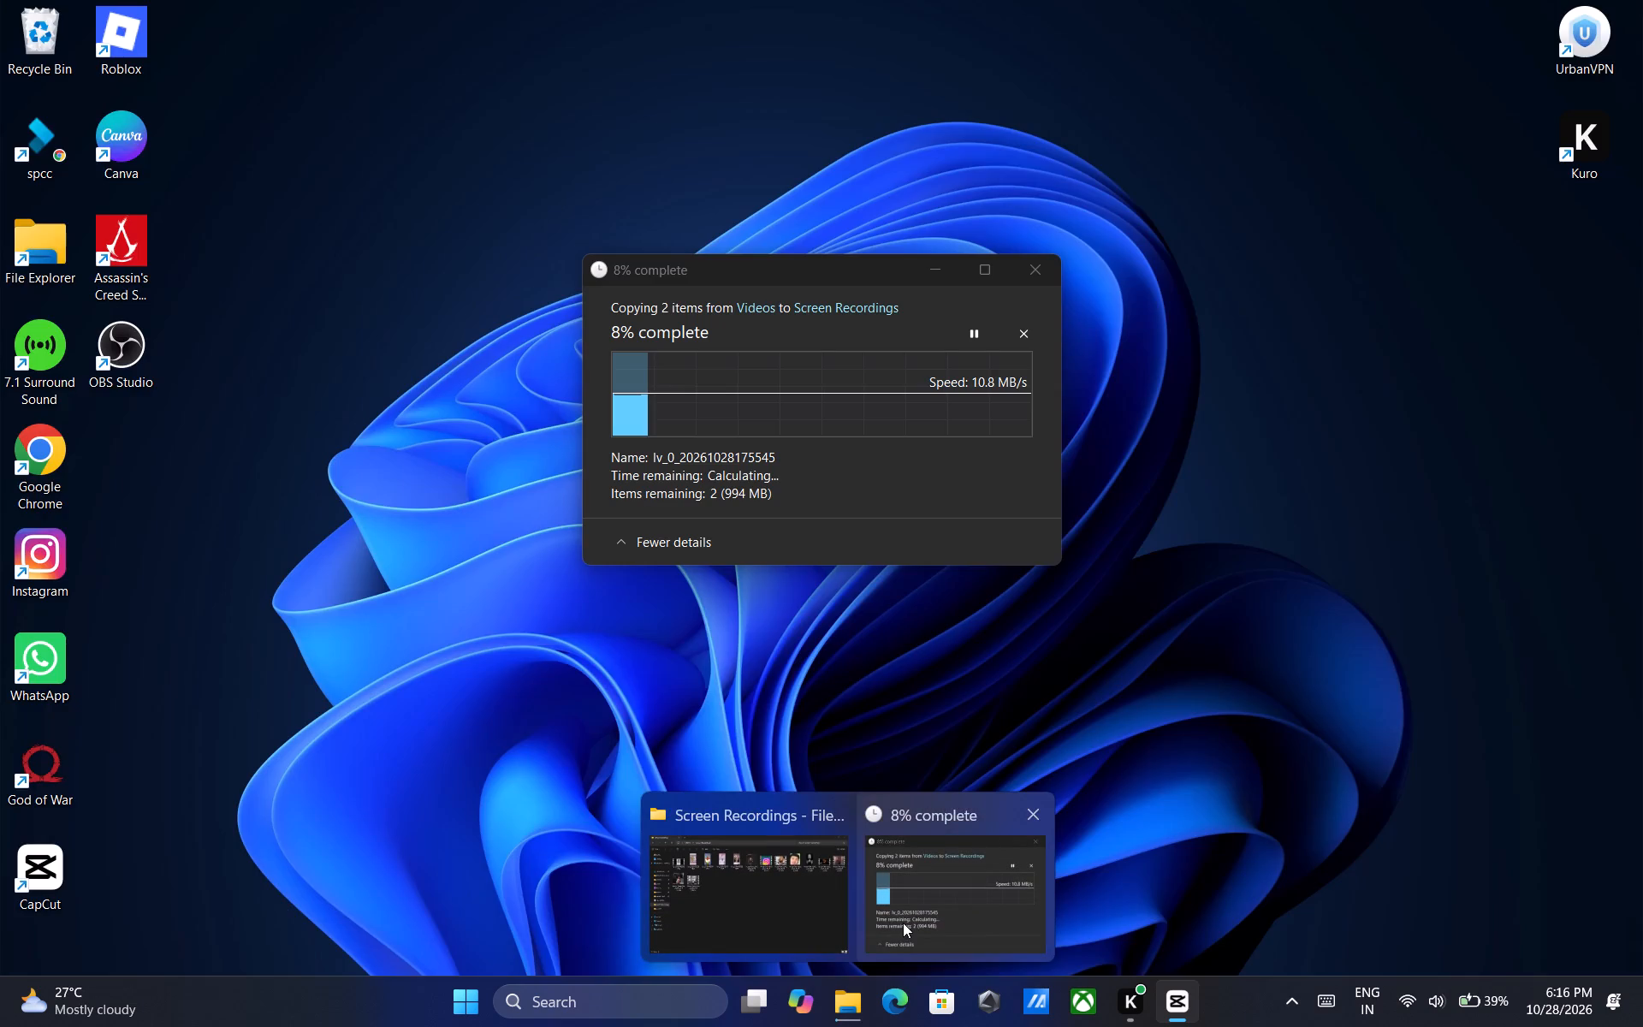
pyautogui.click(904, 922)
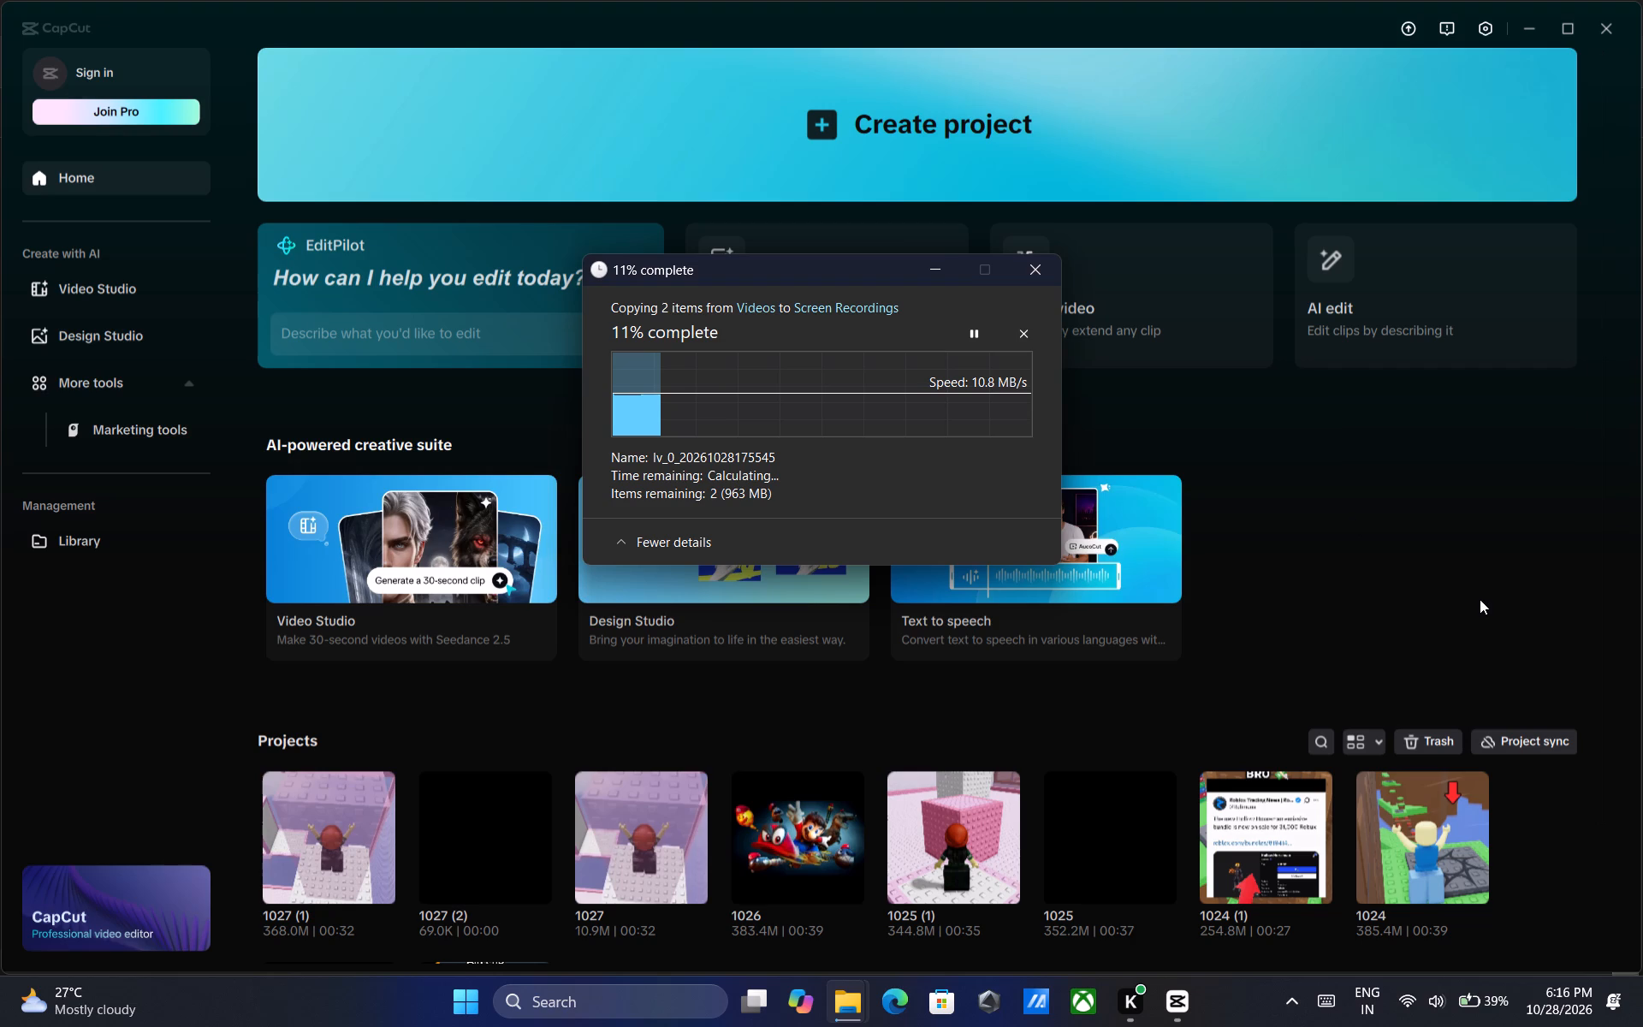
pyautogui.click(1226, 143)
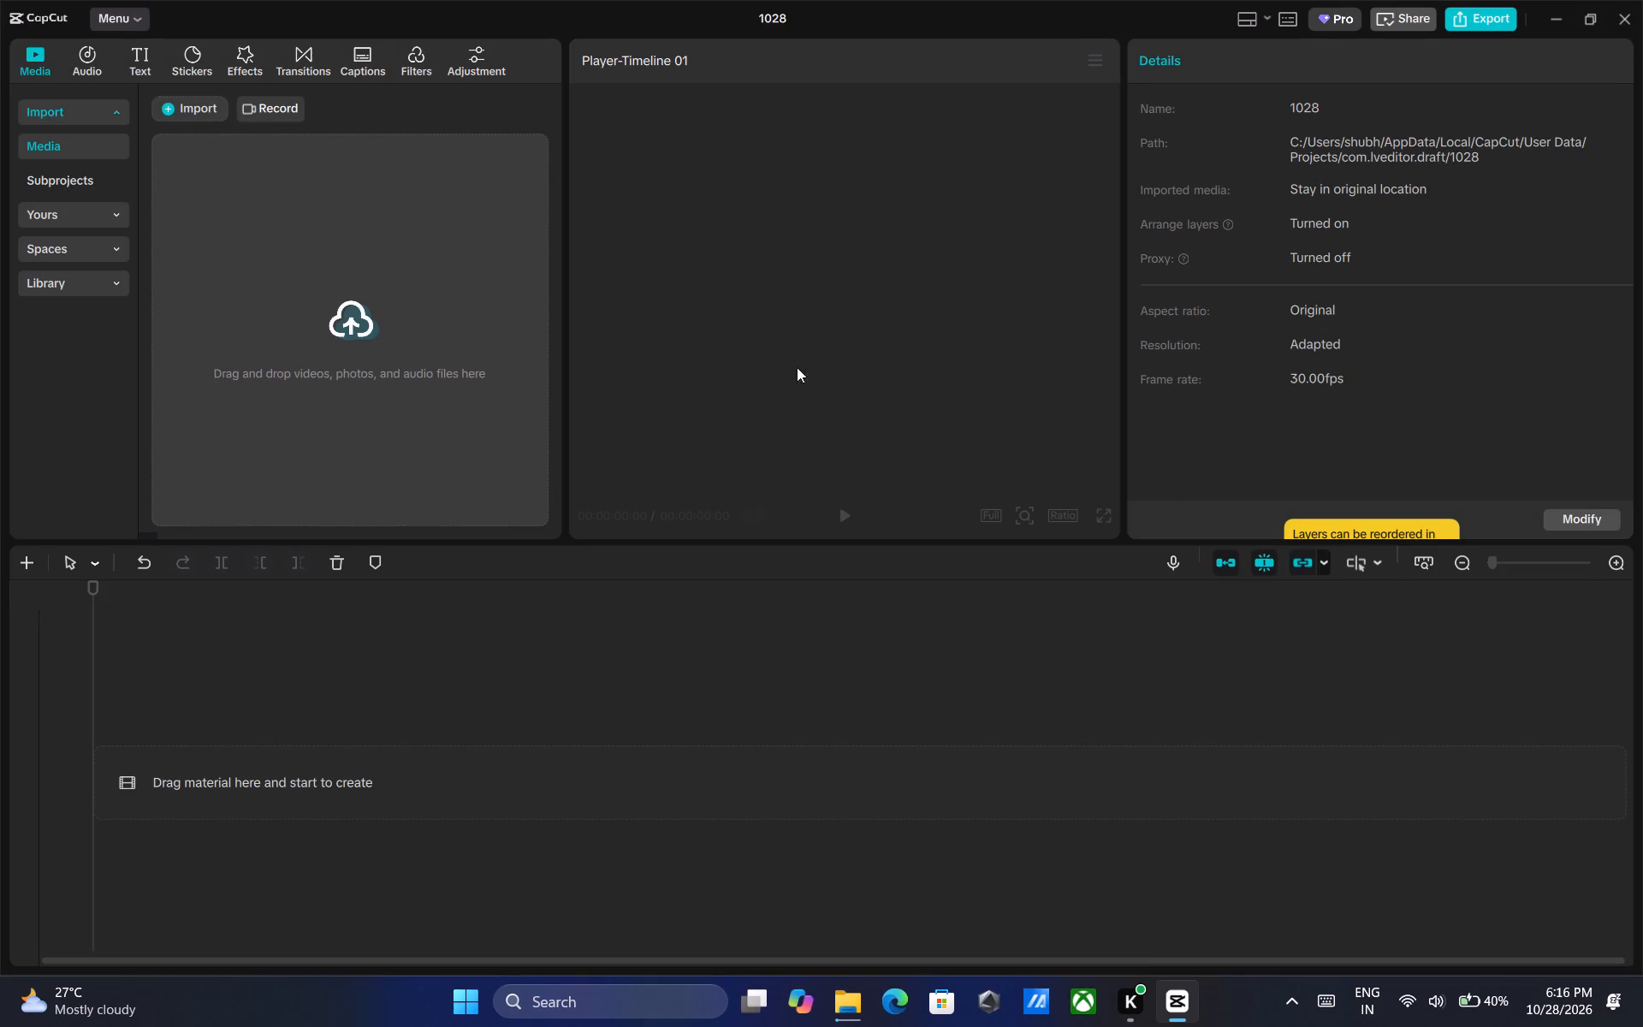
# Import all the clips from the sound effect folder in Downloads into the project media.
pyautogui.click(212, 116)
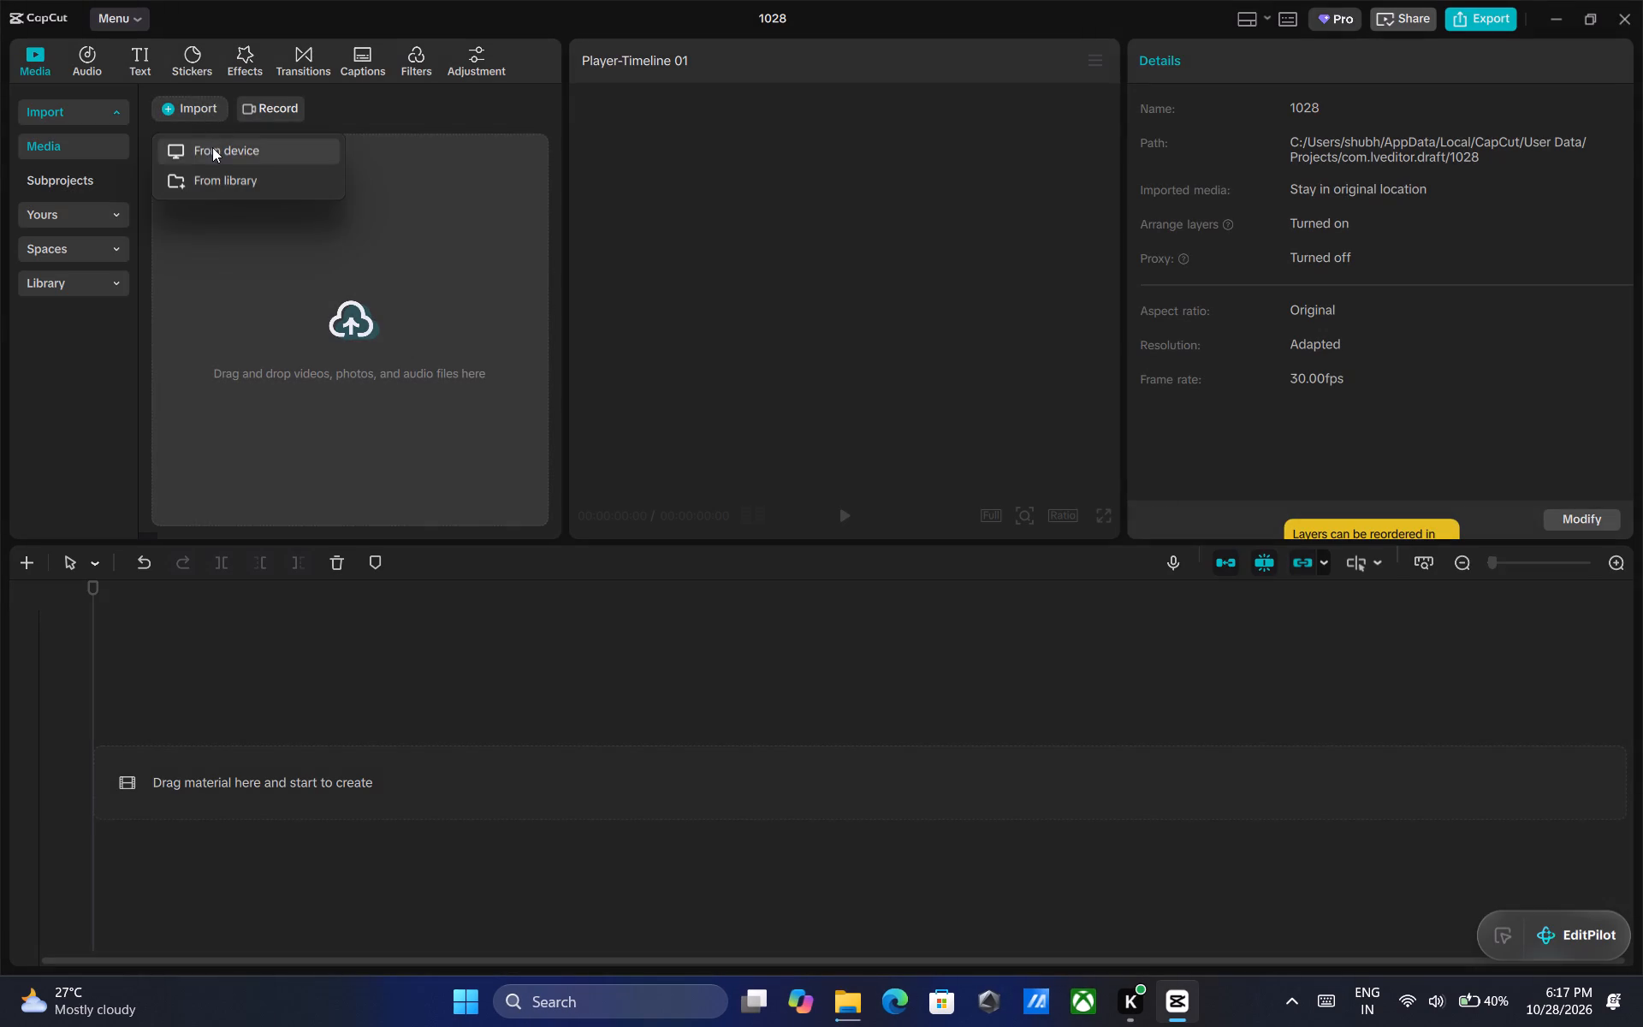
pyautogui.click(212, 147)
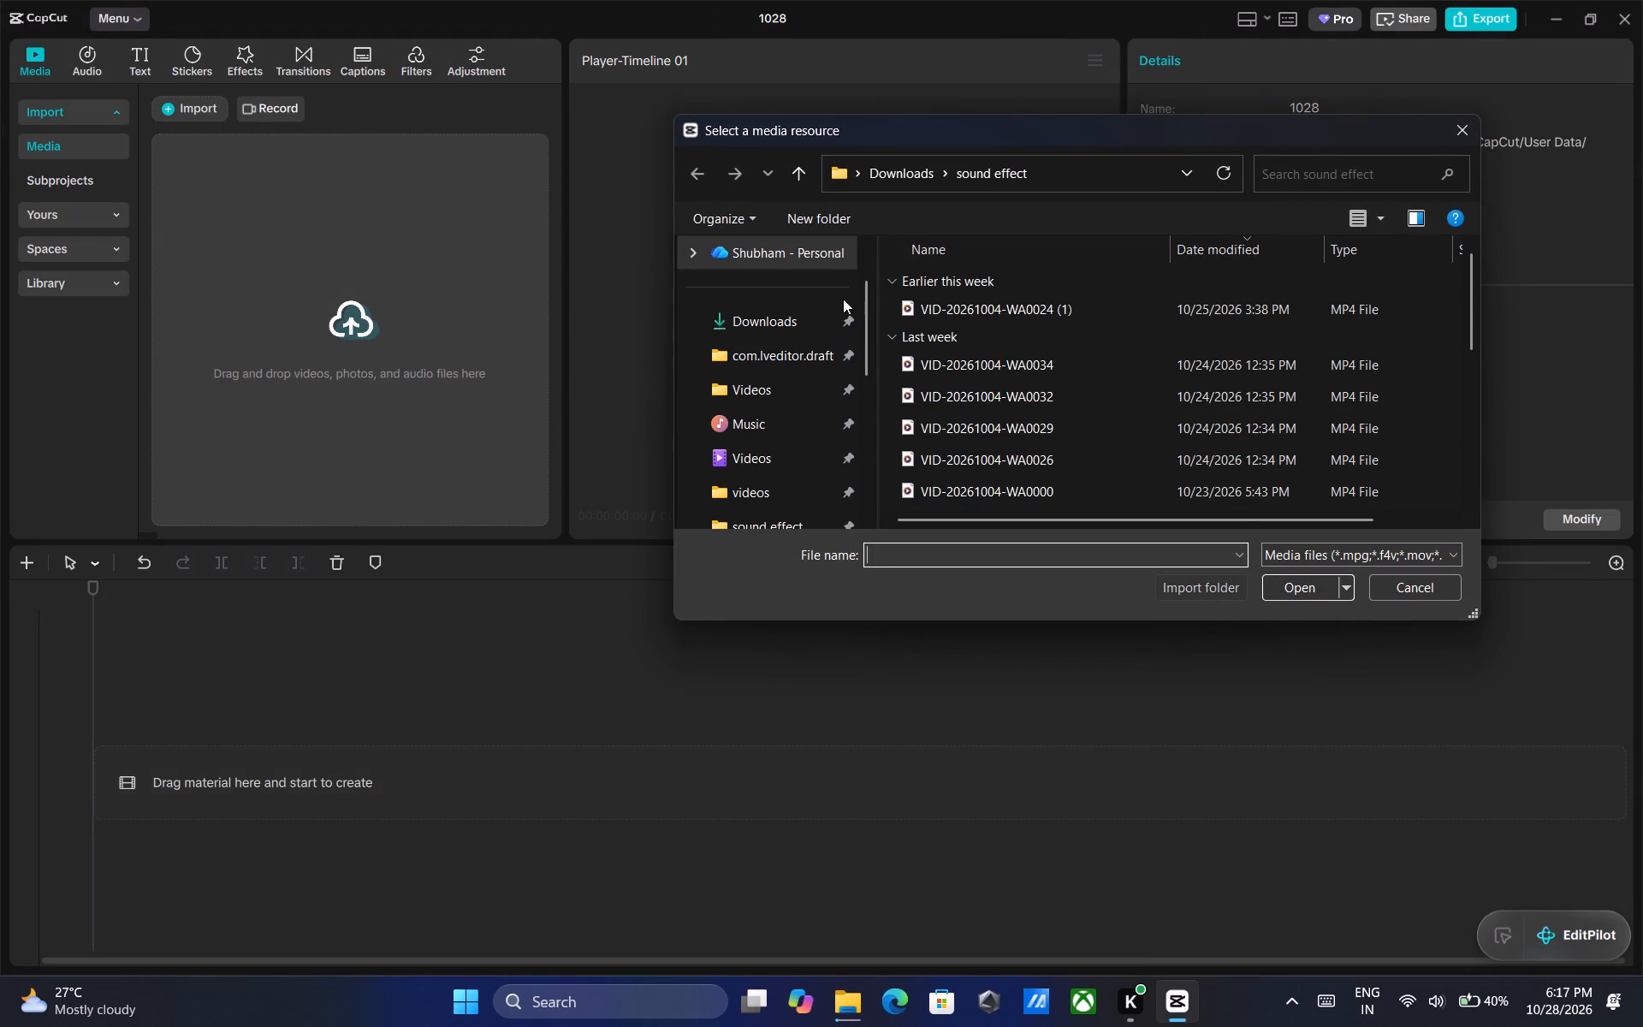
pyautogui.scroll(-1, 786, 397)
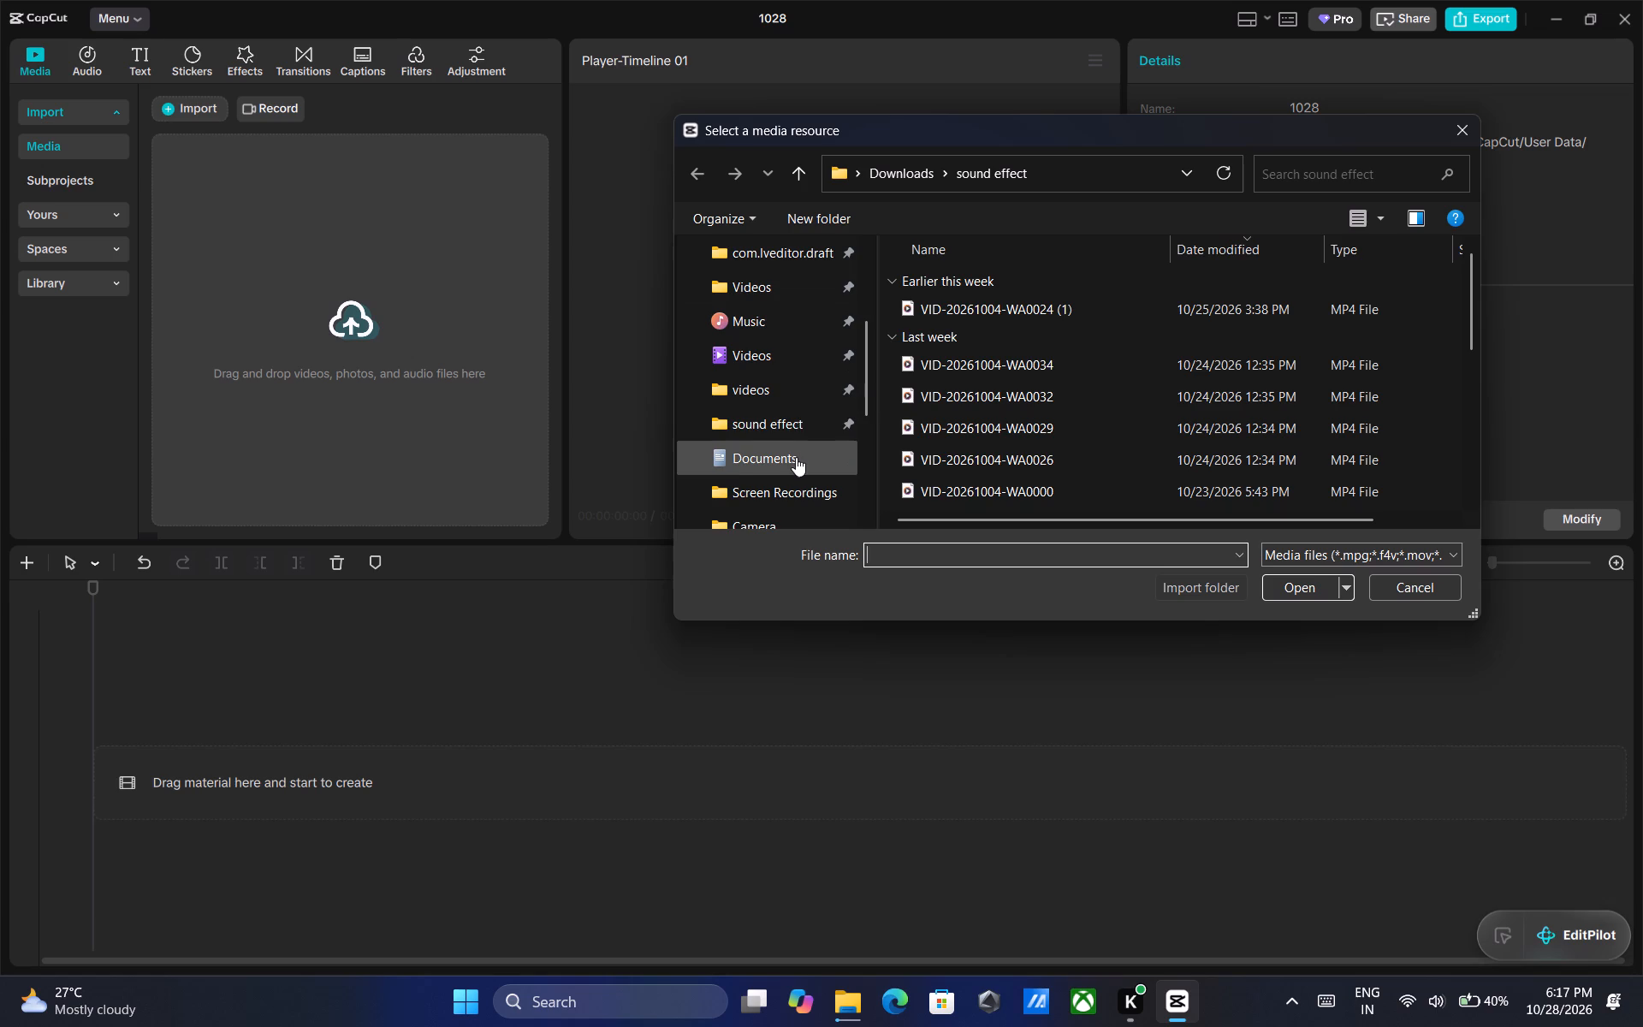
pyautogui.click(796, 430)
pyautogui.moveTo(882, 295); pyautogui.dragTo(980, 384)
pyautogui.scroll(-6, 960, 363)
pyautogui.scroll(1, 967, 372)
pyautogui.scroll(-1, 975, 377)
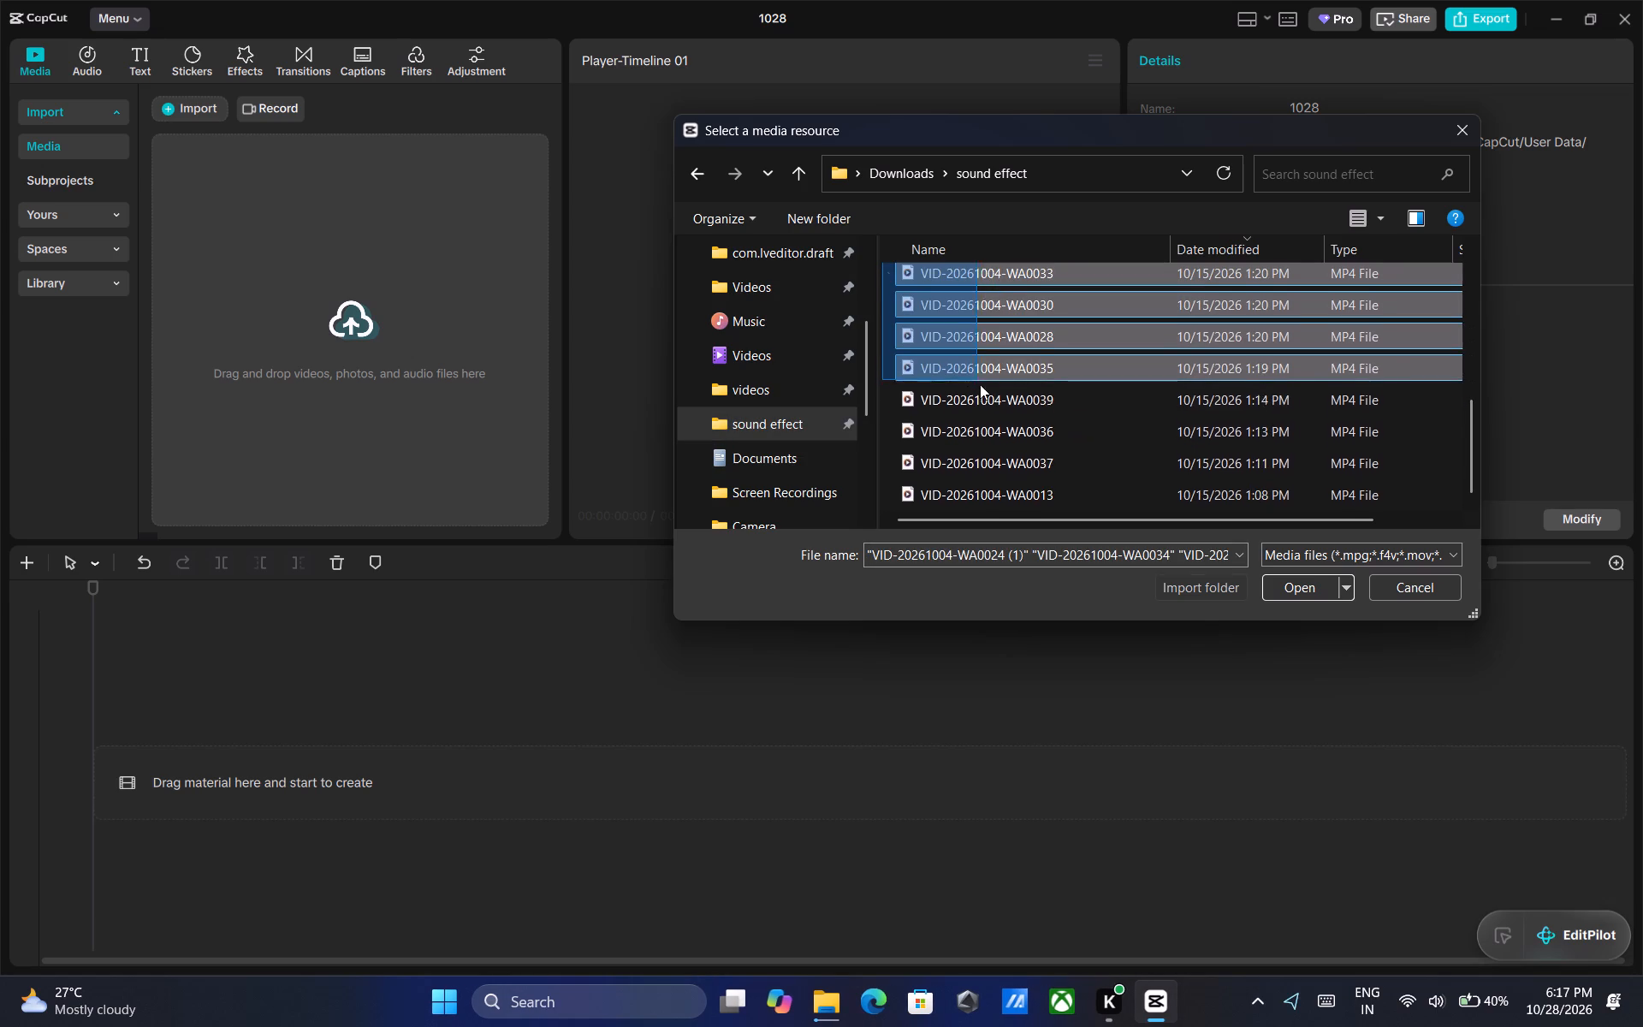
pyautogui.scroll(-8, 980, 384)
pyautogui.moveTo(980, 384); pyautogui.dragTo(1047, 508)
pyautogui.click(1284, 591)
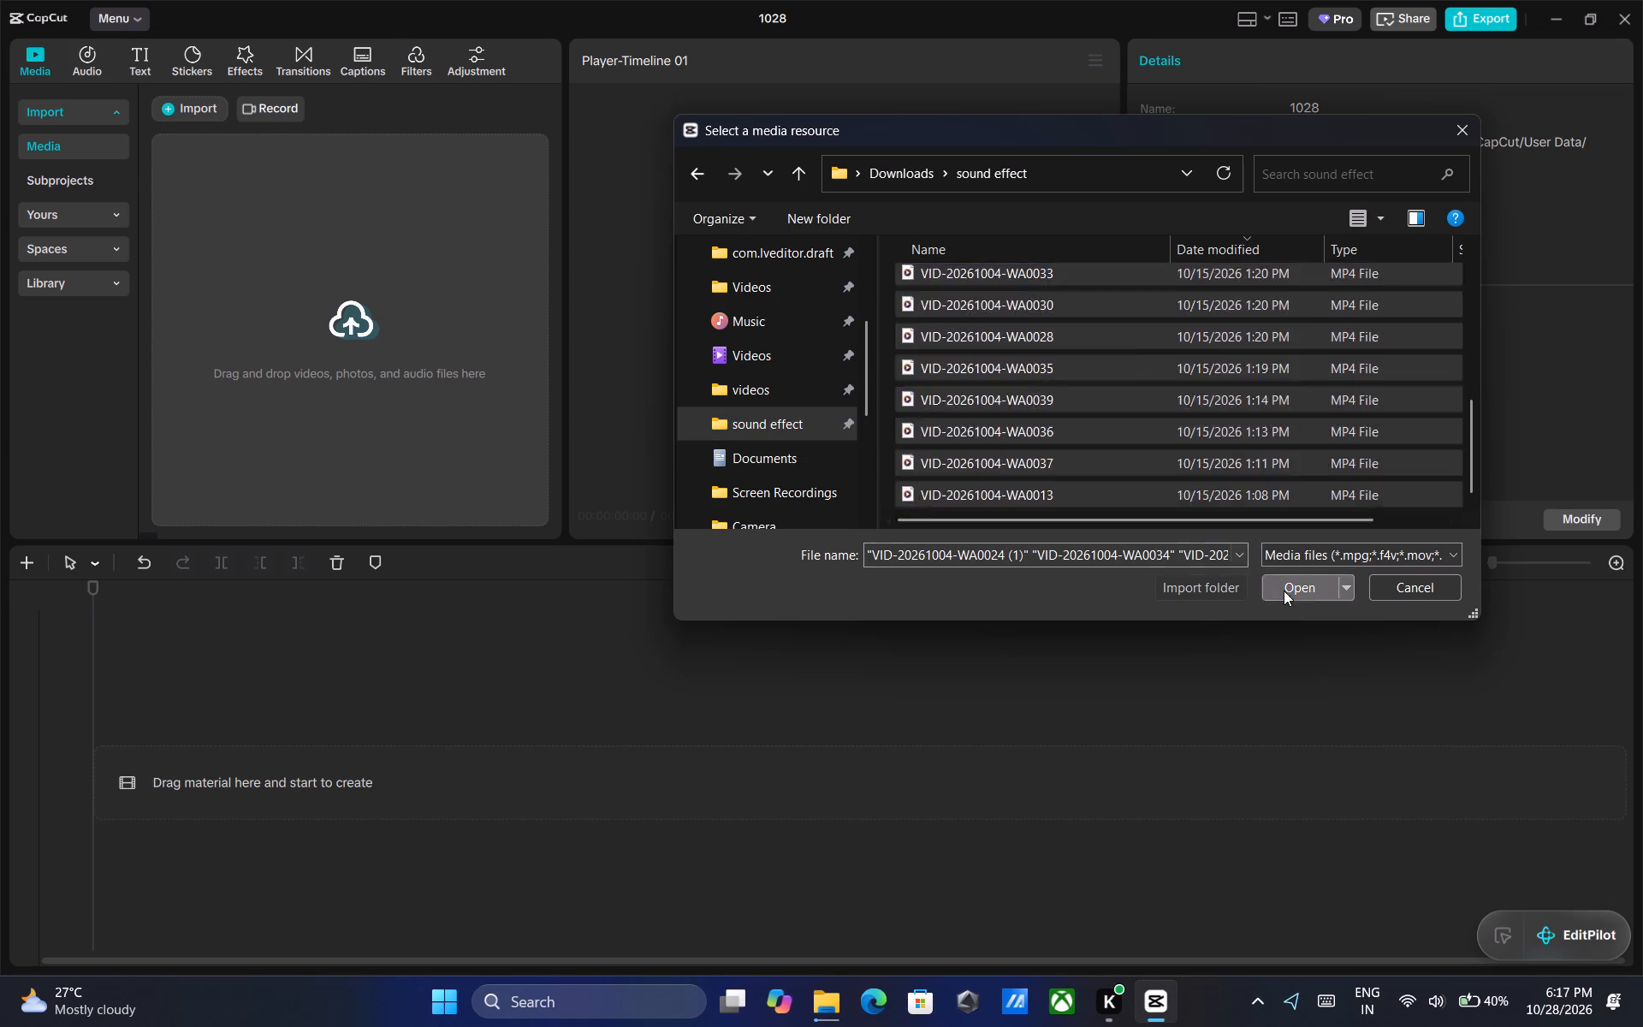
# Preview the imported music clips, including the Undertale, nosleep funk, Mario and misty forest ones, and look through the rest.
pyautogui.click(207, 173)
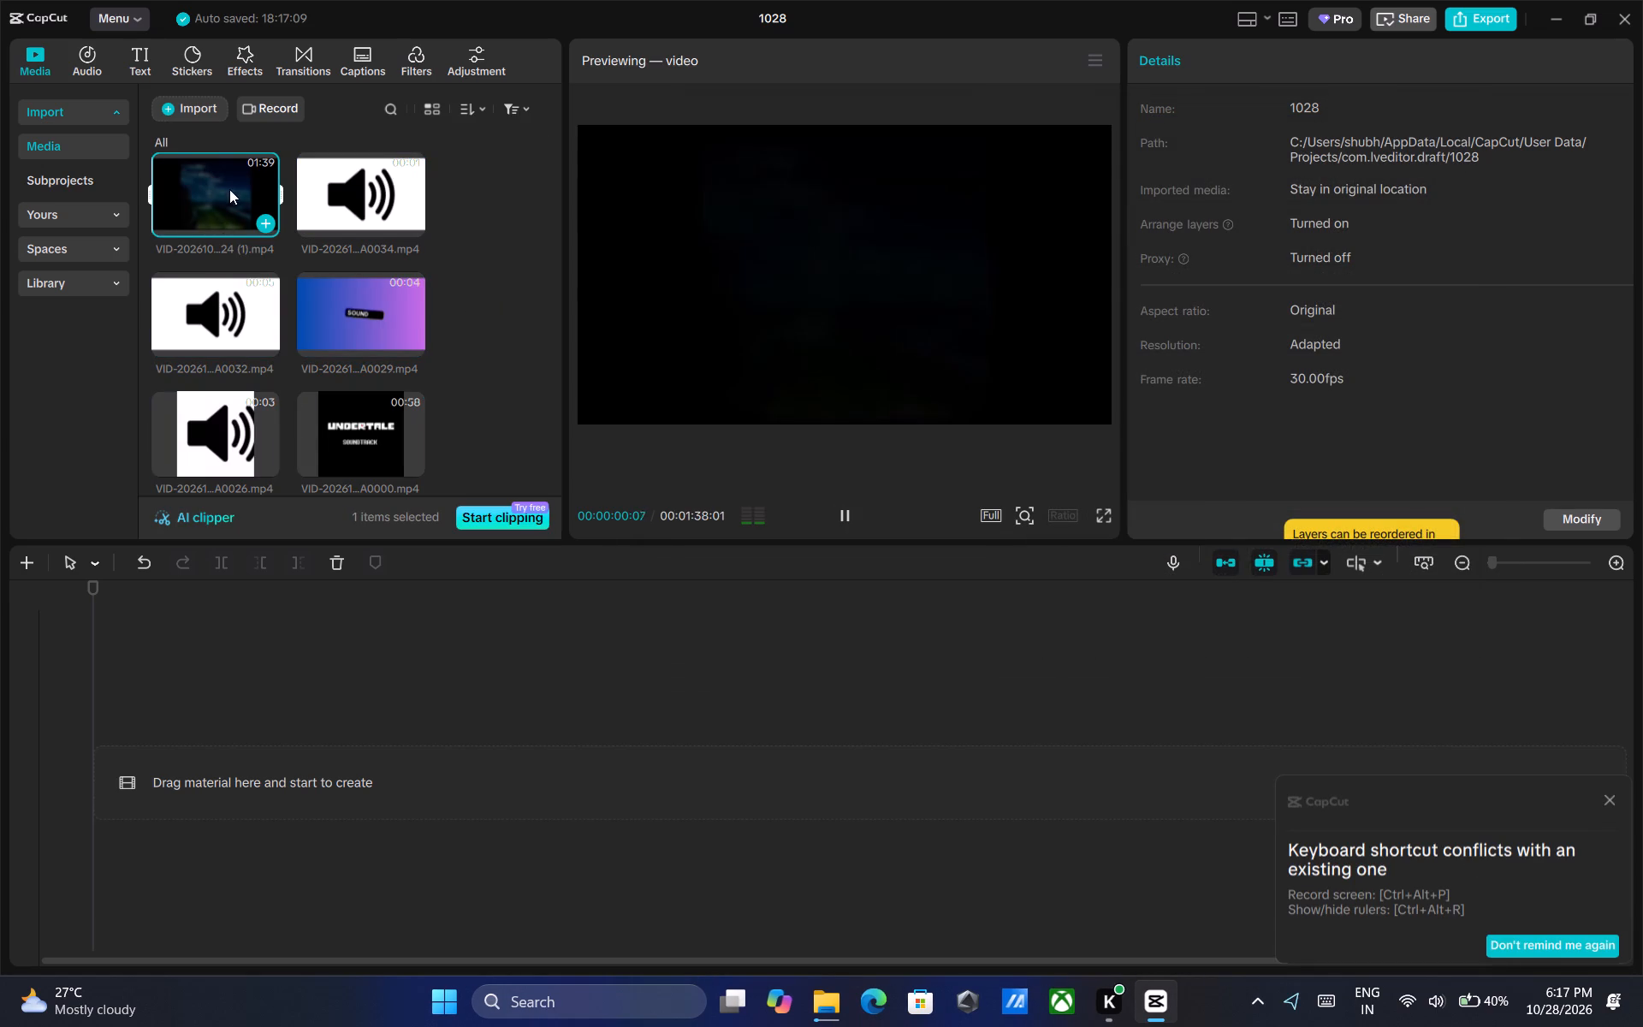
pyautogui.scroll(-1, 238, 229)
pyautogui.click(356, 325)
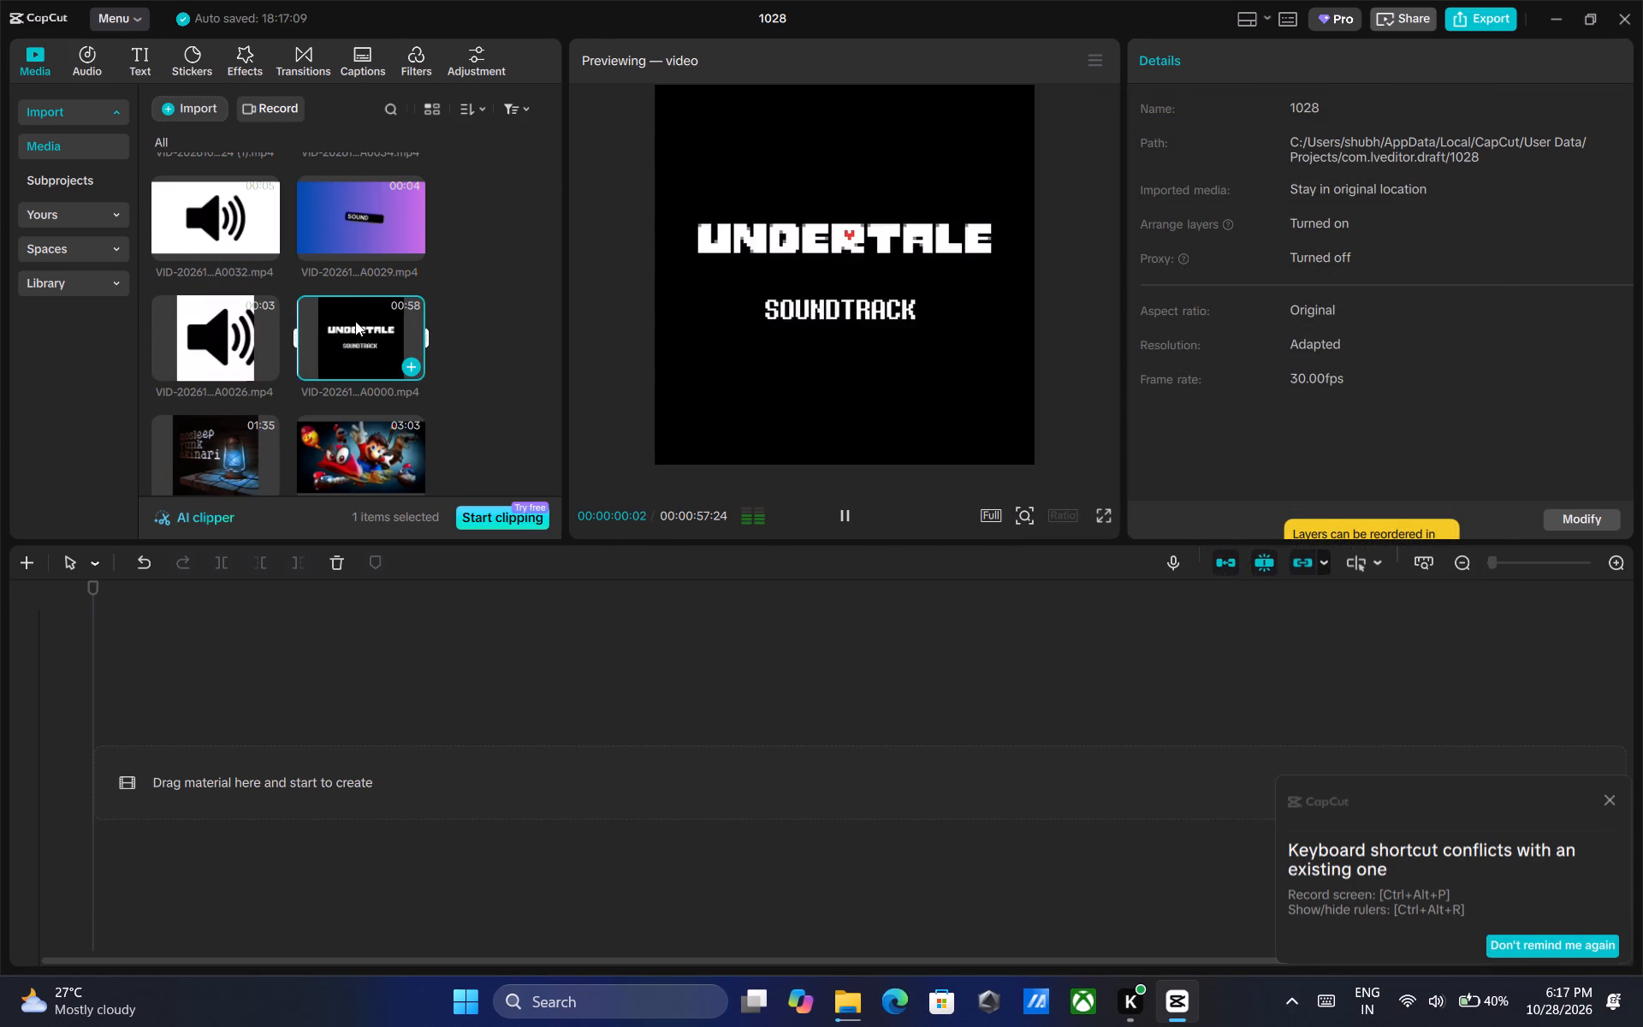
pyautogui.scroll(-2, 355, 321)
pyautogui.click(247, 248)
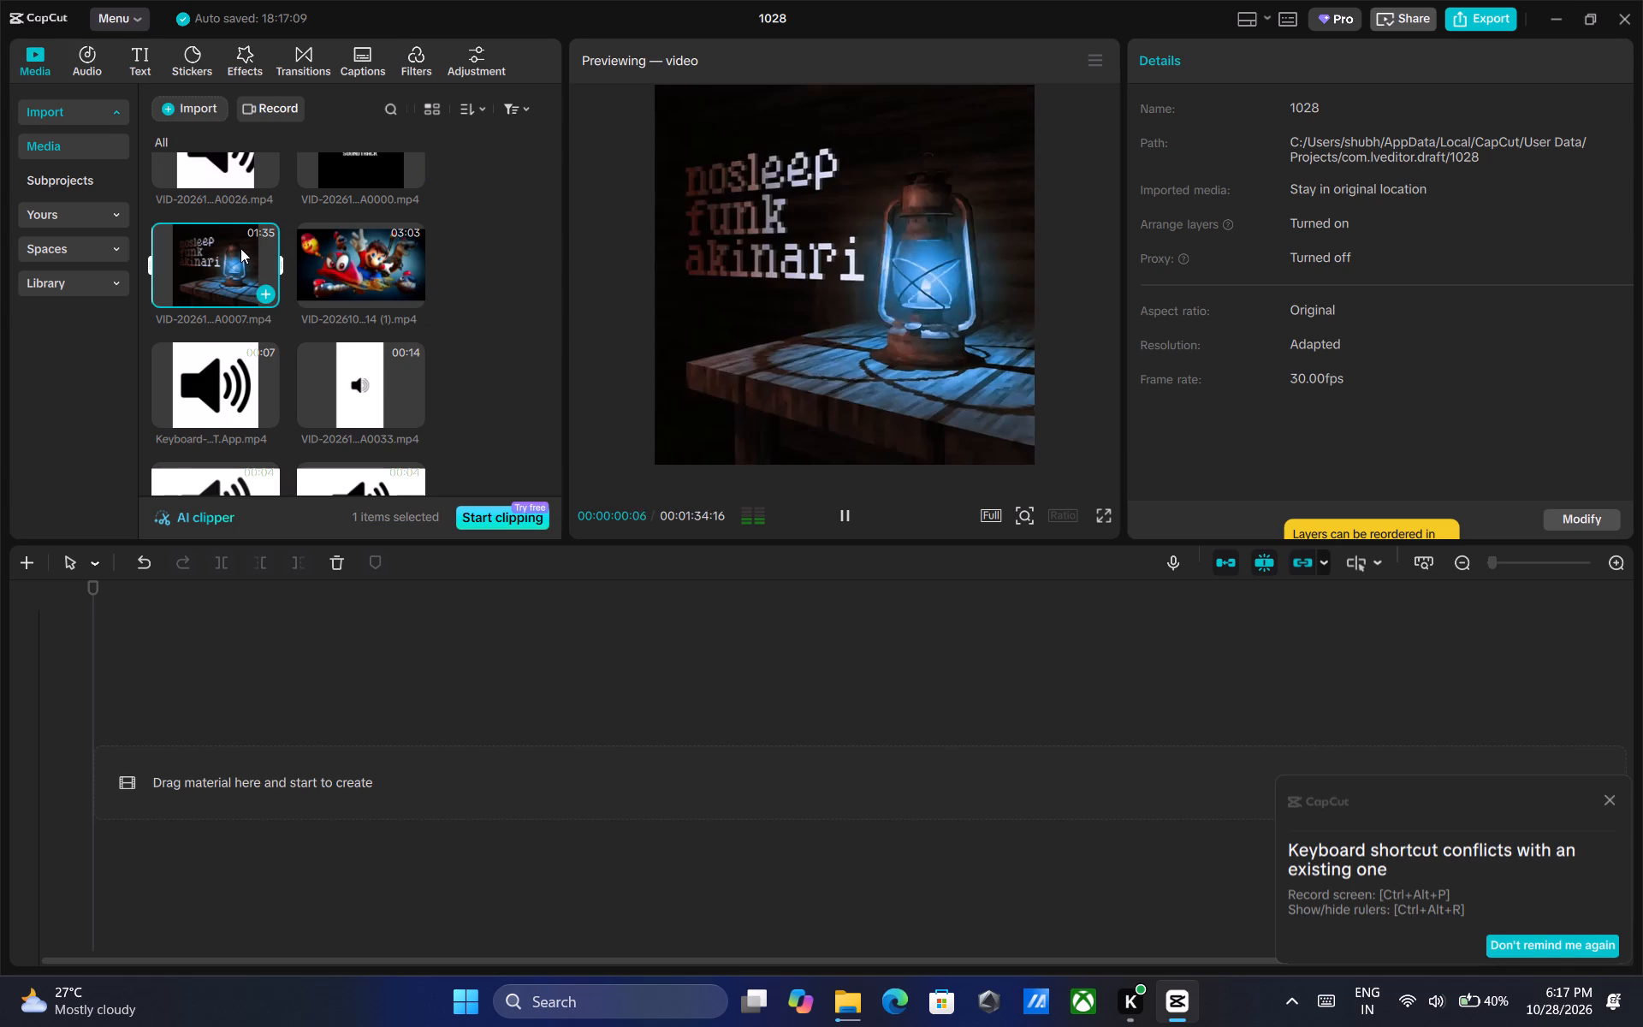
pyautogui.click(358, 249)
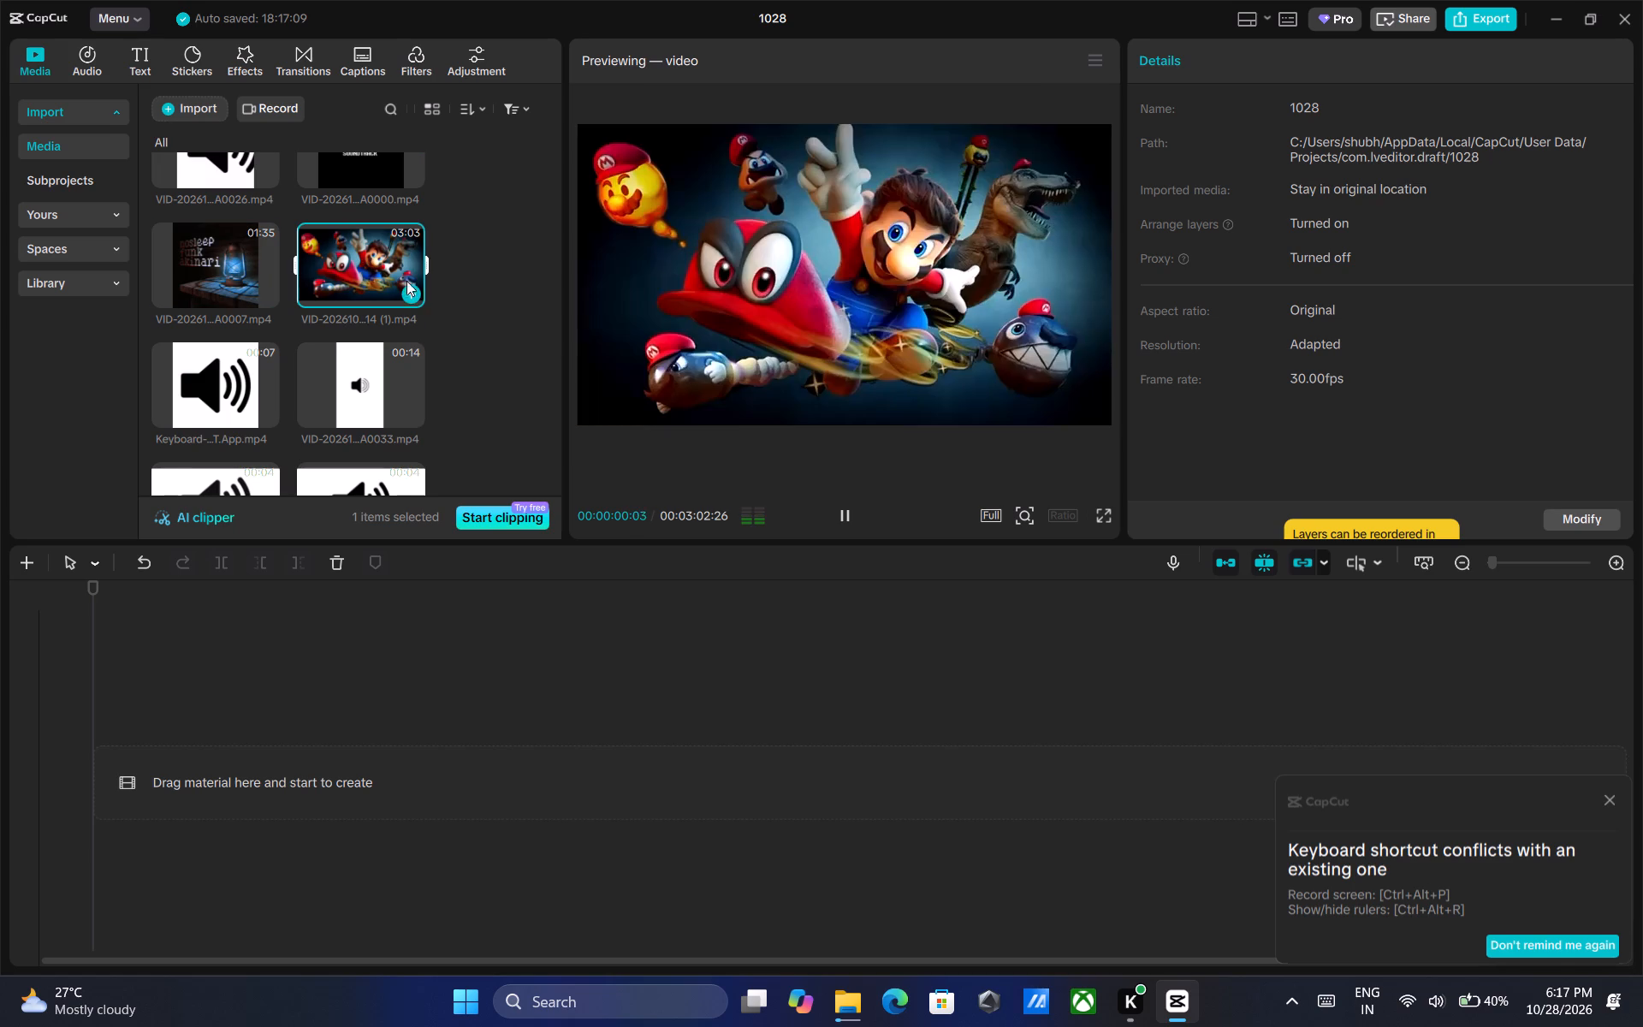
pyautogui.click(841, 502)
pyautogui.scroll(-10, 361, 287)
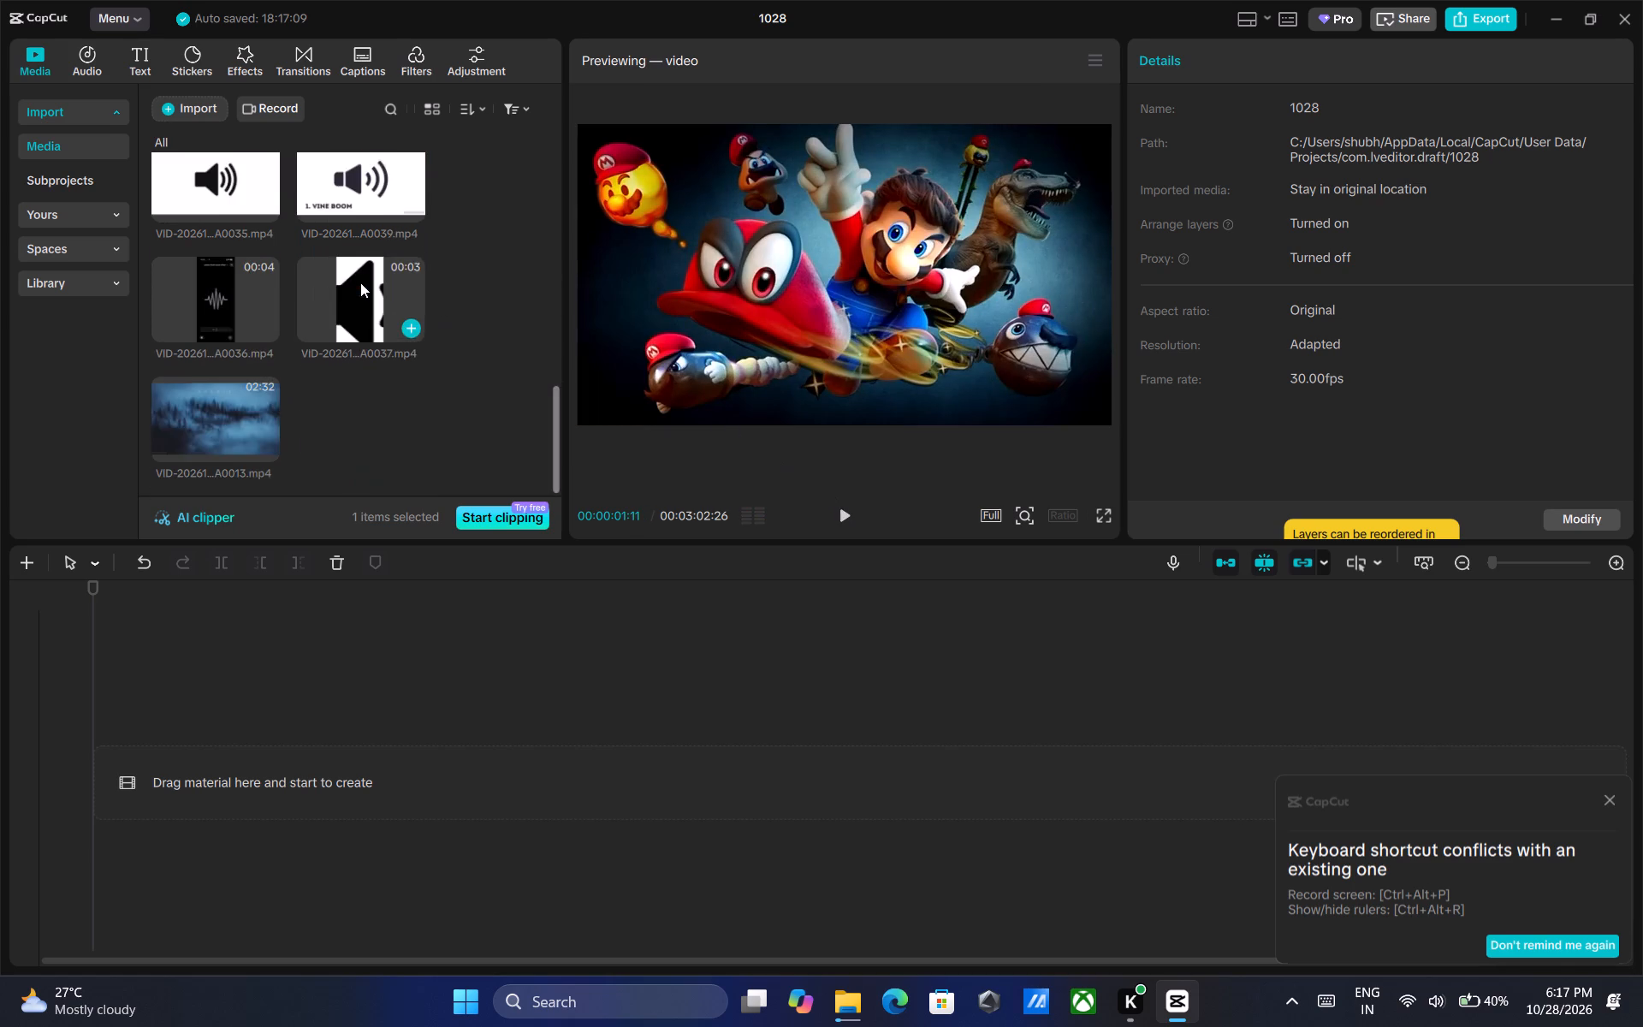
pyautogui.scroll(-2, 360, 282)
pyautogui.scroll(1, 360, 282)
pyautogui.scroll(-5, 350, 282)
pyautogui.click(213, 419)
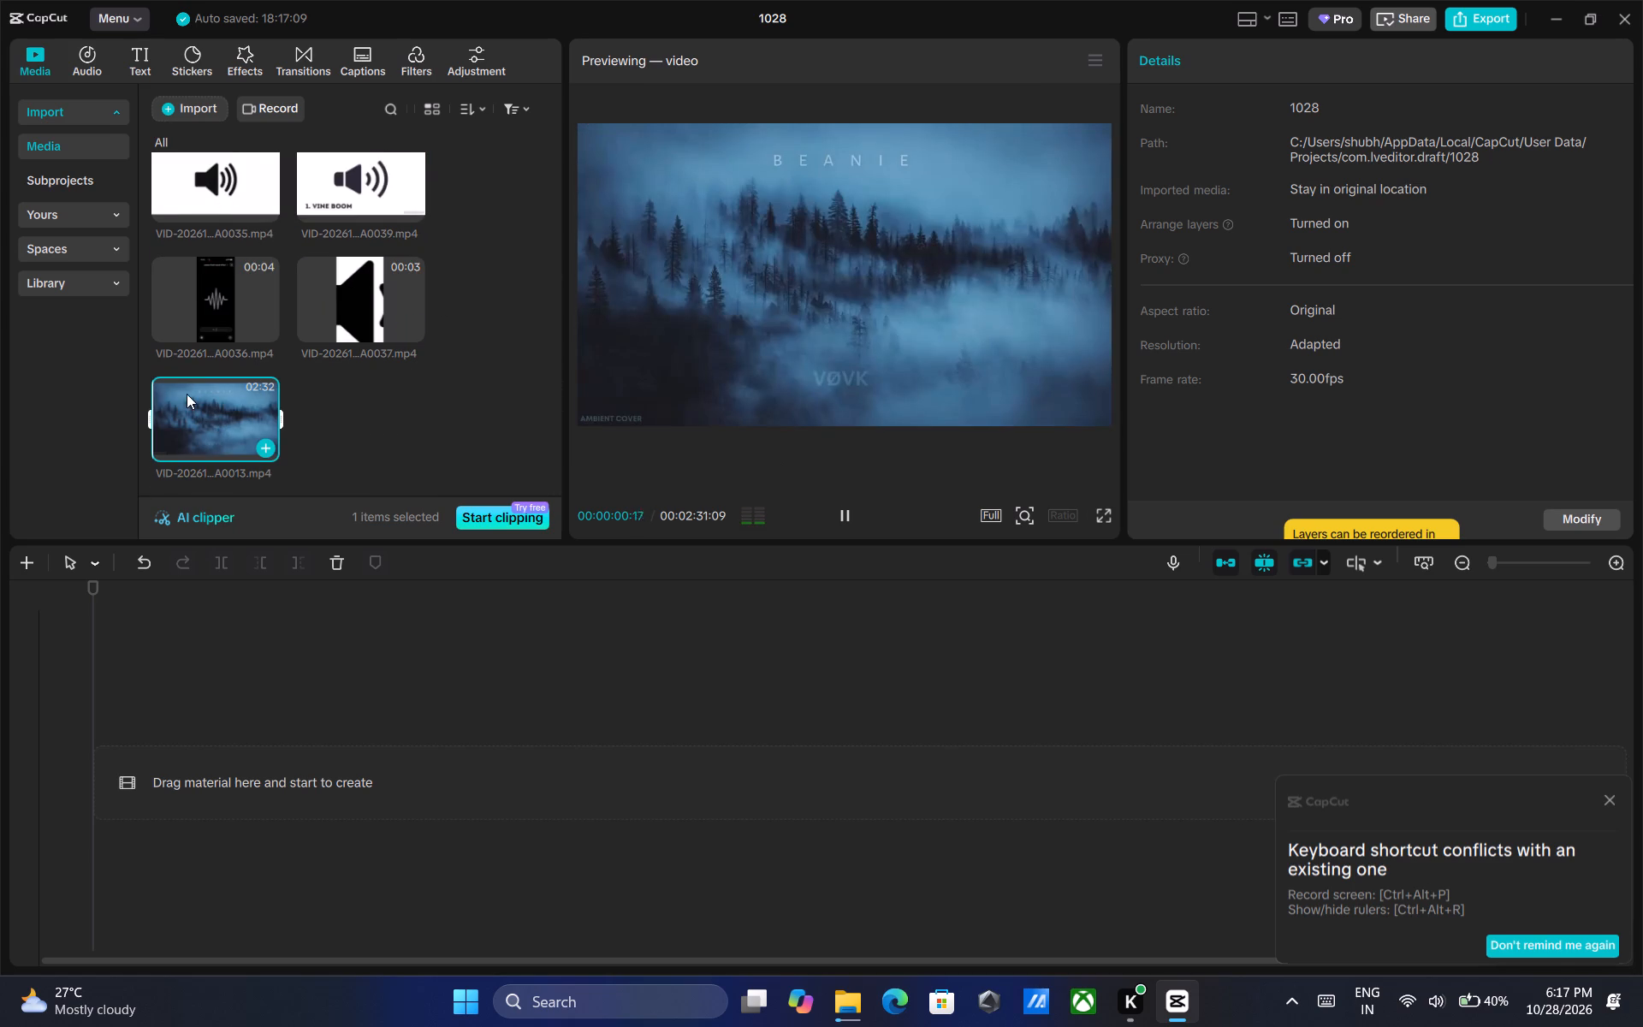
pyautogui.click(845, 518)
pyautogui.scroll(18, 295, 367)
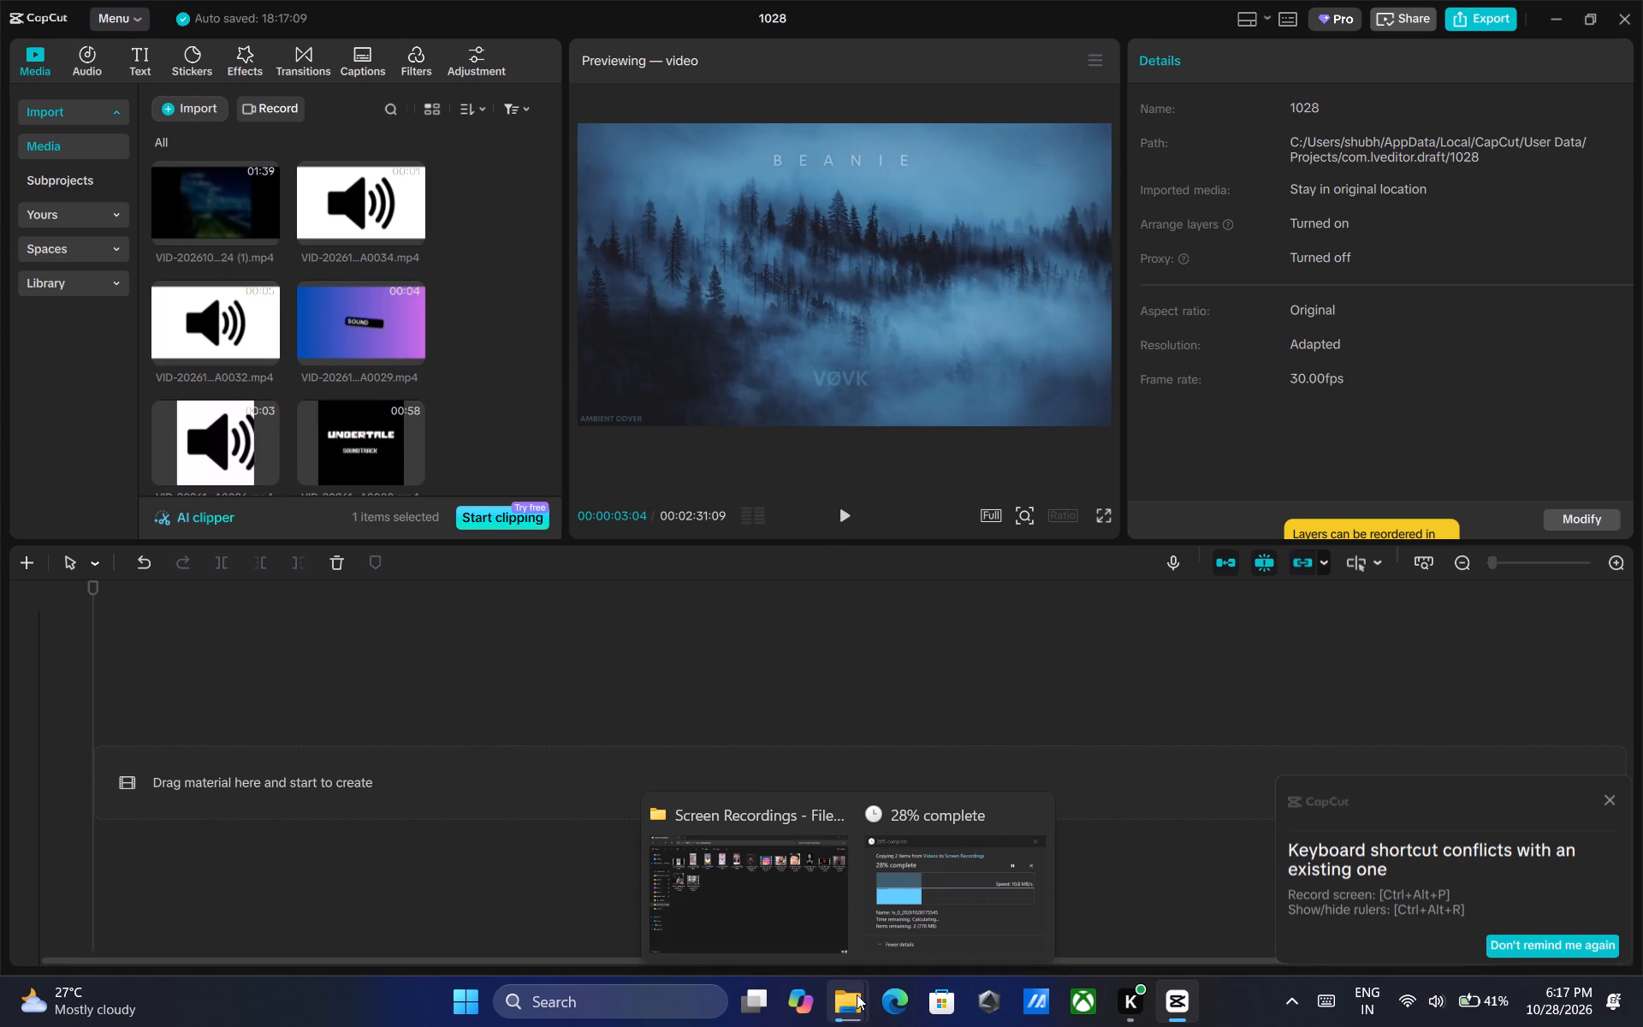
# Check the progress of the video copy to Screen Recordings and return to the CapCut project.
pyautogui.click(907, 911)
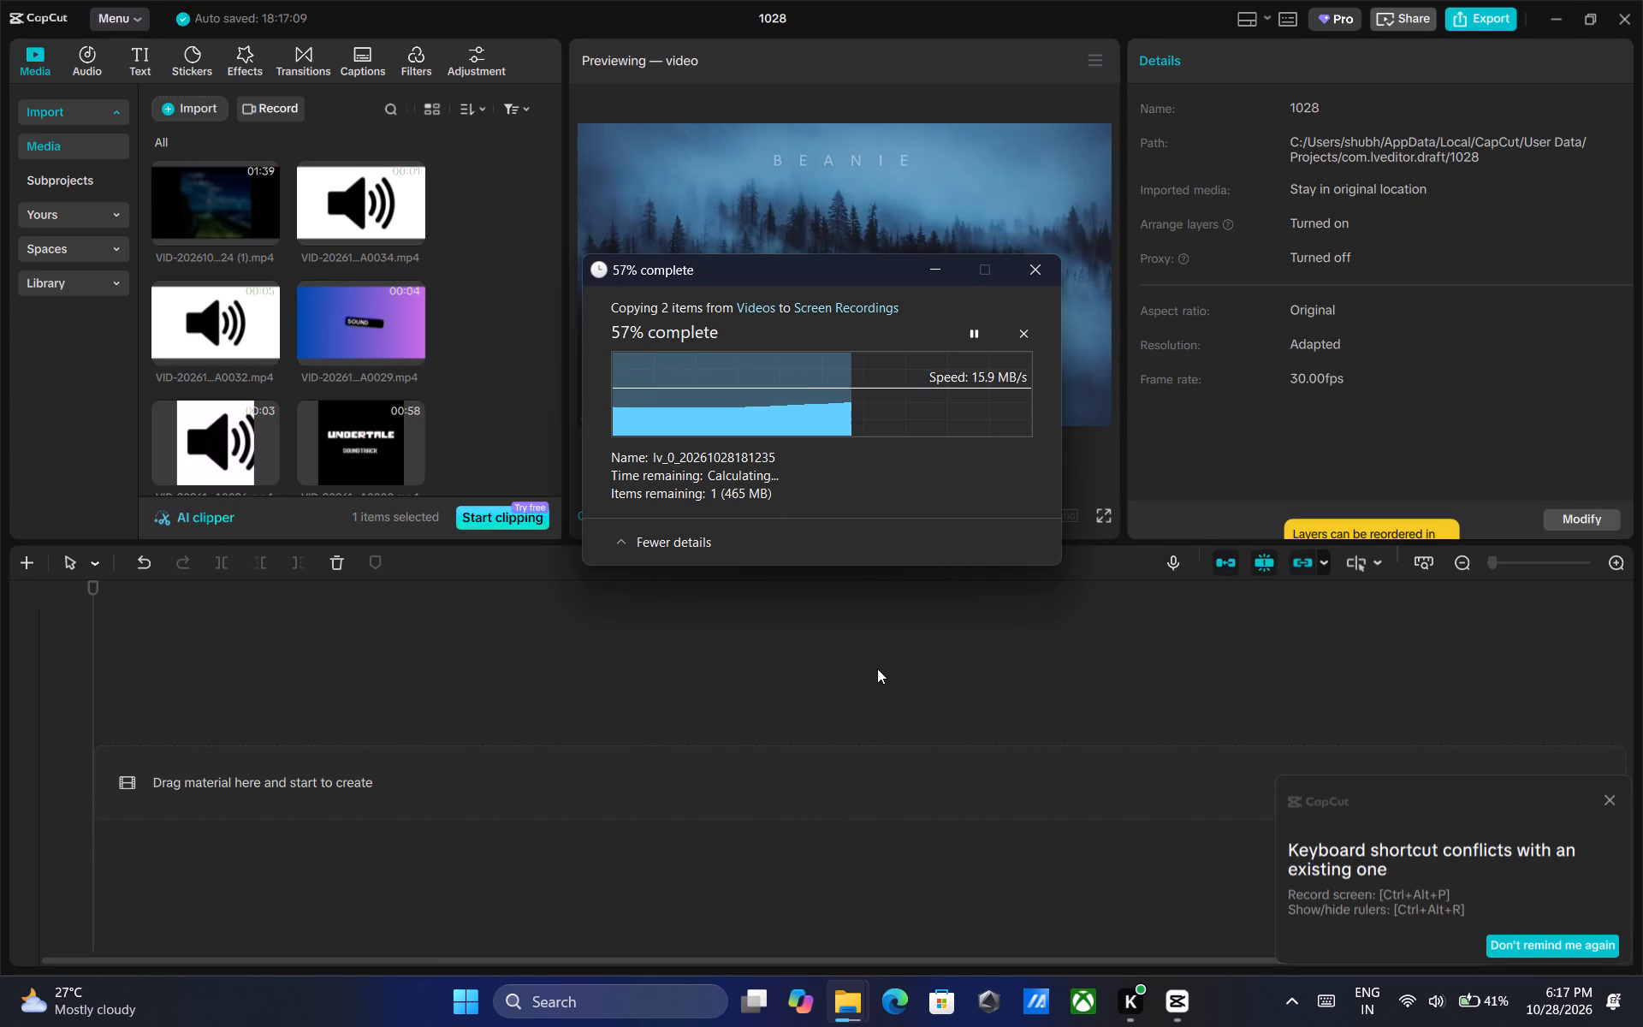
pyautogui.moveTo(863, 667); pyautogui.dragTo(855, 668)
pyautogui.scroll(10, 313, 294)
pyautogui.click(208, 116)
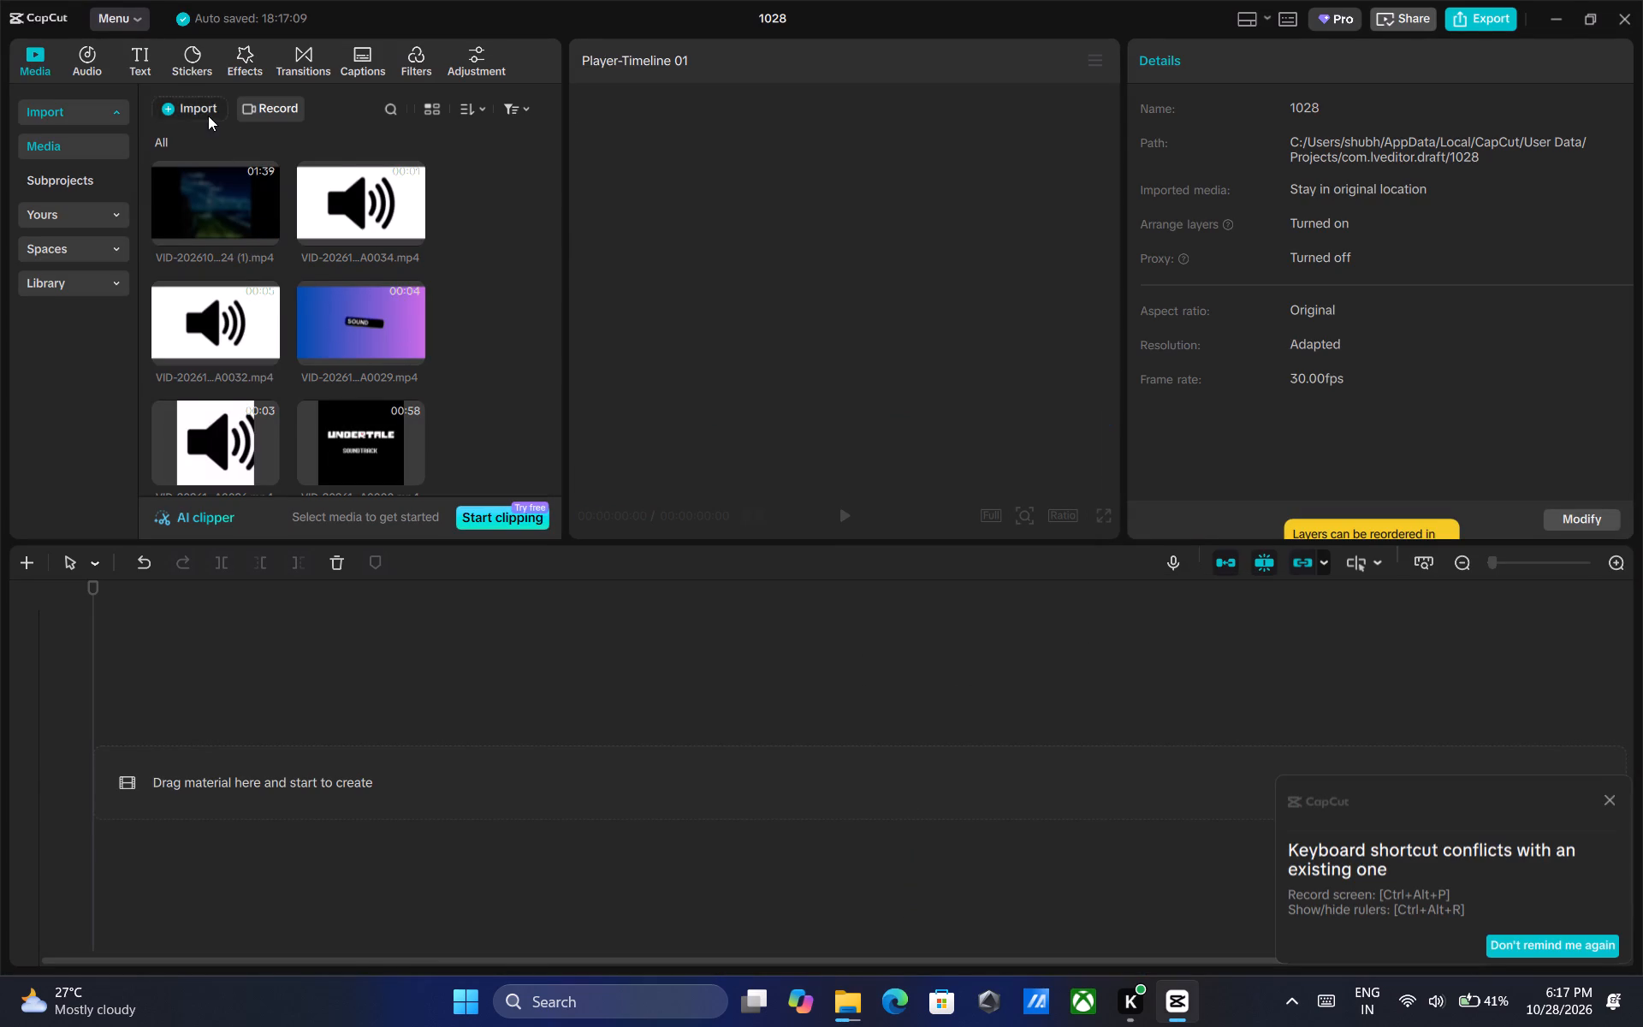
pyautogui.click(232, 143)
pyautogui.scroll(-2, 791, 345)
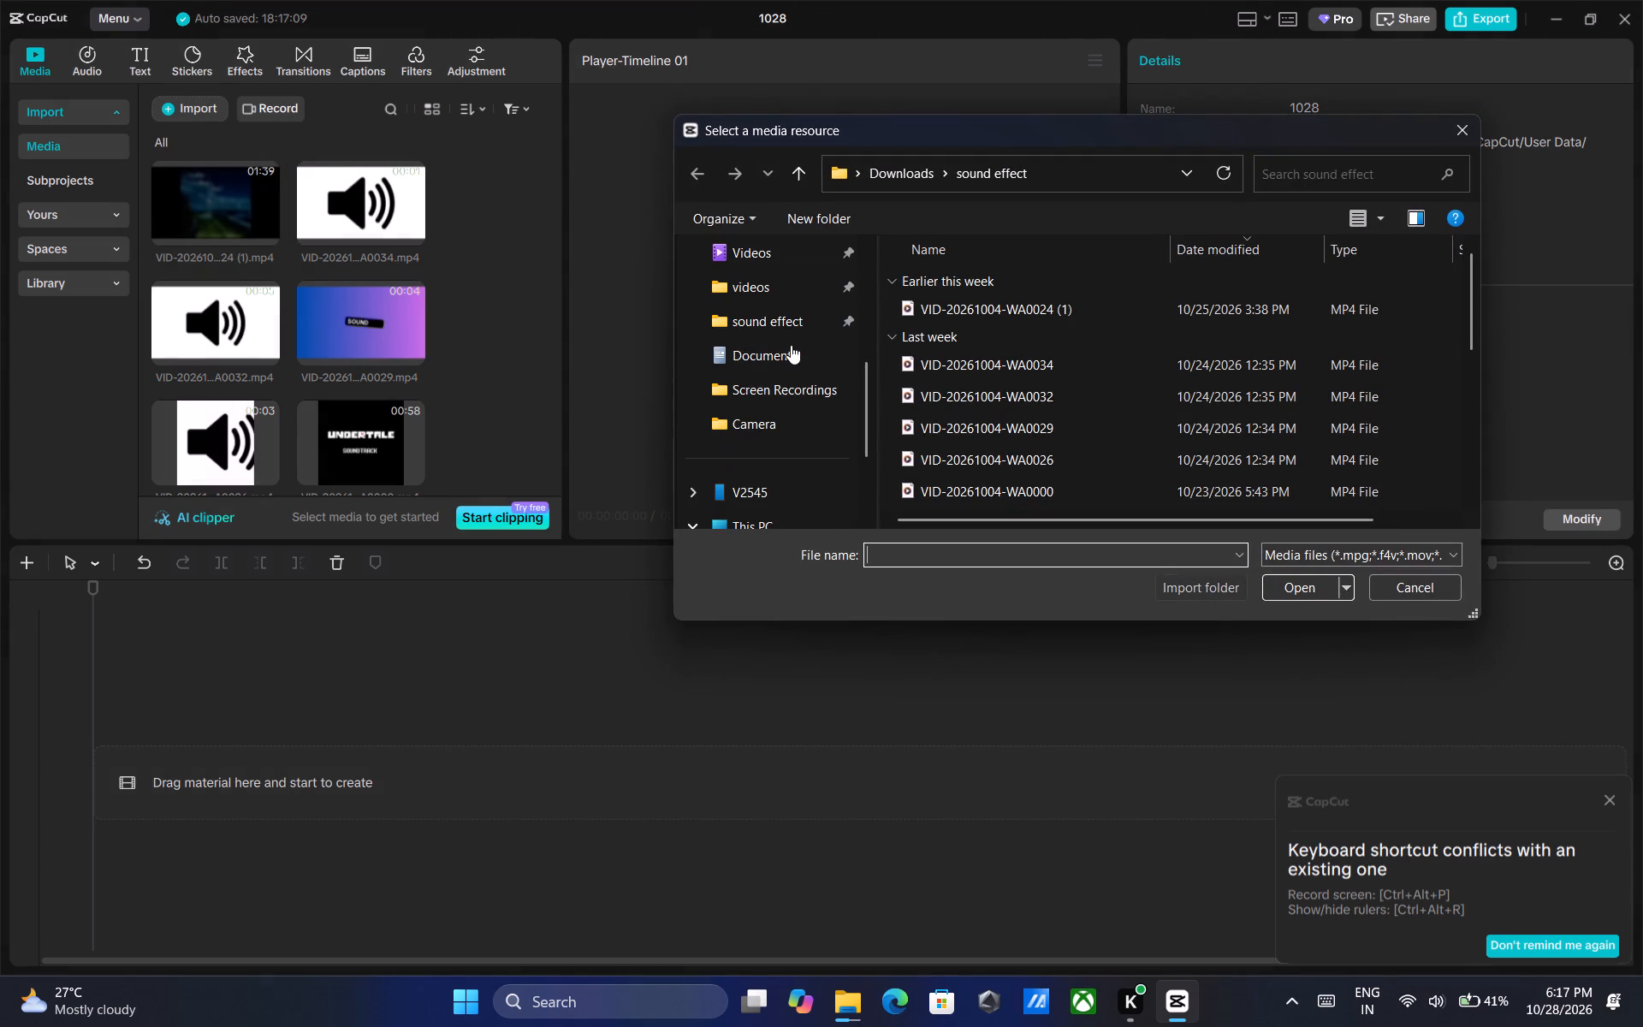
pyautogui.click(799, 400)
pyautogui.scroll(-4, 1055, 384)
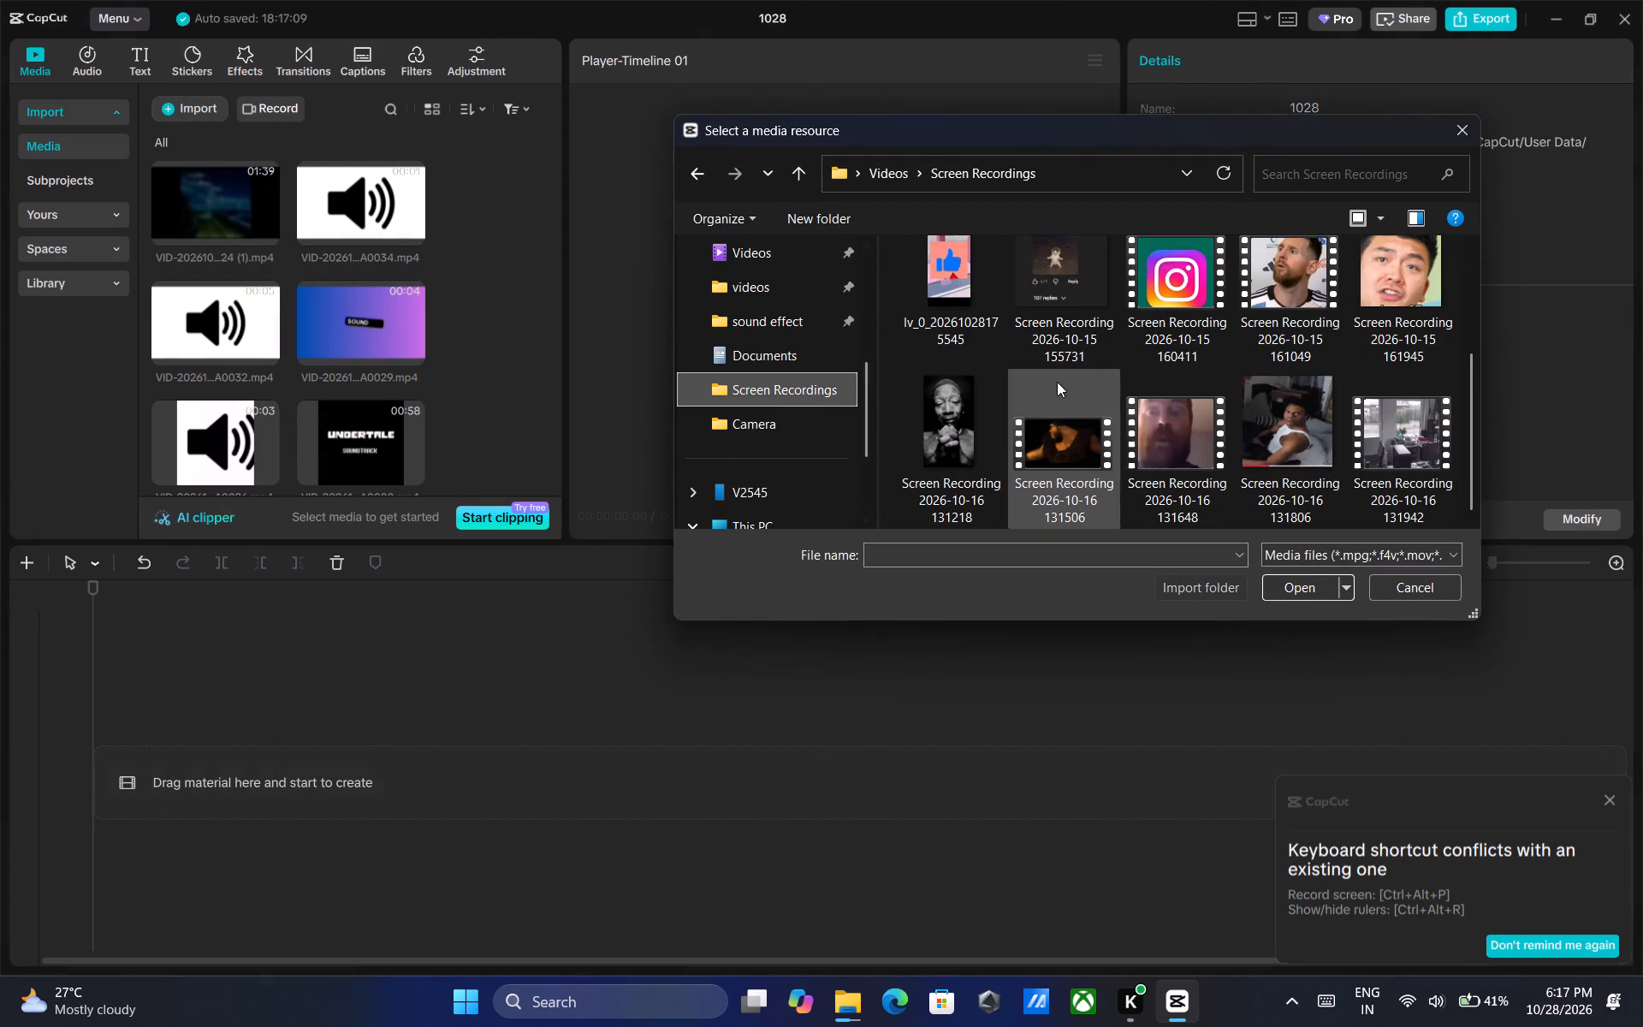
pyautogui.scroll(-4, 1057, 381)
pyautogui.scroll(2, 1063, 380)
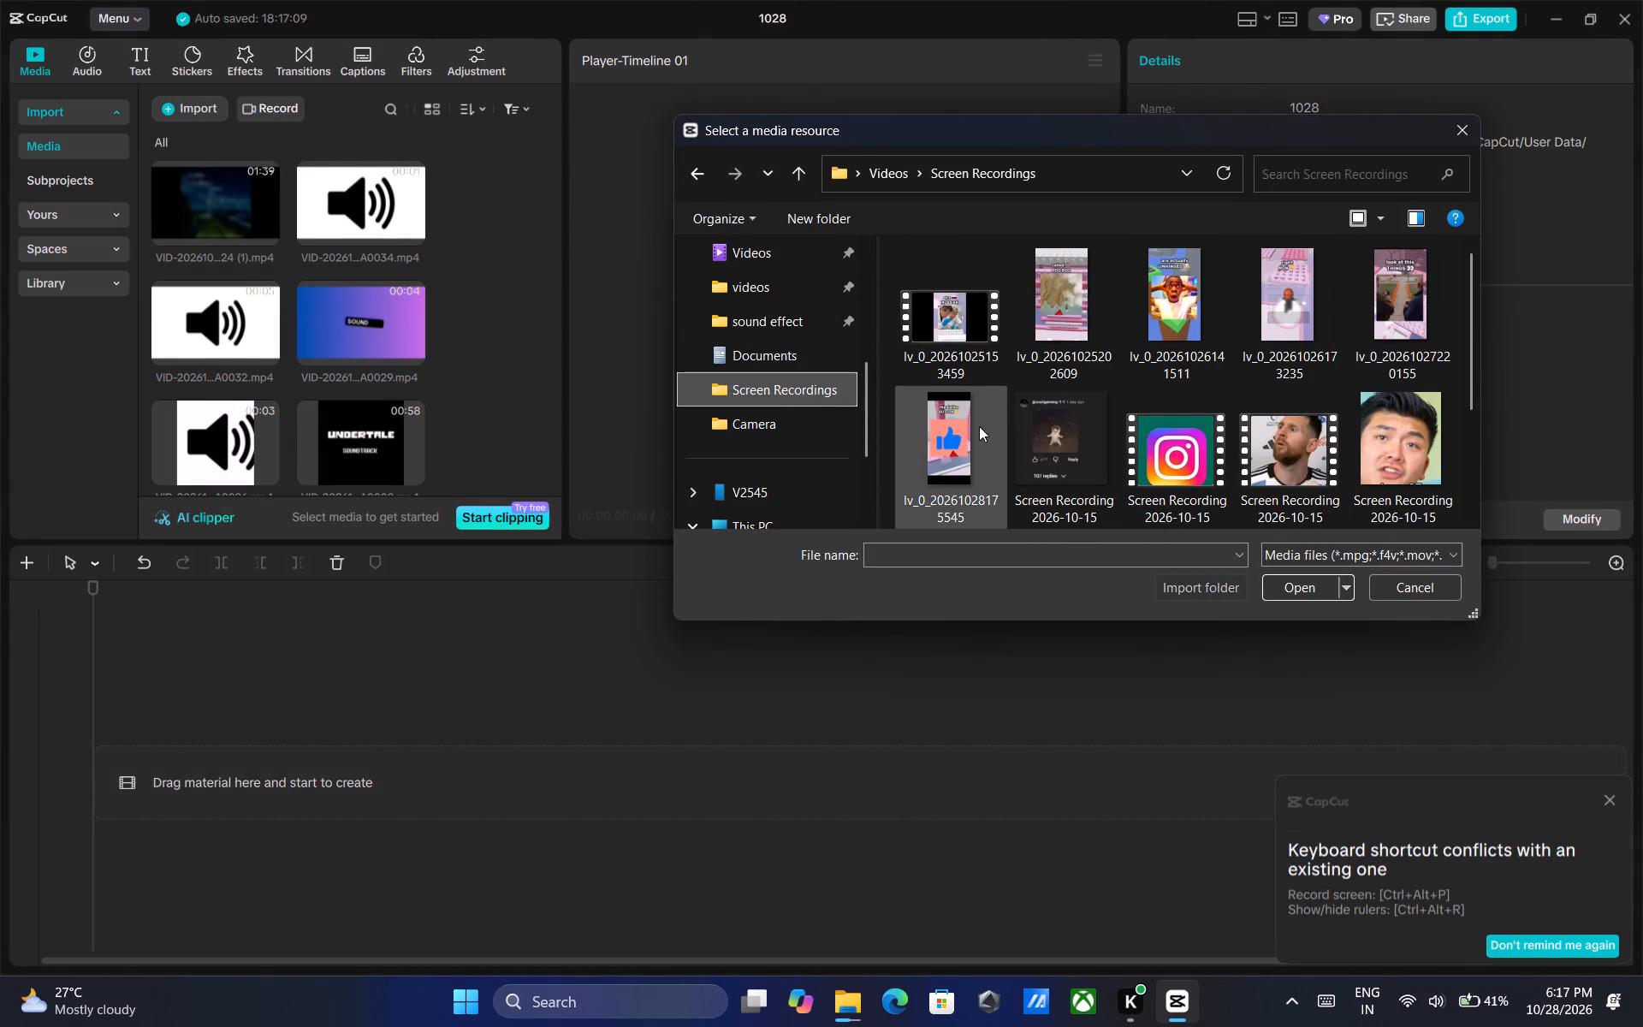
pyautogui.click(964, 436)
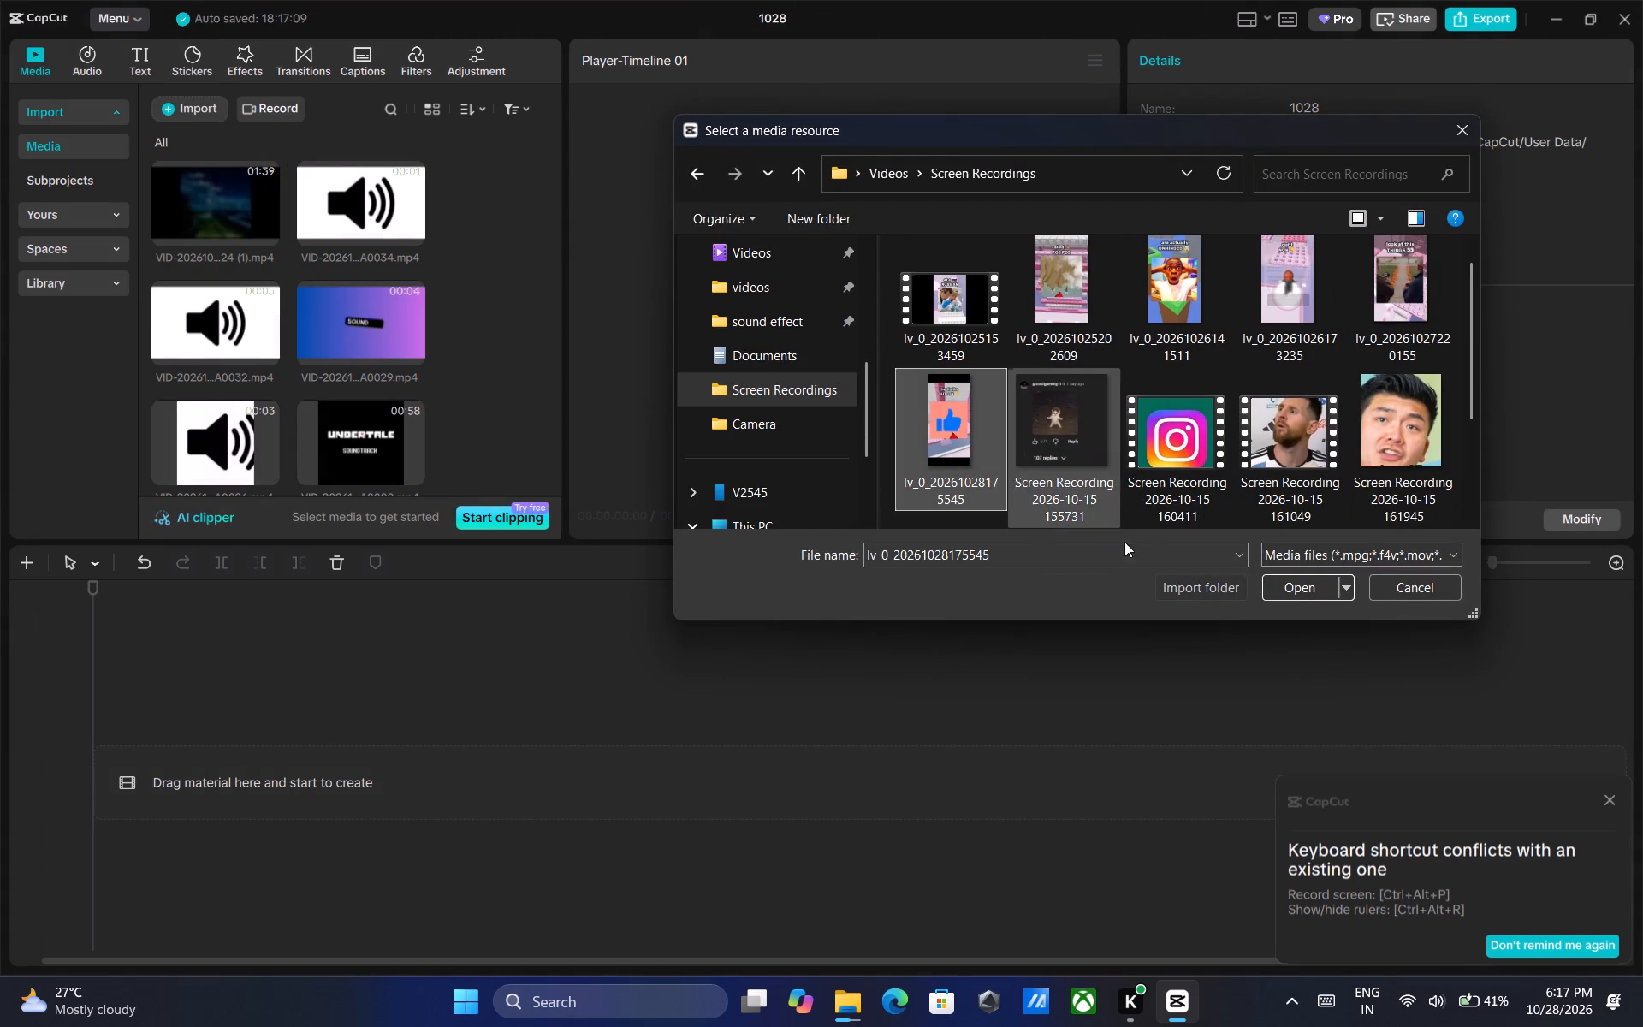
pyautogui.click(1302, 586)
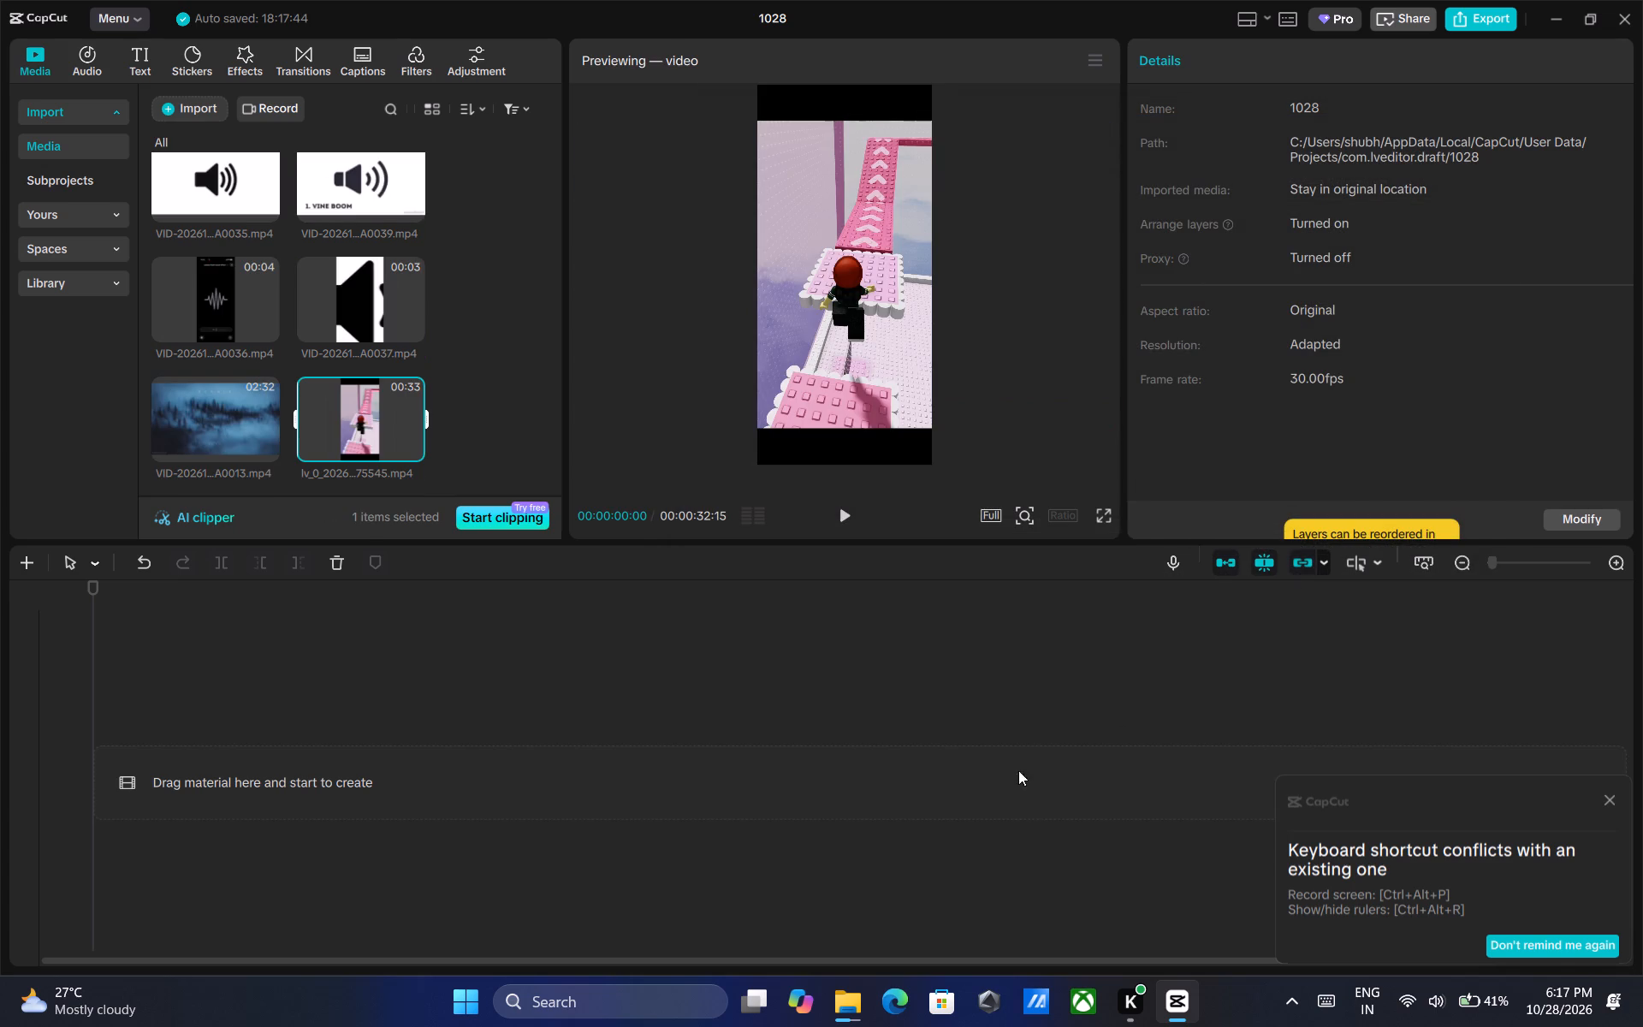
# Check the remaining video's copy progress again and return to the CapCut project.
pyautogui.click(926, 906)
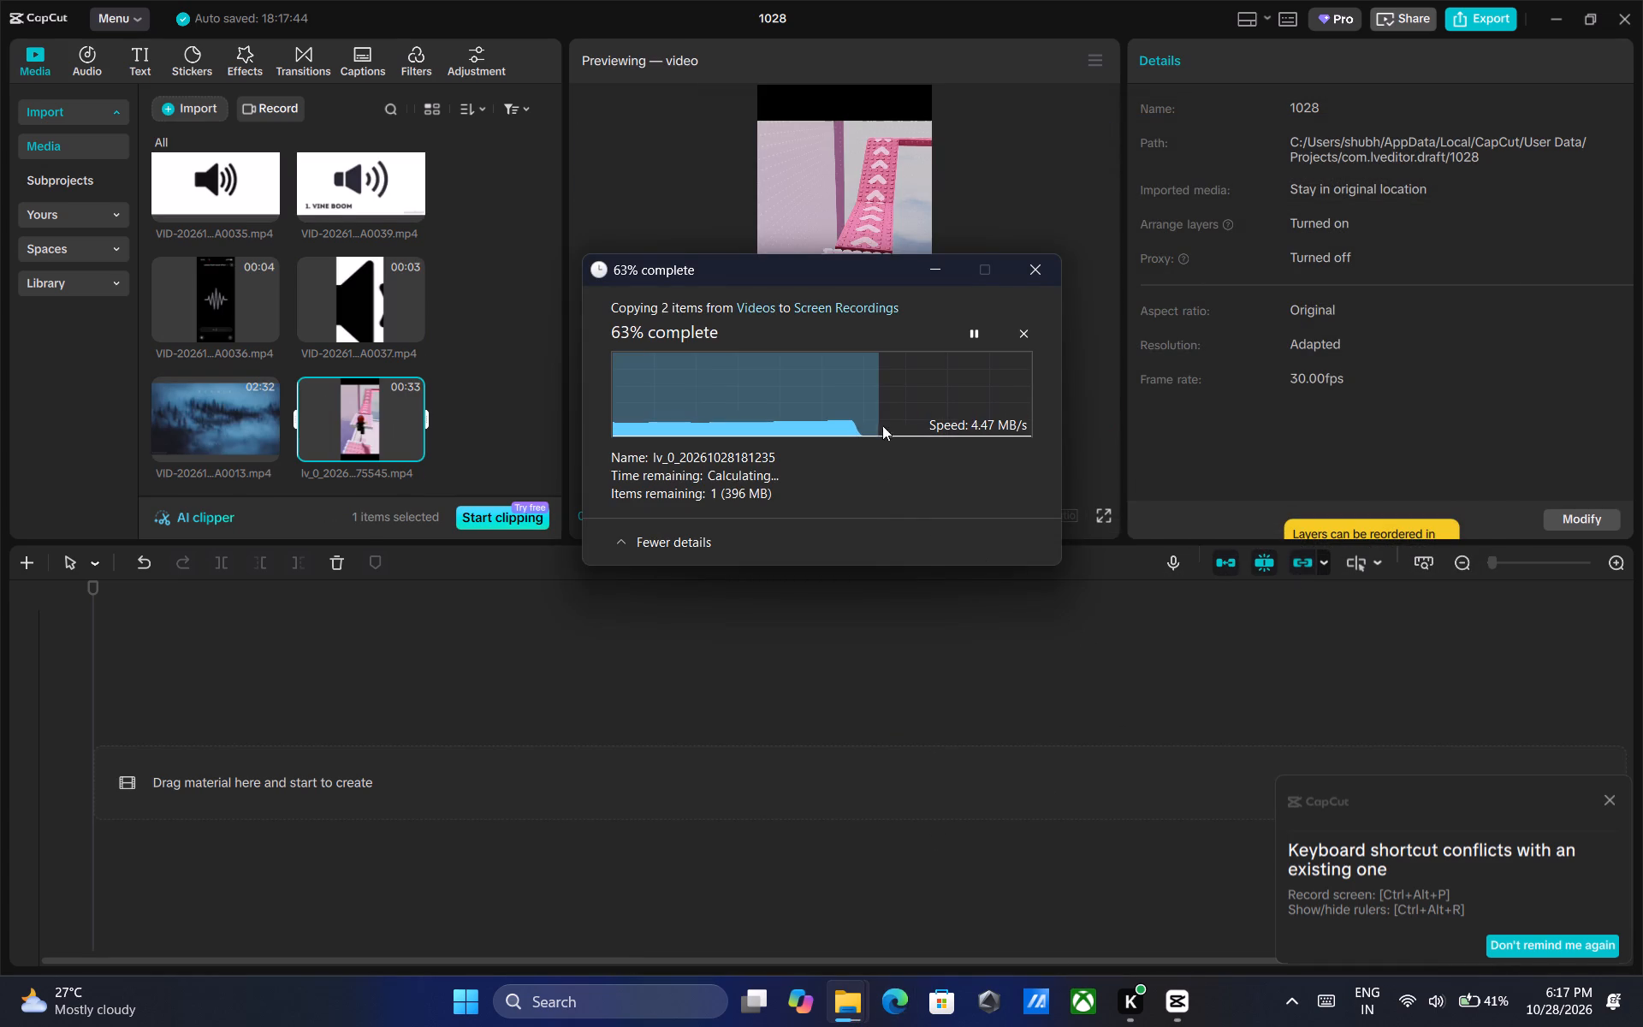
pyautogui.click(1006, 614)
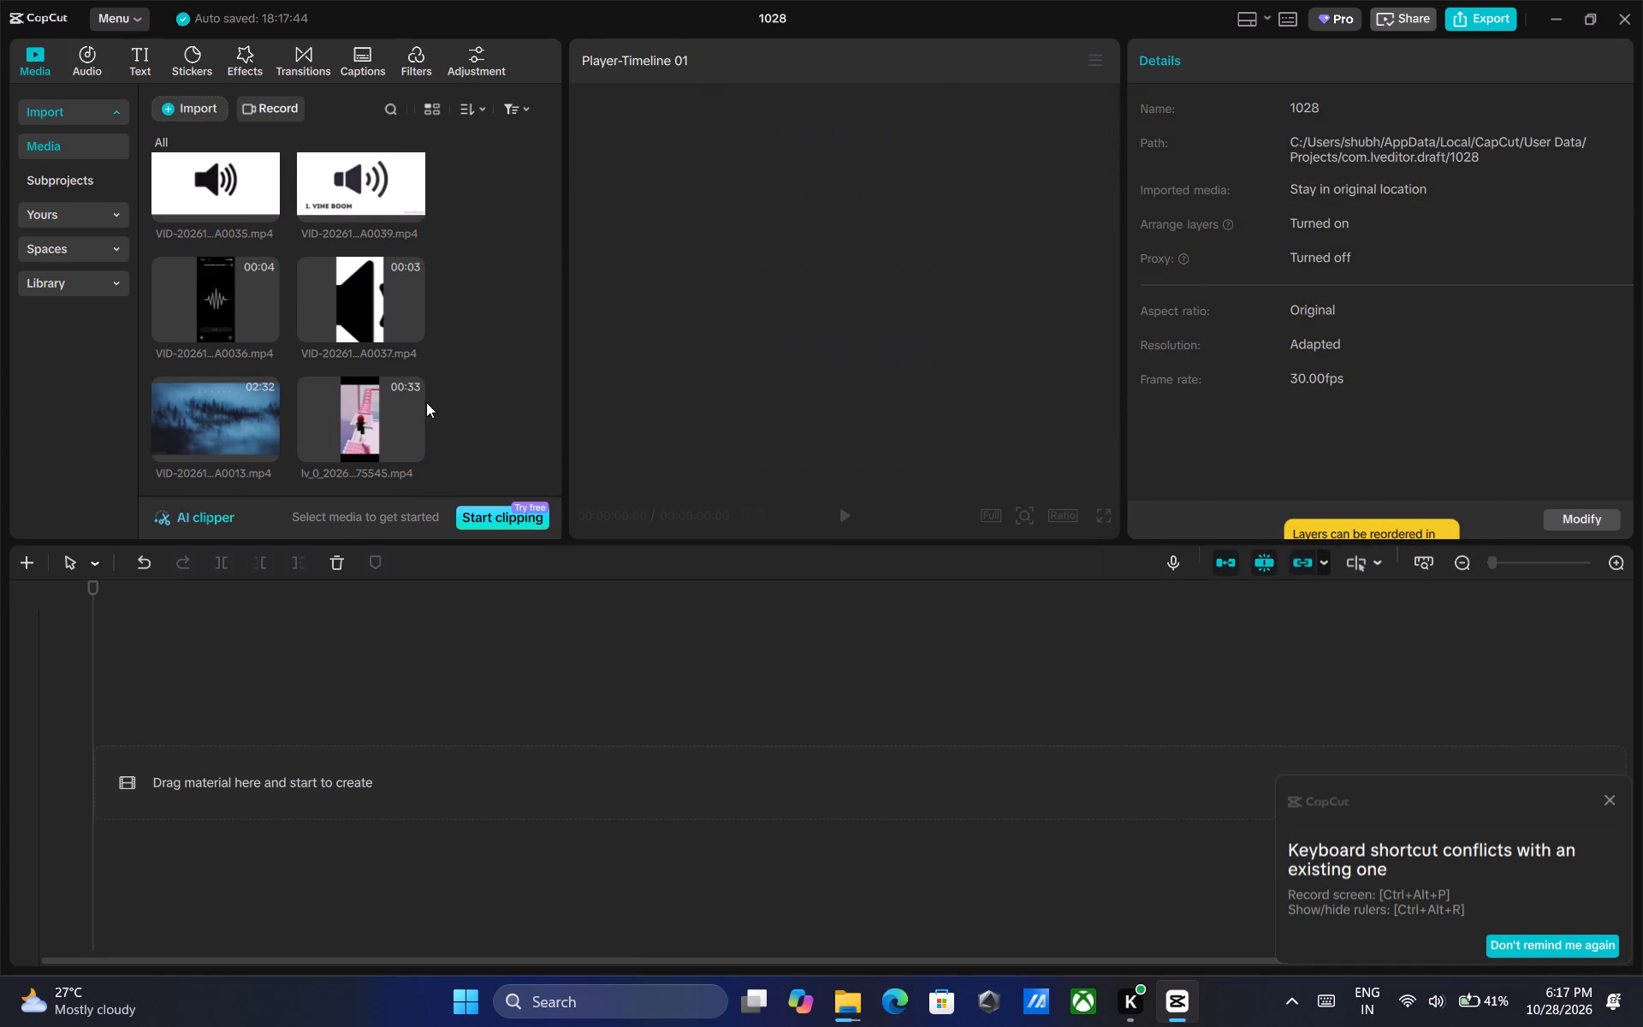
pyautogui.scroll(-3, 407, 378)
pyautogui.click(409, 447)
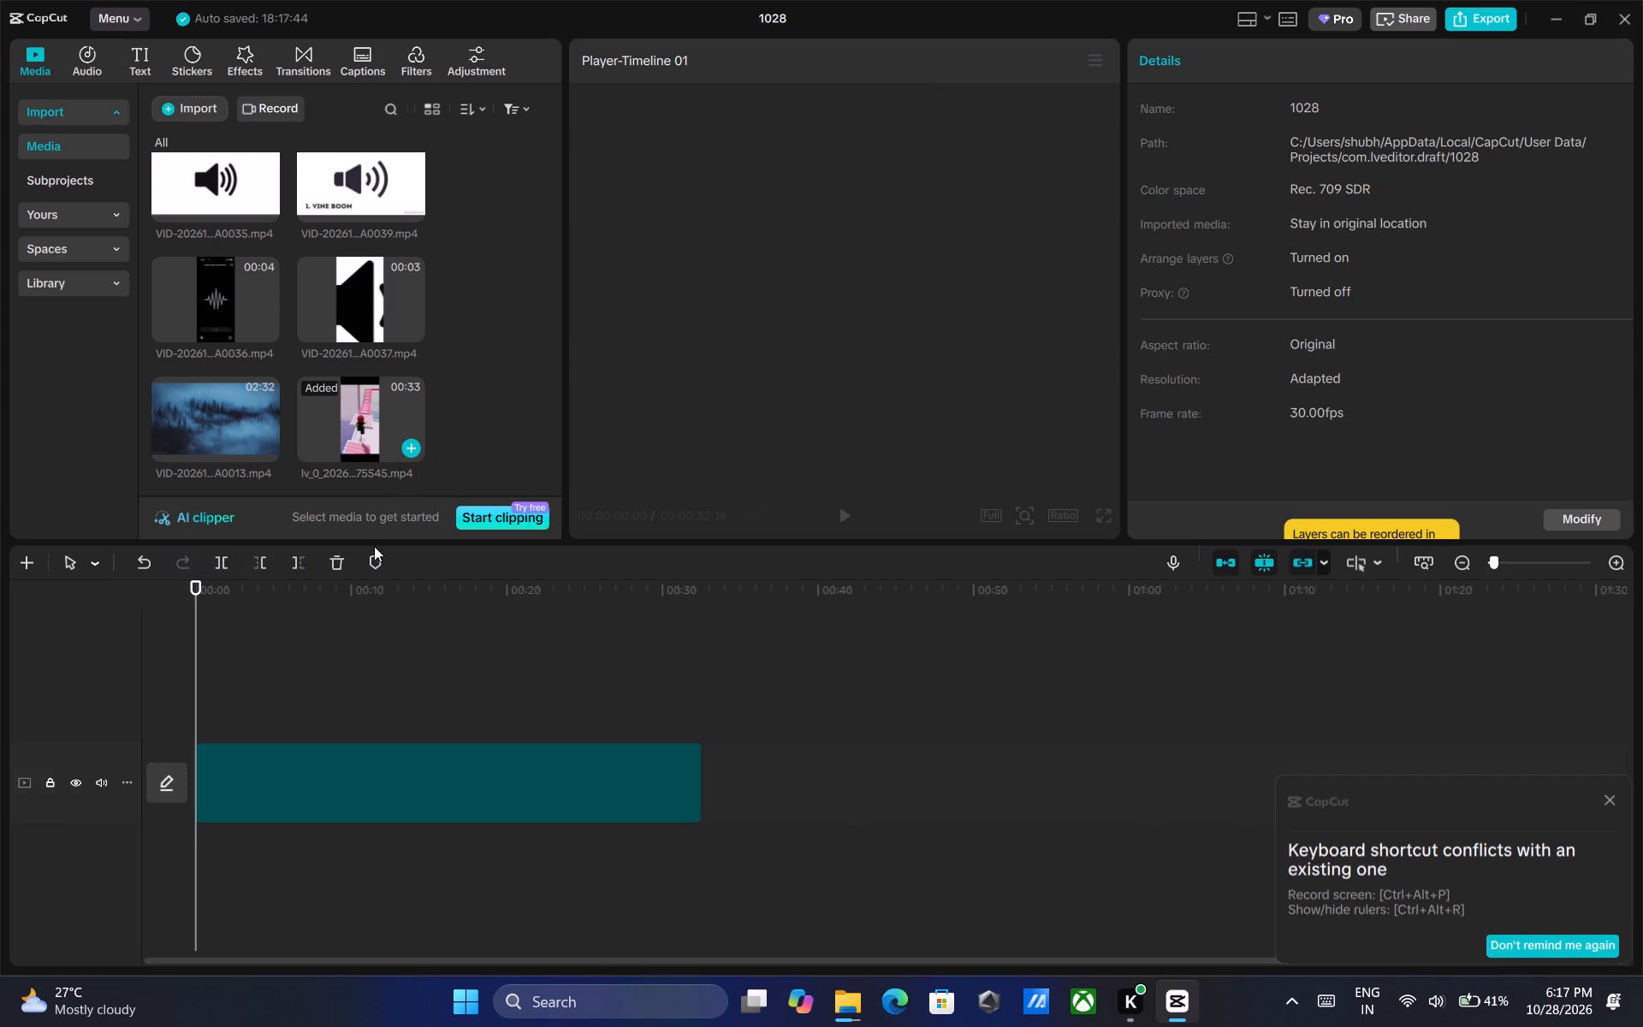
# Play the opening of the timeline and place the playhead at 00:00:01:13, where the SpongeBob picture fades in.
pyautogui.click(851, 514)
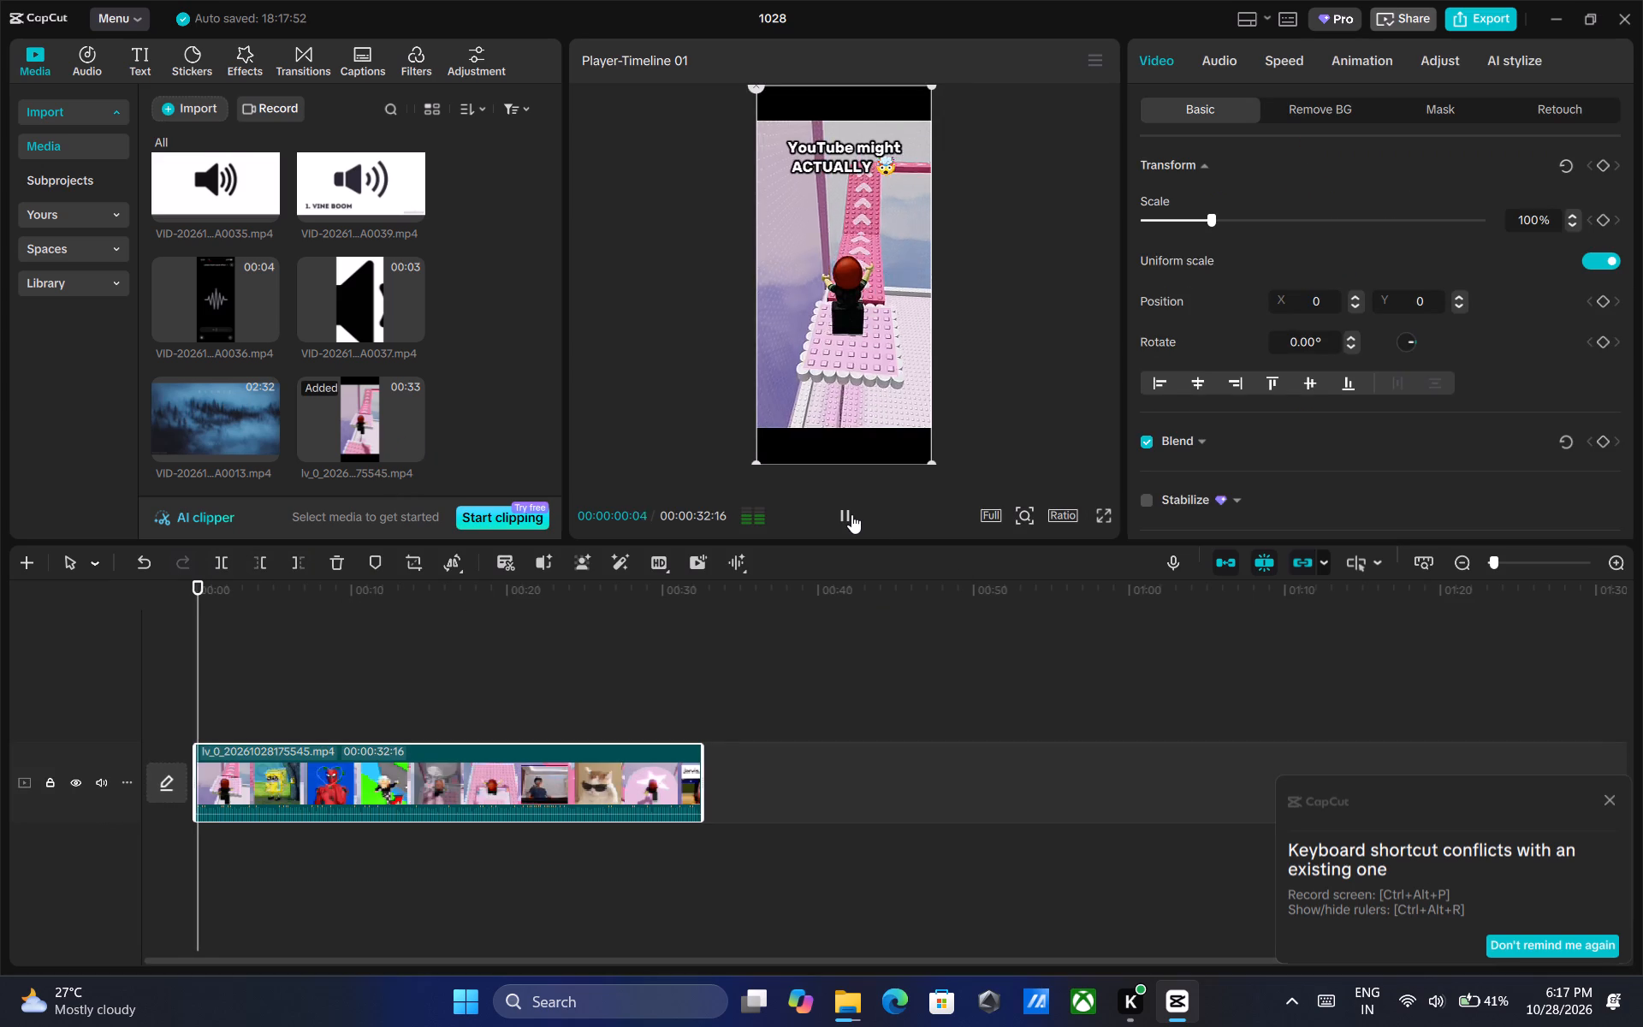
pyautogui.tripleClick(851, 514)
pyautogui.tripleClick(851, 514)
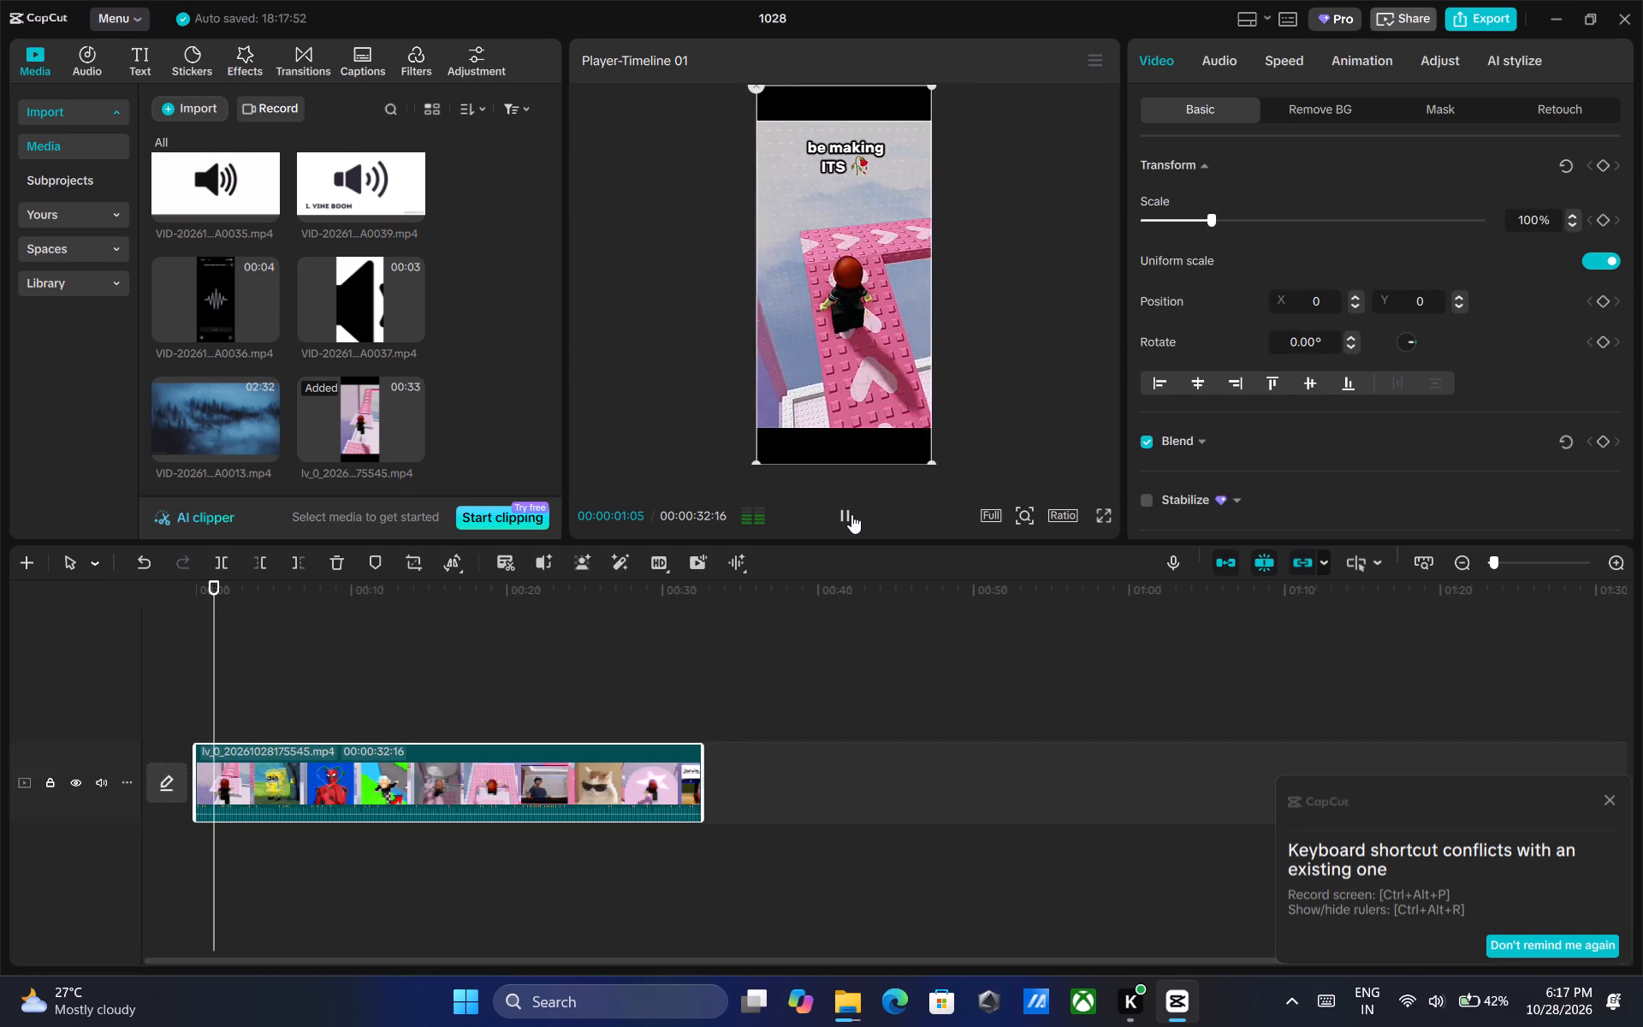
pyautogui.tripleClick(851, 514)
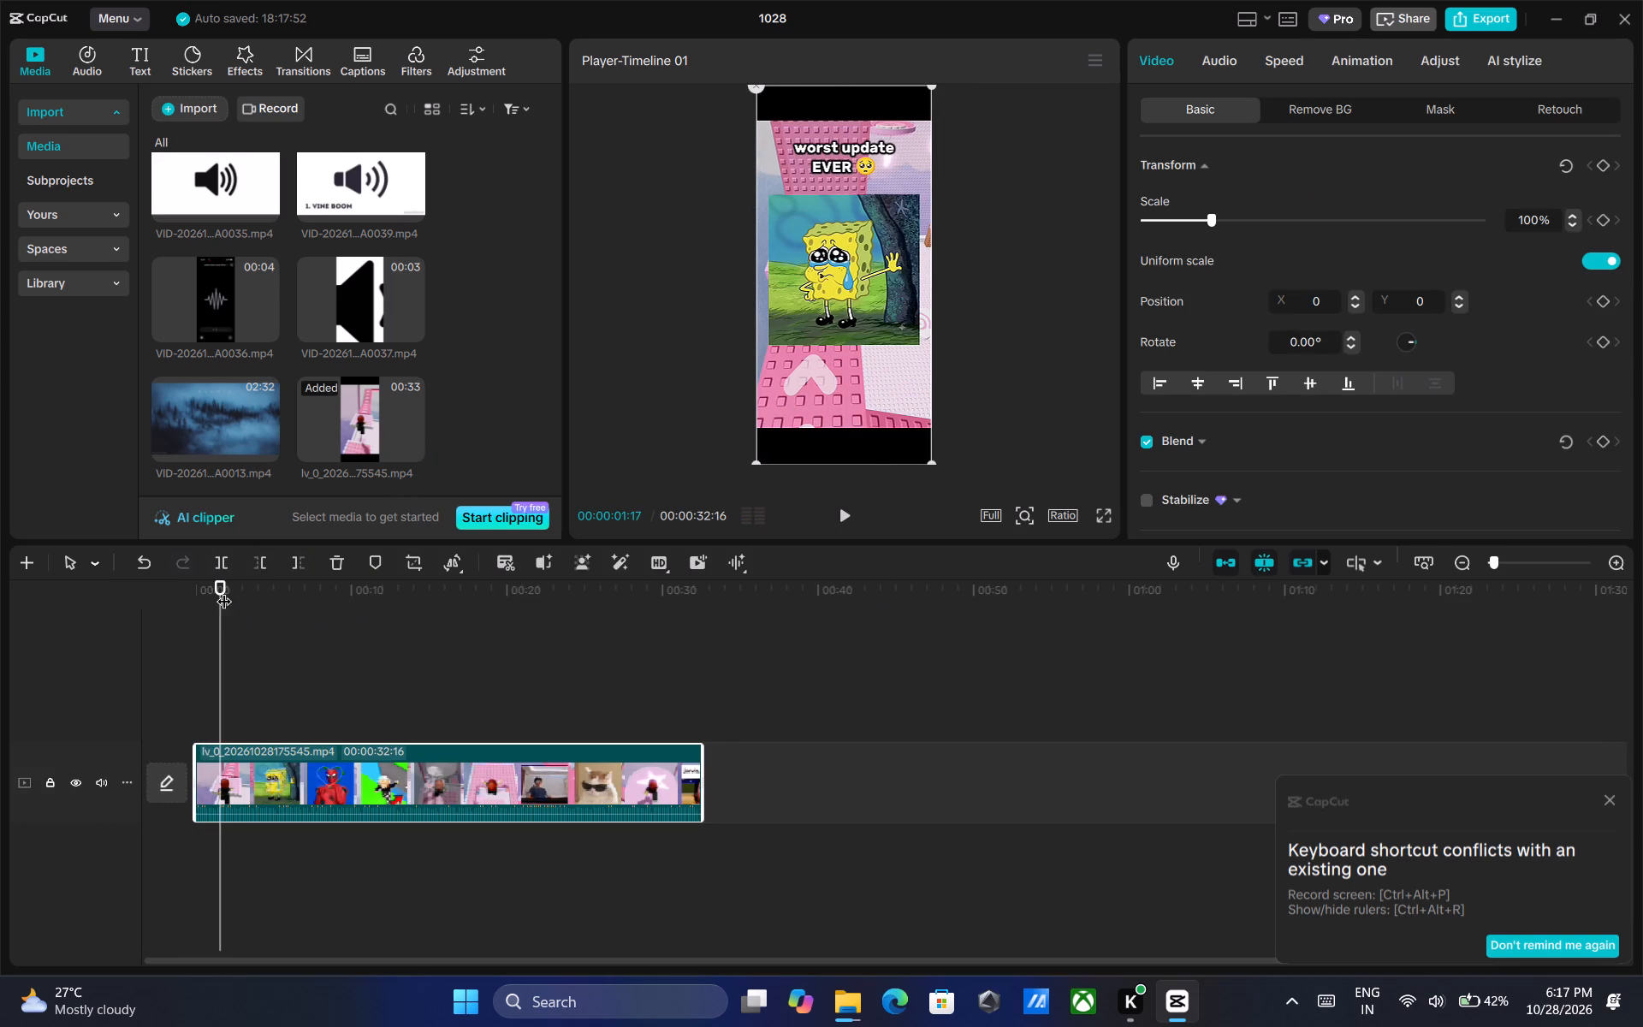
pyautogui.click(221, 588)
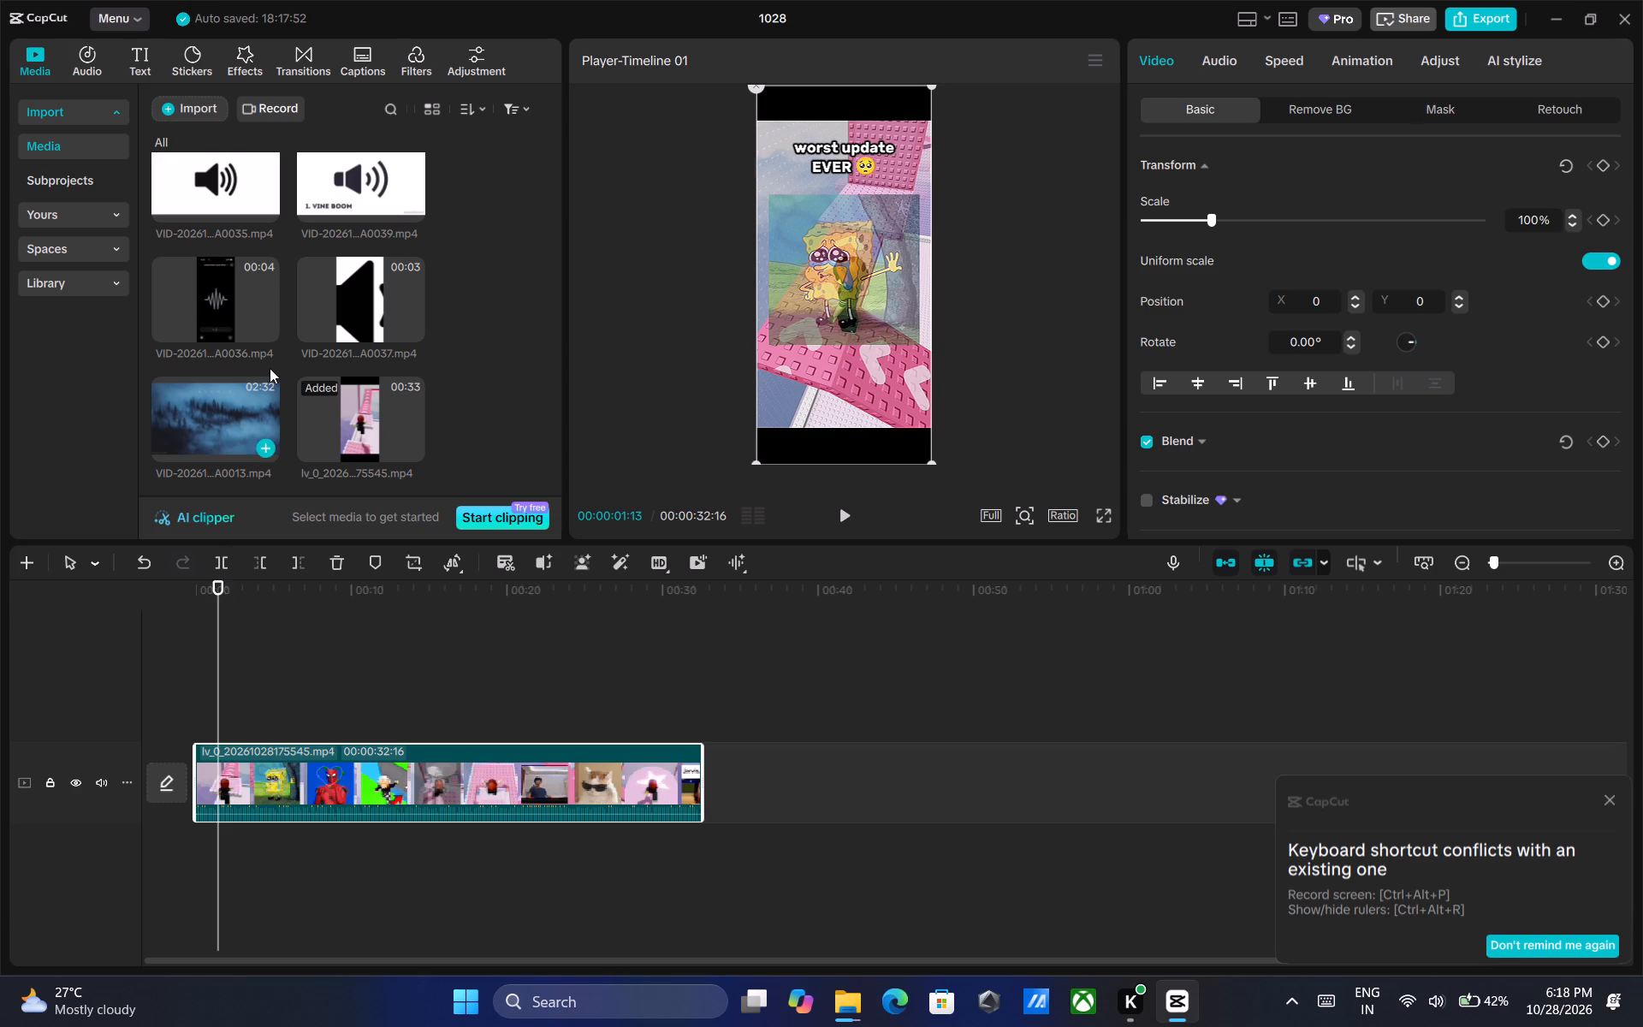
# Preview the imported sound-effect clips in the project media to find one that suits the SpongeBob picture's appearance.
pyautogui.scroll(-2, 275, 356)
pyautogui.click(329, 312)
pyautogui.click(246, 288)
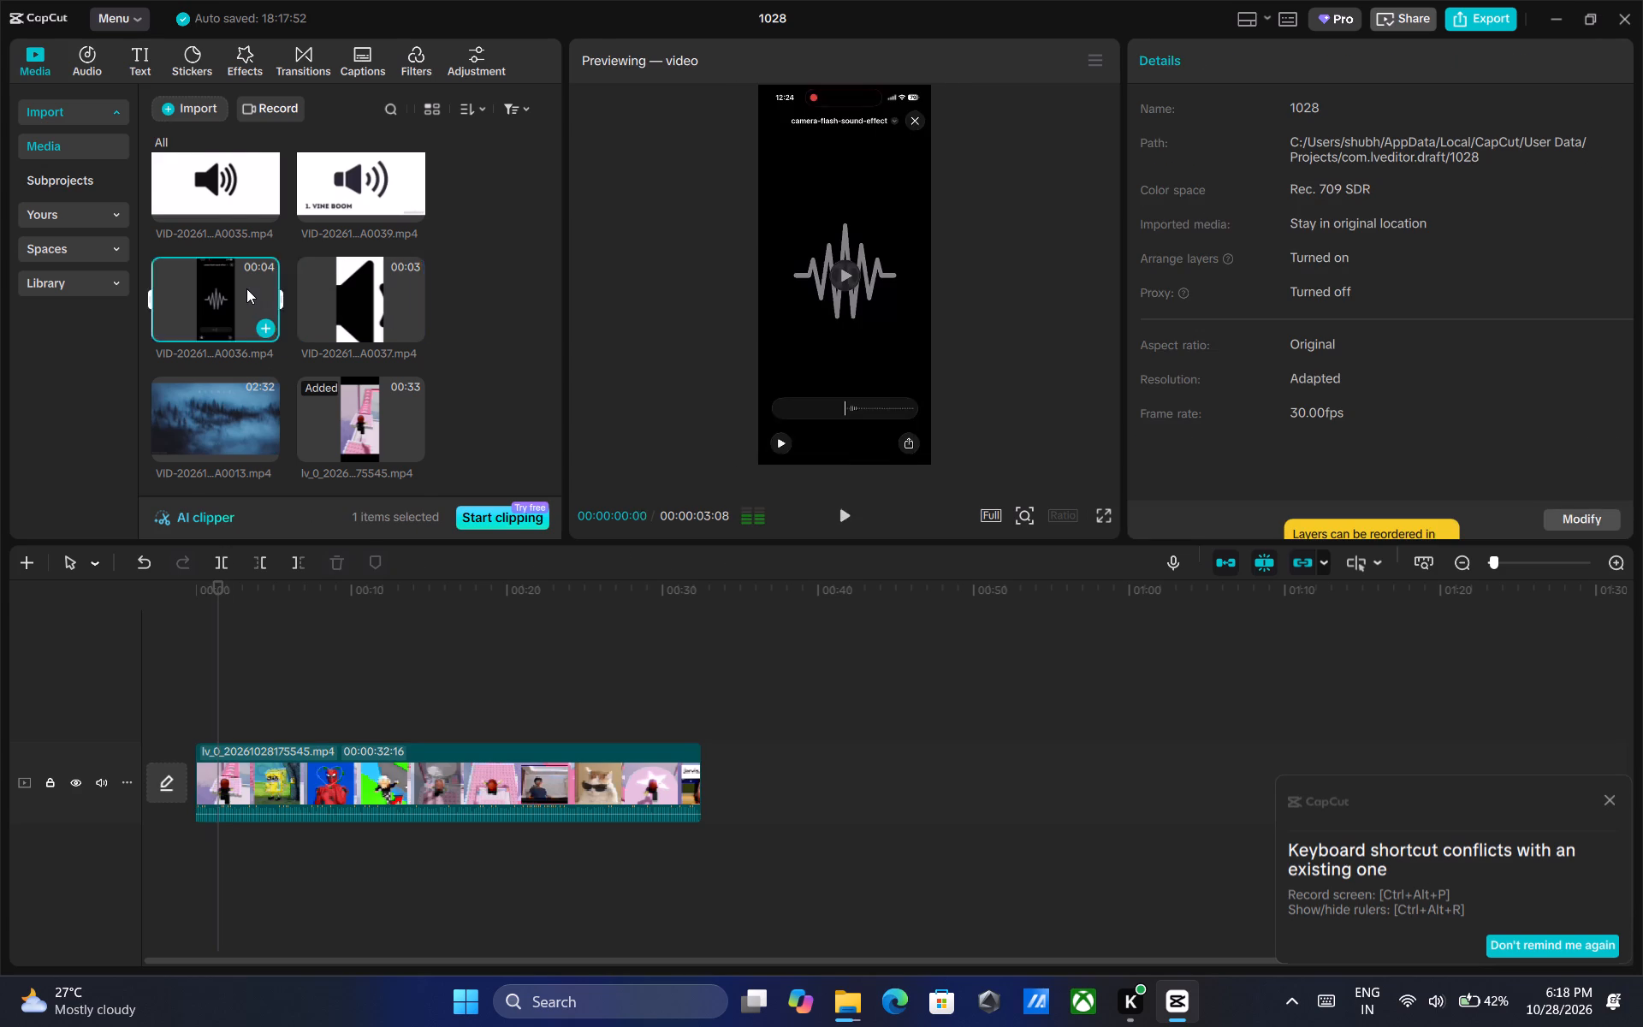
pyautogui.scroll(1, 246, 288)
pyautogui.click(181, 264)
pyautogui.scroll(2, 242, 273)
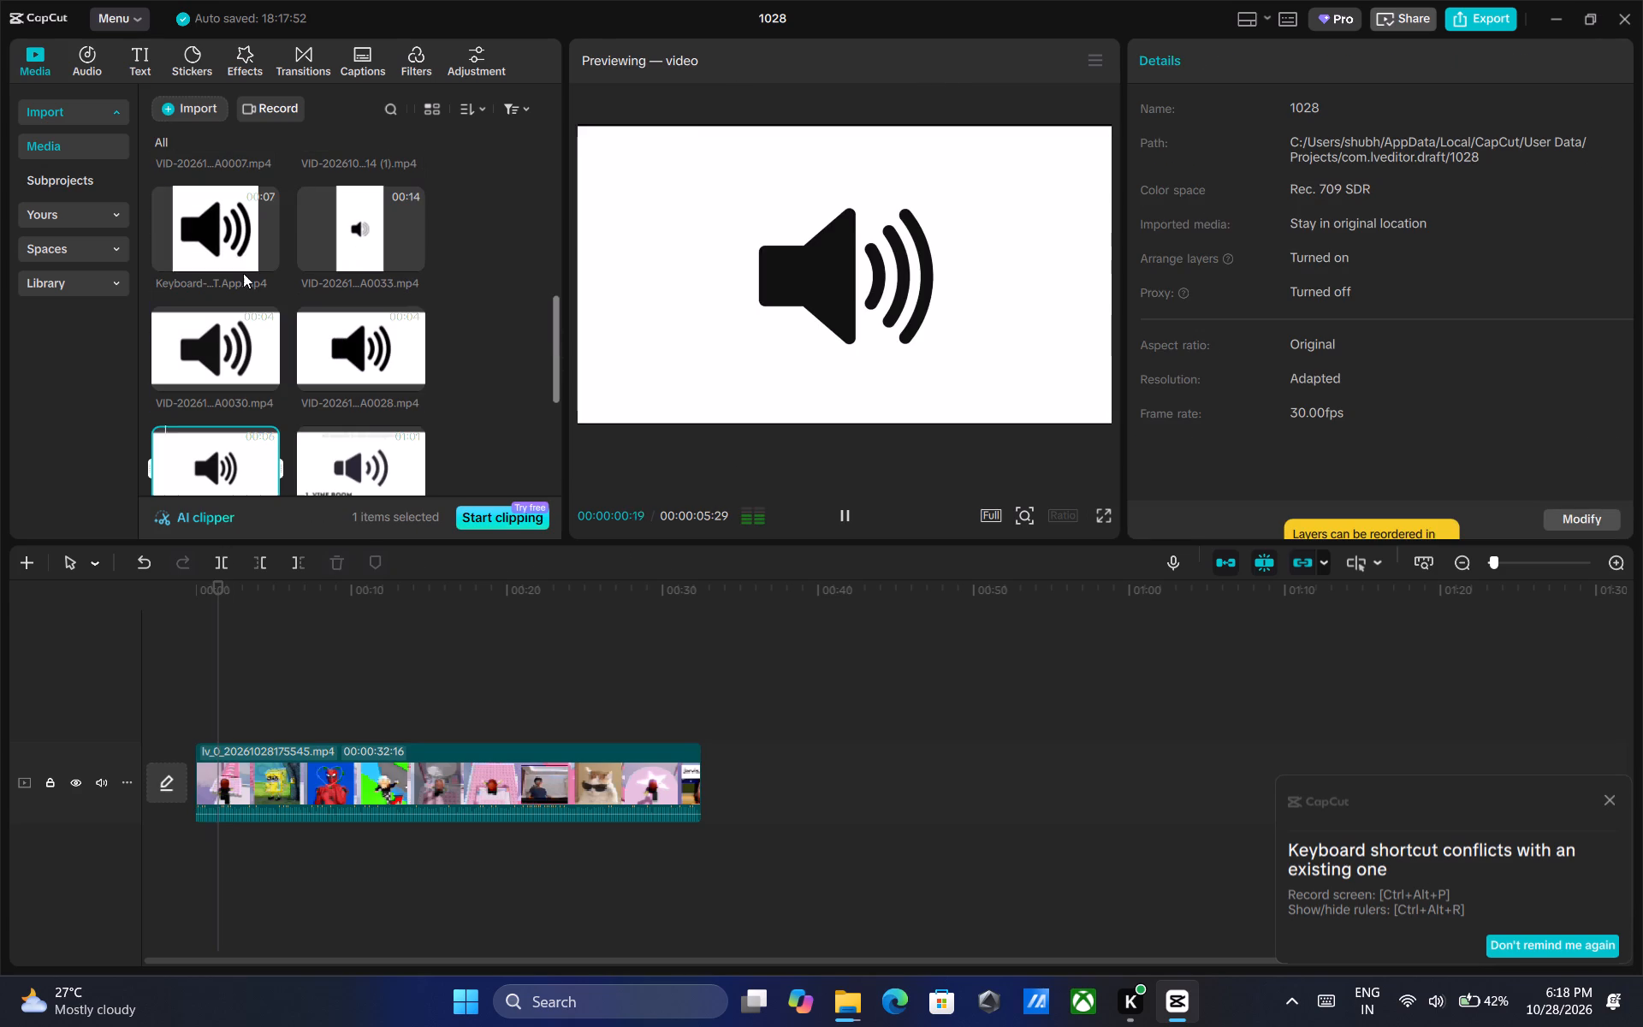
pyautogui.click(353, 345)
pyautogui.click(179, 324)
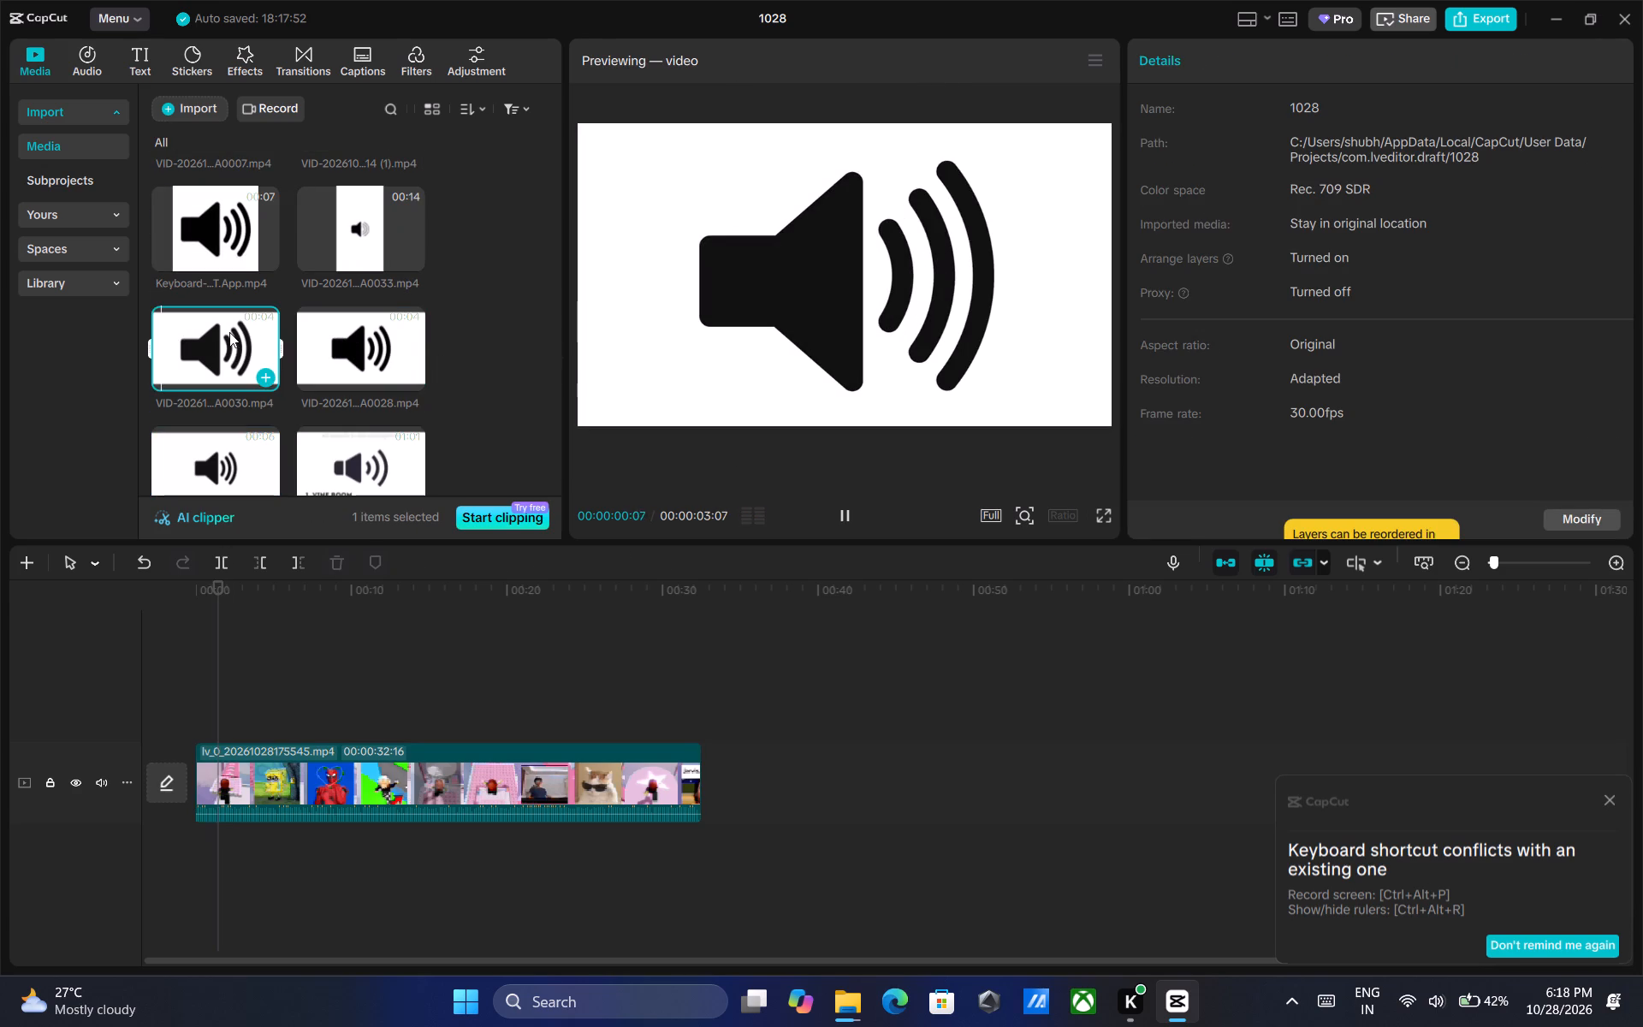
pyautogui.click(214, 221)
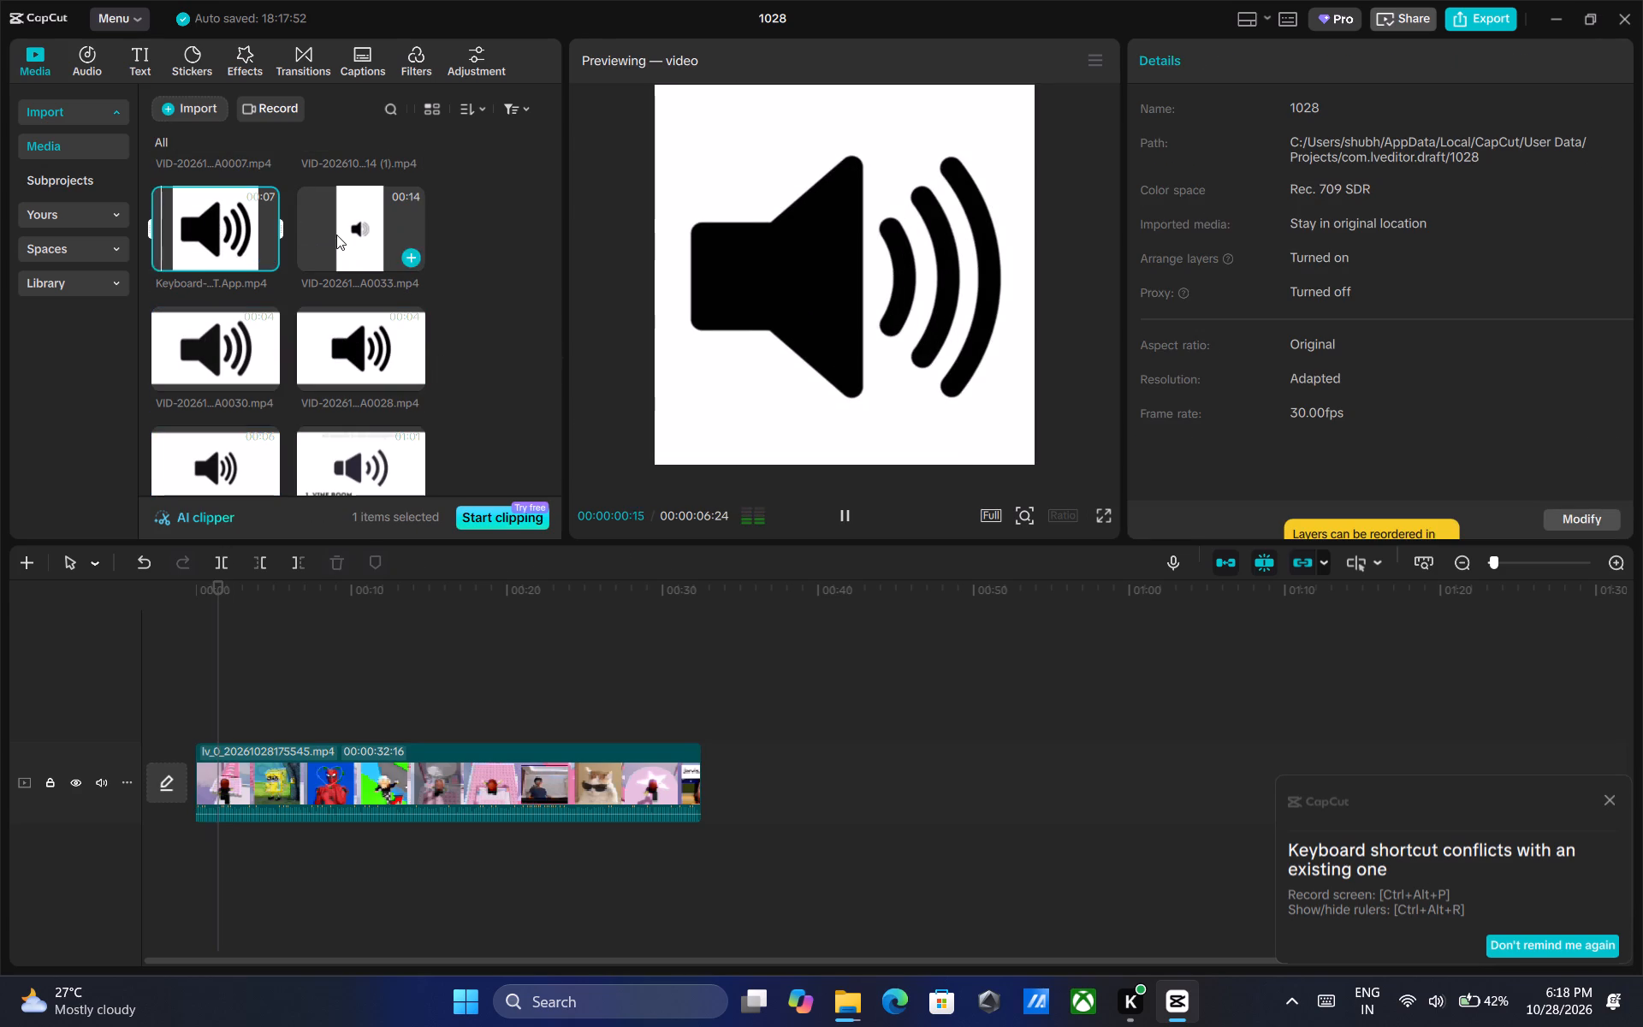
pyautogui.click(335, 234)
pyautogui.scroll(2, 347, 223)
pyautogui.click(240, 181)
pyautogui.scroll(2, 242, 181)
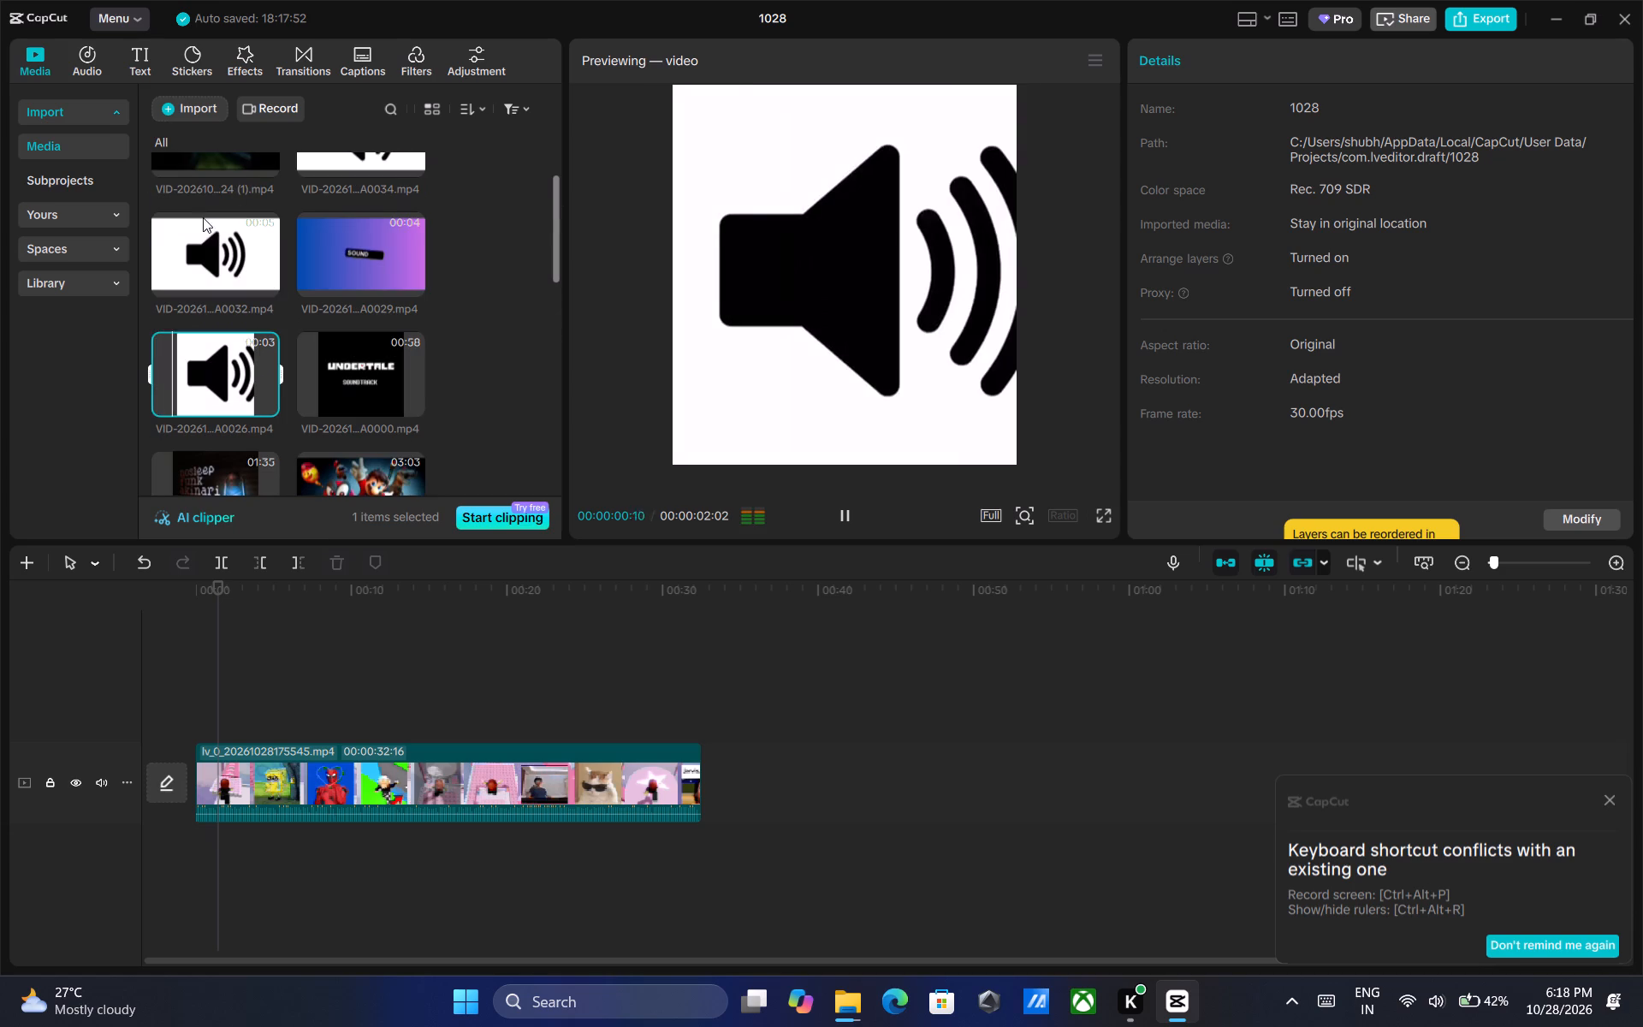
pyautogui.click(224, 251)
pyautogui.scroll(2, 222, 245)
pyautogui.click(349, 211)
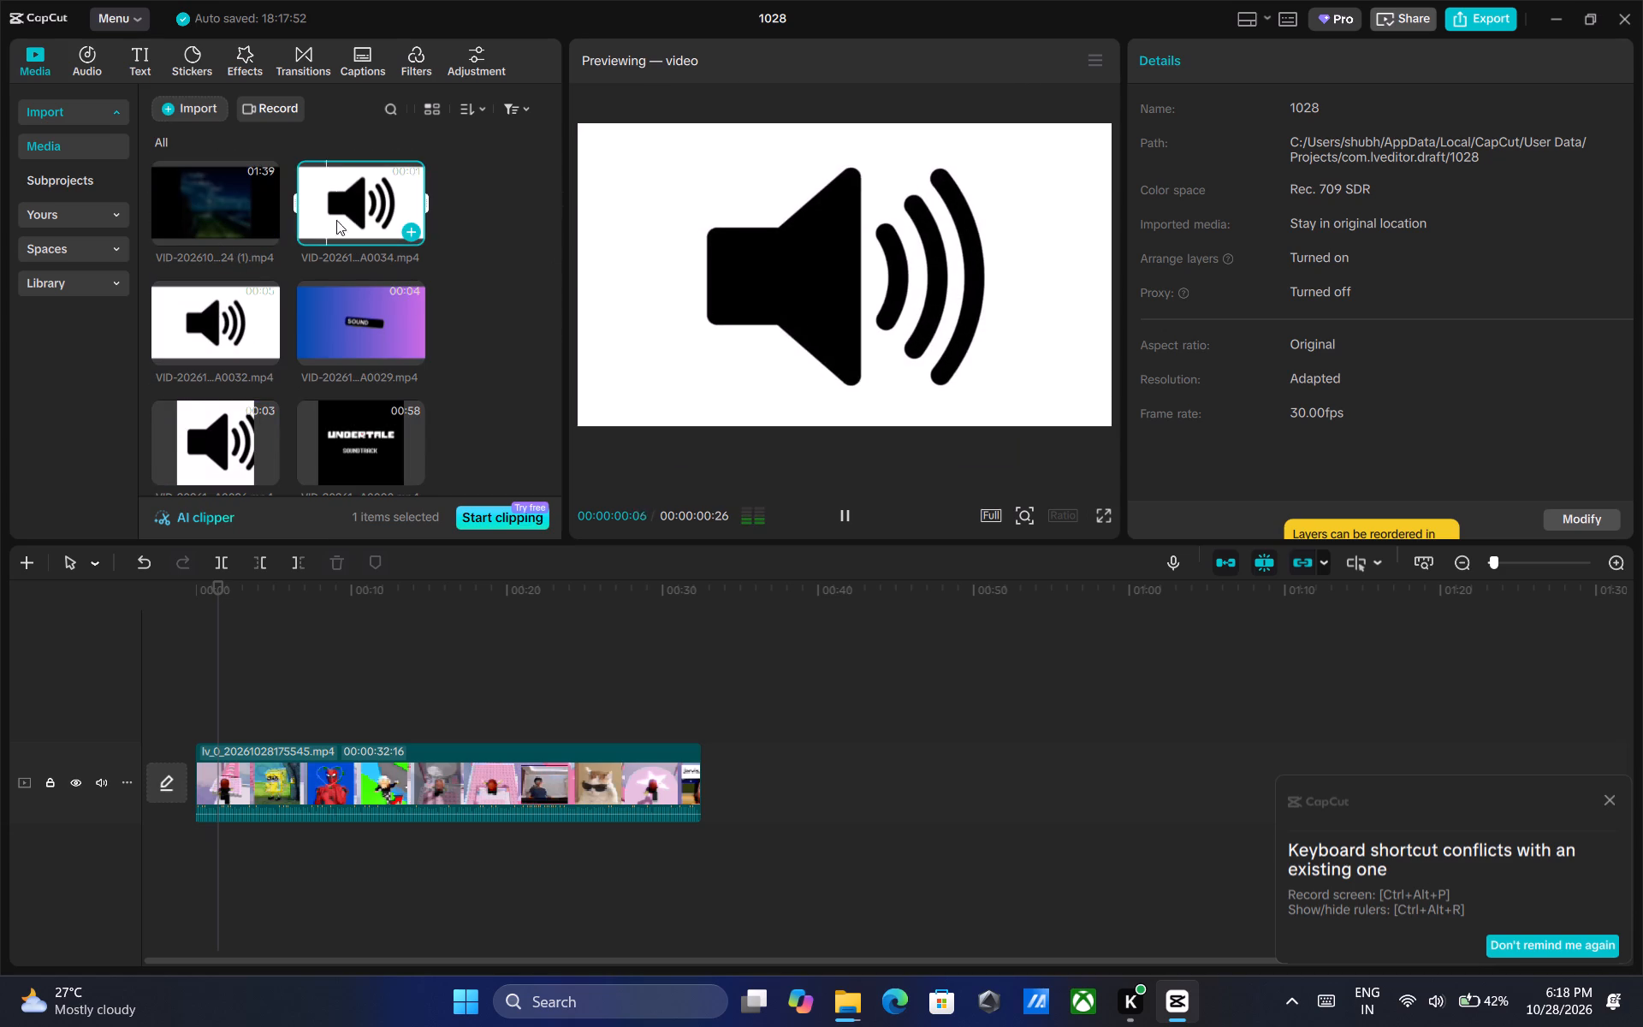
pyautogui.scroll(-6, 347, 214)
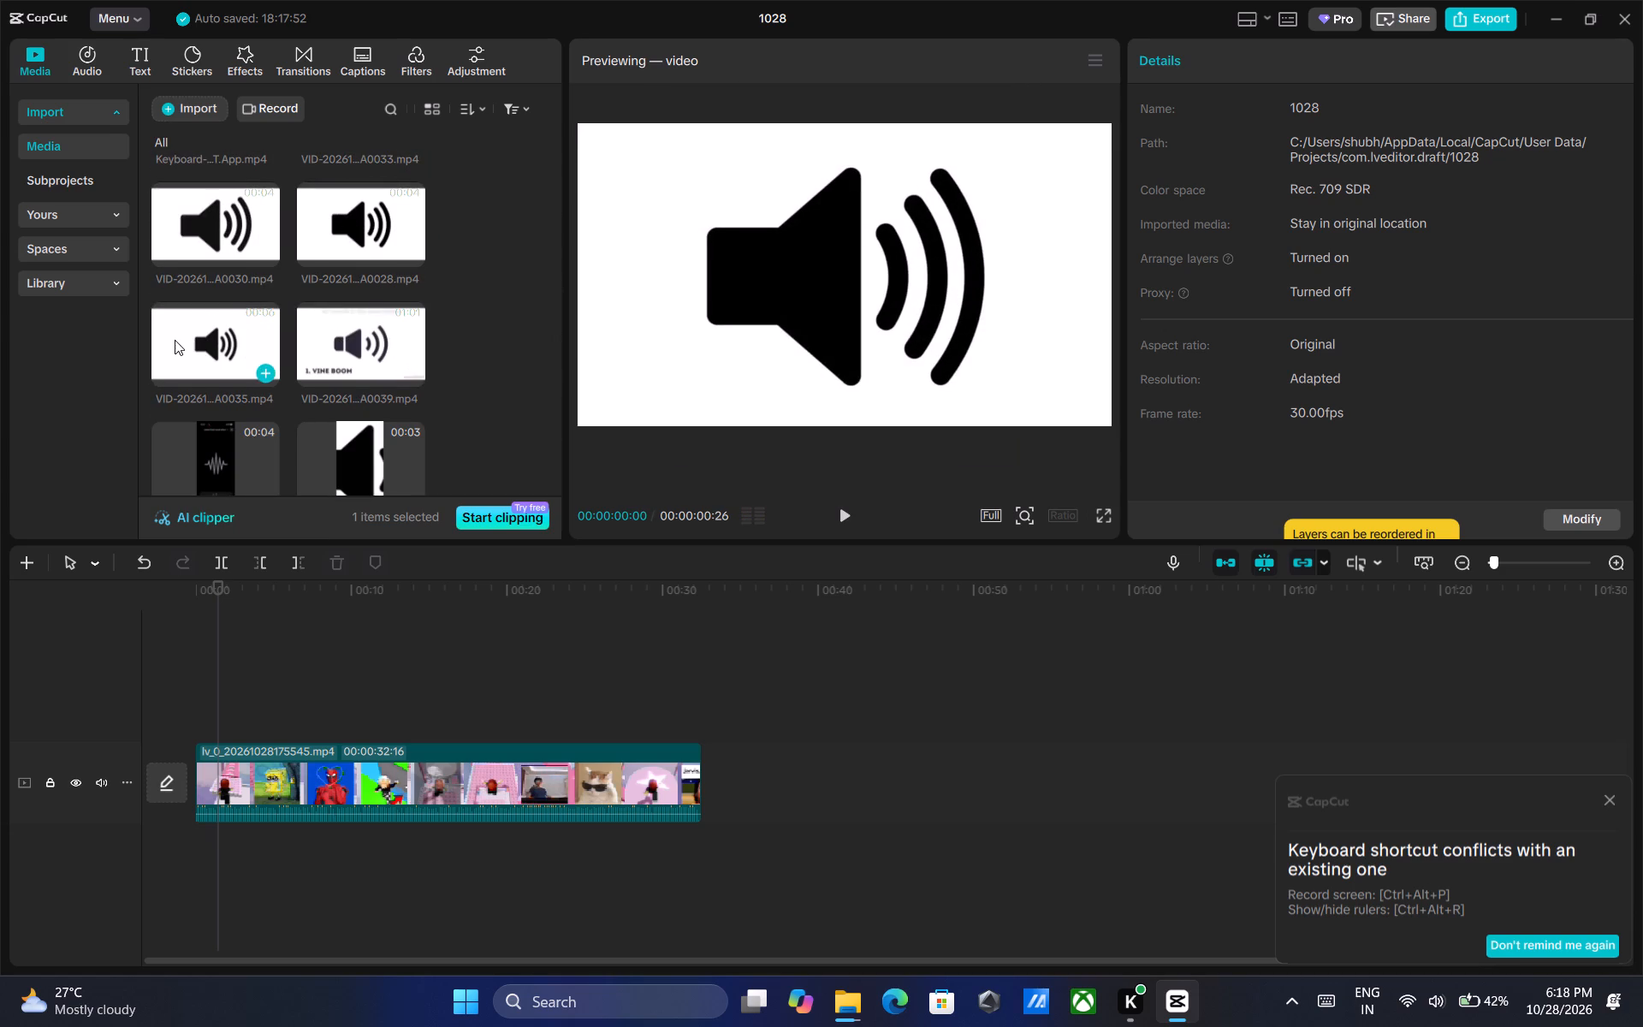
pyautogui.scroll(-2, 216, 371)
pyautogui.click(231, 300)
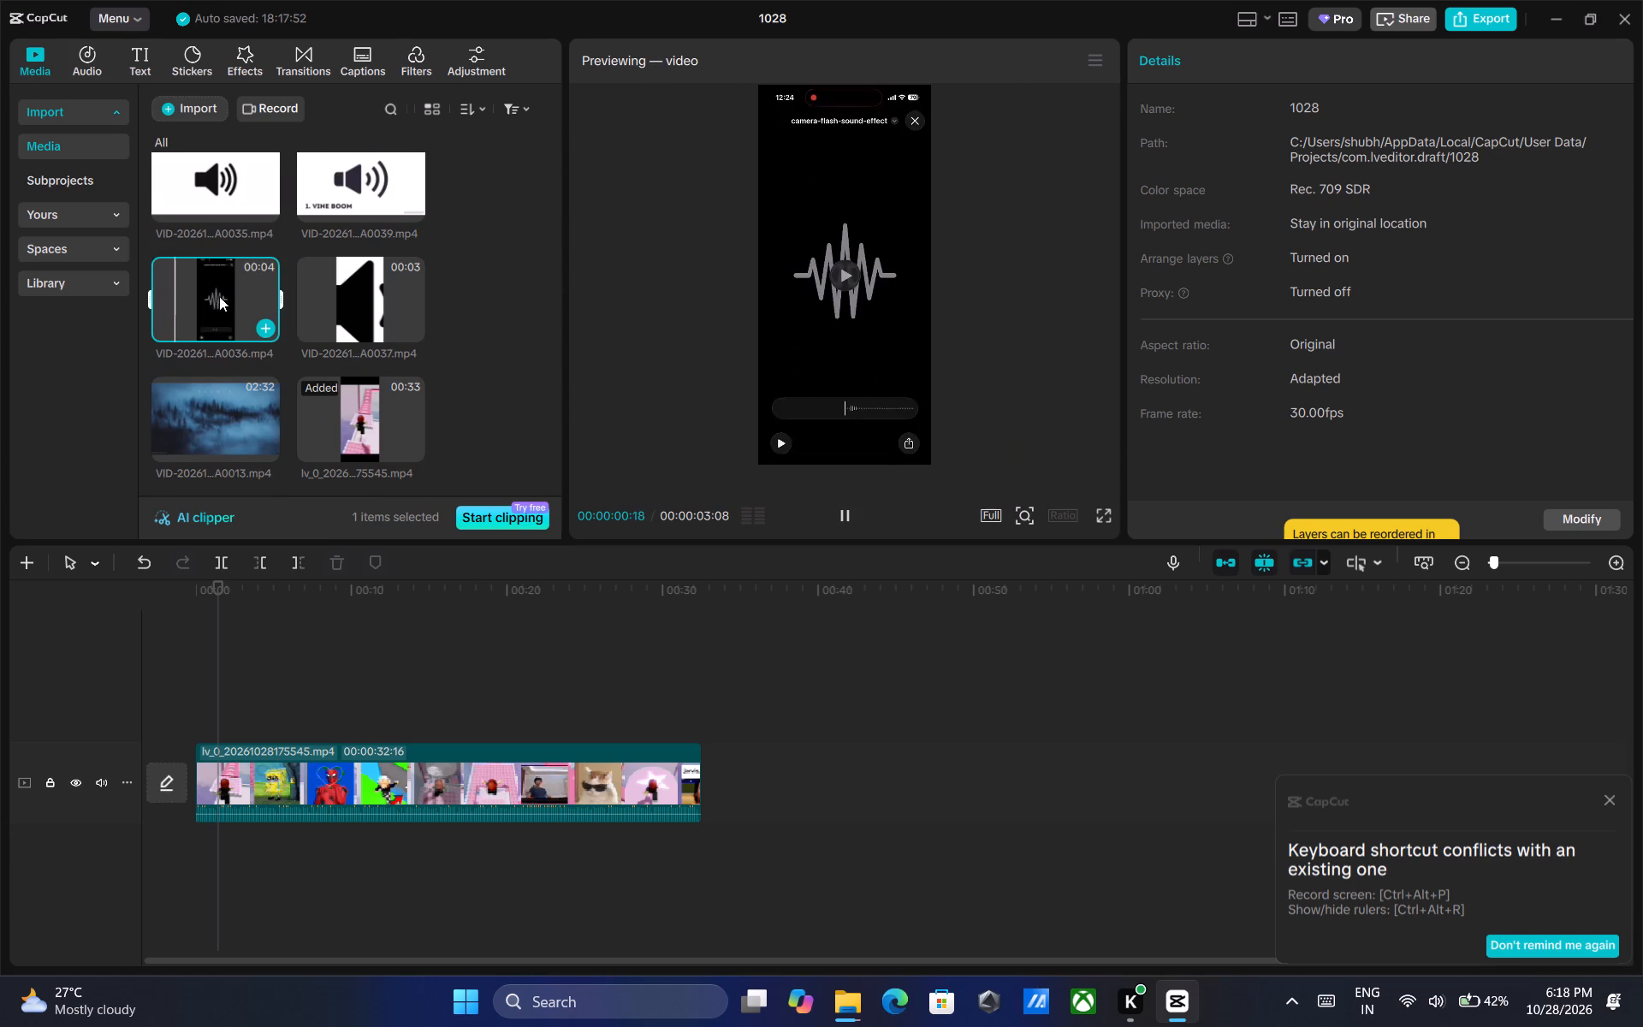
pyautogui.moveTo(216, 297); pyautogui.dragTo(250, 804)
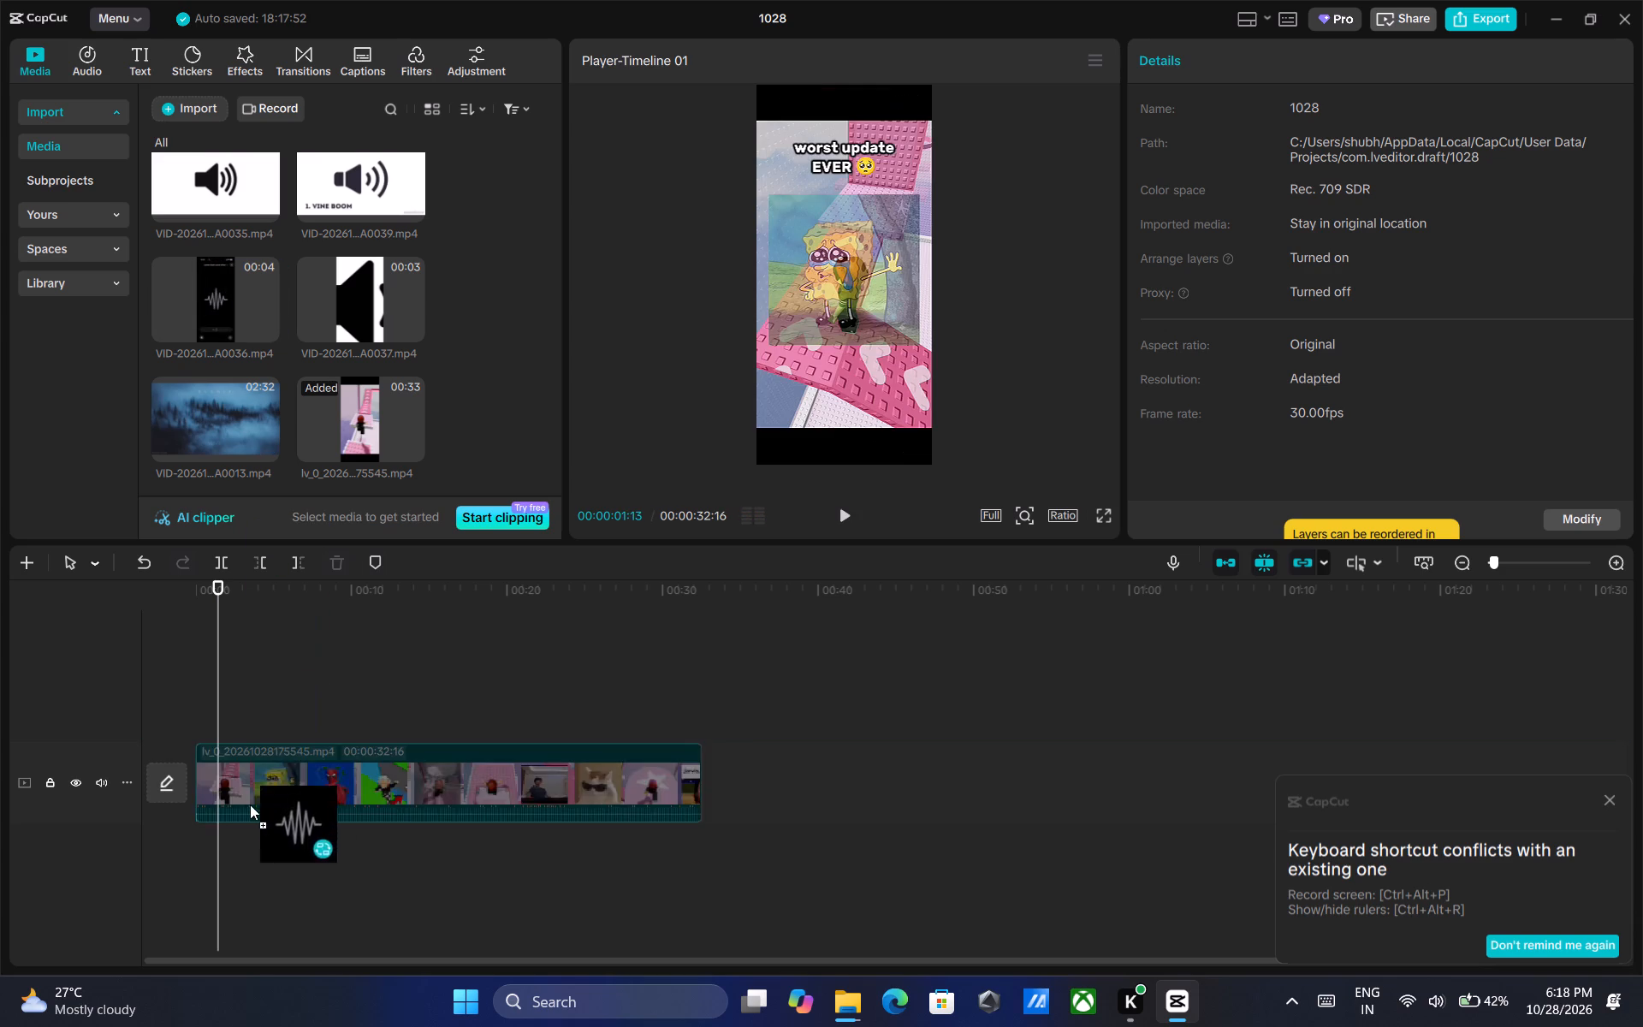
pyautogui.moveTo(250, 804); pyautogui.dragTo(234, 855)
pyautogui.moveTo(259, 775); pyautogui.dragTo(255, 692)
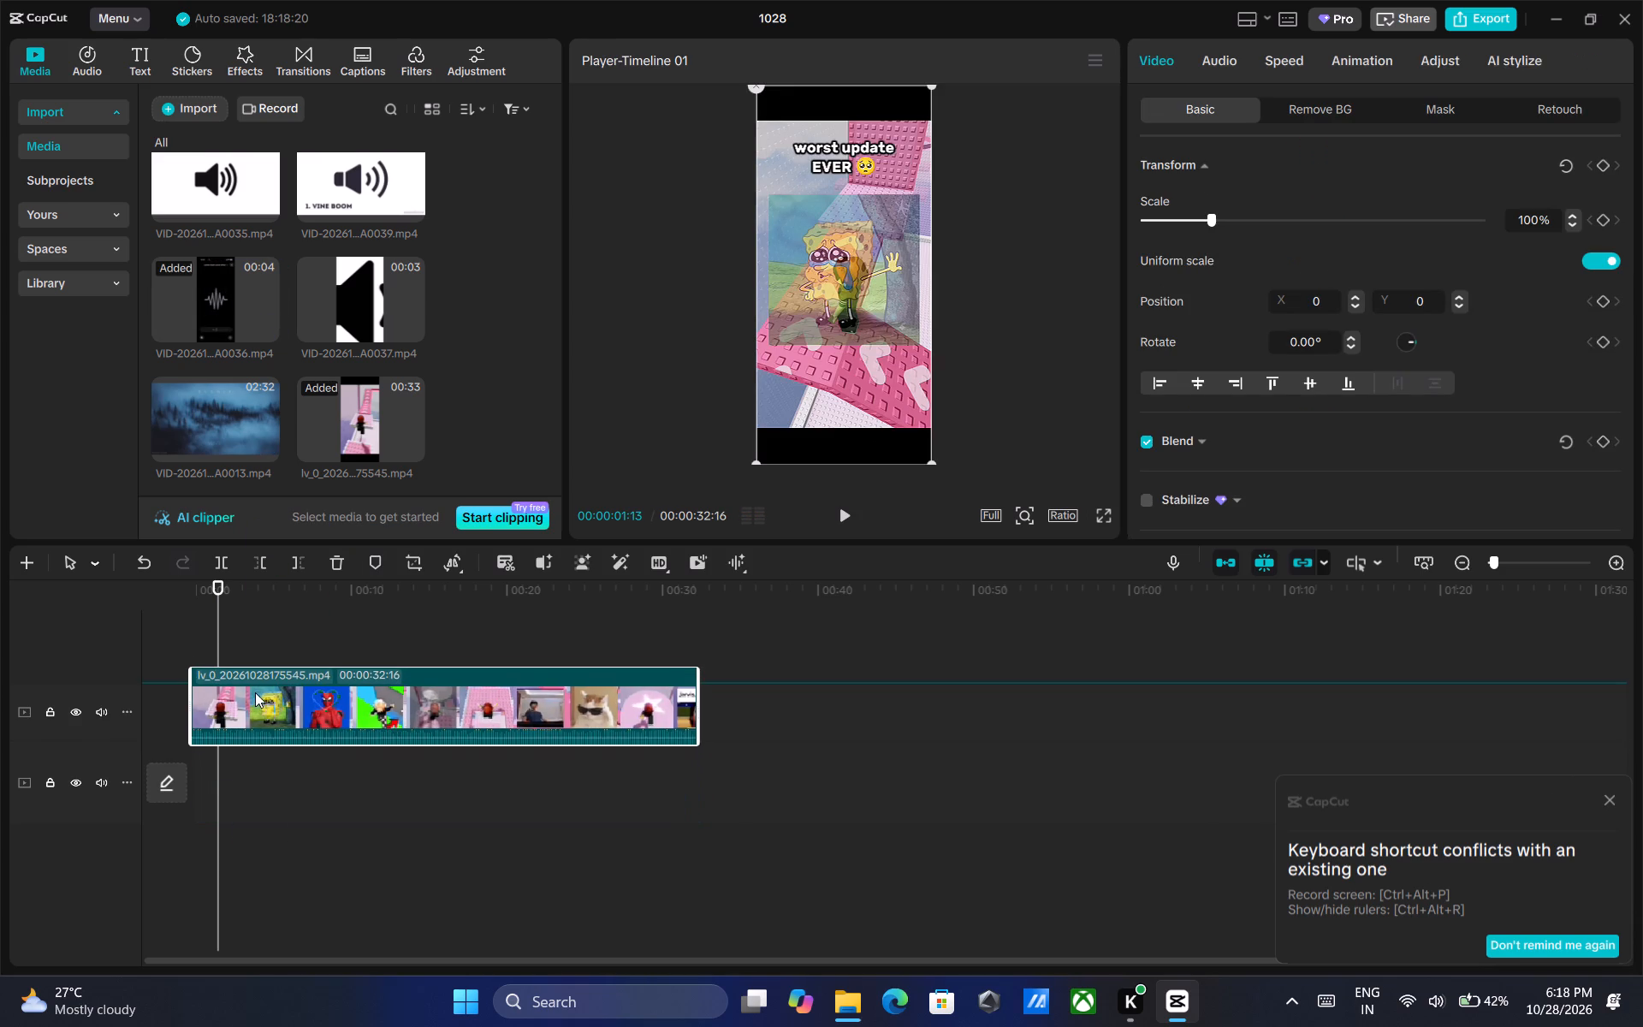
pyautogui.moveTo(255, 692); pyautogui.dragTo(255, 690)
pyautogui.moveTo(255, 739); pyautogui.dragTo(231, 738)
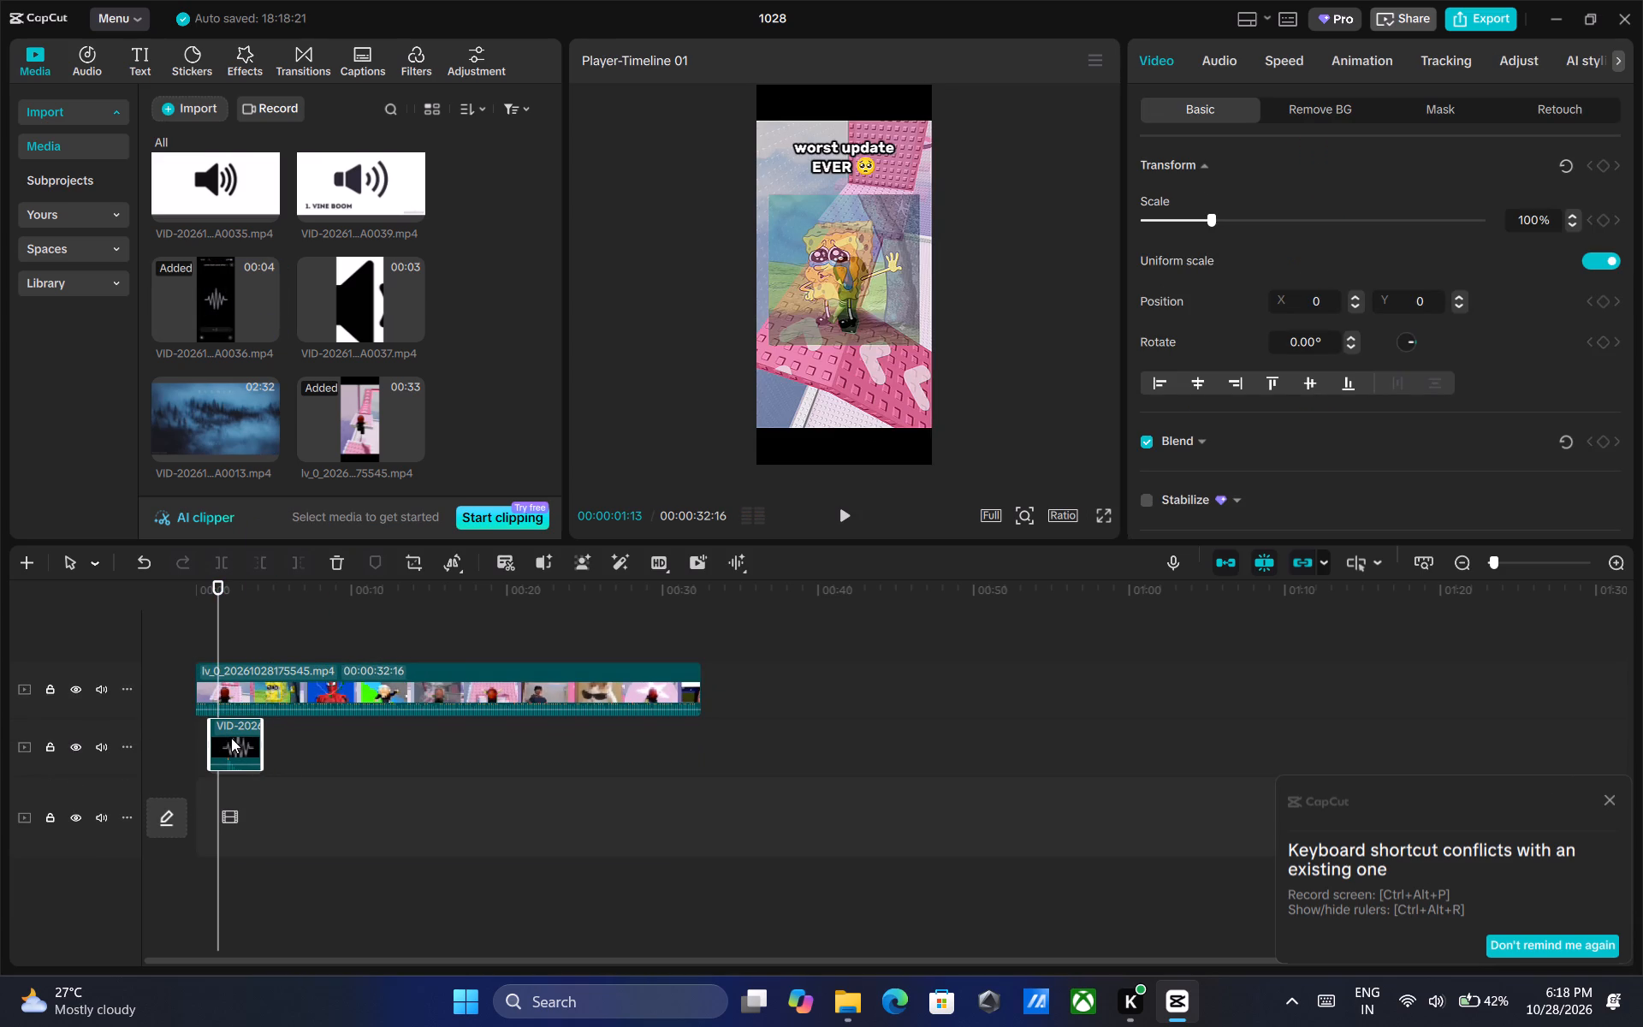
pyautogui.moveTo(231, 738); pyautogui.dragTo(221, 739)
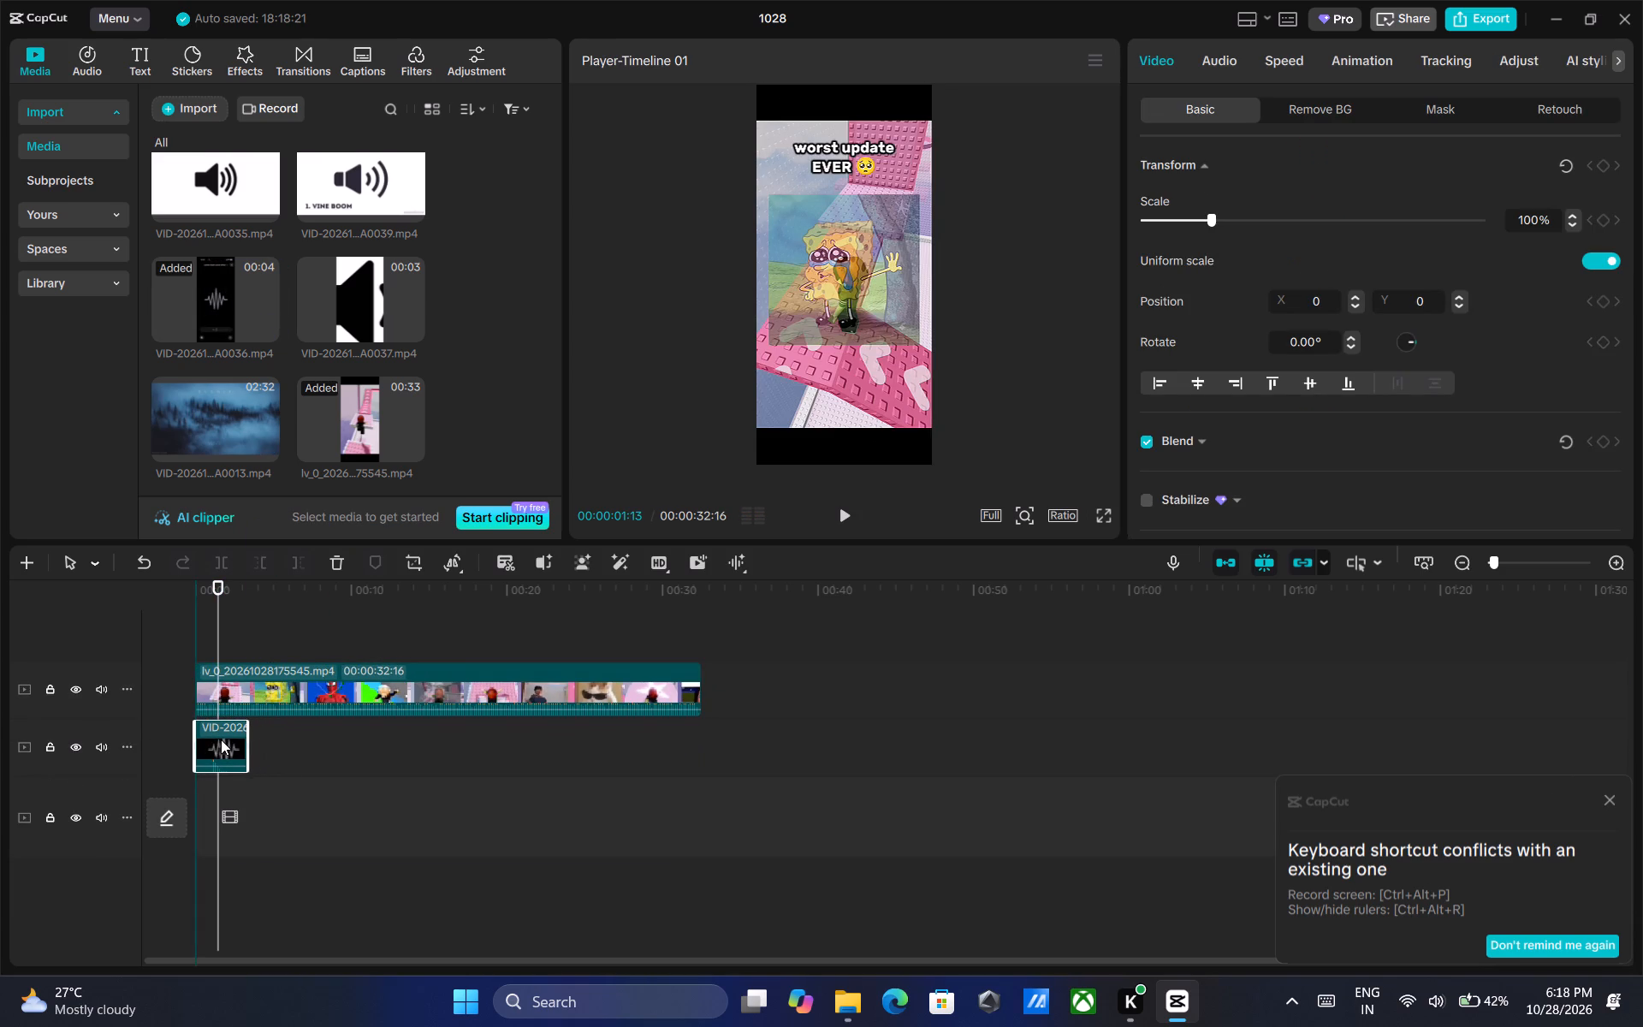
pyautogui.moveTo(221, 739); pyautogui.dragTo(226, 739)
# Lower the camera-flash sound clip's volume to -4.6 dB.
pyautogui.click(1235, 58)
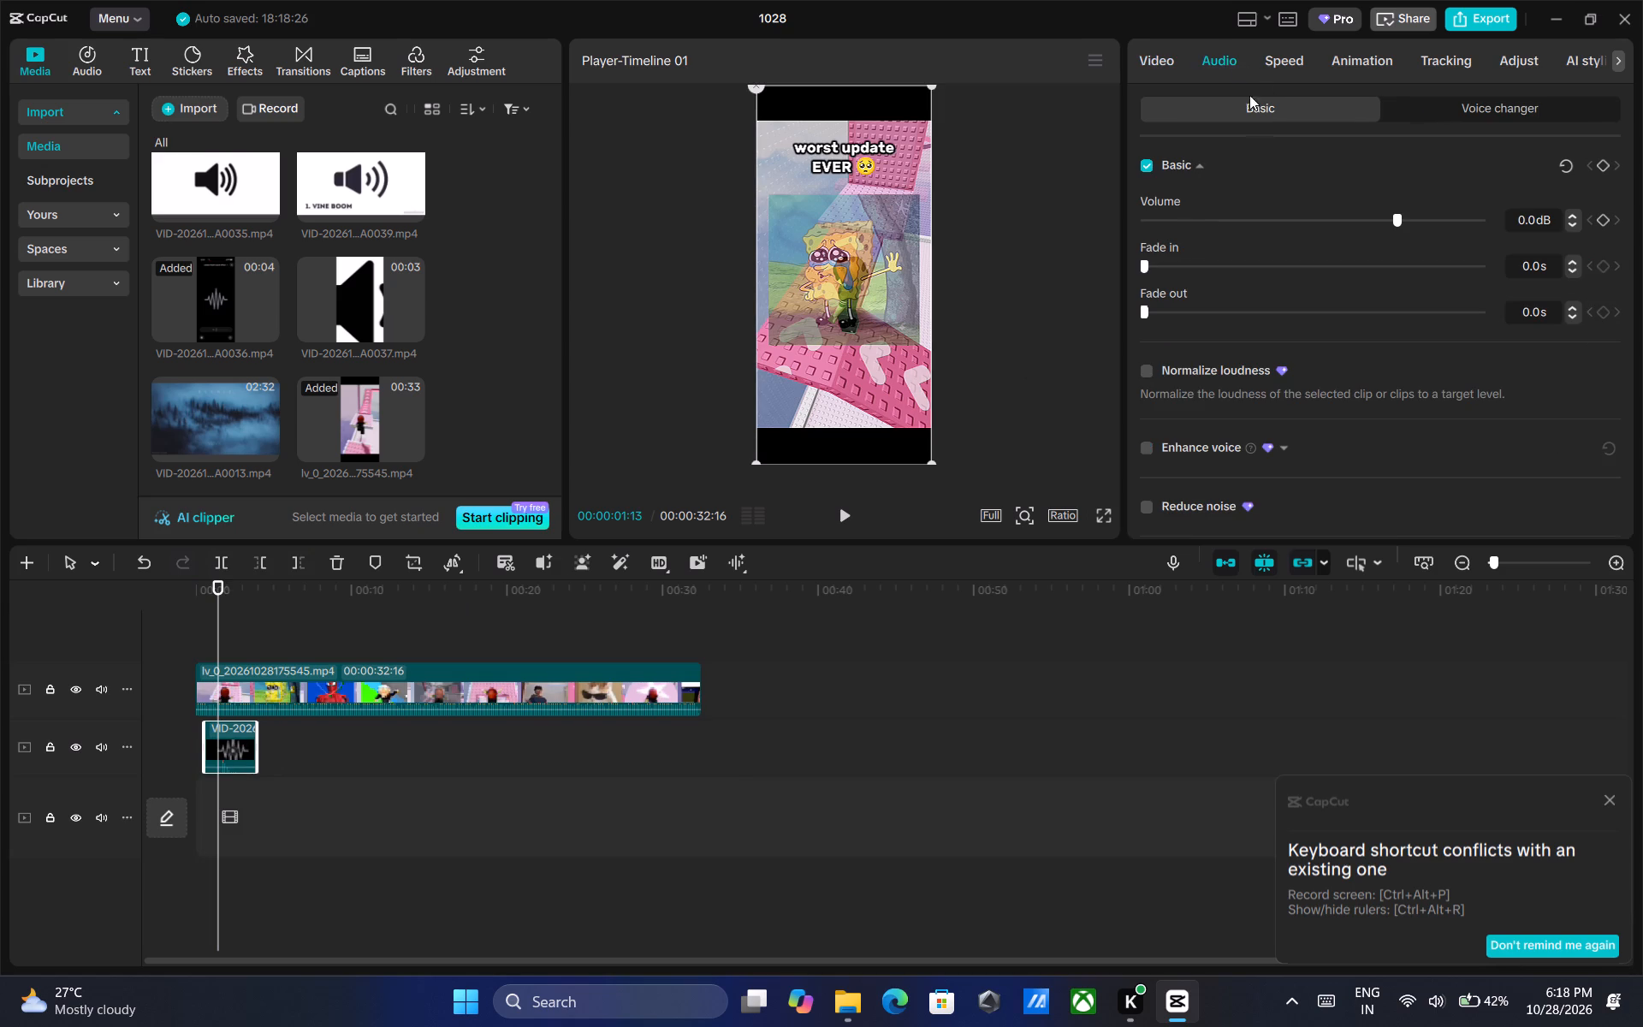
pyautogui.moveTo(1398, 218); pyautogui.dragTo(1373, 219)
# Replay the opening and nudge the camera-flash clip slightly earlier to sync it with the SpongeBob picture, then play on to 00:00:02:29.
pyautogui.click(849, 518)
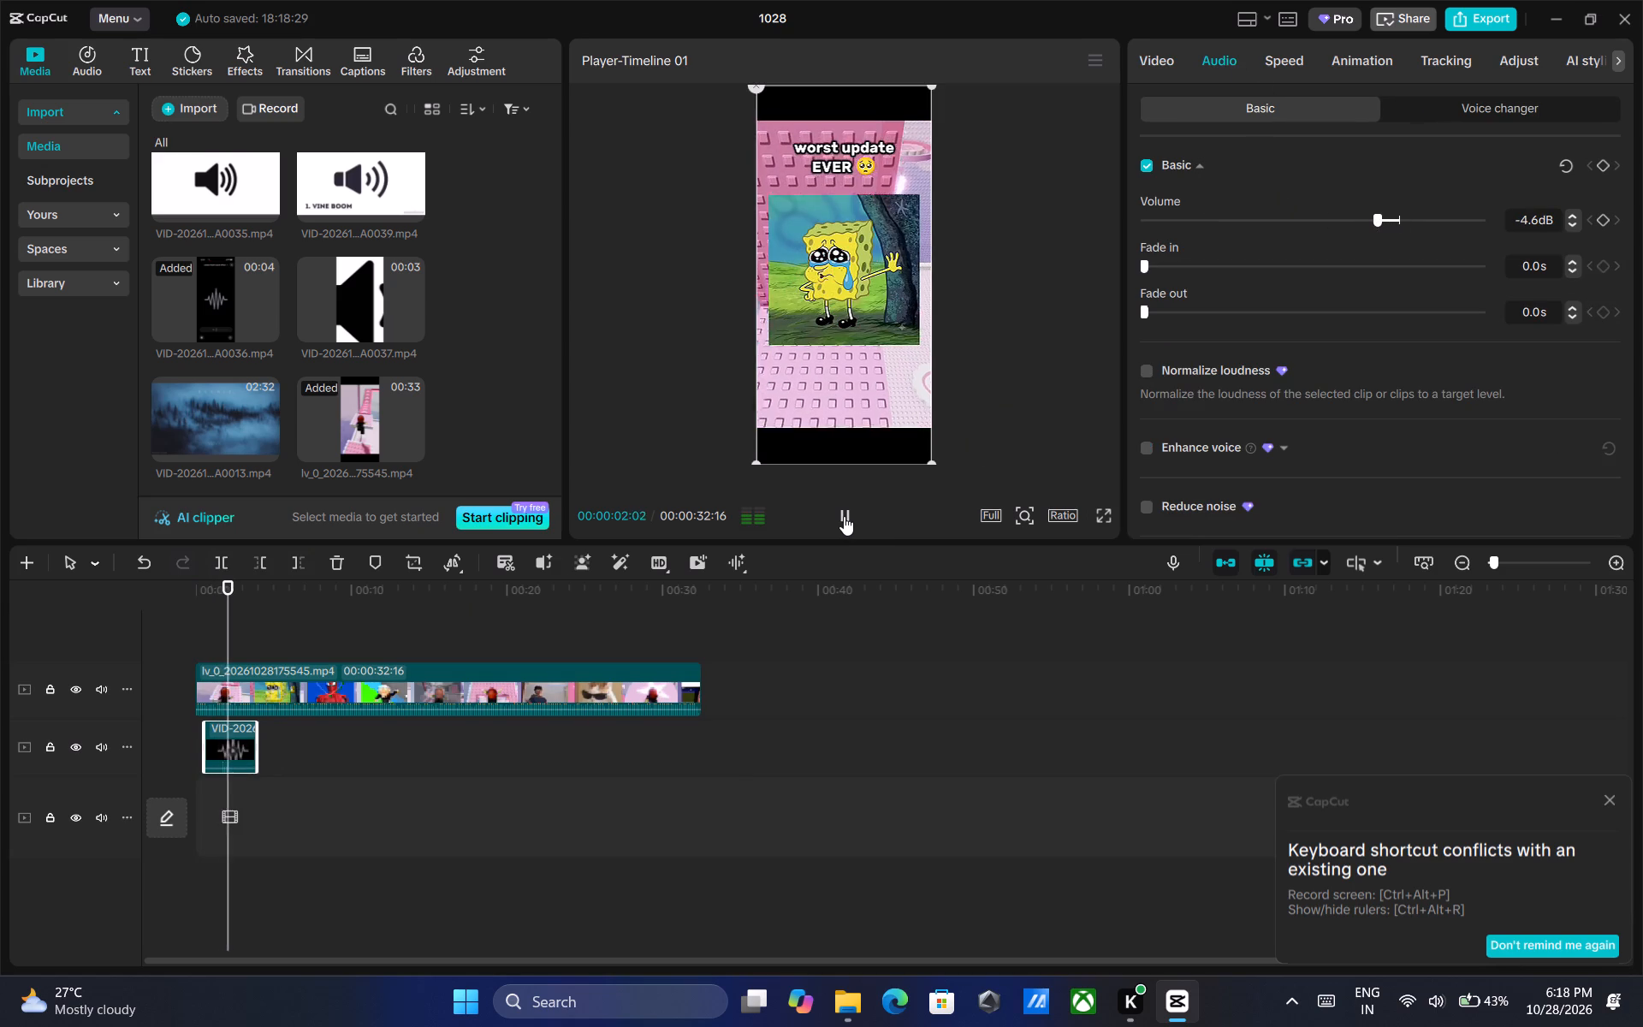
pyautogui.click(844, 516)
pyautogui.moveTo(234, 609); pyautogui.dragTo(192, 609)
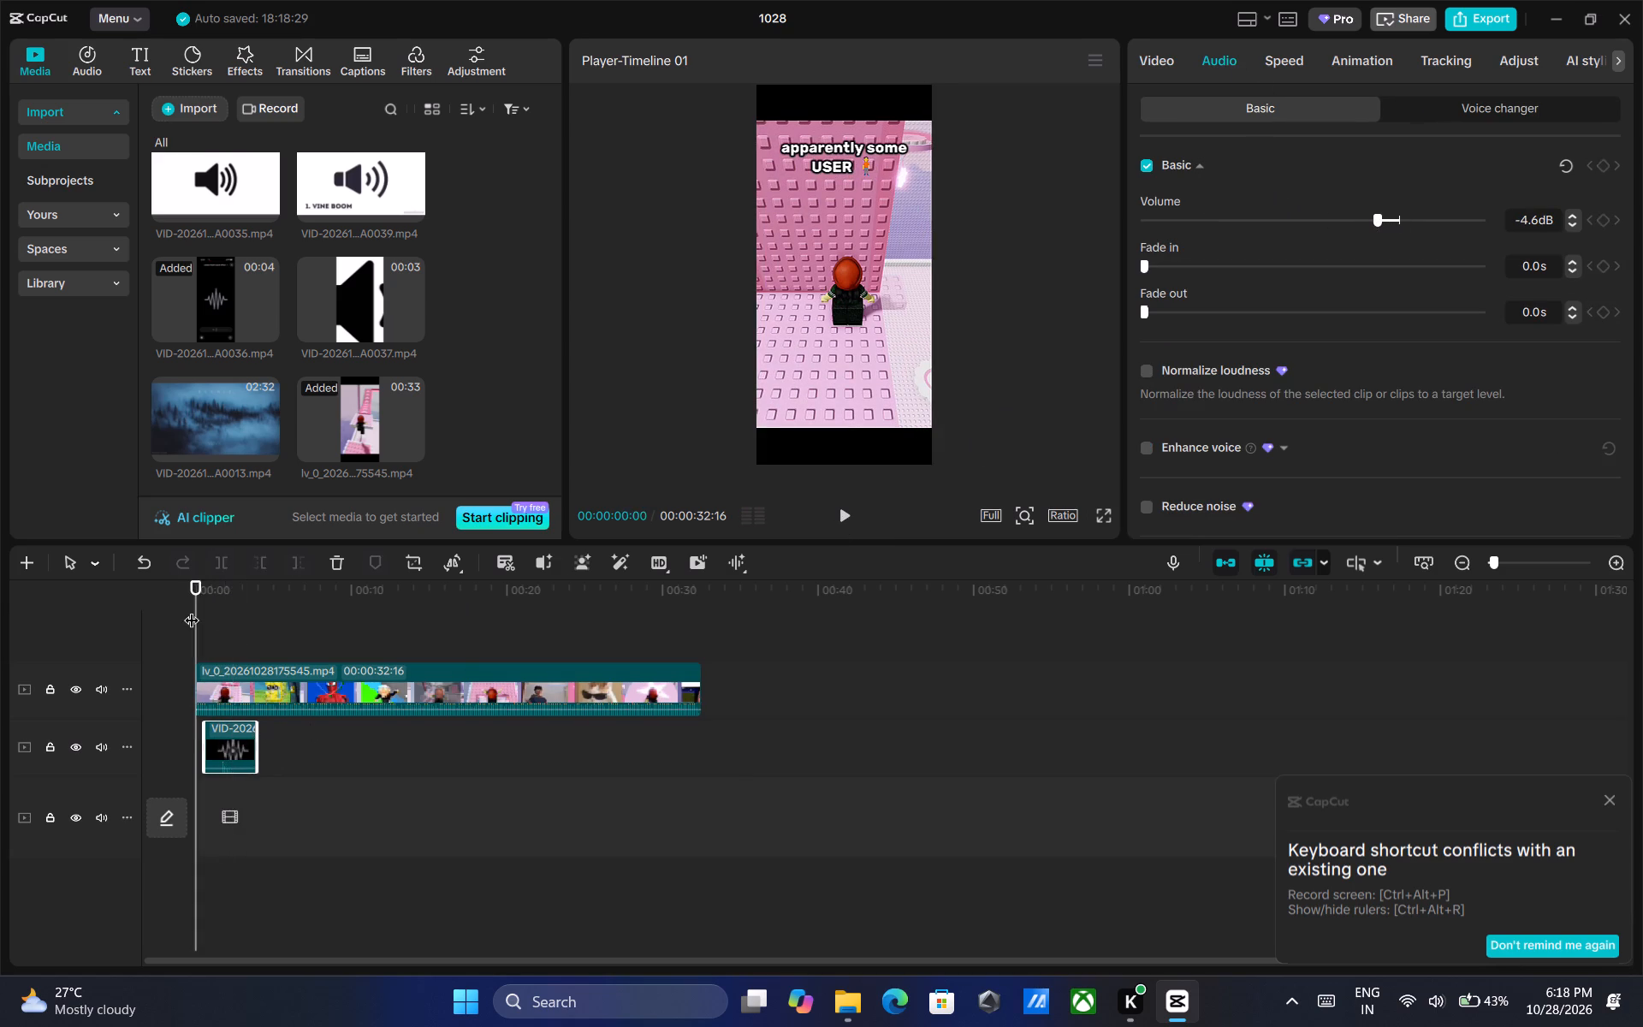
pyautogui.click(842, 515)
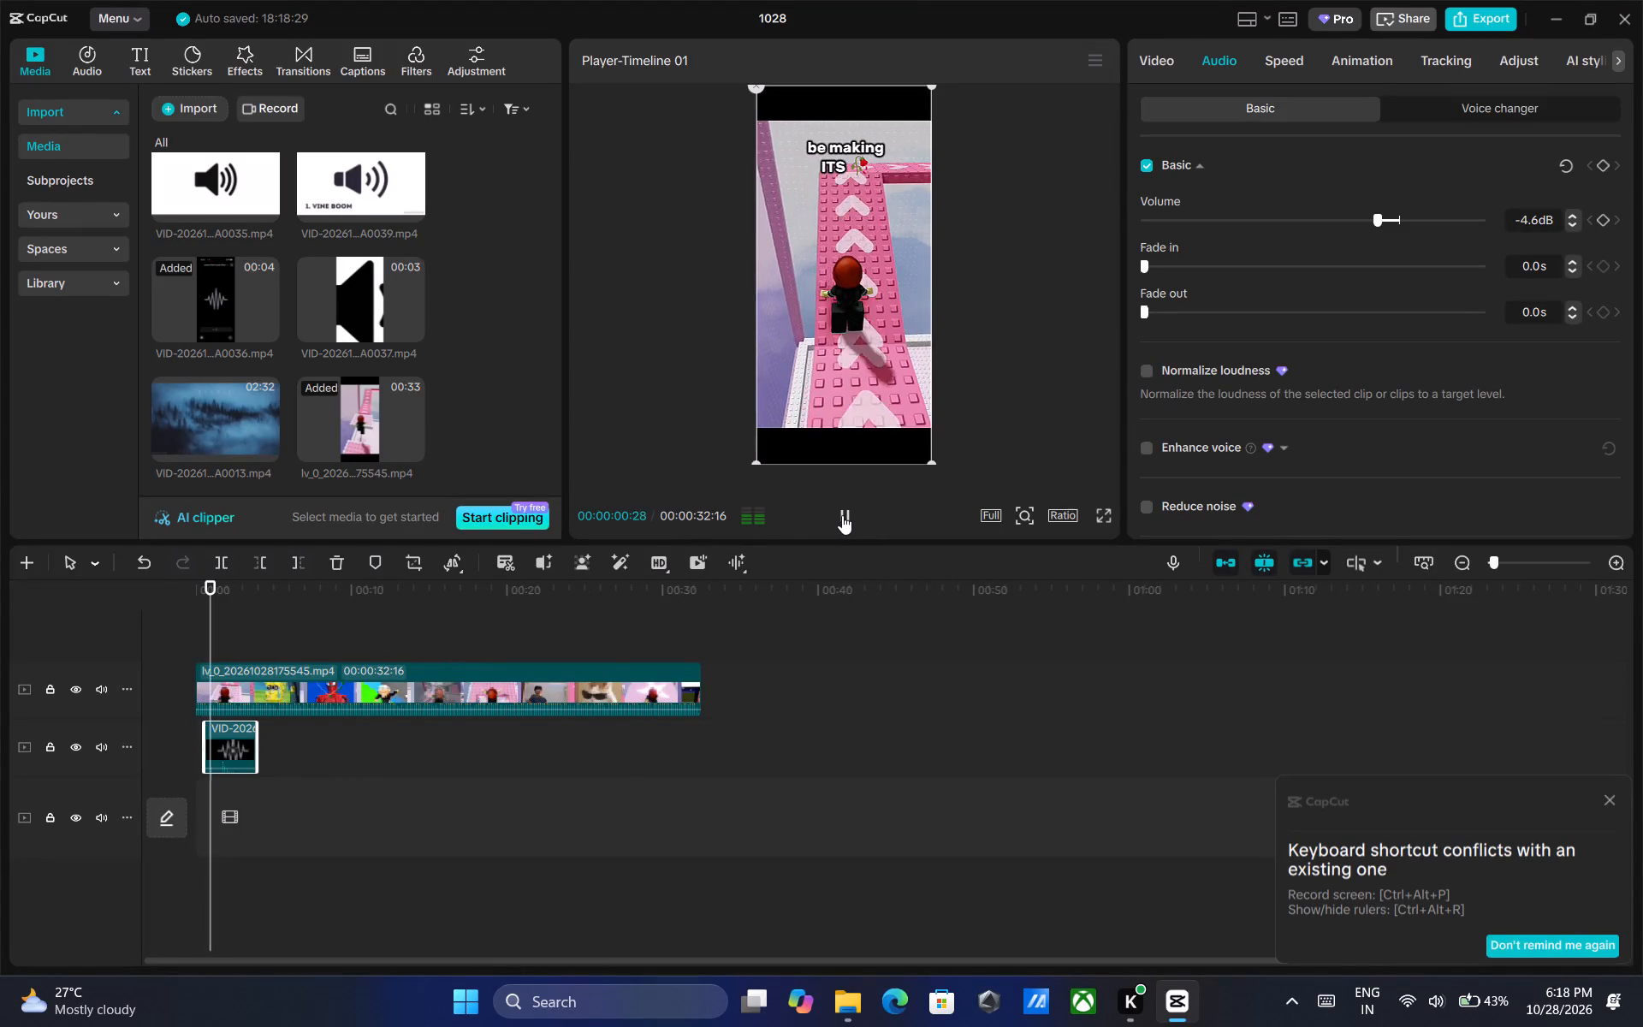
pyautogui.tripleClick(842, 515)
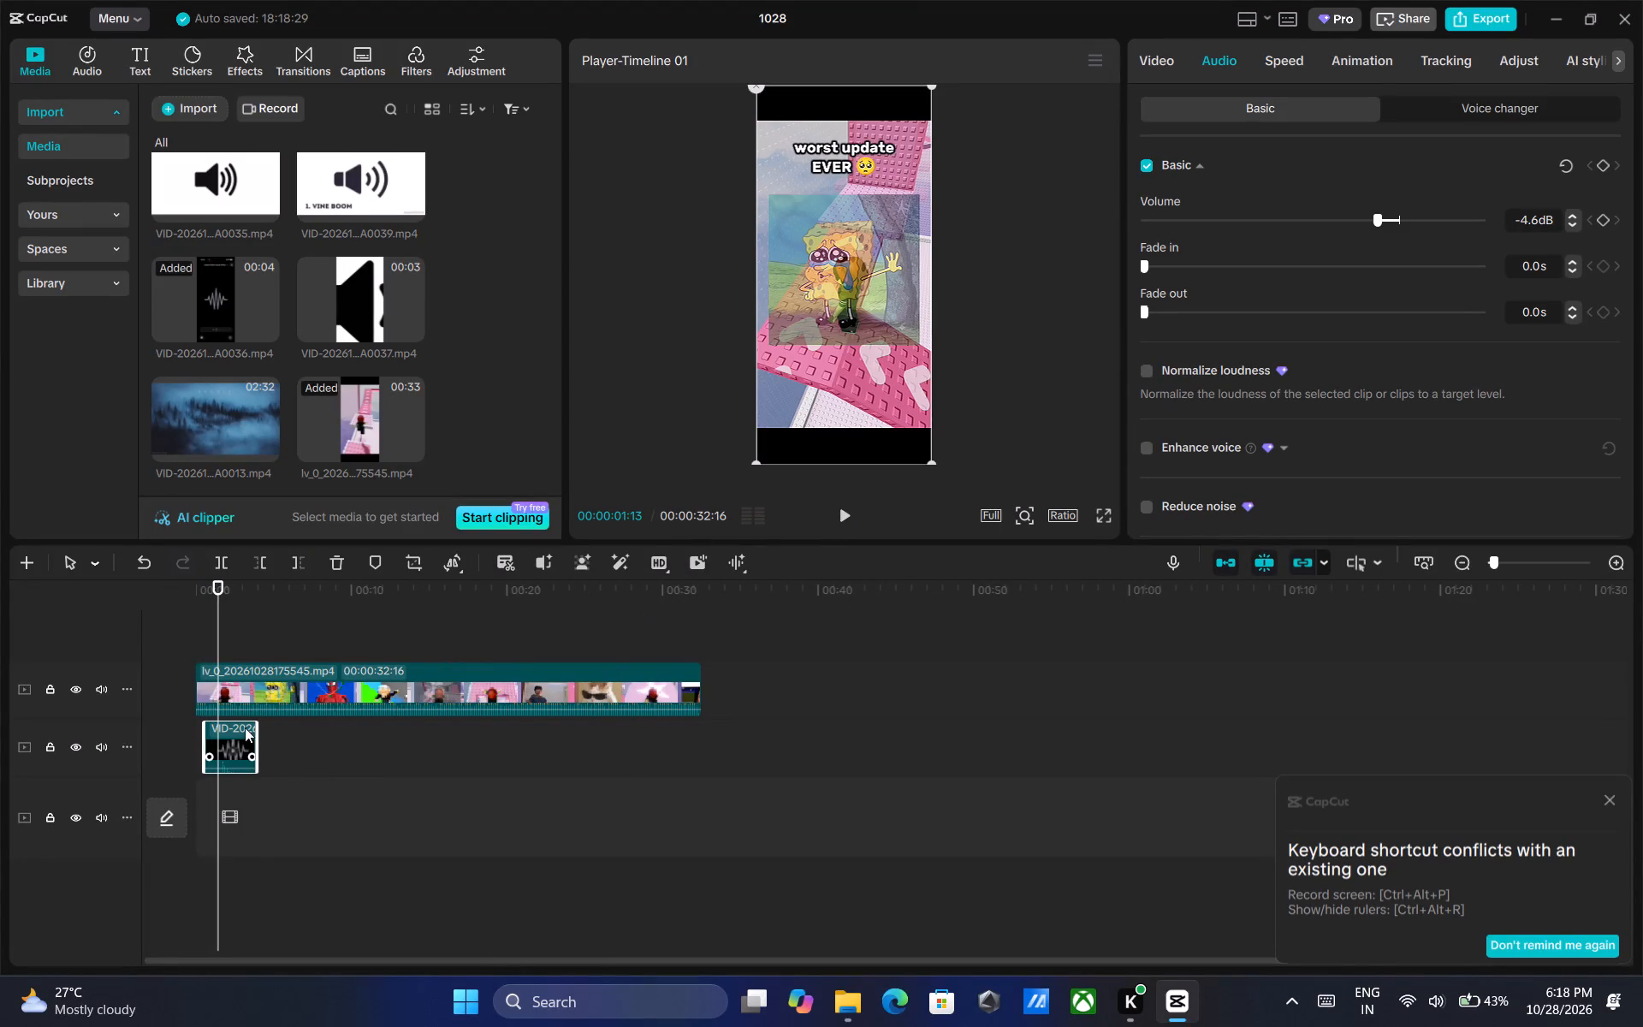
pyautogui.click(234, 733)
pyautogui.click(847, 513)
pyautogui.click(847, 513)
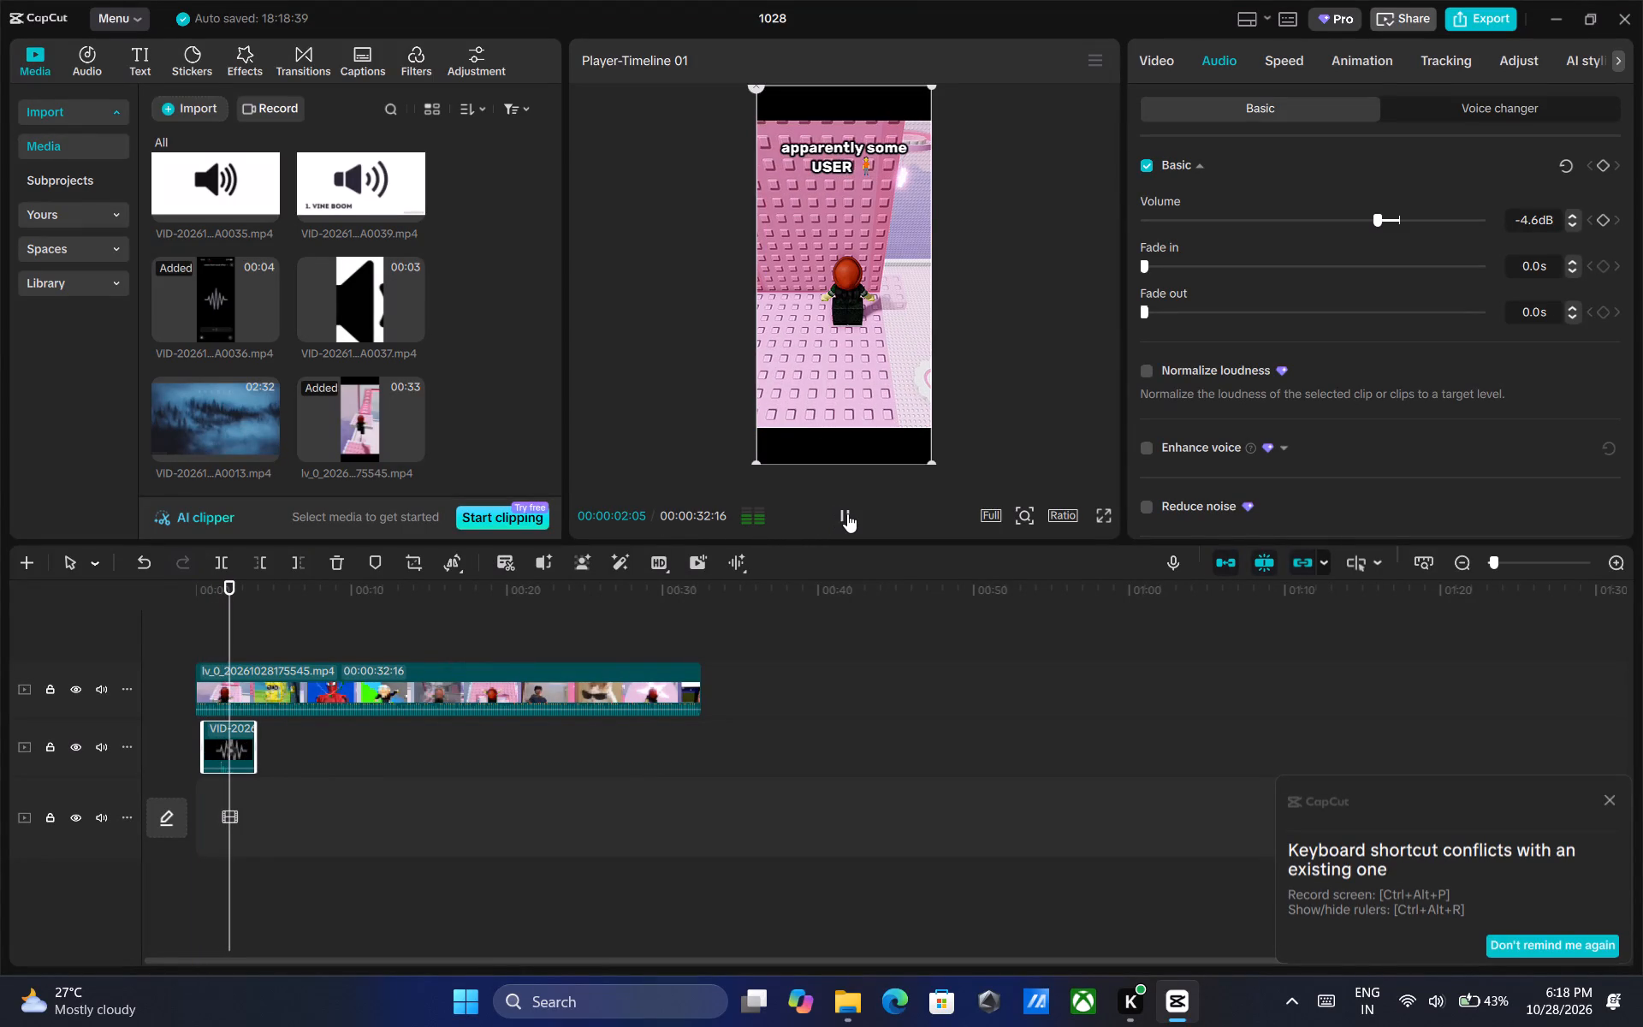
pyautogui.keyDown('ctrl'); pyautogui.scroll(8, 883, 674); pyautogui.keyUp('ctrl')
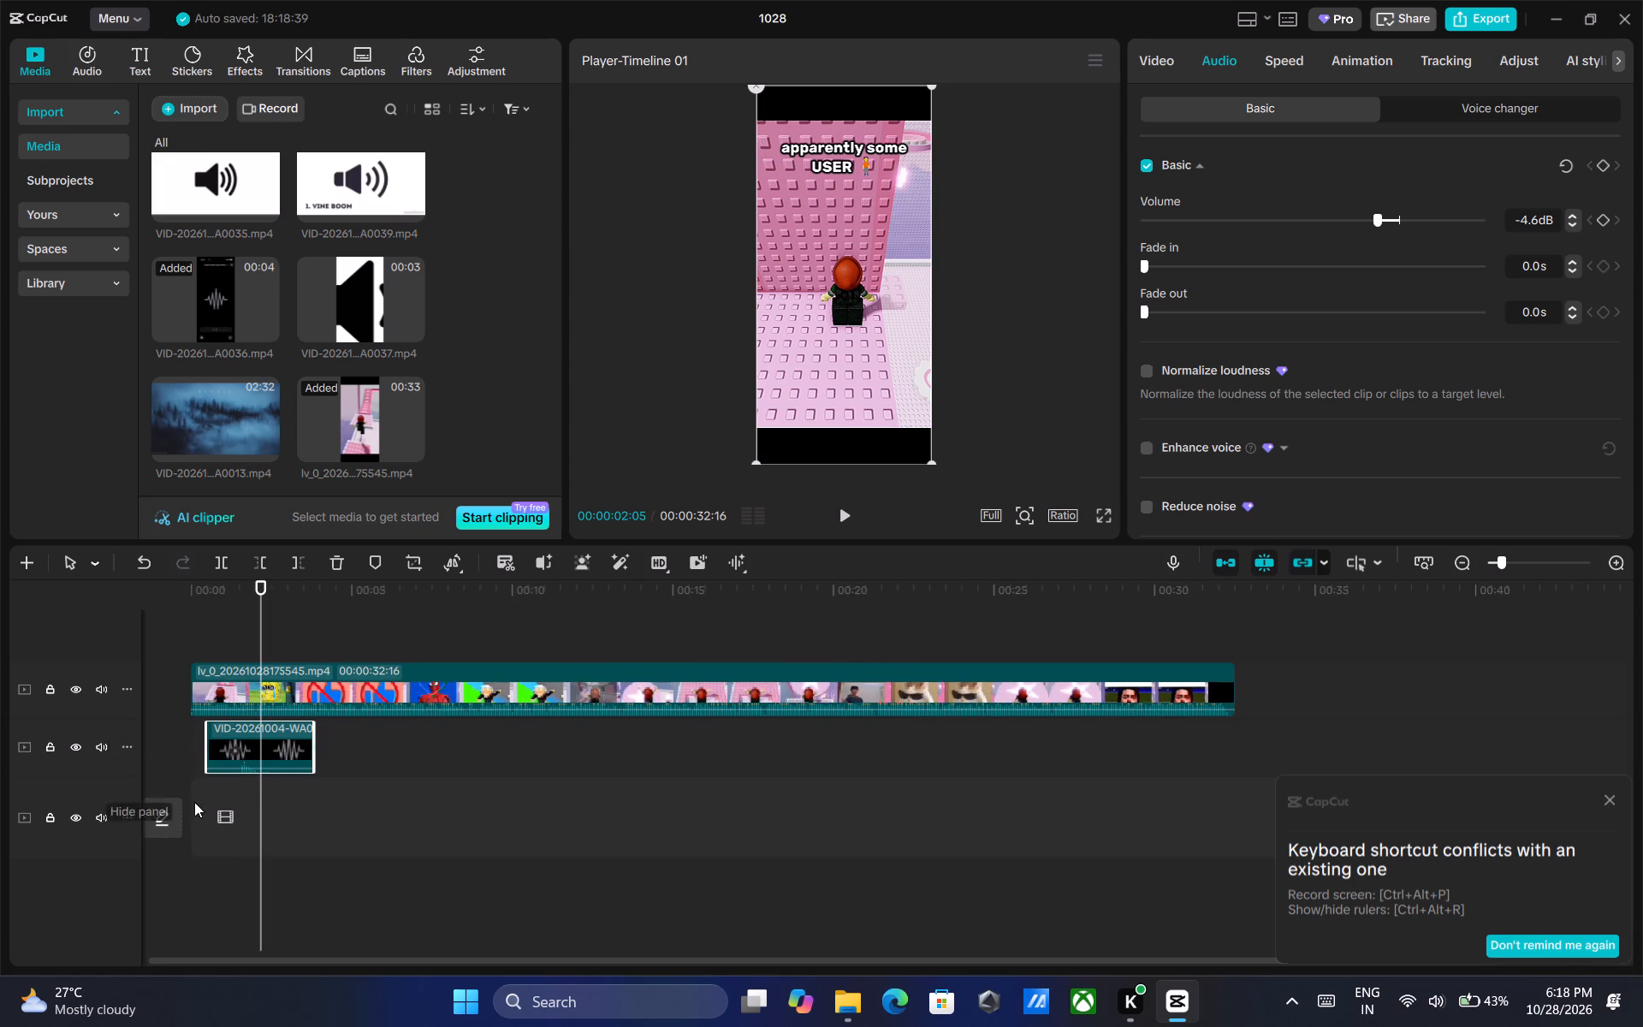
pyautogui.moveTo(267, 591); pyautogui.dragTo(240, 590)
pyautogui.click(268, 743)
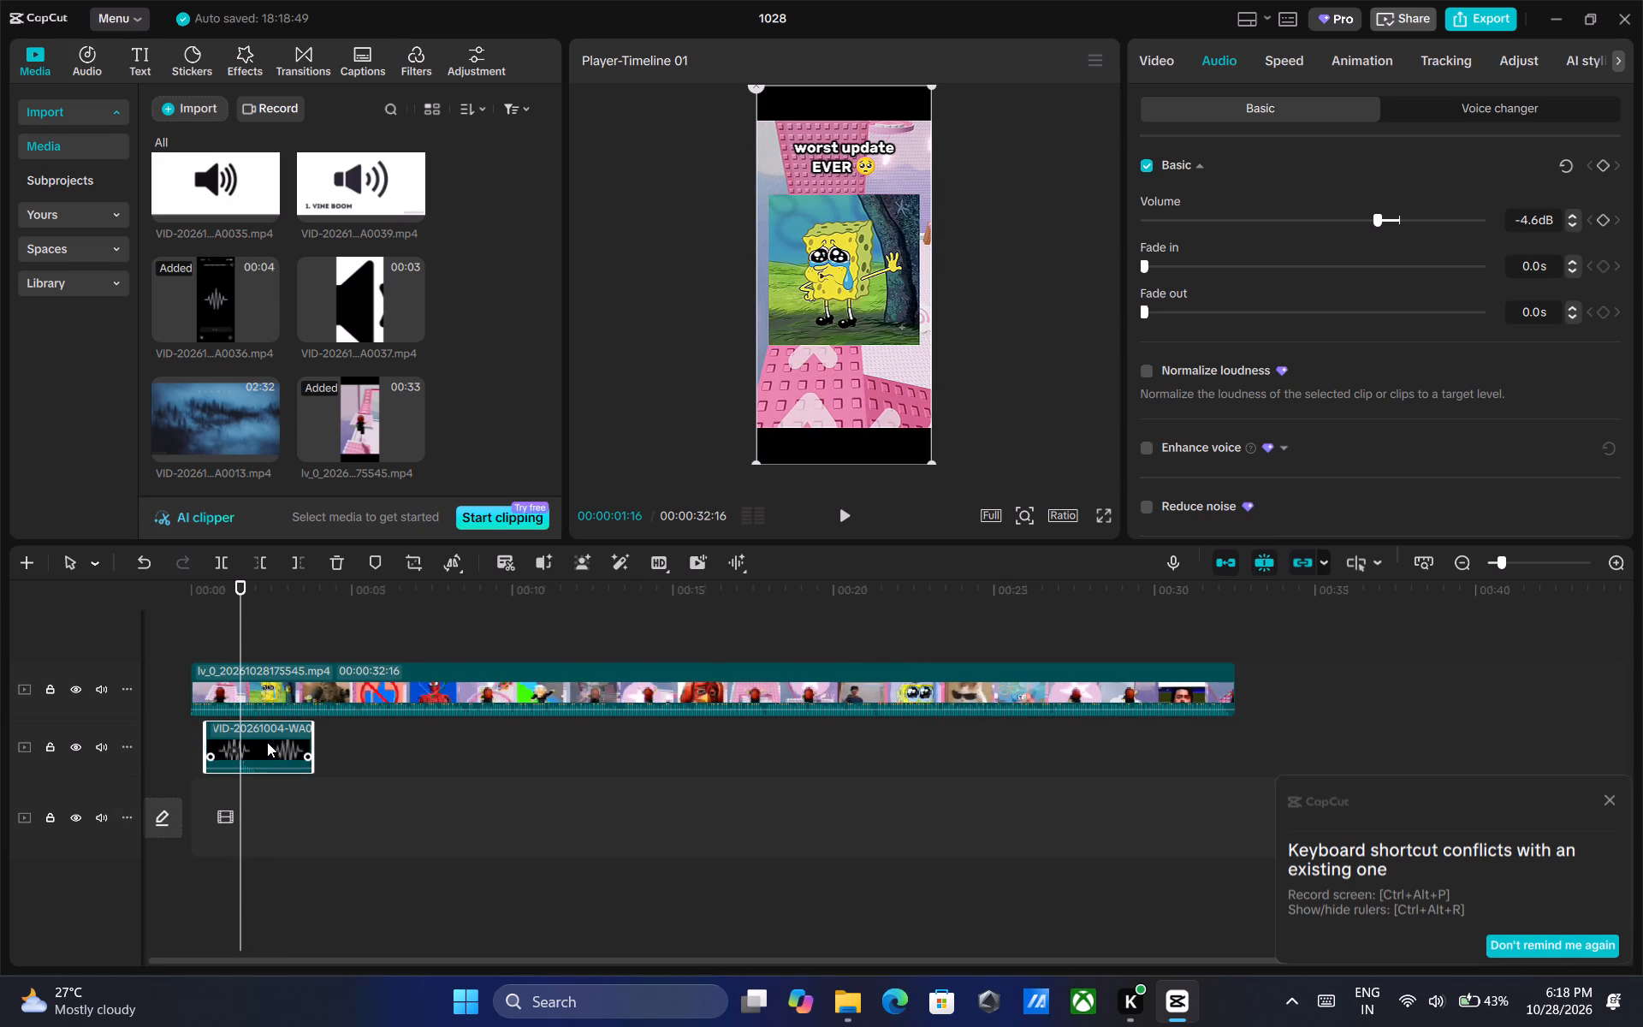
pyautogui.click(836, 512)
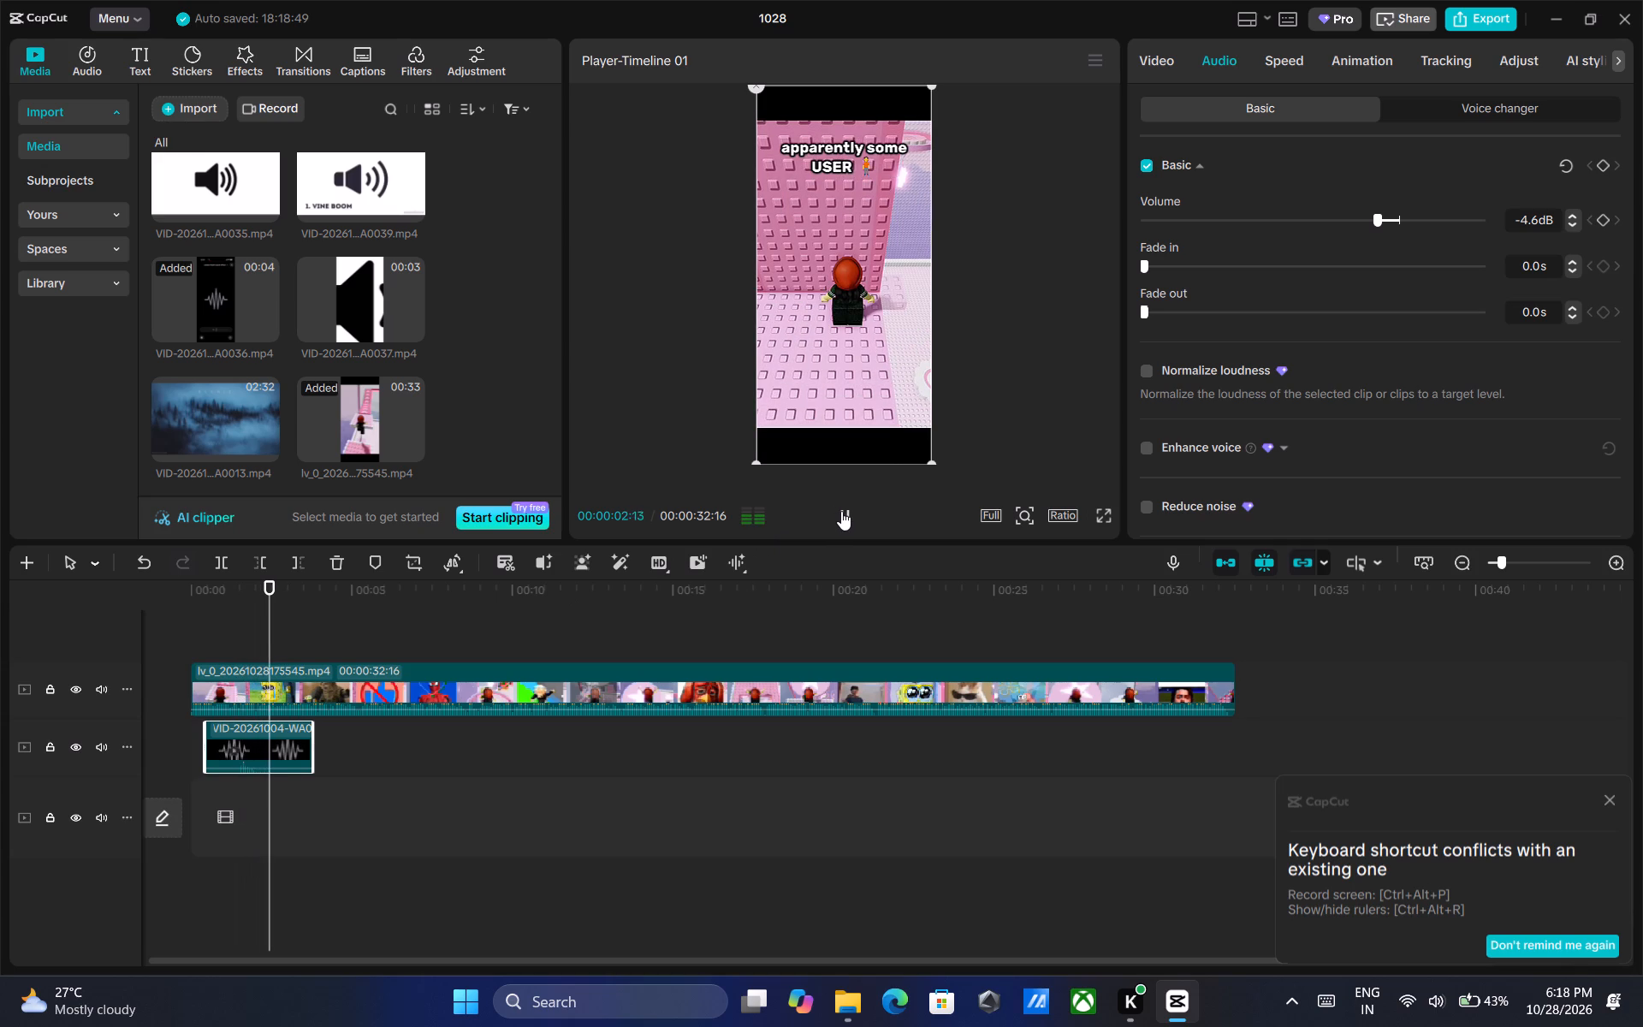
pyautogui.tripleClick(841, 511)
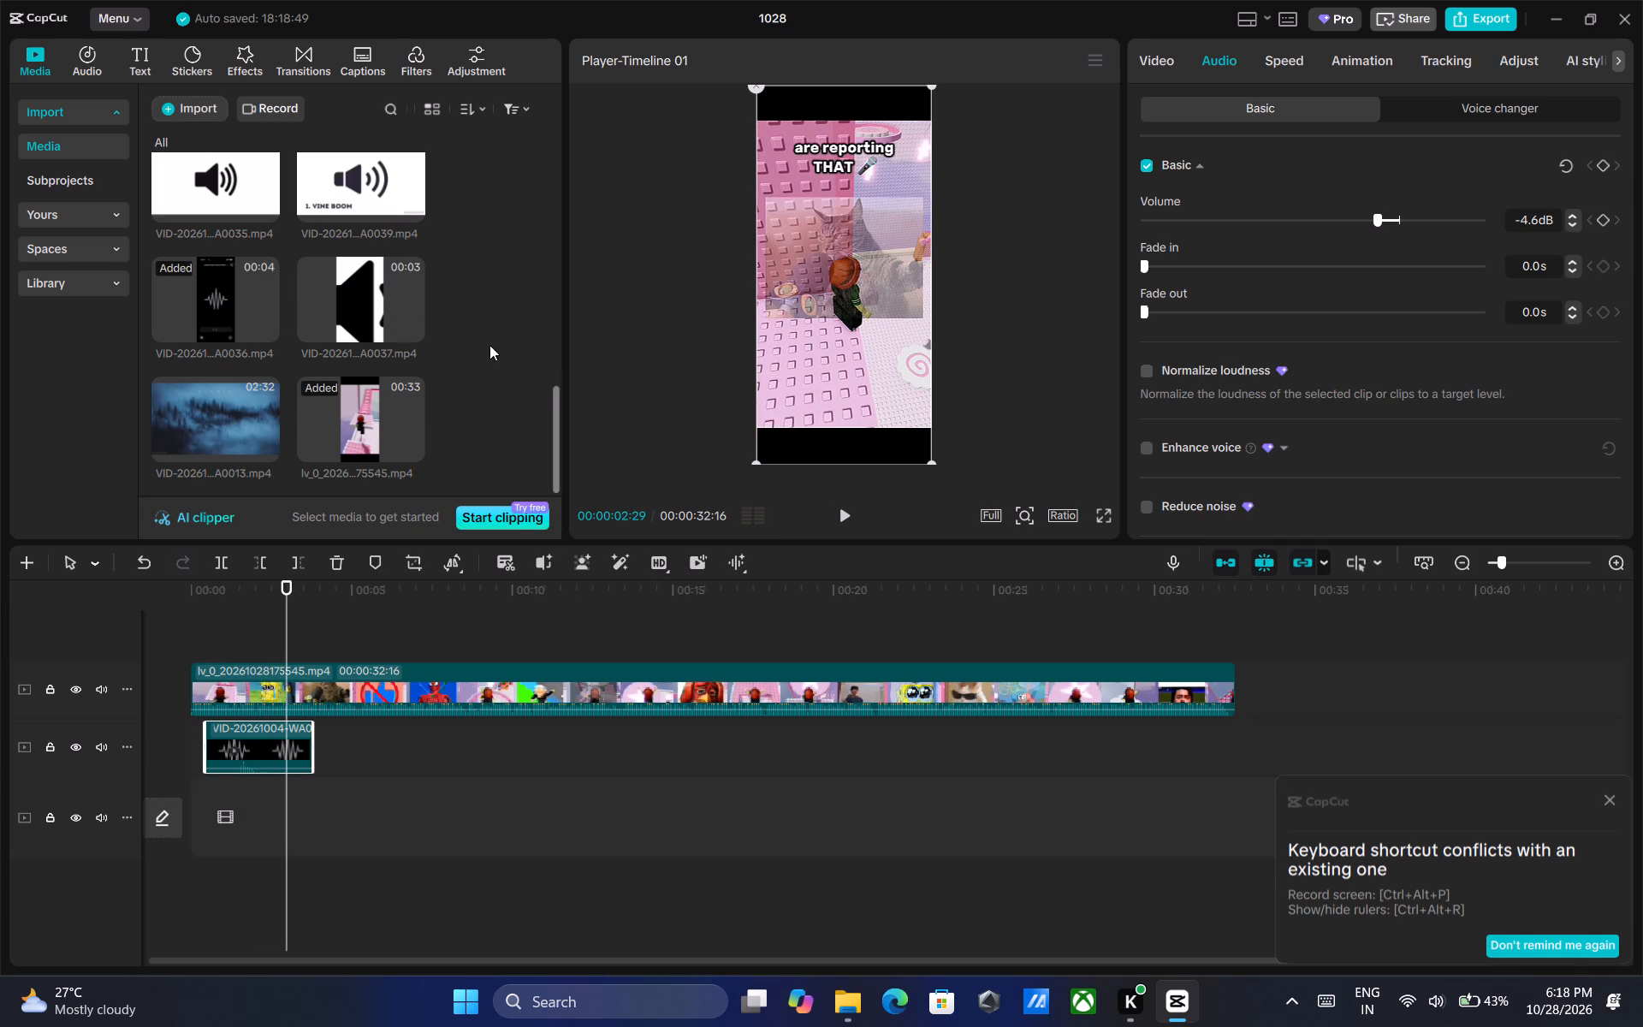
# Preview more sound clips and add the Vine Boom clip VID-20261004-WA0039 above the main video, just after the playhead at 00:00:02:29.
pyautogui.click(353, 300)
pyautogui.scroll(2, 362, 295)
pyautogui.click(347, 337)
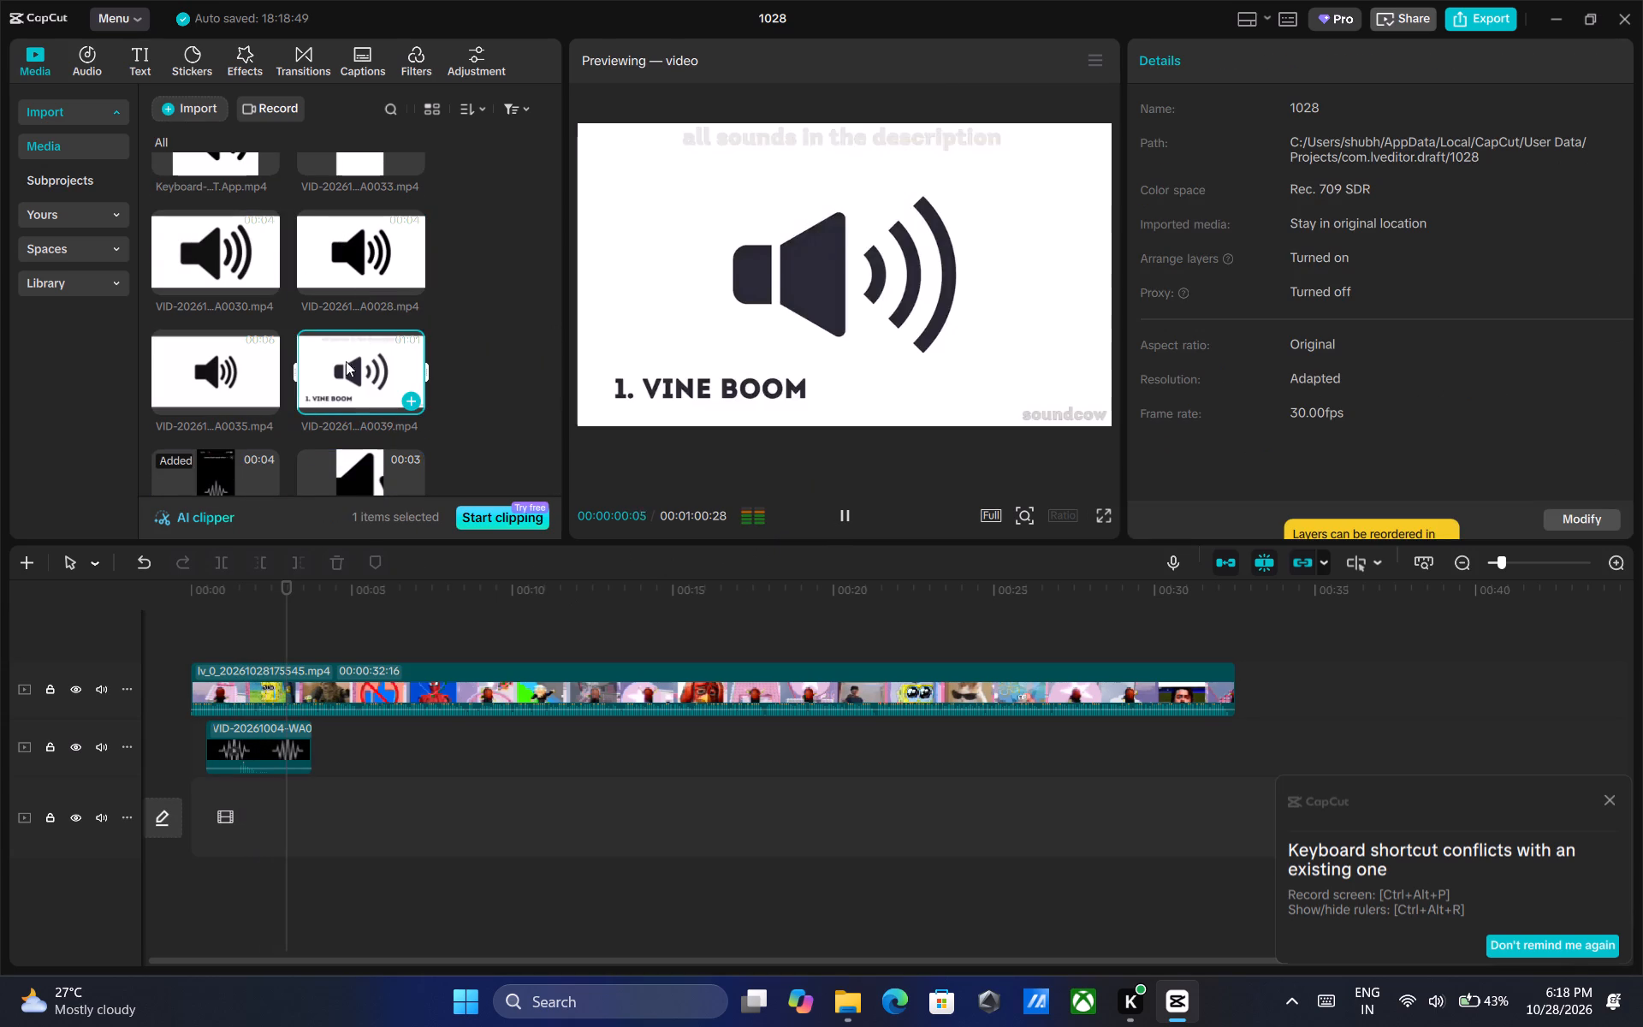
pyautogui.moveTo(355, 371); pyautogui.dragTo(320, 714)
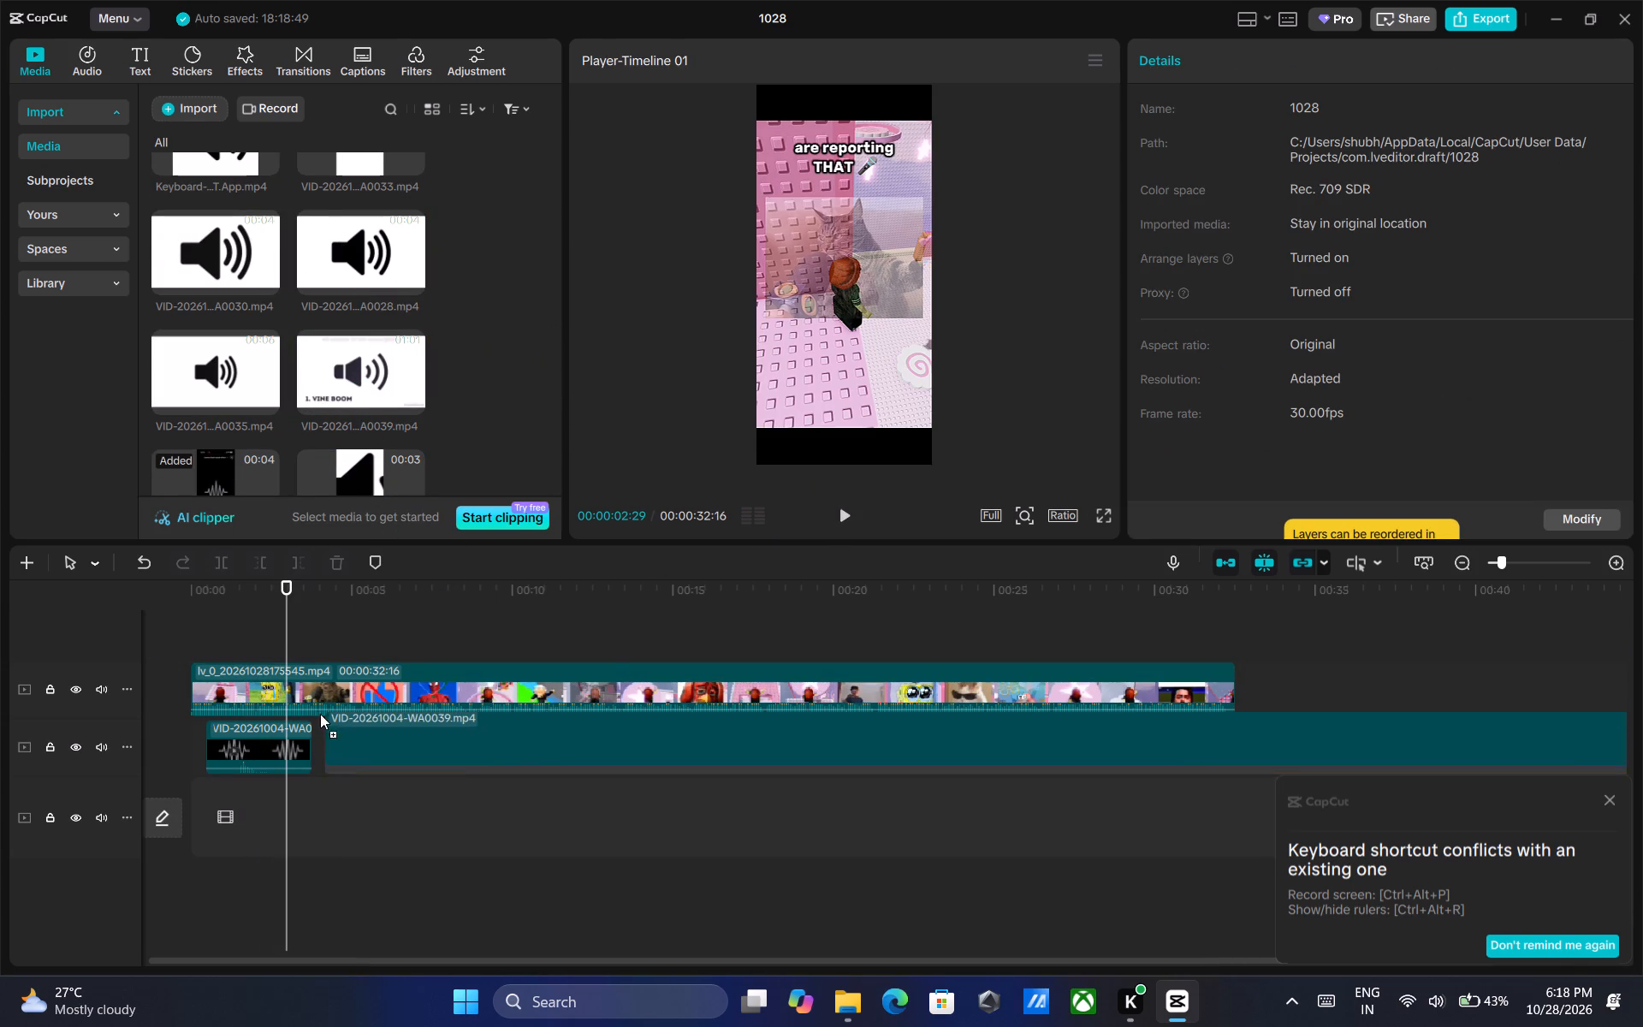
pyautogui.moveTo(320, 714); pyautogui.dragTo(303, 640)
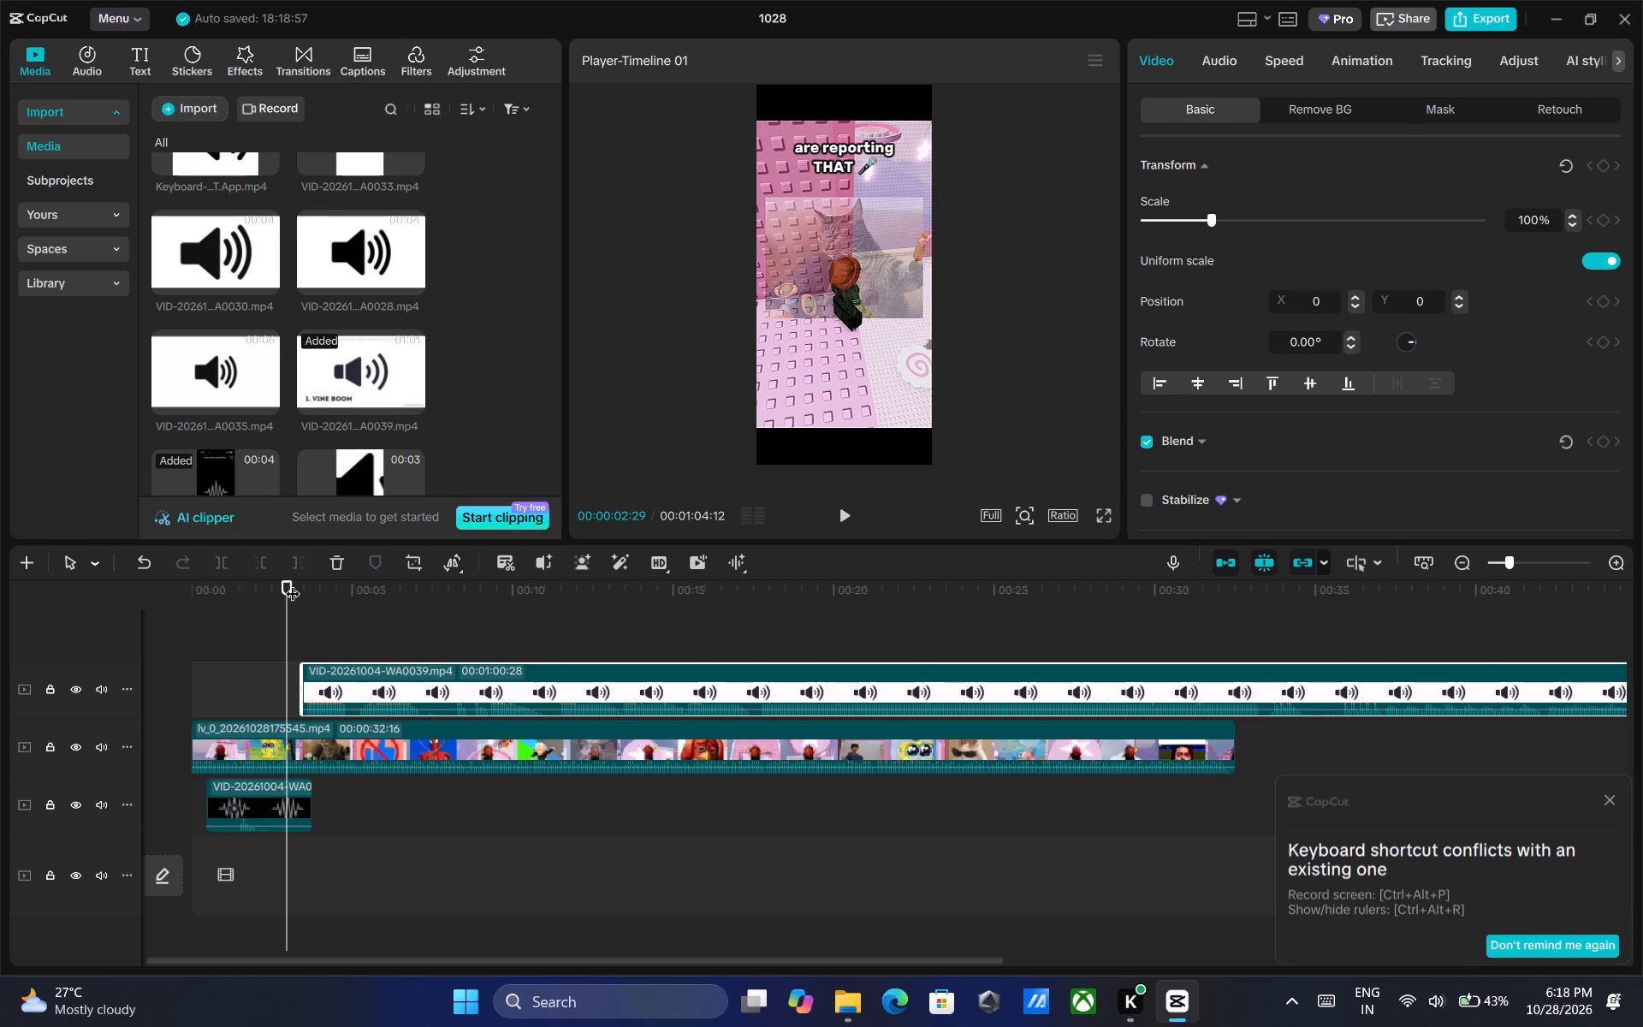
# Split the Vine Boom clip at 00:00:05:04 and move its remaining part past the end of the main video.
pyautogui.moveTo(293, 583); pyautogui.dragTo(357, 592)
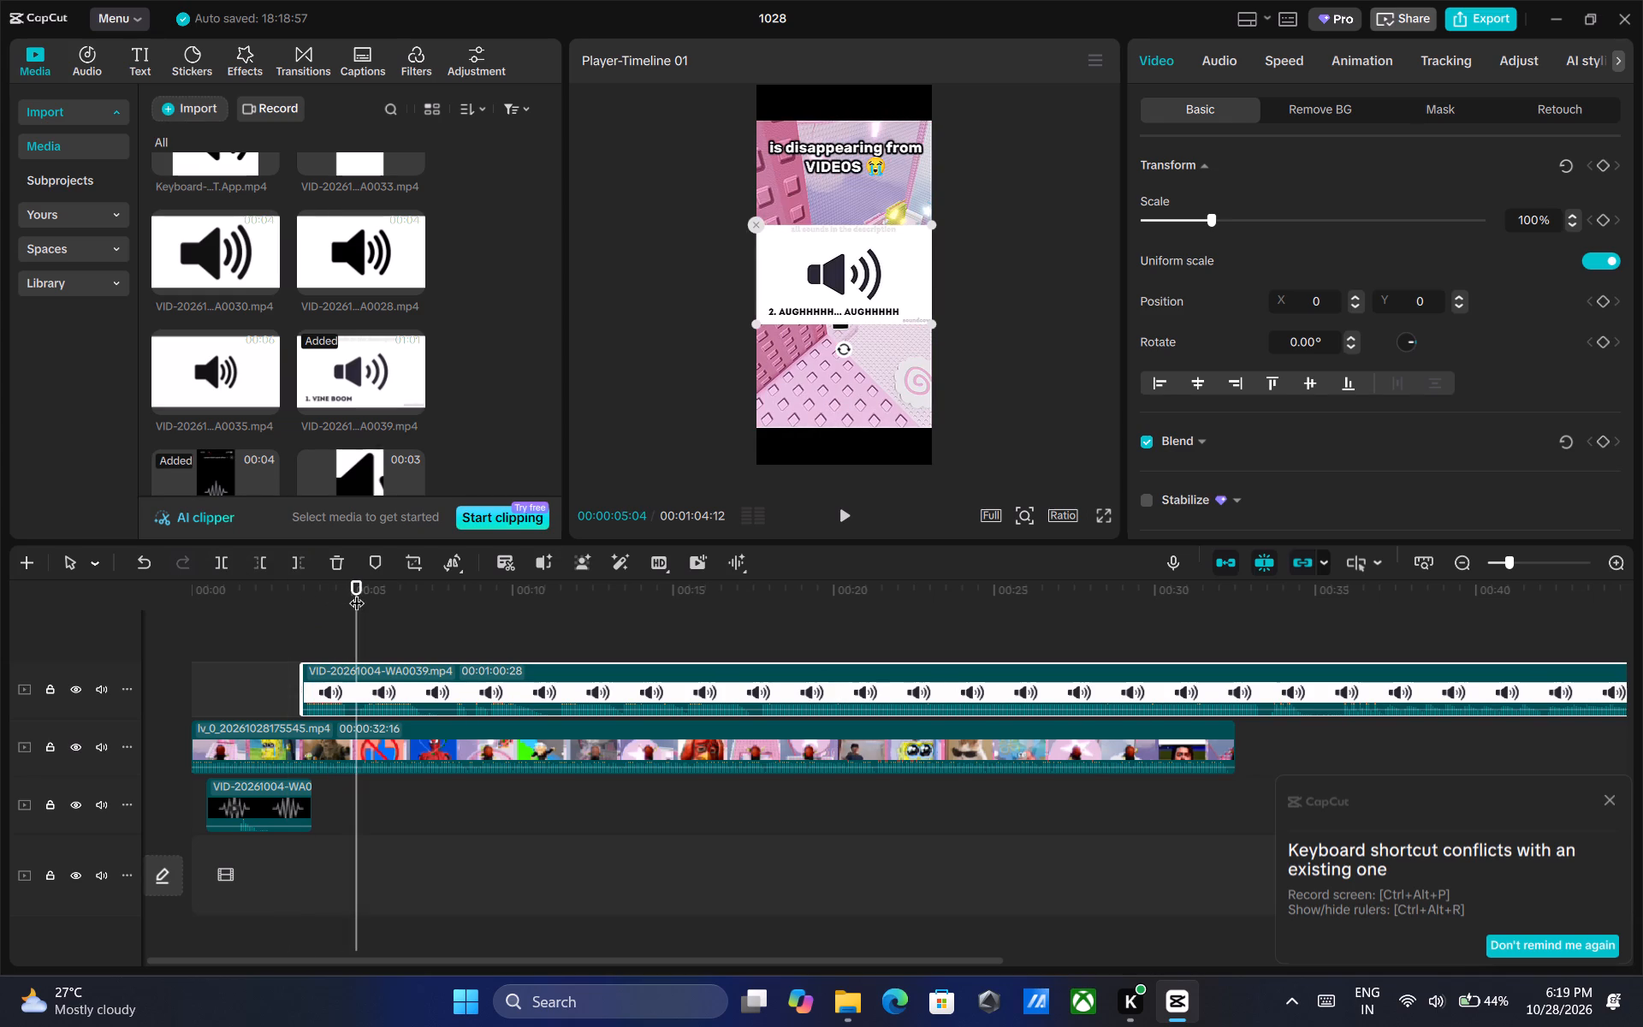
pyautogui.hotkey('ctrl', 'b')
pyautogui.moveTo(435, 682); pyautogui.dragTo(1587, 665)
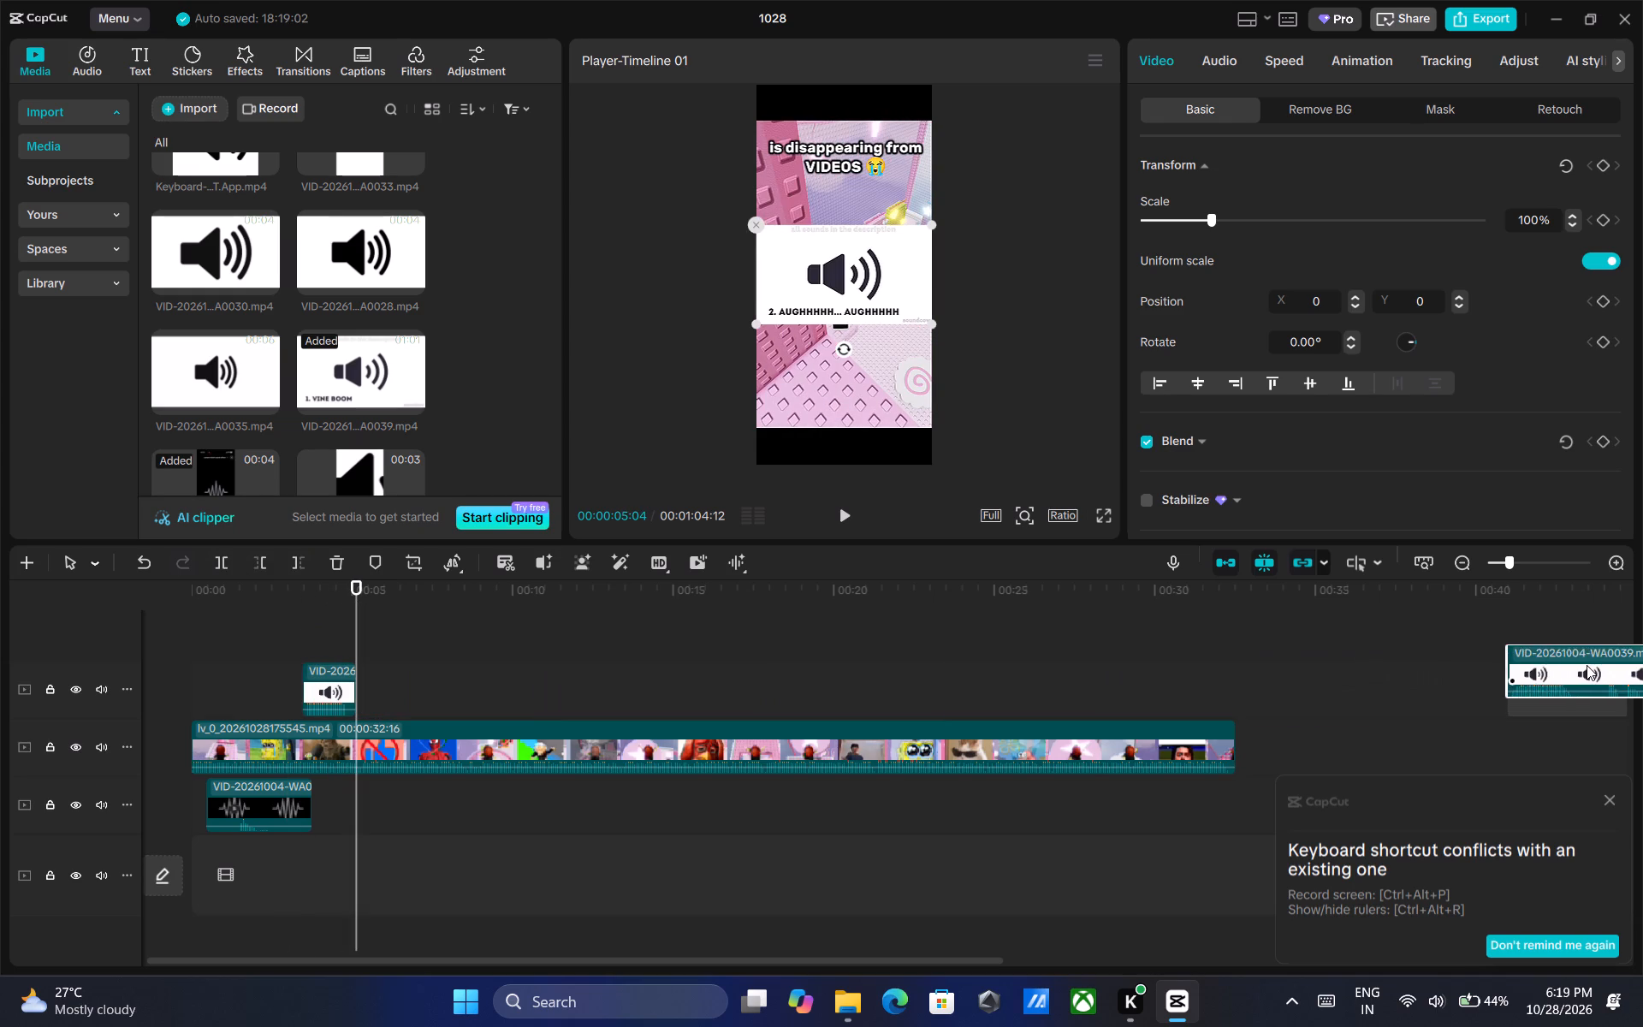
pyautogui.moveTo(1587, 665); pyautogui.dragTo(1510, 685)
# Move the short Vine Boom segment to its own track beneath the main video, starting at 00:00:02:28 where the cat picture fades in.
pyautogui.moveTo(339, 679); pyautogui.dragTo(368, 793)
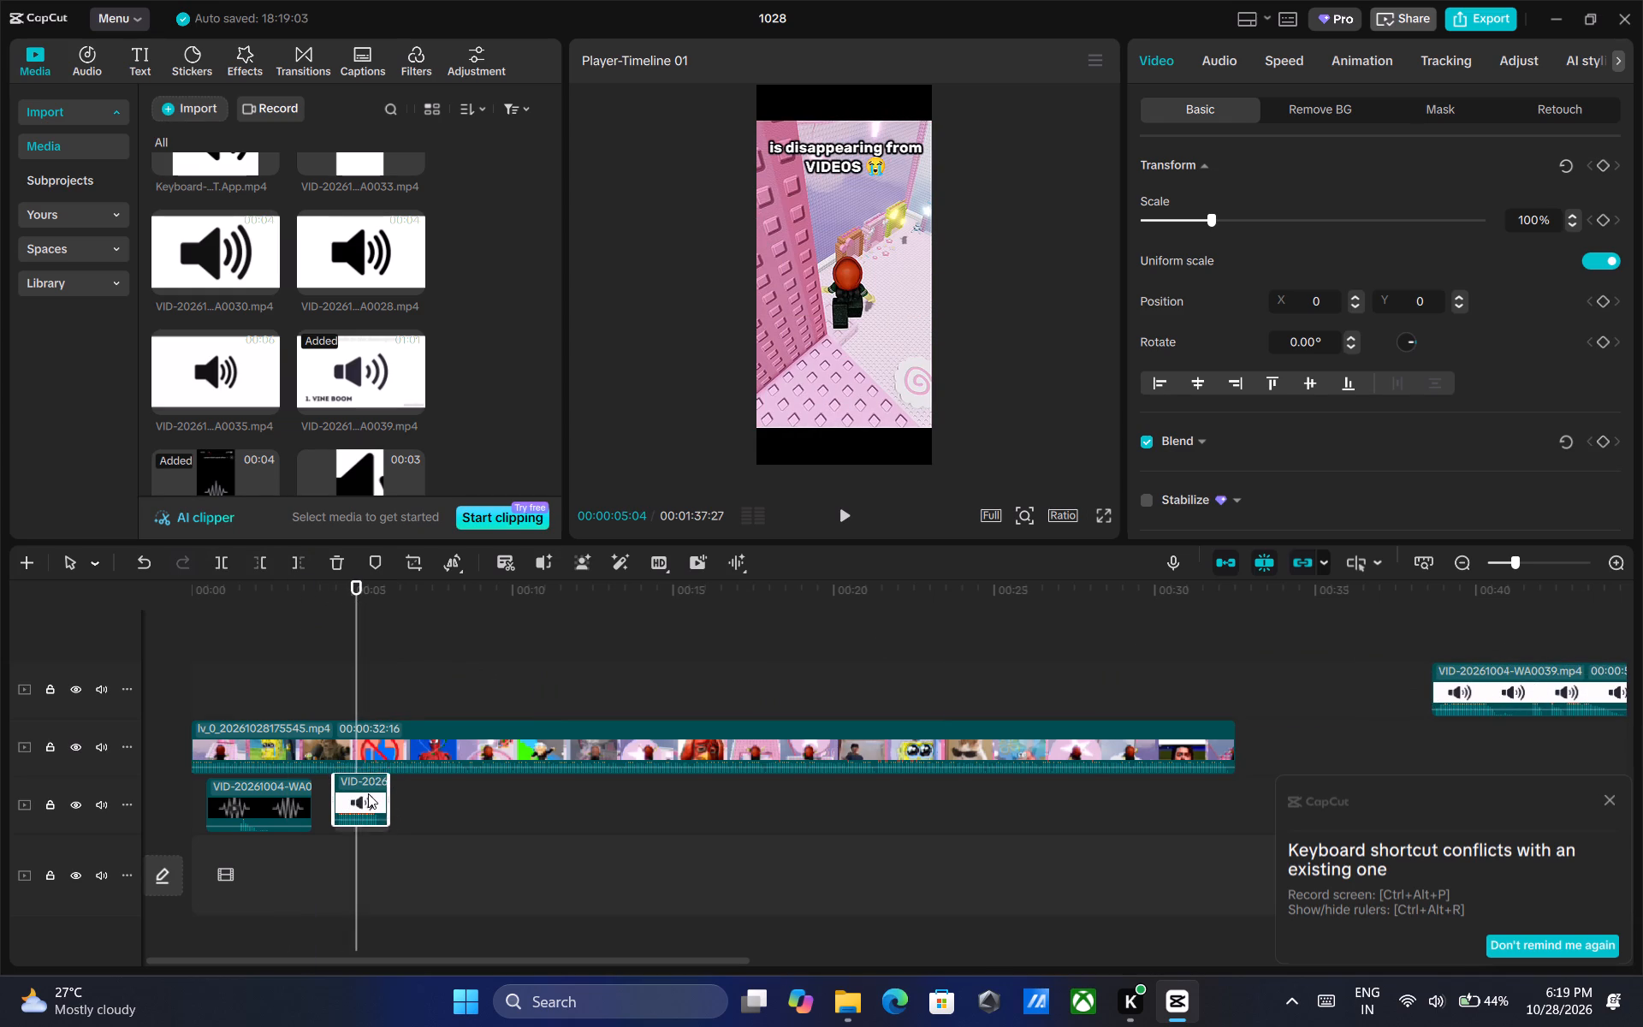
pyautogui.moveTo(368, 793); pyautogui.dragTo(365, 797)
pyautogui.moveTo(354, 583); pyautogui.dragTo(311, 589)
pyautogui.doubleClick(839, 509)
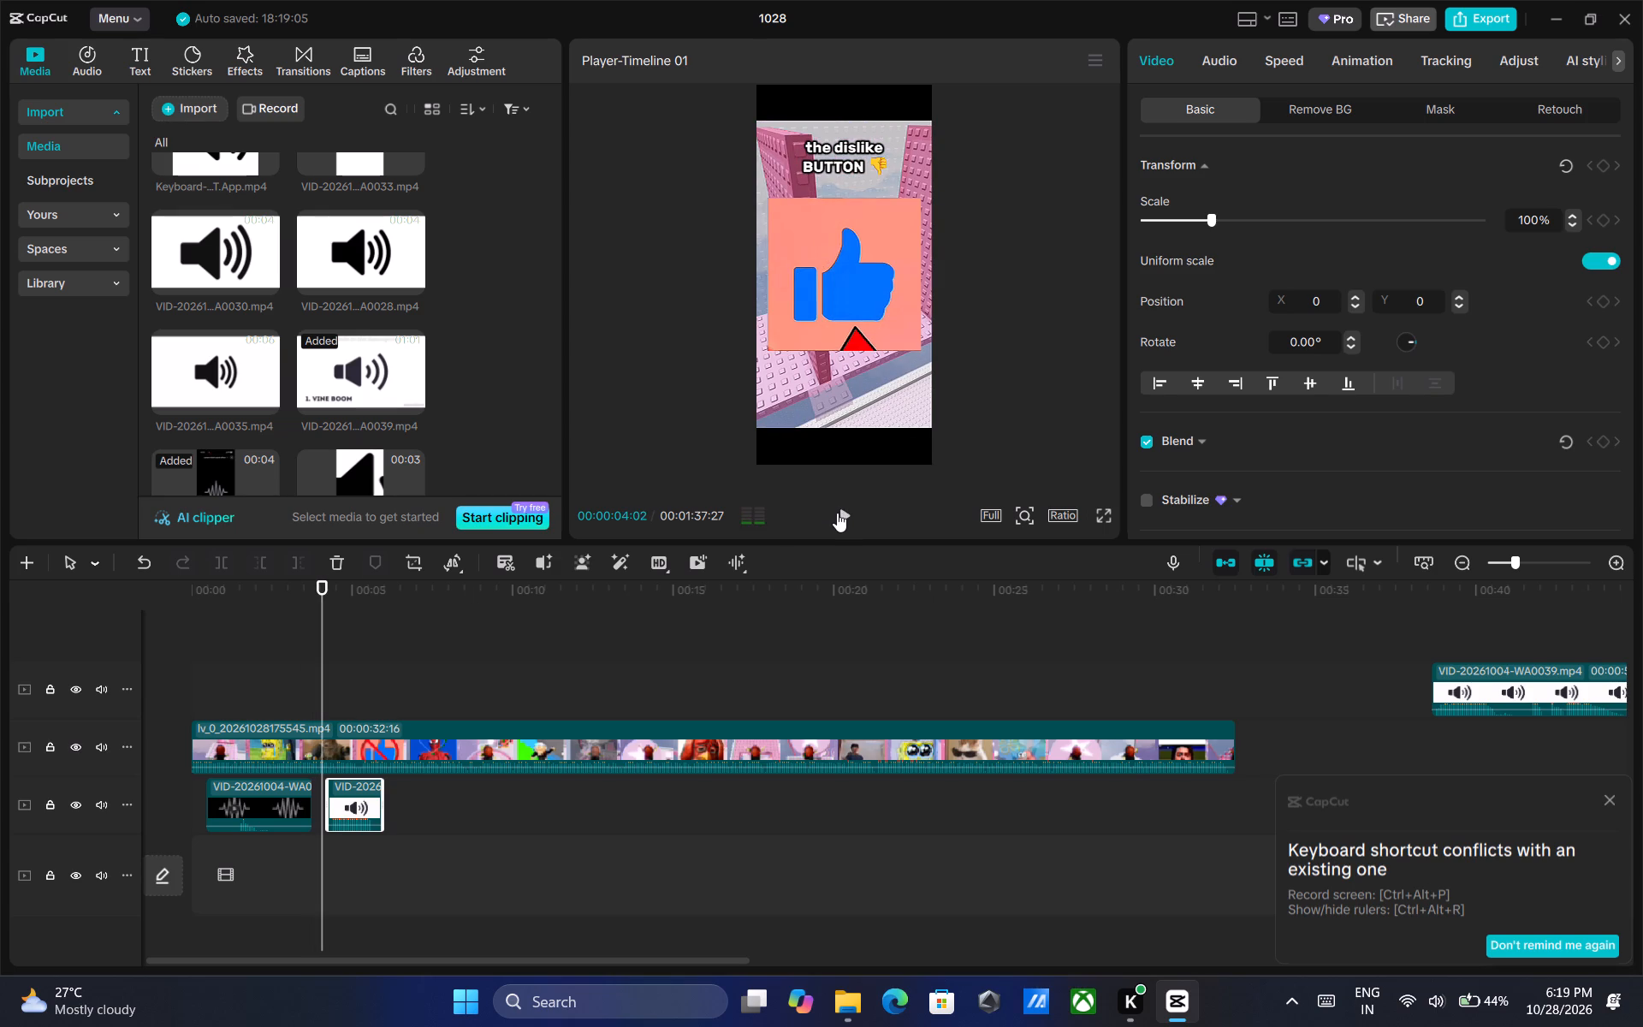
pyautogui.moveTo(322, 585); pyautogui.dragTo(278, 585)
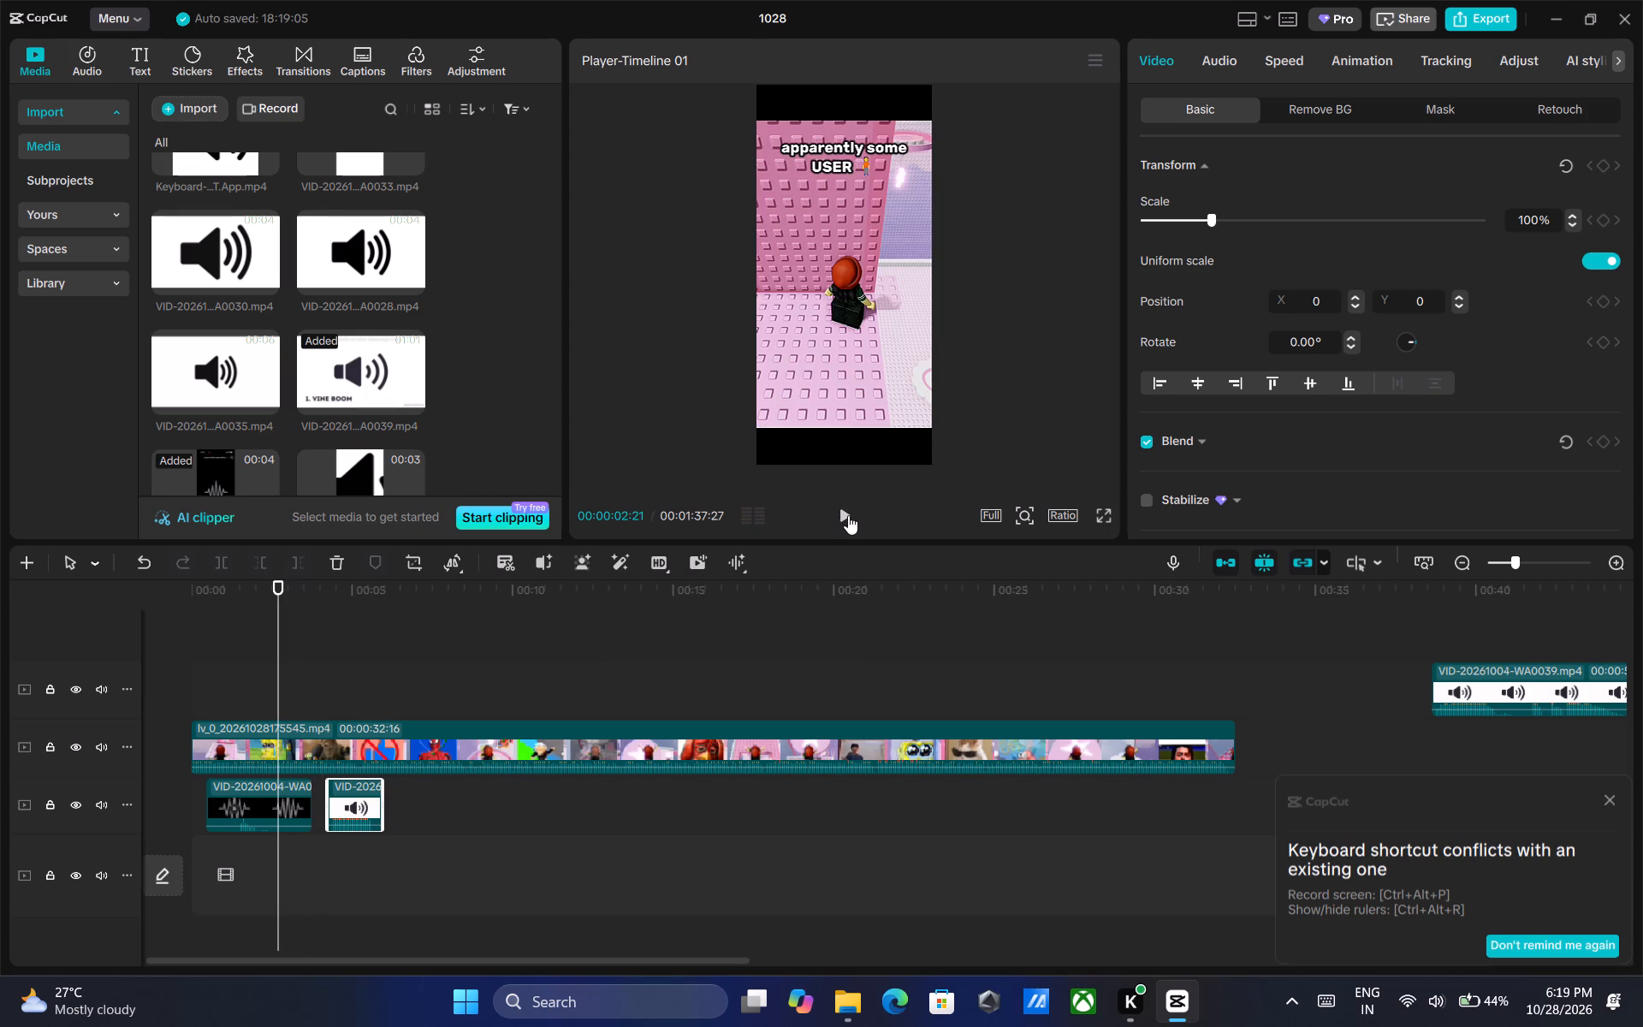
pyautogui.doubleClick(848, 515)
pyautogui.moveTo(294, 587); pyautogui.dragTo(285, 587)
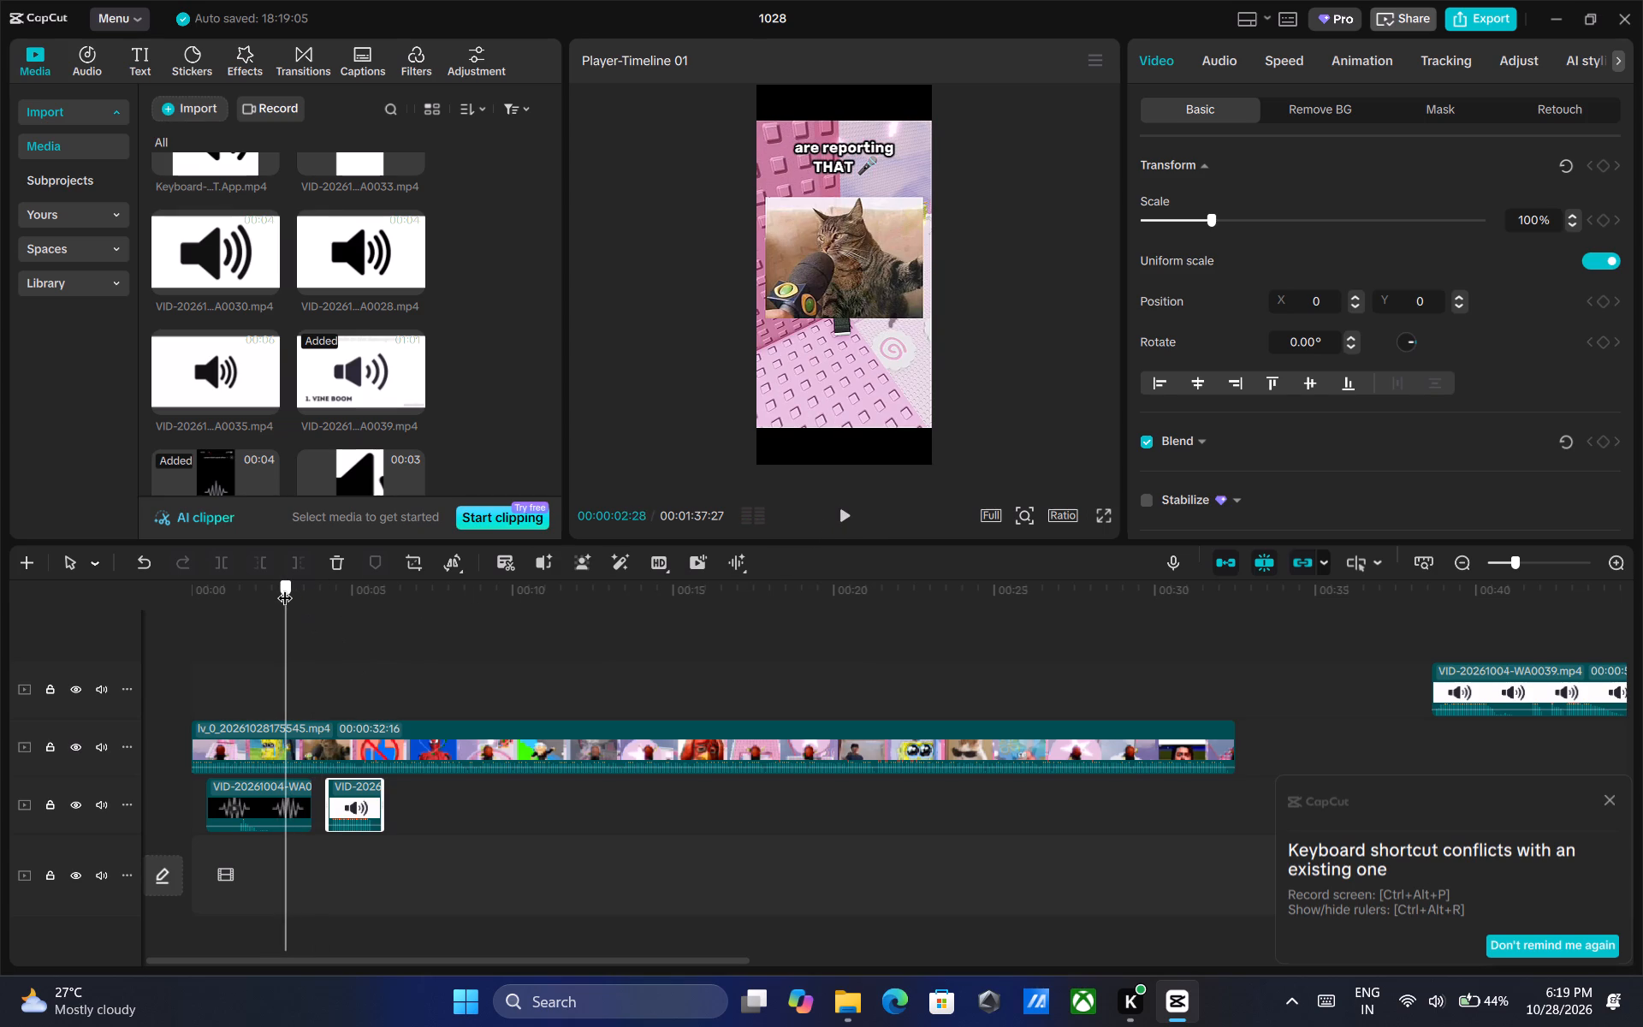
pyautogui.moveTo(285, 587); pyautogui.dragTo(286, 587)
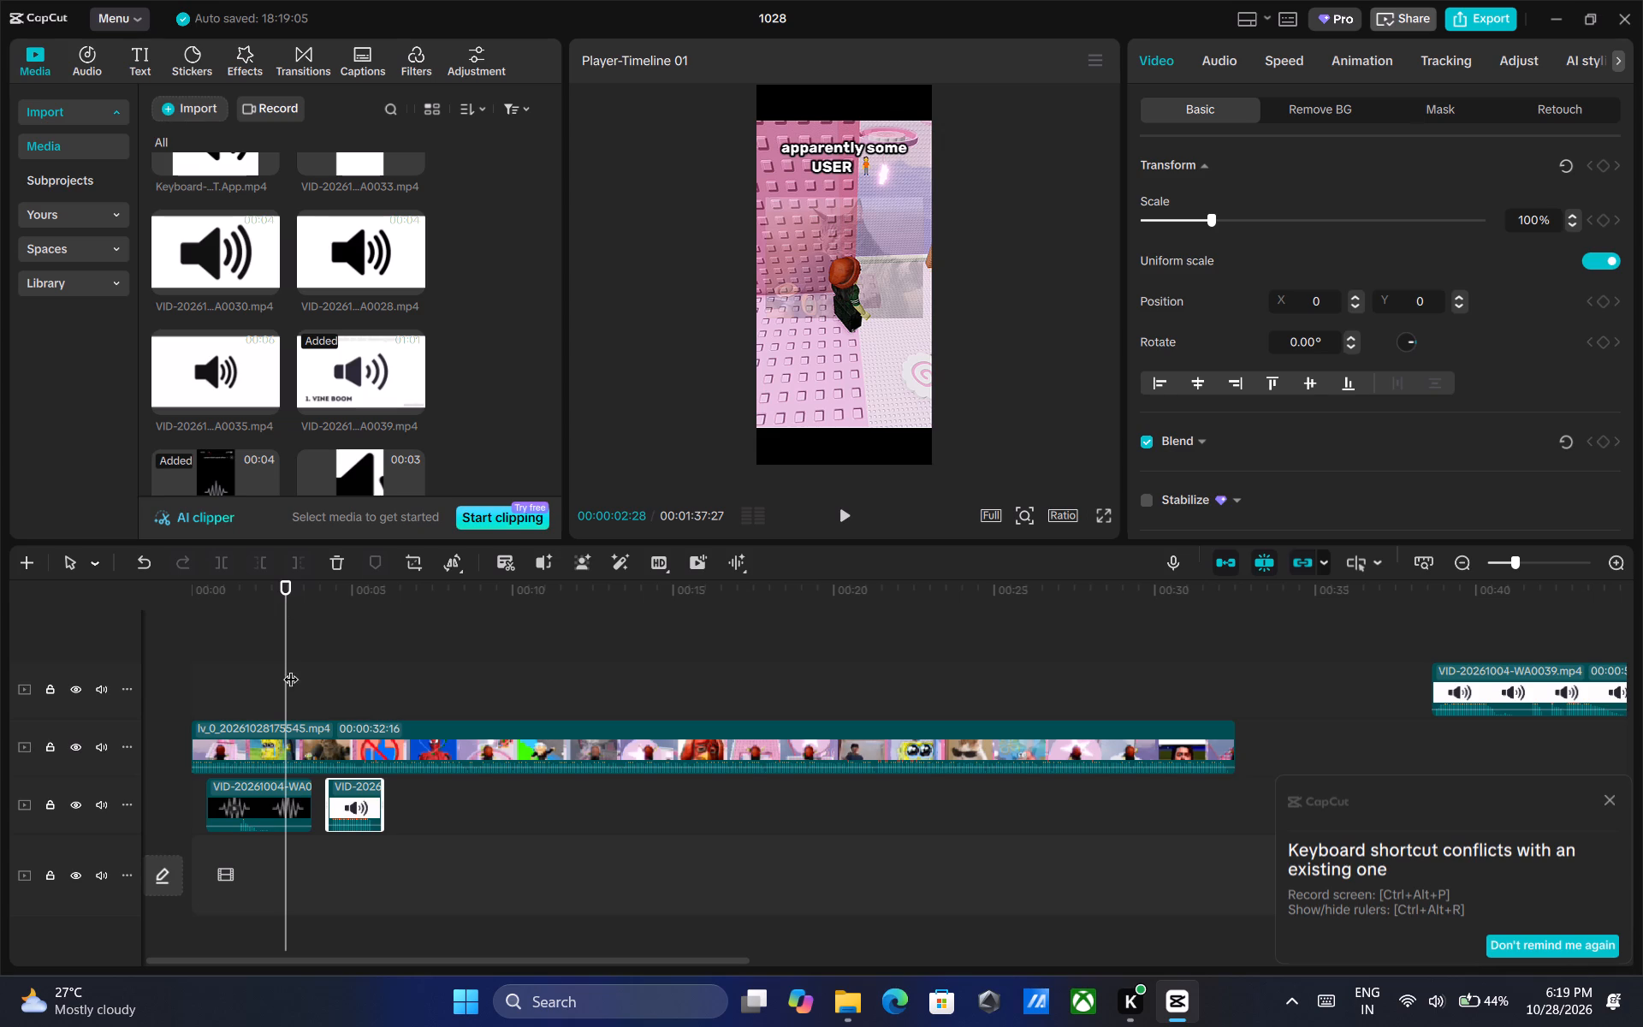
pyautogui.moveTo(347, 801); pyautogui.dragTo(322, 777)
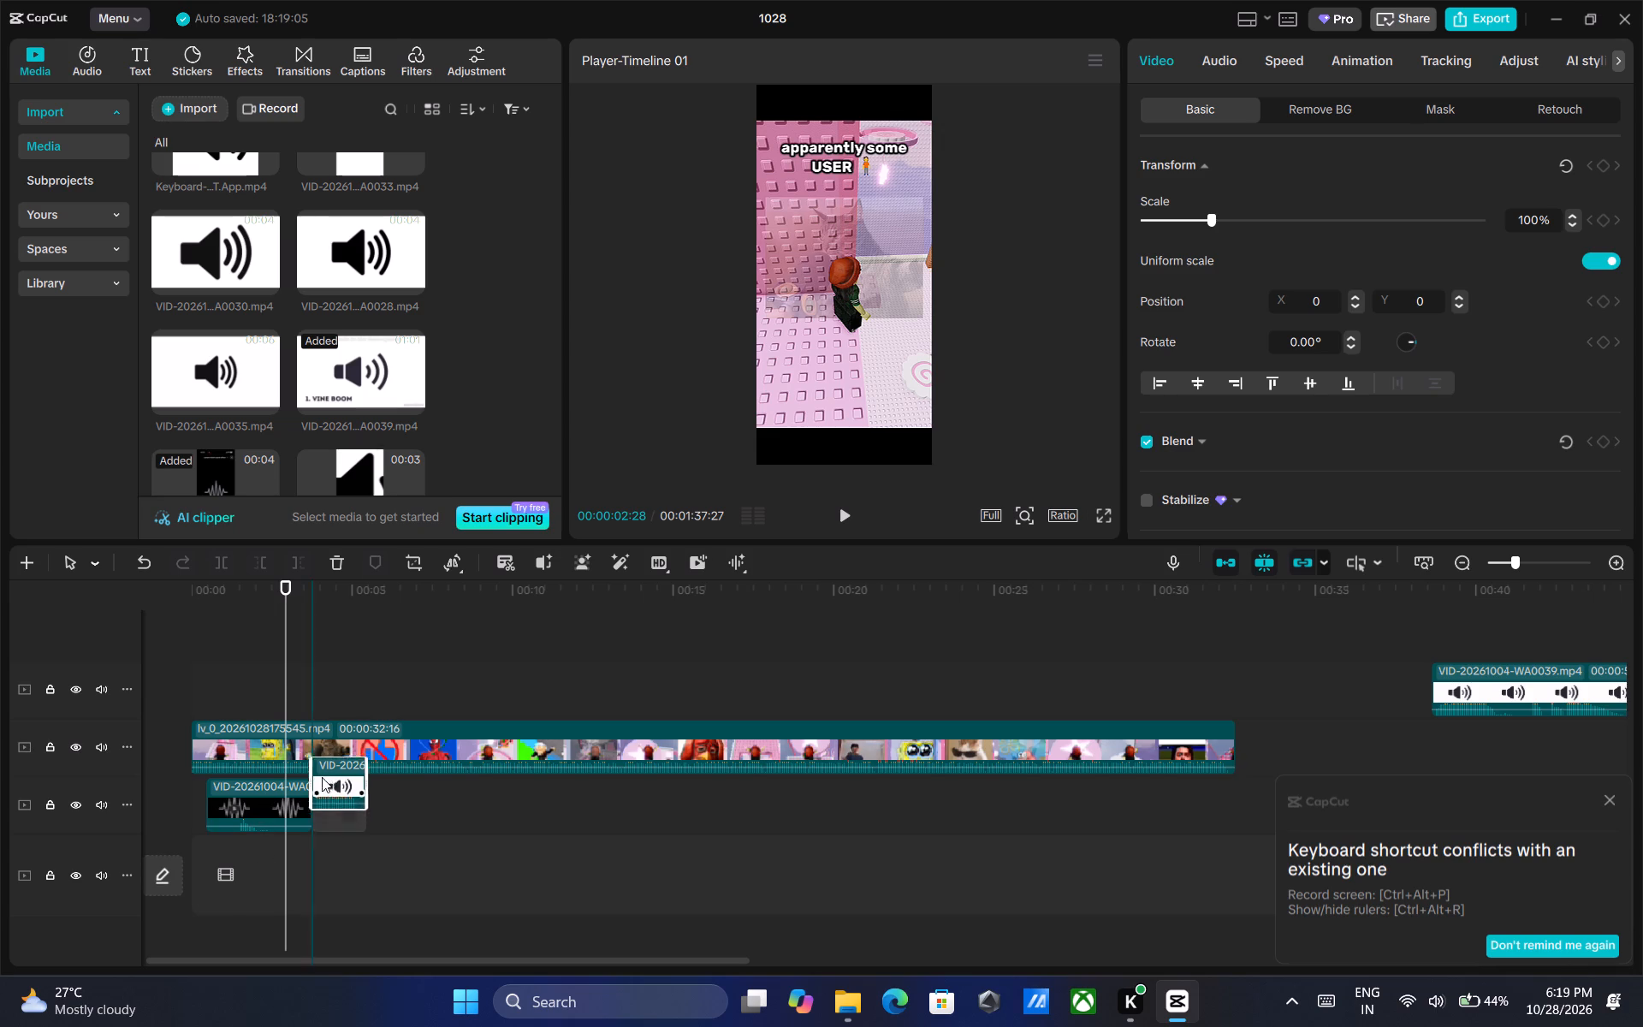
pyautogui.moveTo(322, 777); pyautogui.dragTo(301, 774)
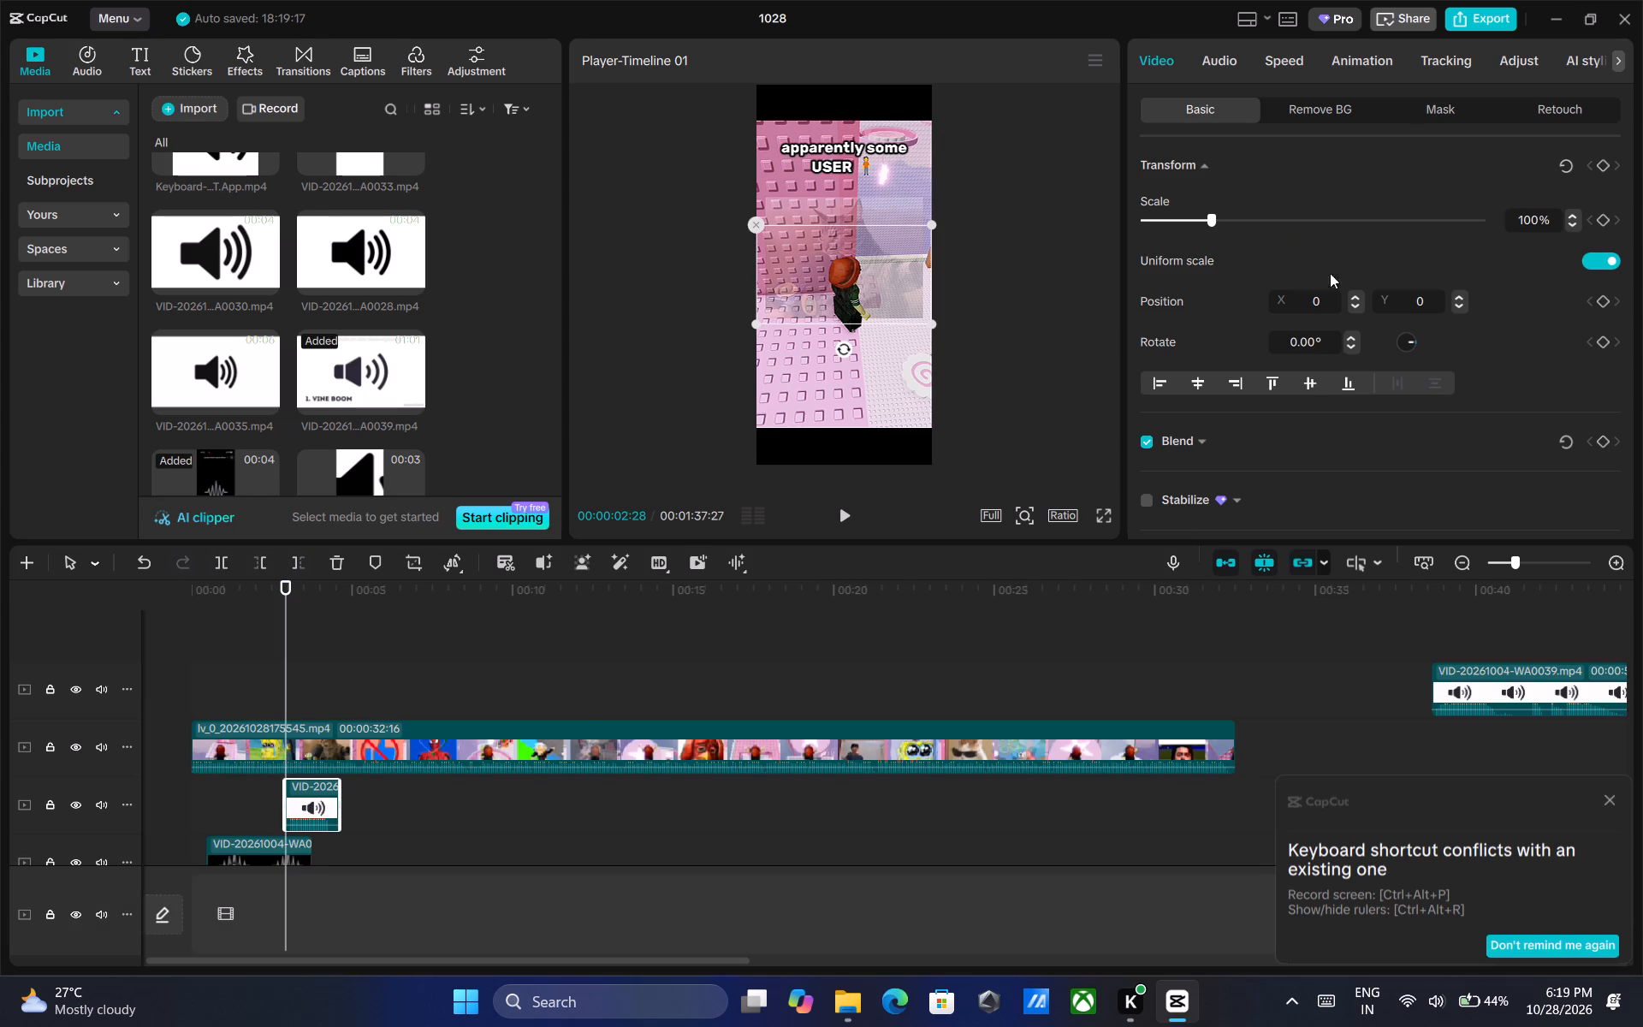
# Lower the volume of the short Vine Boom segment beneath the main video to -4.0 dB.
pyautogui.click(1213, 56)
pyautogui.click(1376, 220)
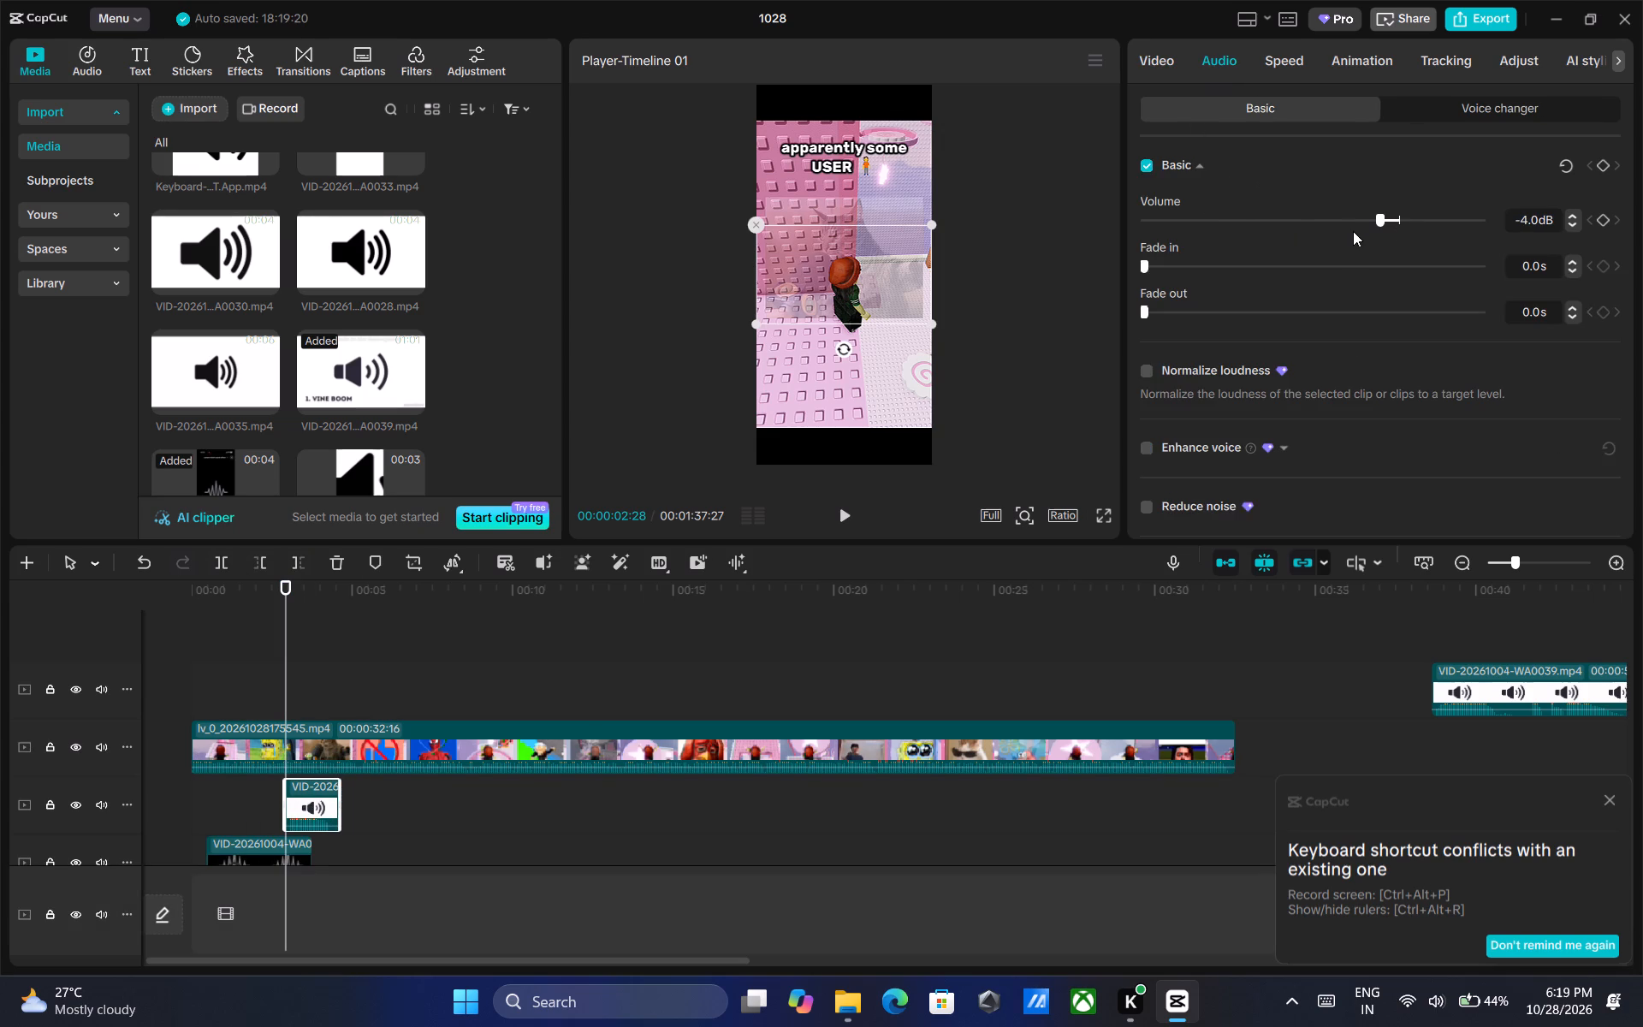
# Play on in short bursts from 00:00:02:28 and set the playhead at 00:00:05:08, just before the Spider-Man picture appears.
pyautogui.click(853, 516)
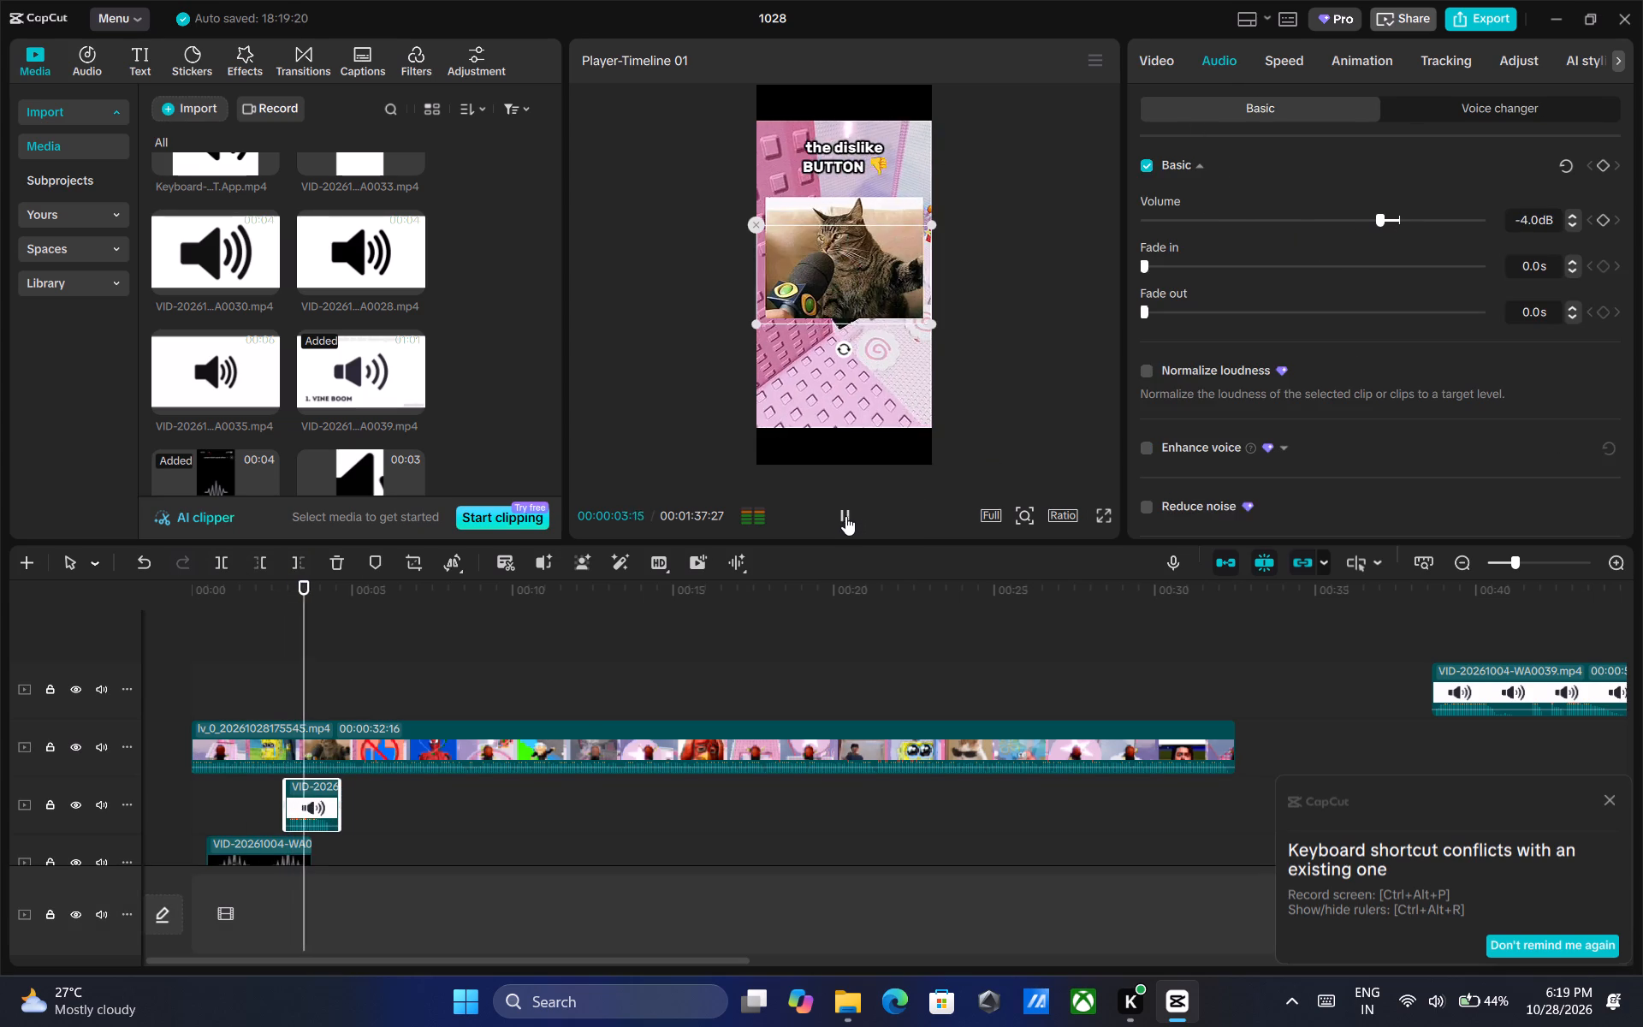
pyautogui.click(838, 515)
pyautogui.click(838, 515)
pyautogui.click(838, 515)
pyautogui.doubleClick(838, 515)
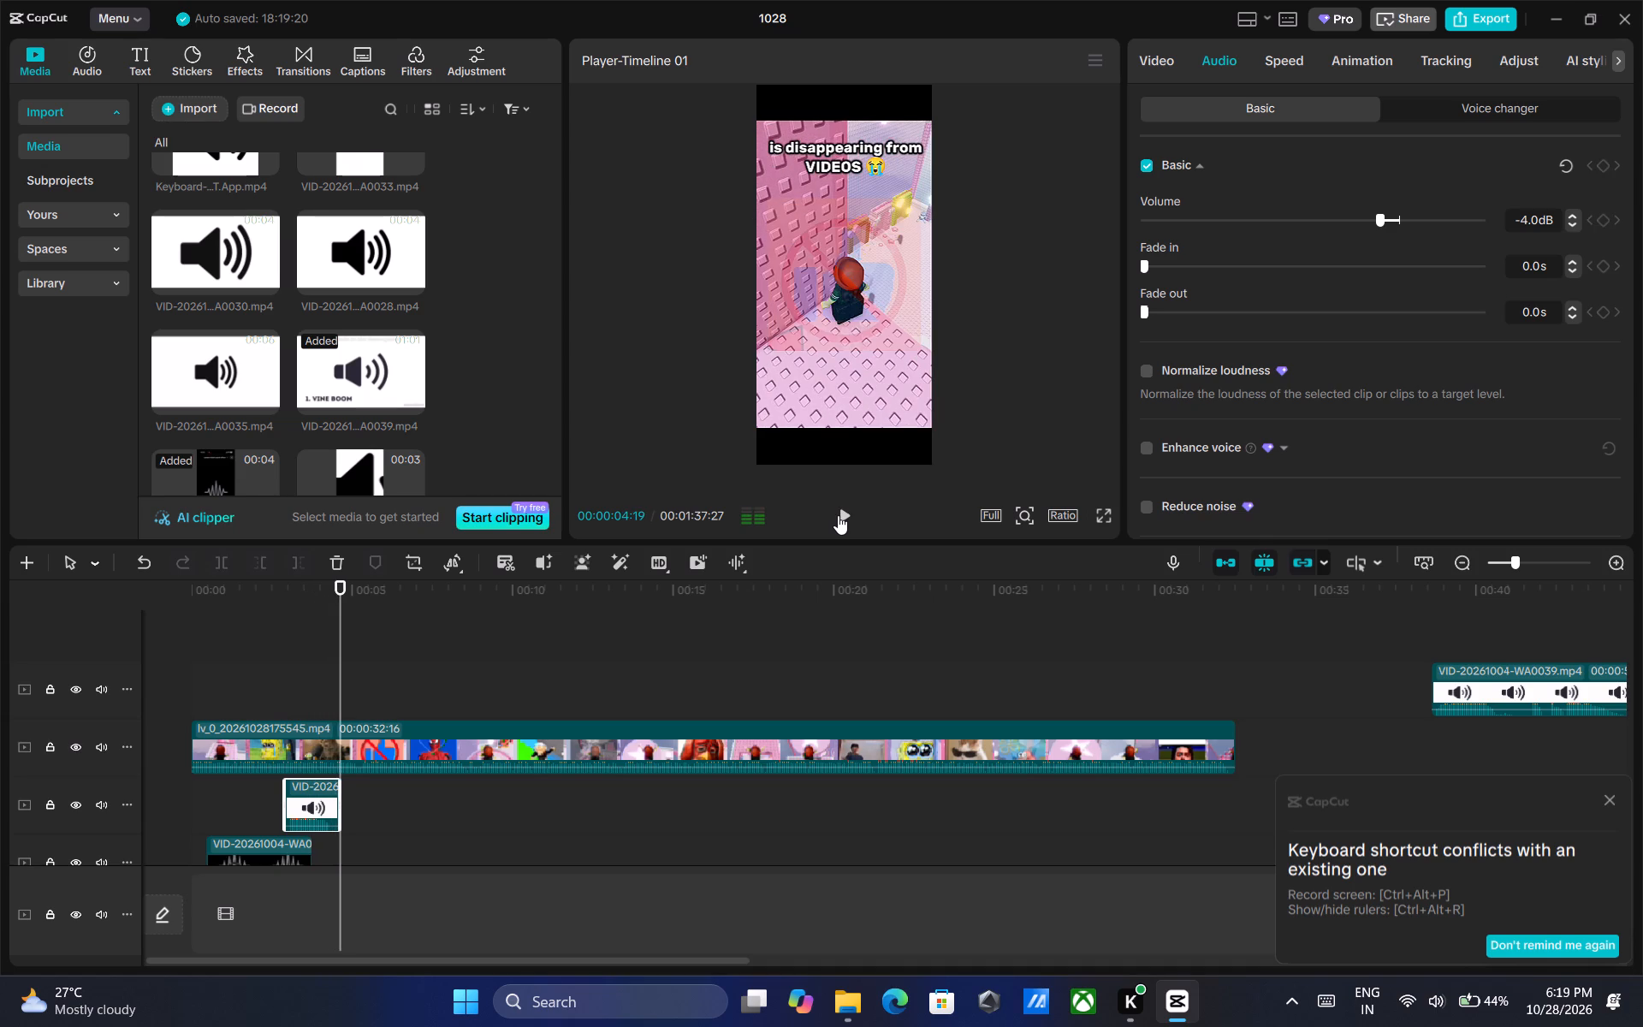
pyautogui.tripleClick(838, 515)
pyautogui.tripleClick(838, 515)
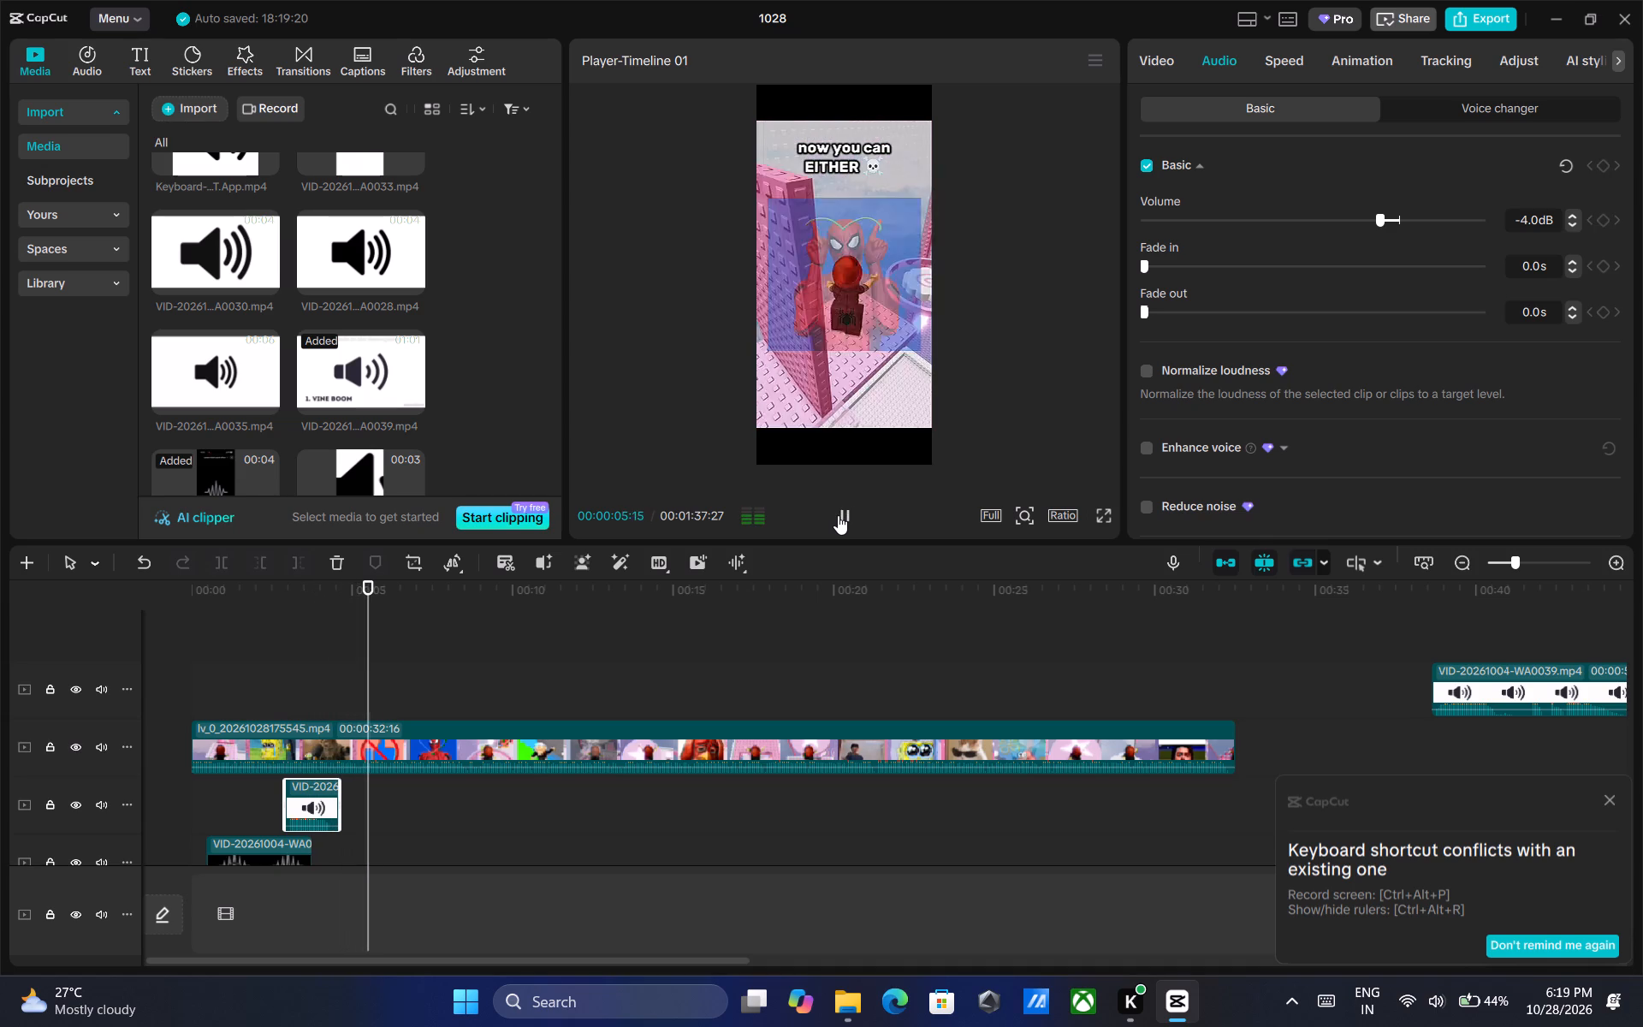
pyautogui.moveTo(373, 586); pyautogui.dragTo(361, 590)
# Add the sound clip VID-20261004-WA0033 above the main video and shift it earlier to start near 00:00:01:20.
pyautogui.scroll(7, 358, 362)
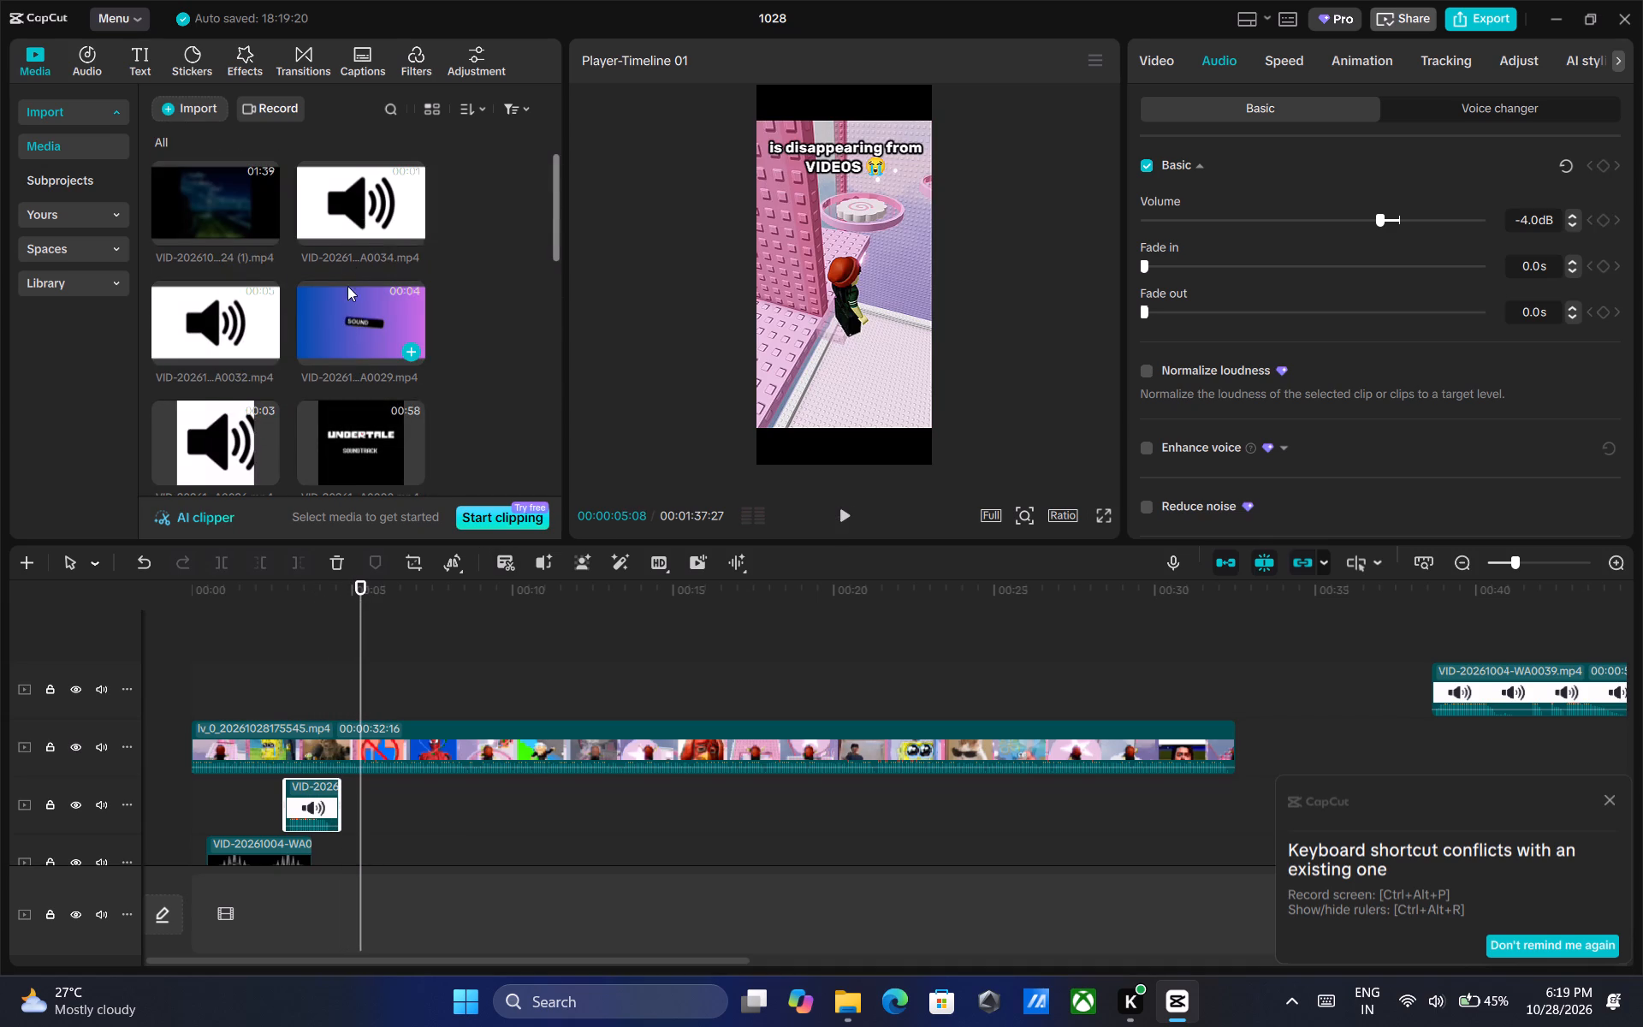
pyautogui.scroll(-4, 317, 362)
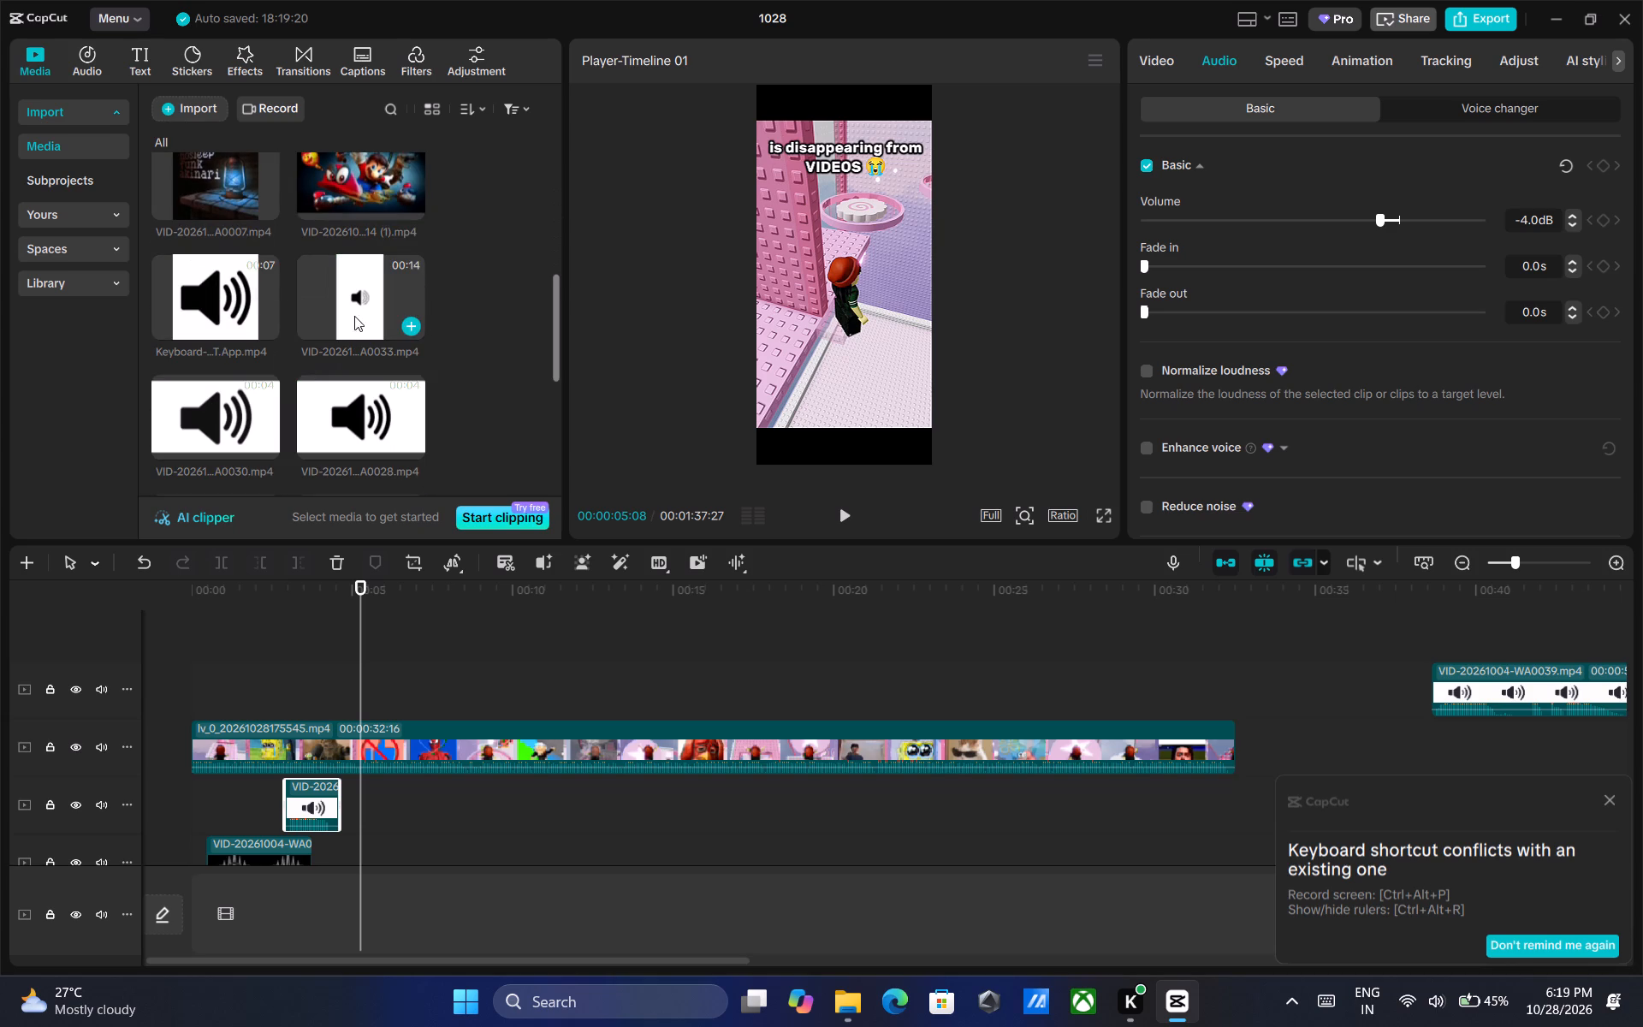
pyautogui.moveTo(354, 282); pyautogui.dragTo(366, 685)
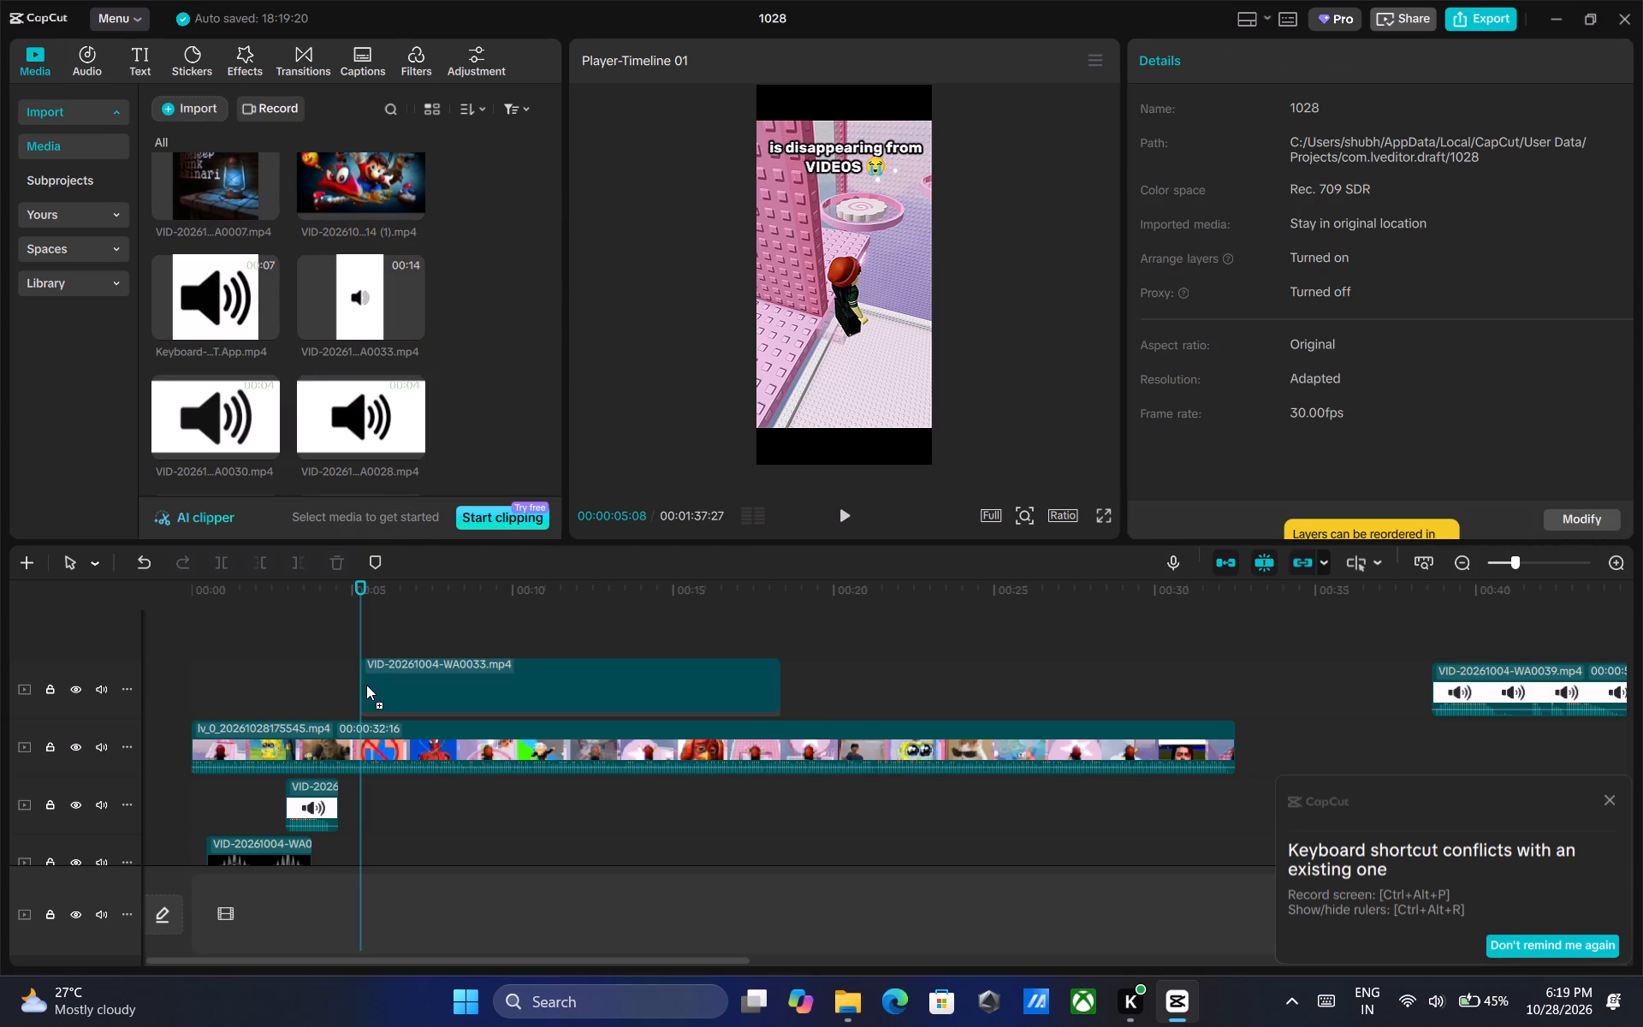
pyautogui.moveTo(366, 685); pyautogui.dragTo(318, 686)
pyautogui.moveTo(431, 674); pyautogui.dragTo(366, 675)
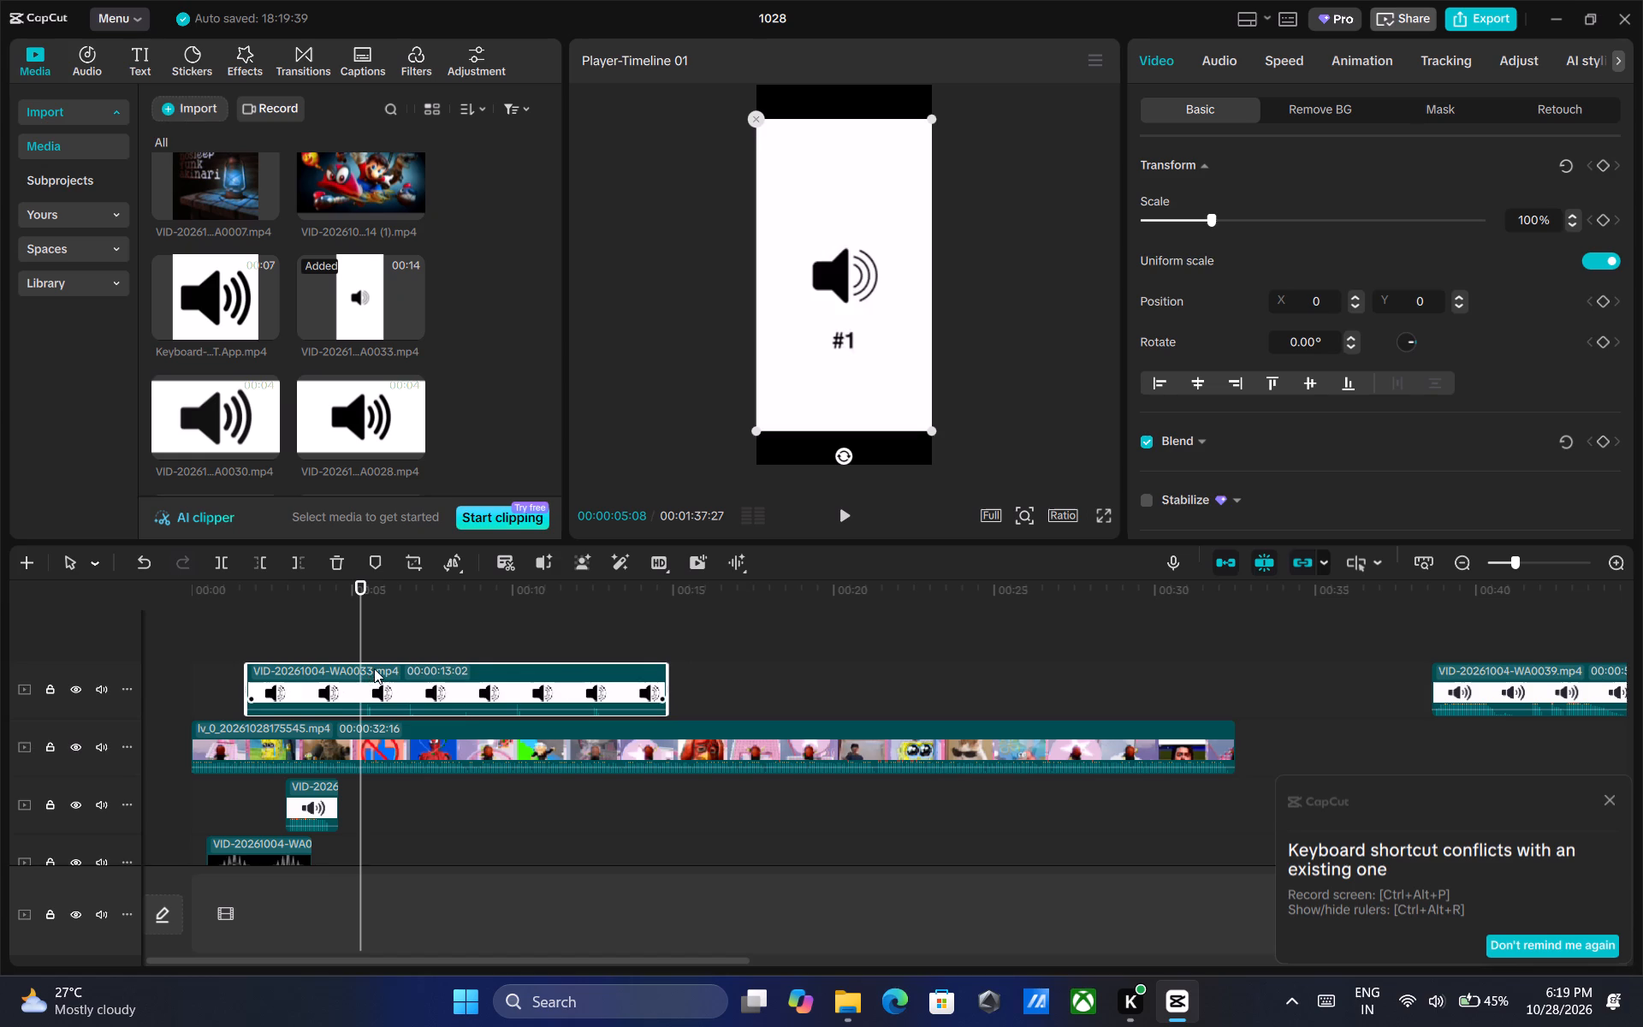
# Split the WA0033 clip at 00:00:05:08 and 00:00:06:04 and delete the parts before and after that segment.
pyautogui.hotkey('ctrl', 'b')
pyautogui.click(394, 680)
pyautogui.moveTo(359, 586); pyautogui.dragTo(361, 586)
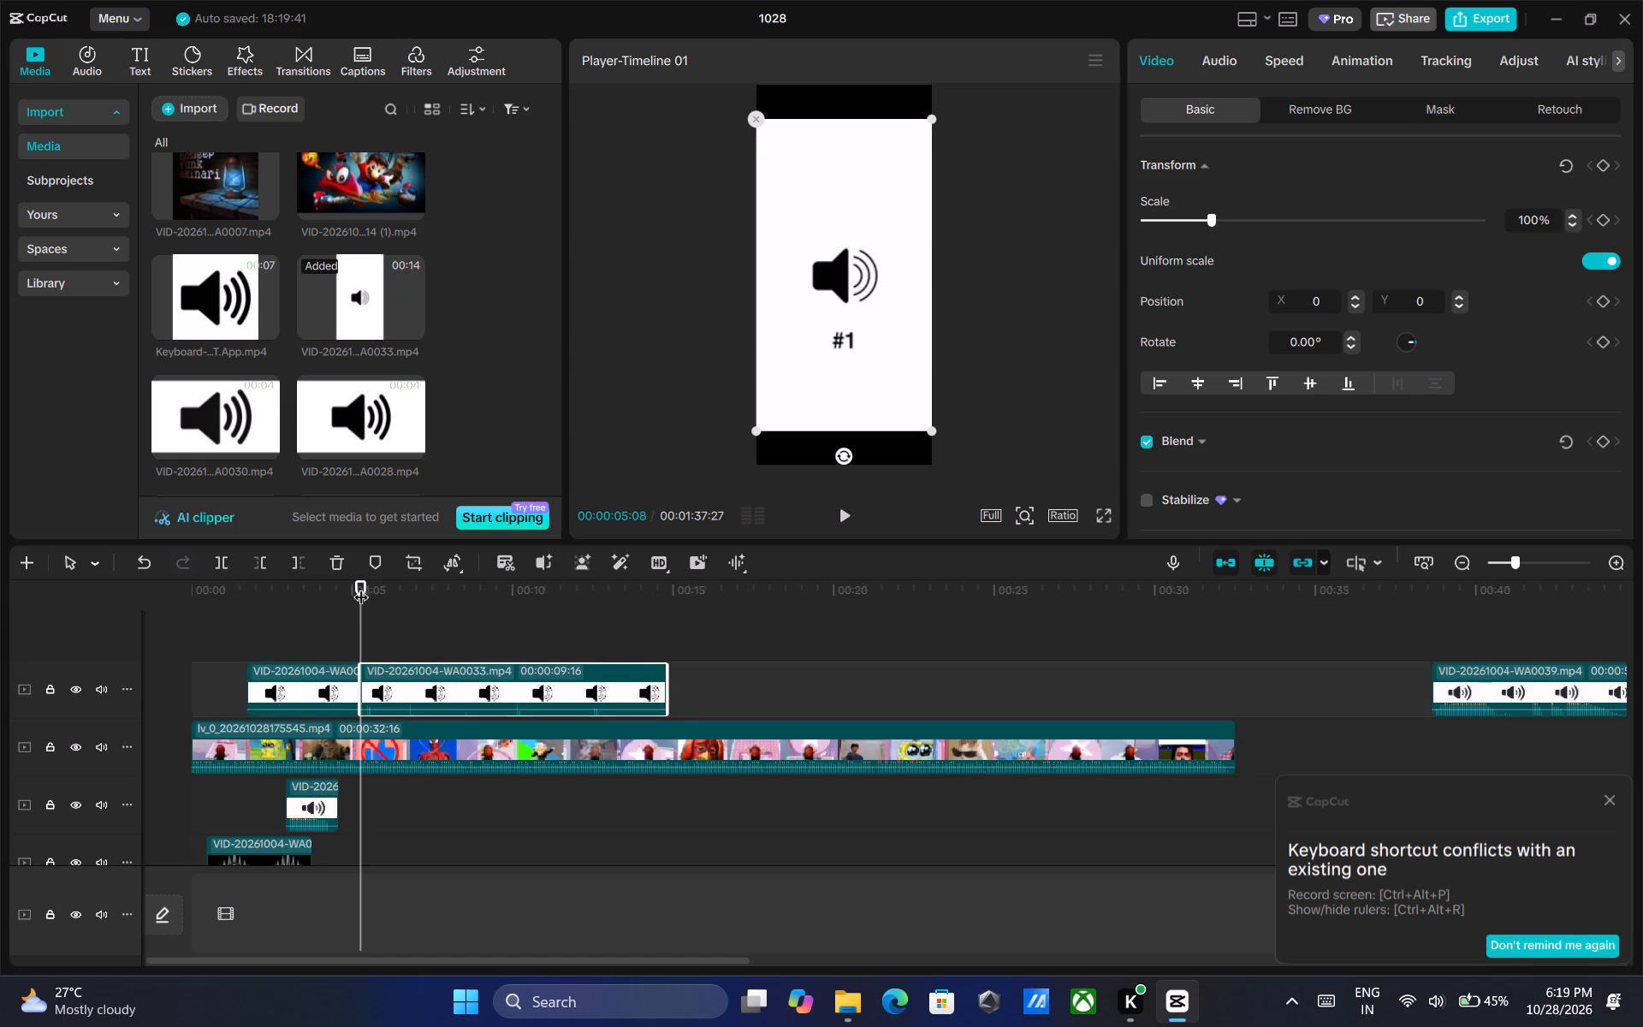
pyautogui.moveTo(361, 586); pyautogui.dragTo(389, 595)
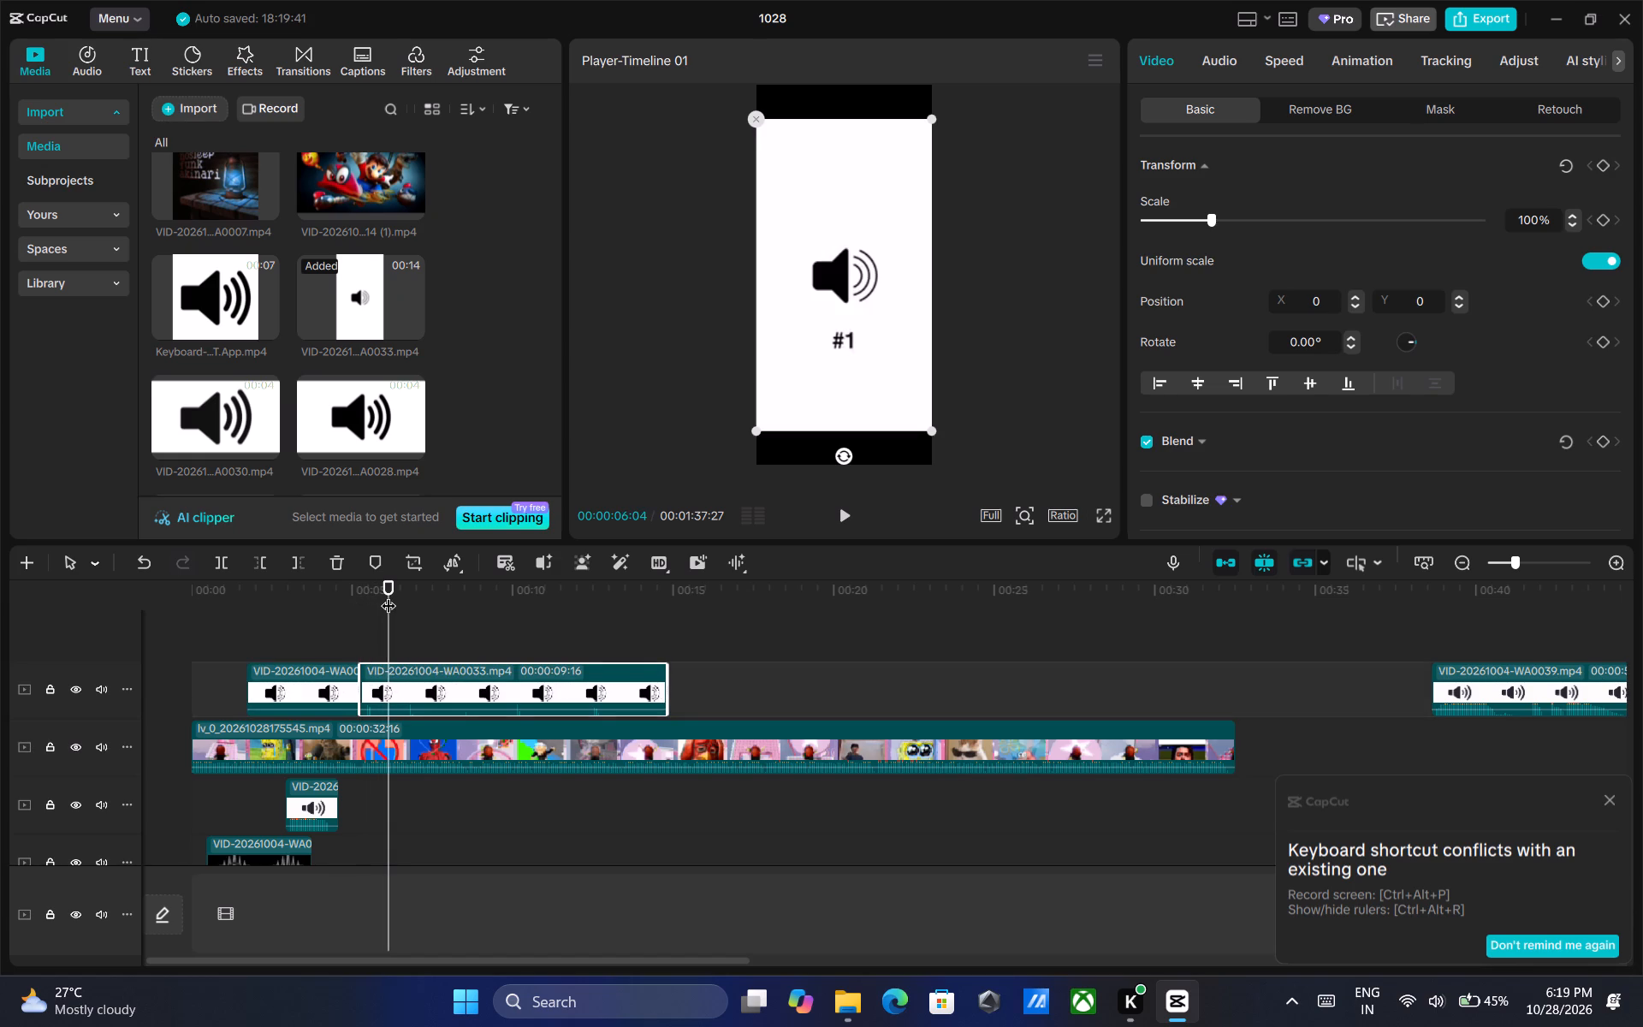
pyautogui.hotkey('ctrl', 'b')
pyautogui.press('Delete')
pyautogui.click(323, 688)
pyautogui.press('Delete')
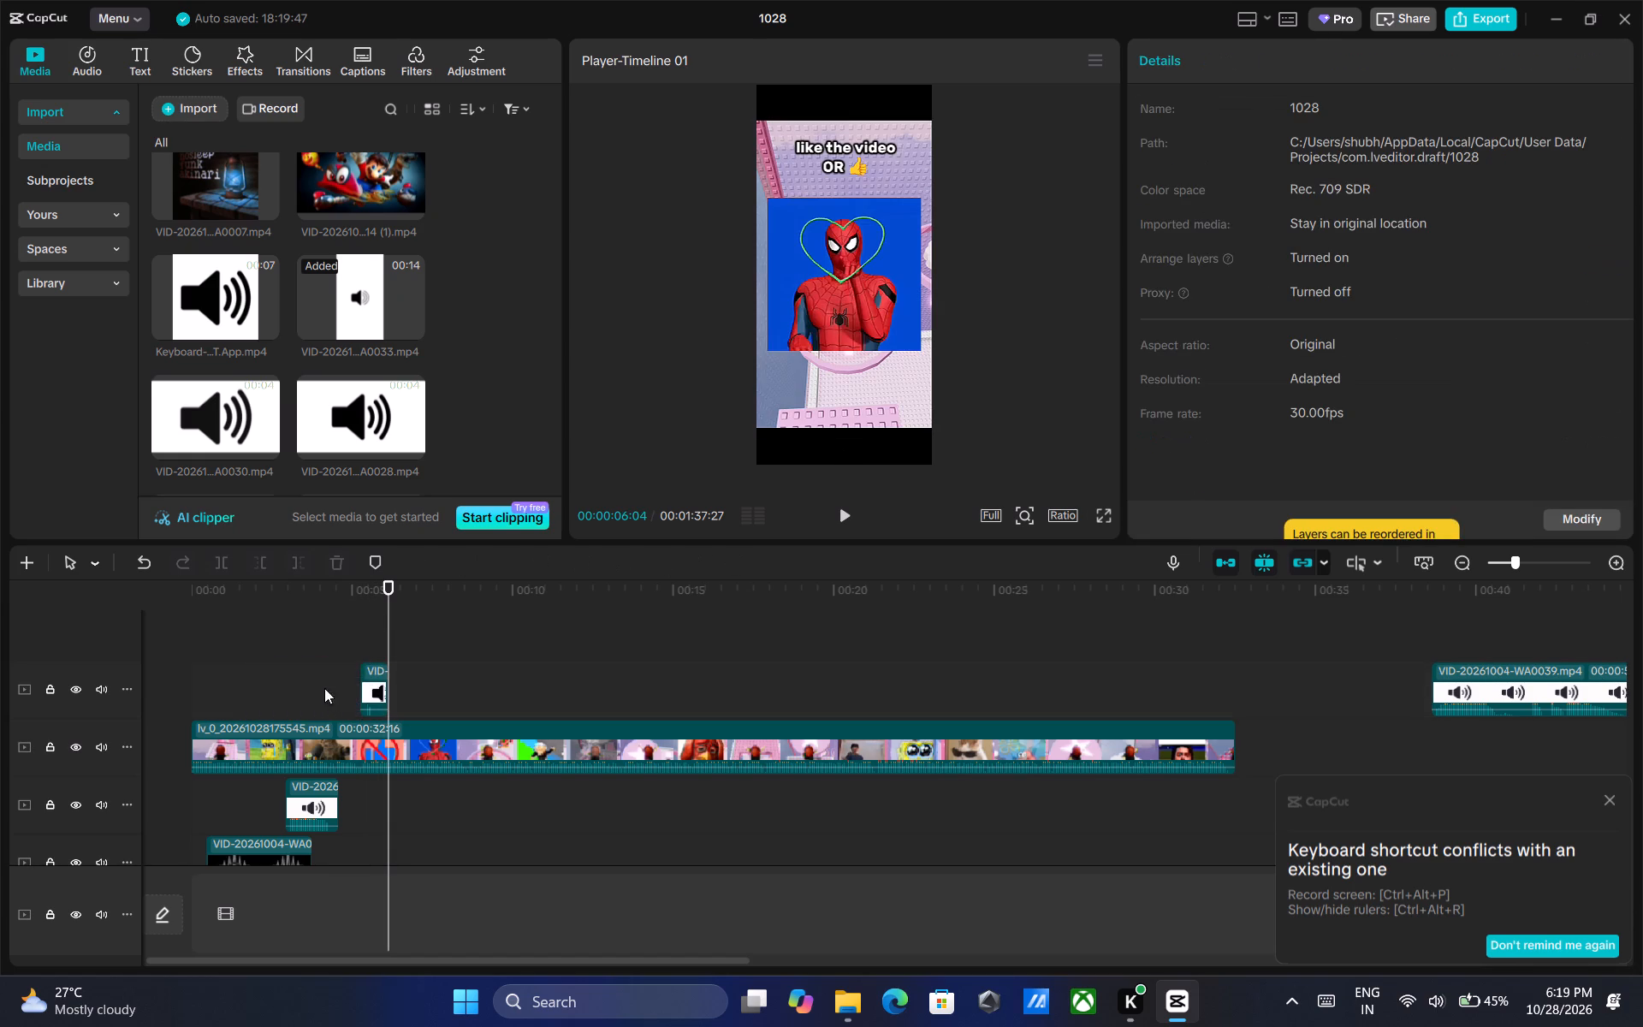
# Move the trimmed WA0033 segment beneath the main video, after the Vine Boom segment at about 00:00:05:08, and replay that stretch.
pyautogui.moveTo(371, 688); pyautogui.dragTo(371, 798)
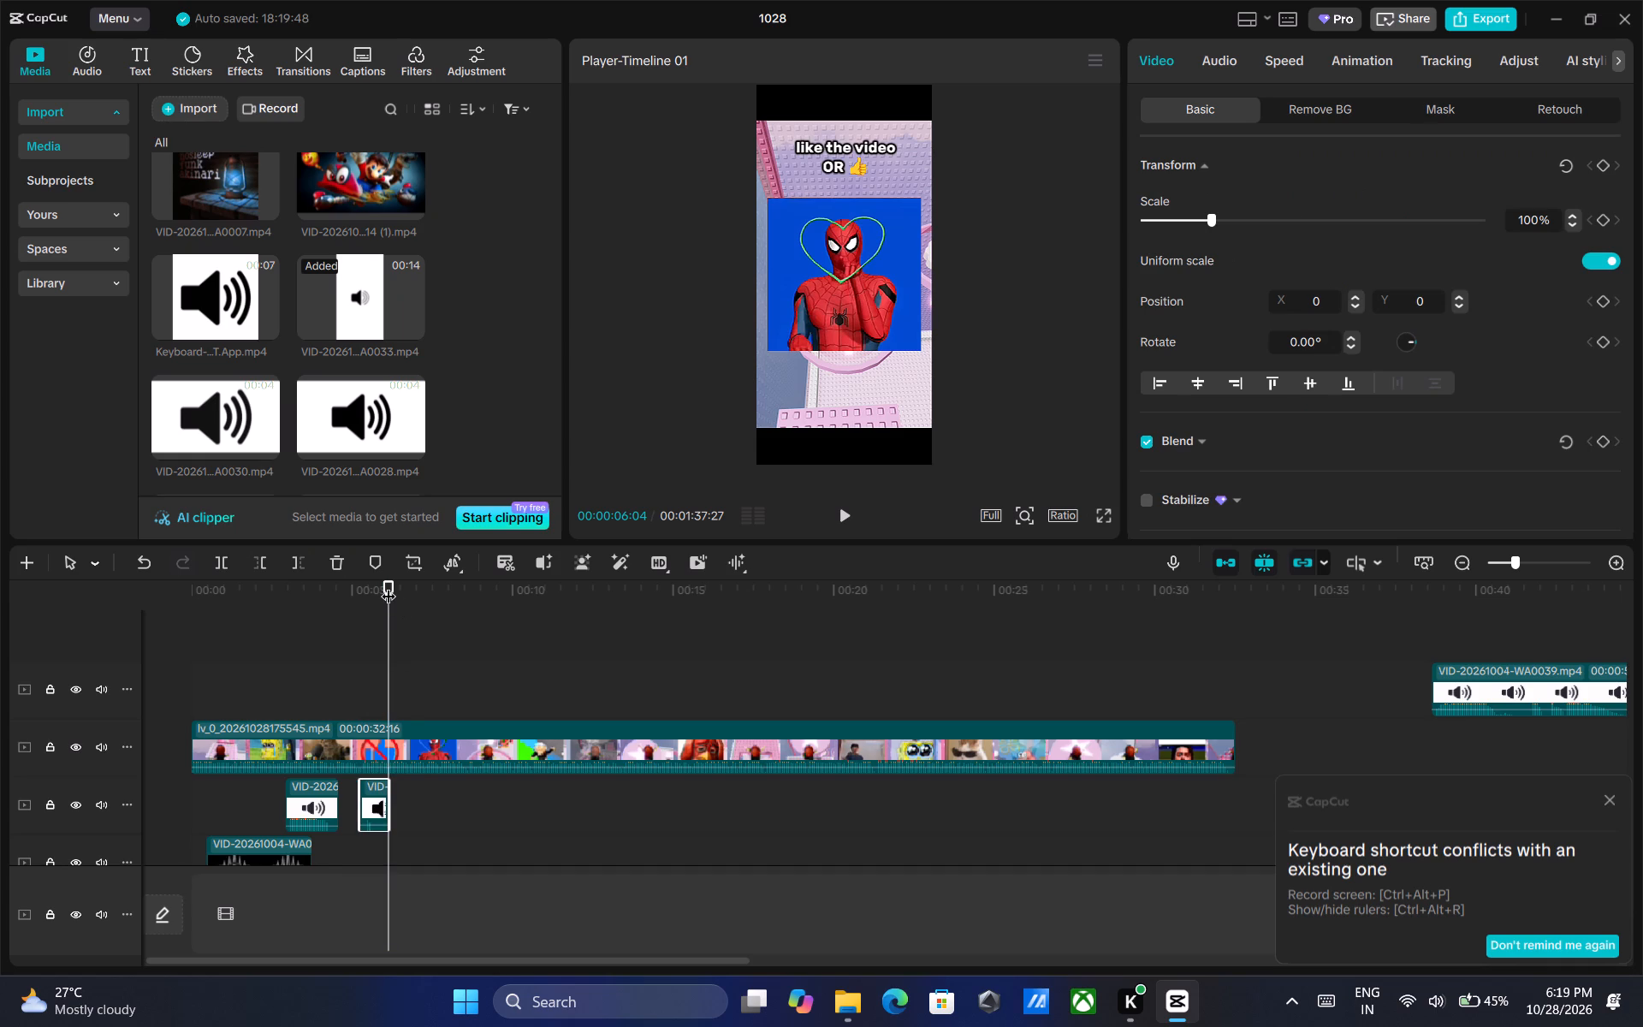
pyautogui.moveTo(389, 585); pyautogui.dragTo(326, 586)
pyautogui.click(843, 508)
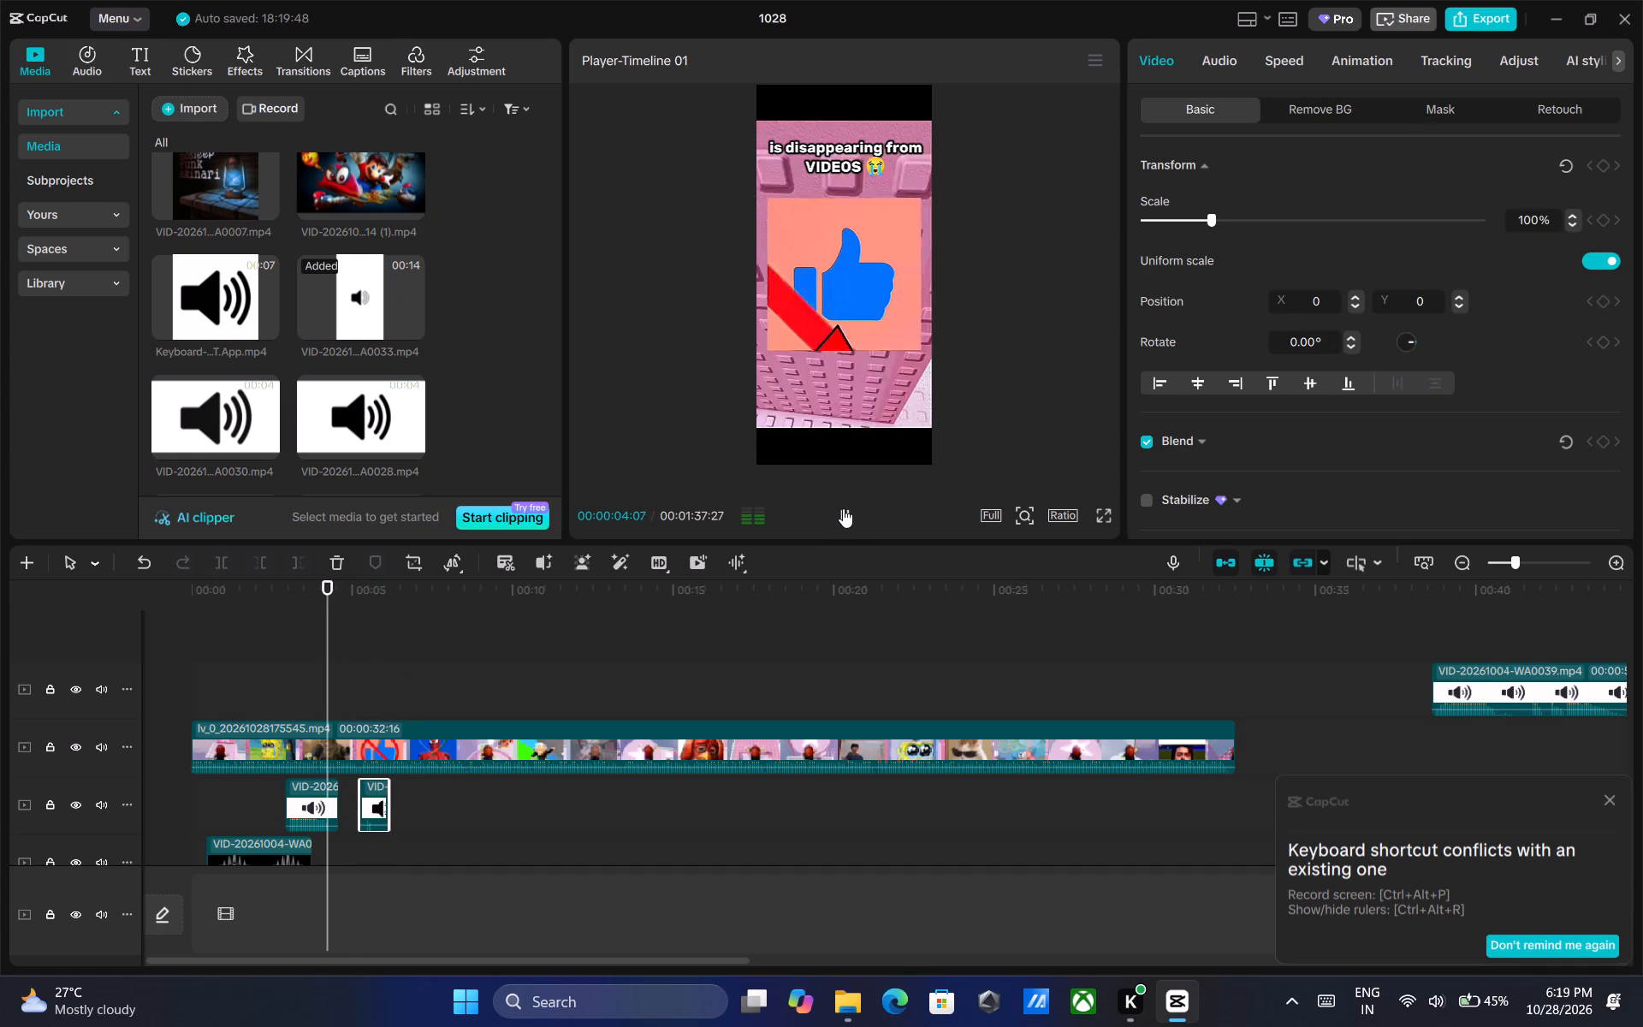
pyautogui.tripleClick(843, 508)
pyautogui.doubleClick(843, 508)
pyautogui.doubleClick(843, 508)
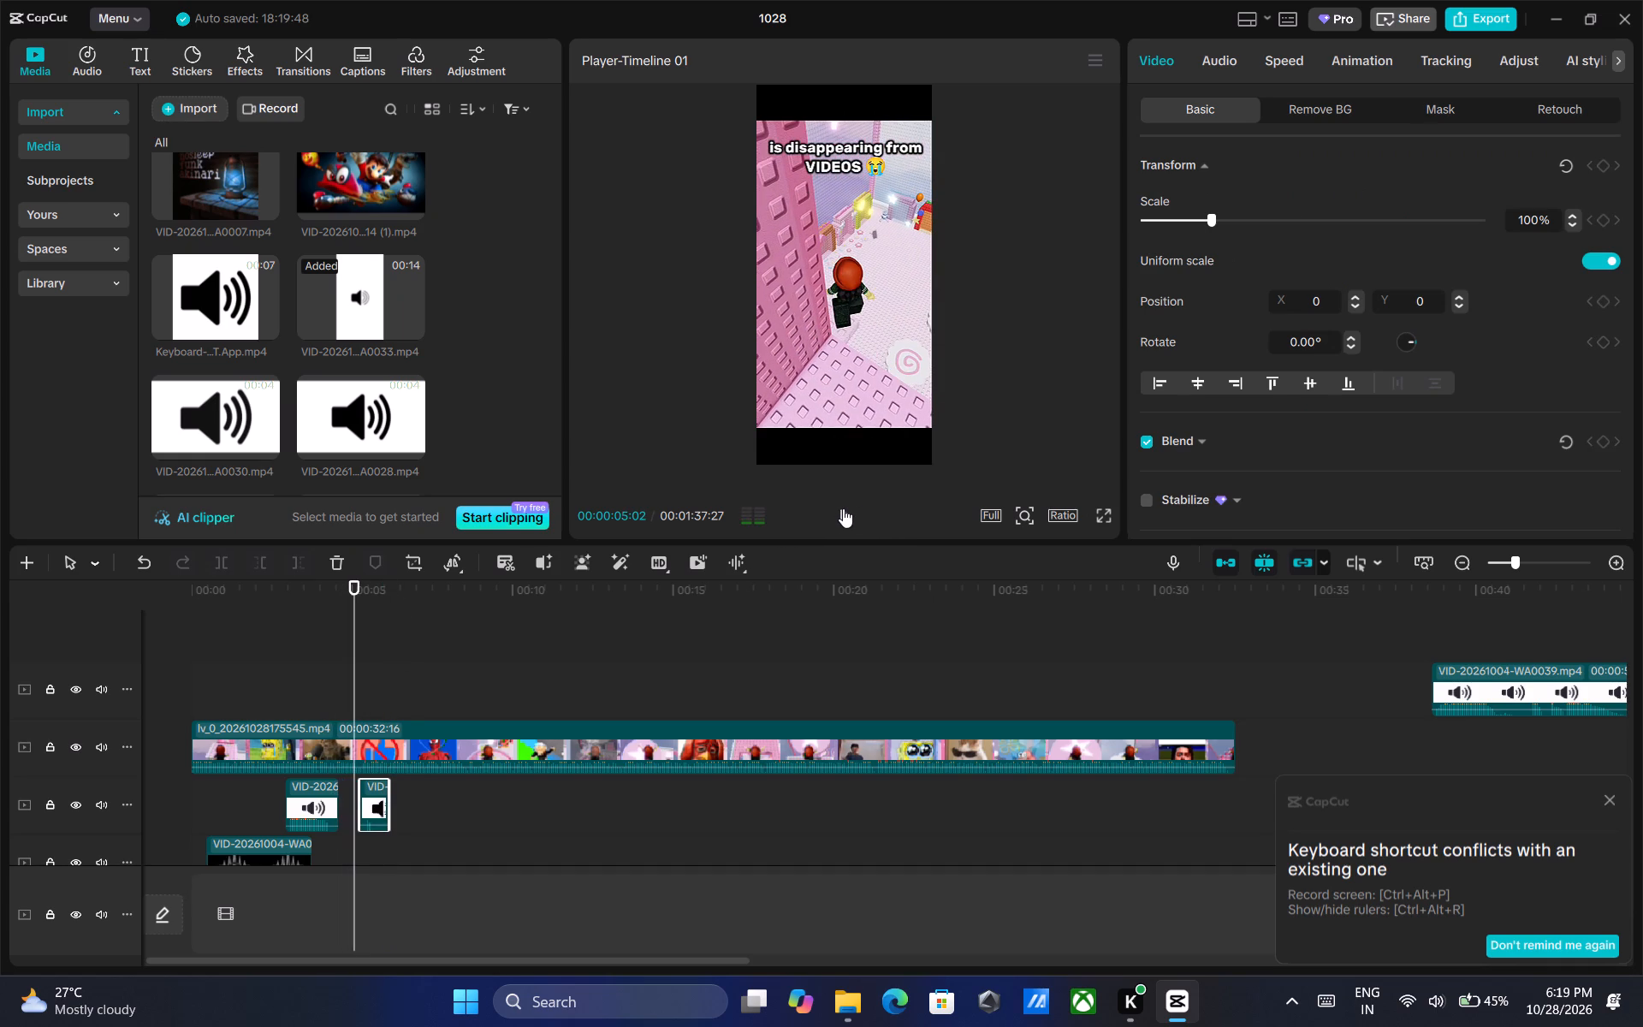
pyautogui.doubleClick(843, 508)
pyautogui.doubleClick(843, 508)
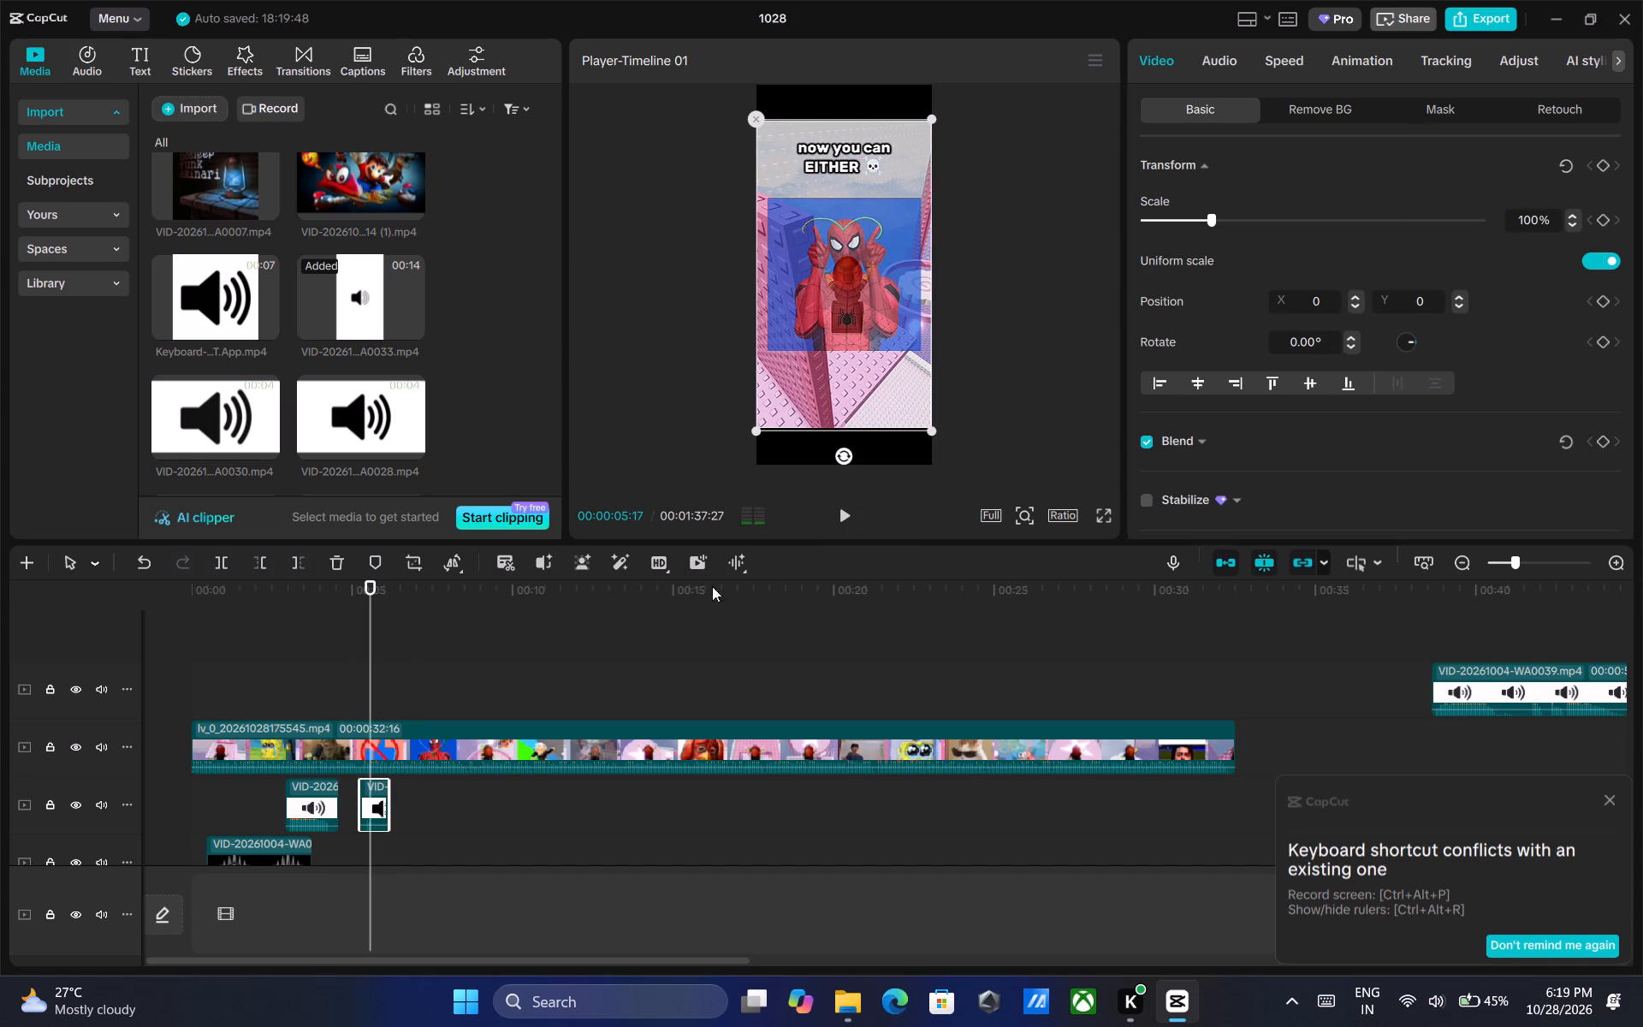
# Raise the WA0033 segment's volume to 10.0 dB and play on to 00:00:06:17, where the Spider-Man close-up shows.
pyautogui.click(1222, 65)
pyautogui.click(1435, 221)
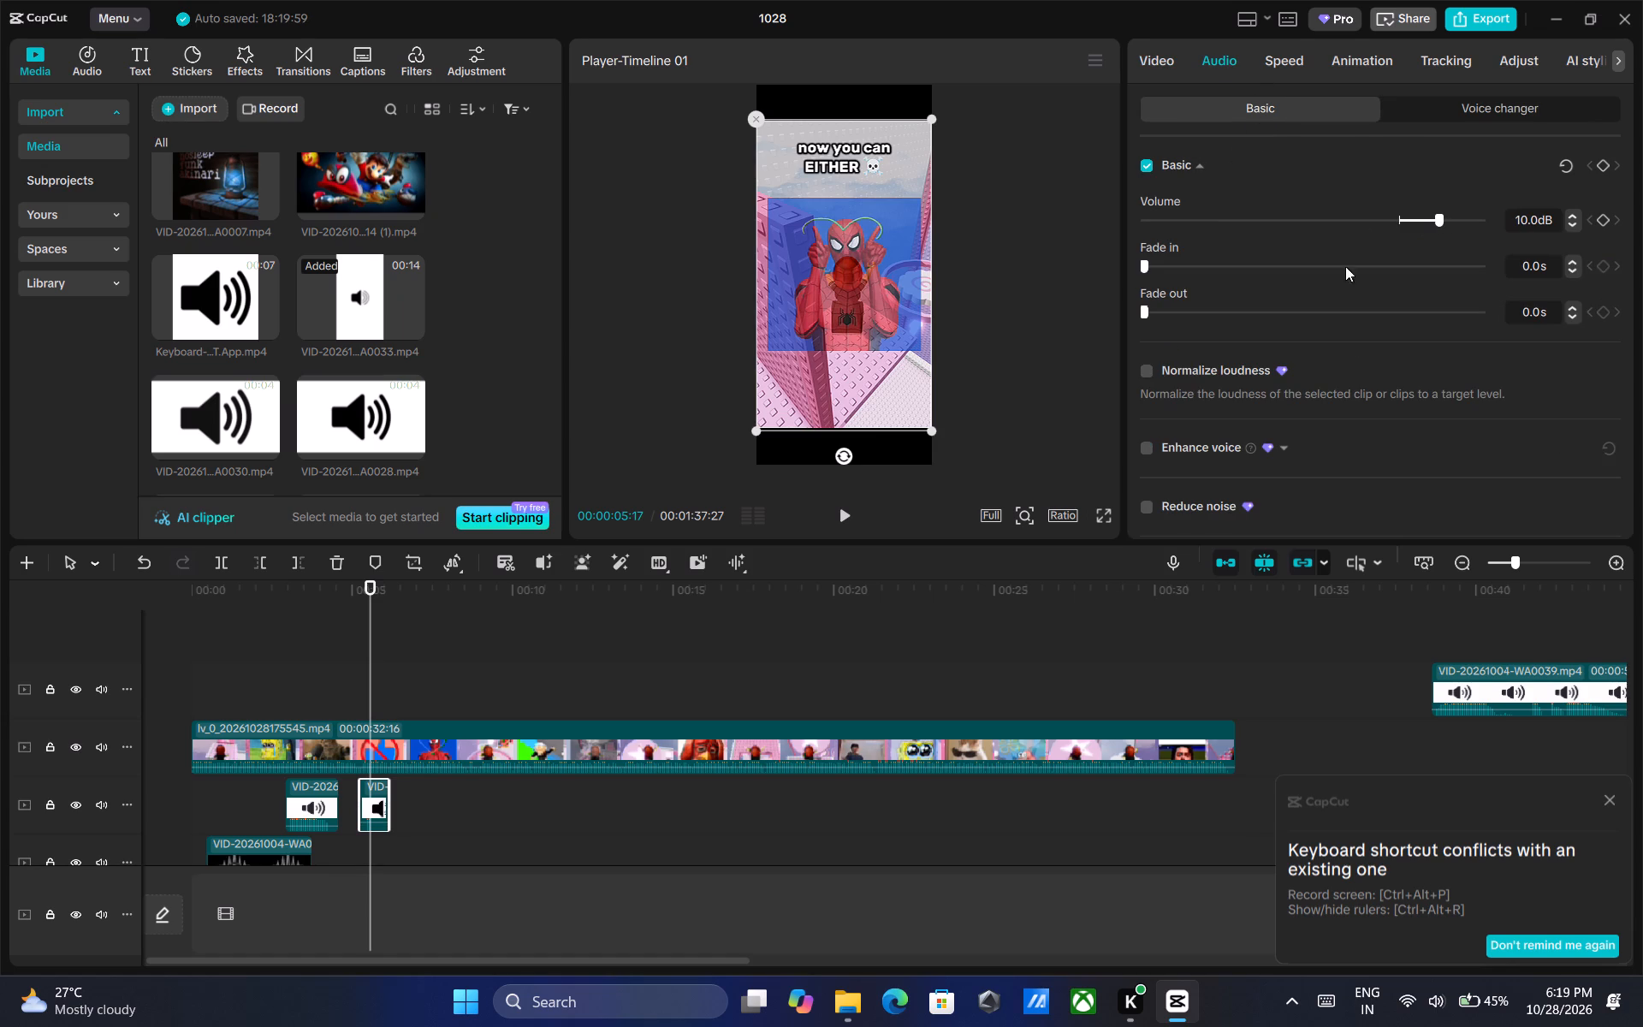
pyautogui.click(840, 509)
pyautogui.tripleClick(840, 509)
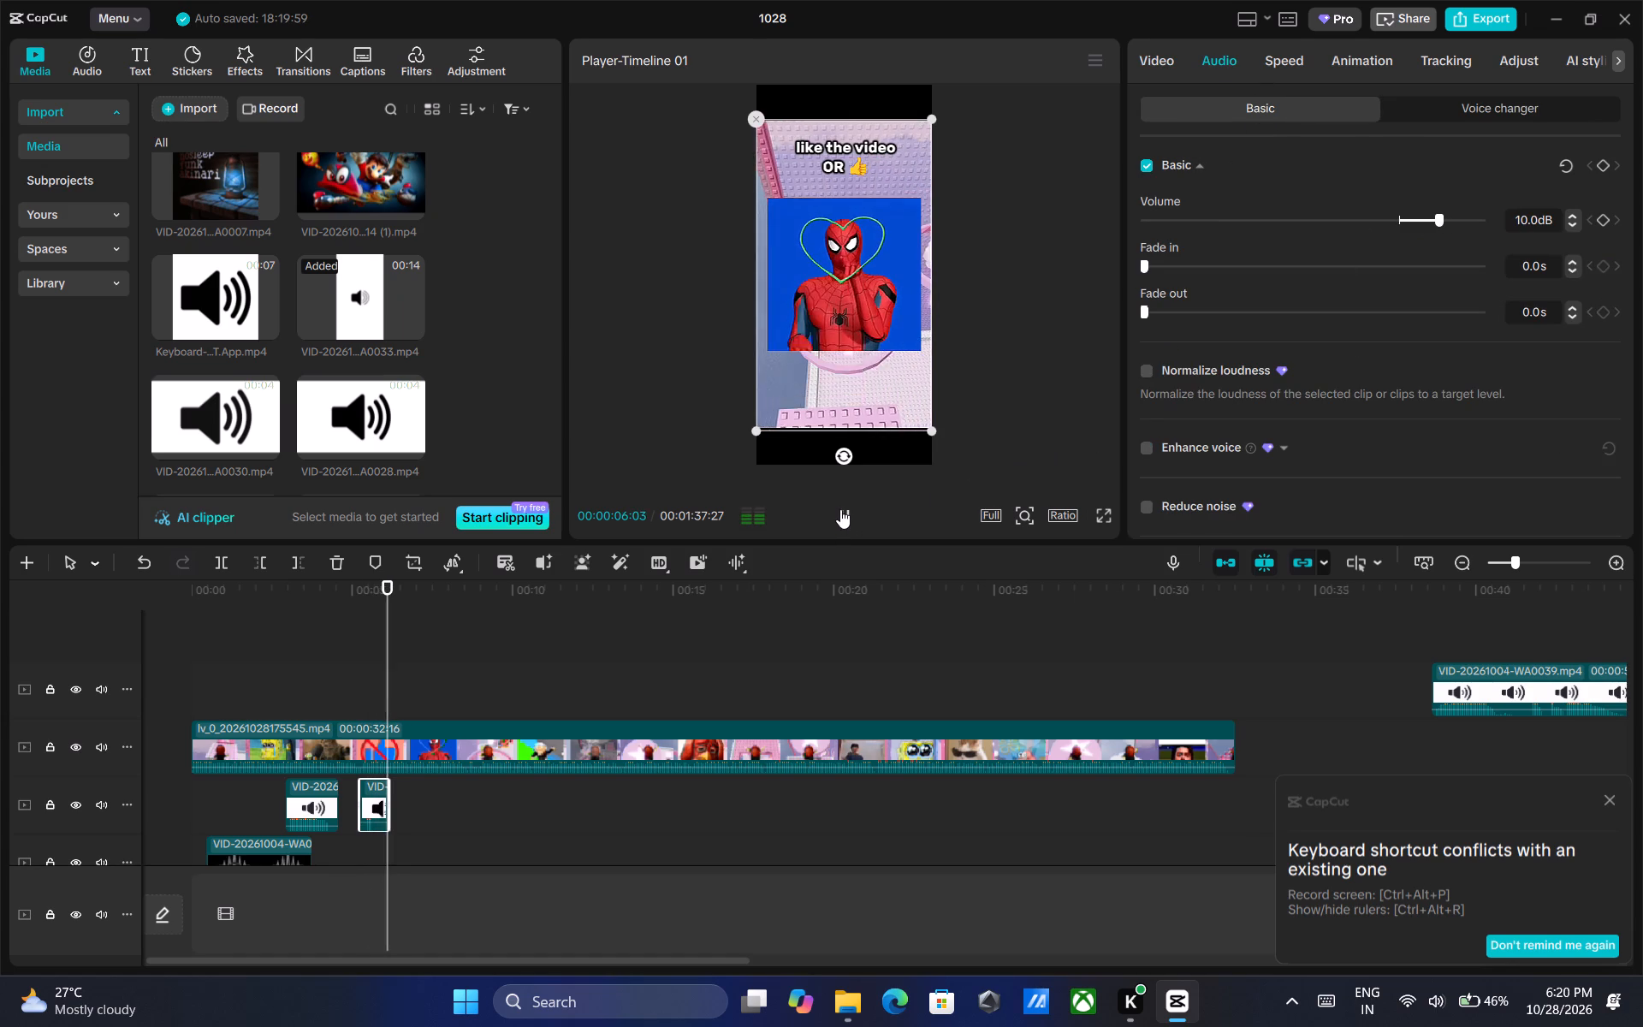
pyautogui.tripleClick(840, 509)
pyautogui.click(840, 509)
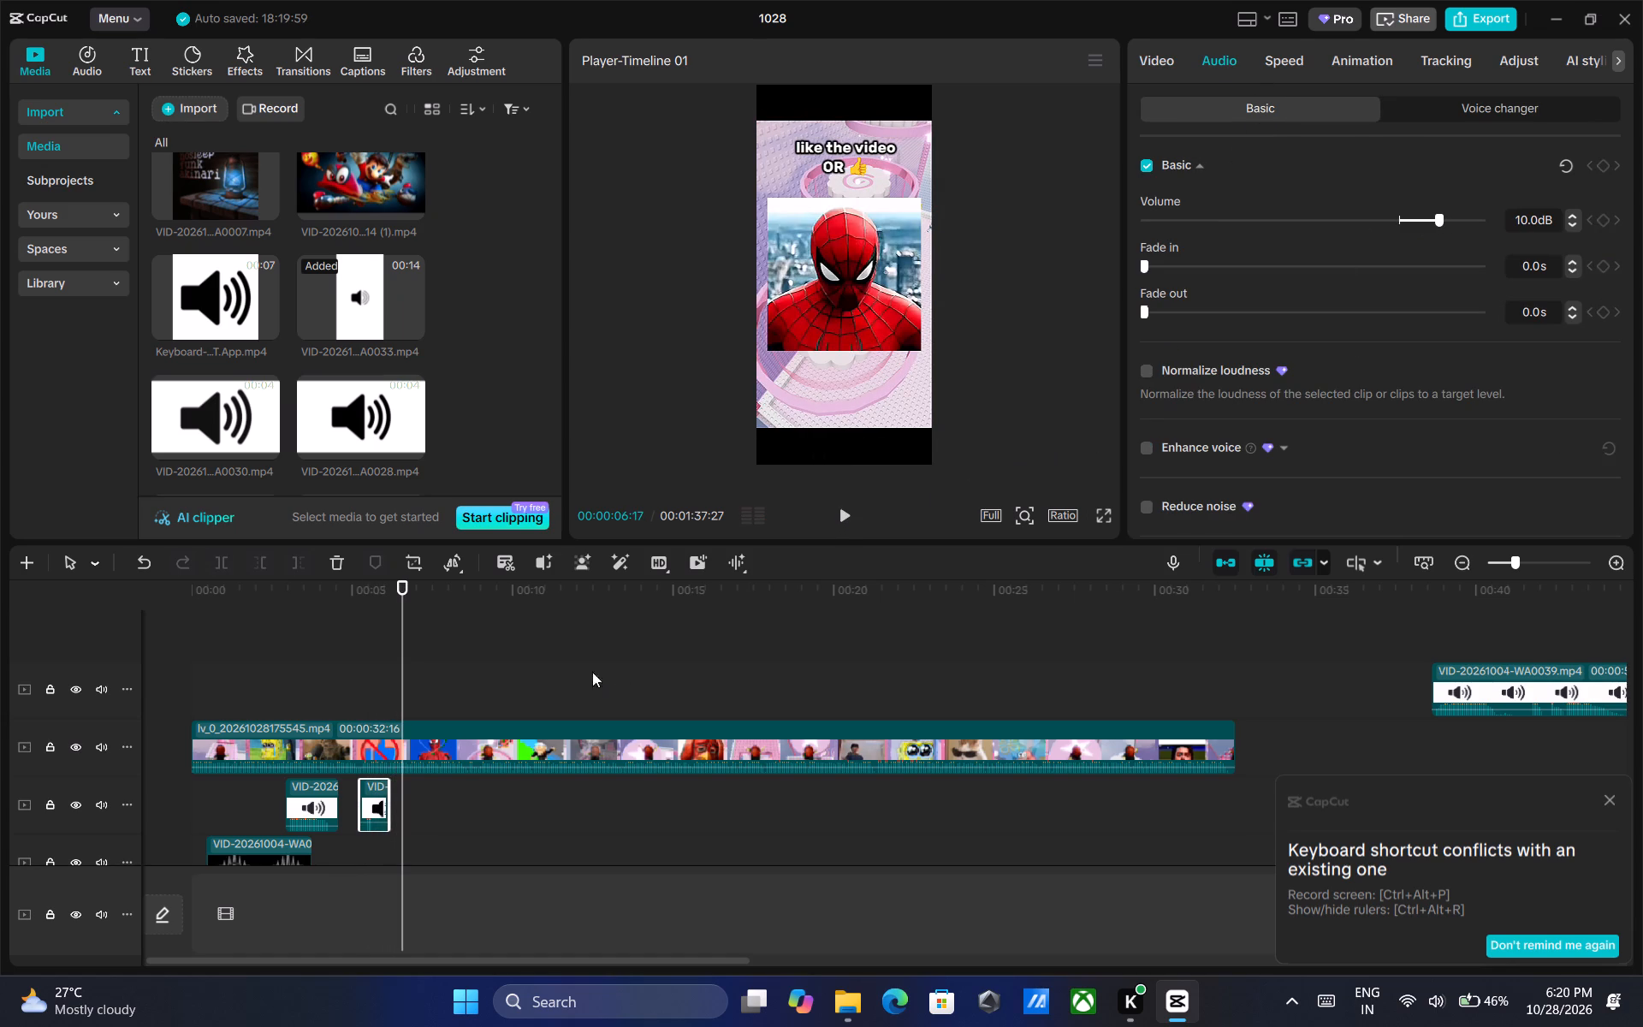
# Copy the WA0033 segment, paste it on the same track at 00:00:06:17, and shift the copy slightly earlier.
pyautogui.rightClick(368, 796)
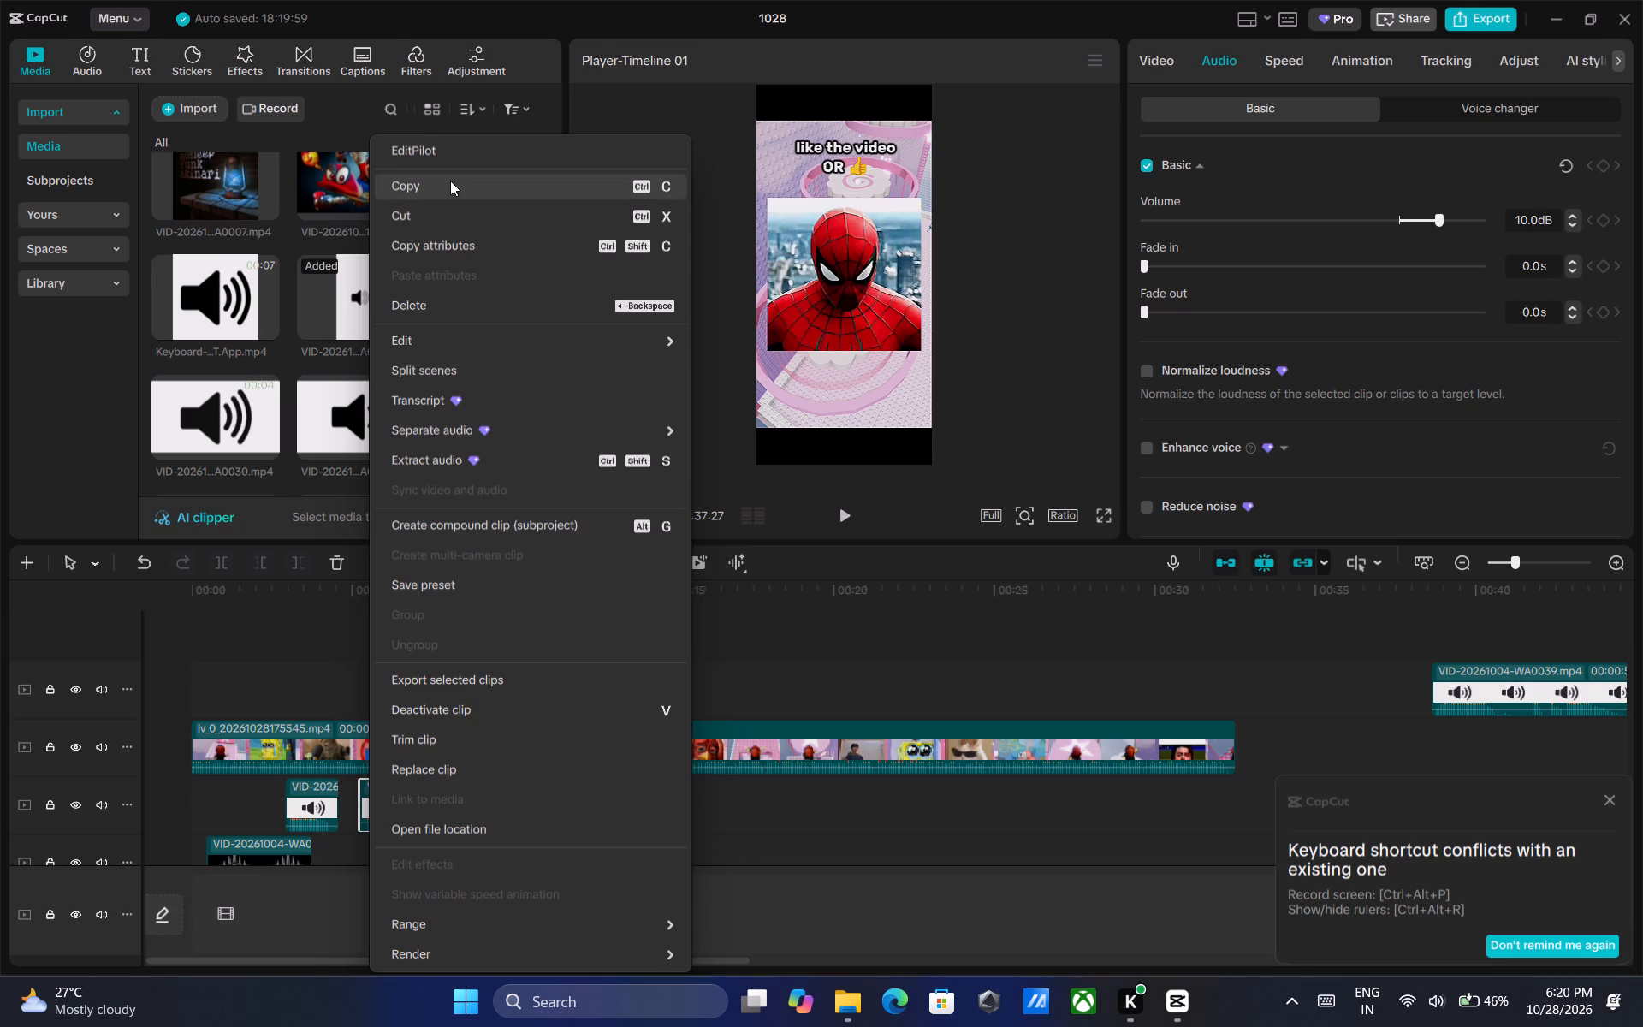
pyautogui.click(450, 181)
pyautogui.rightClick(401, 787)
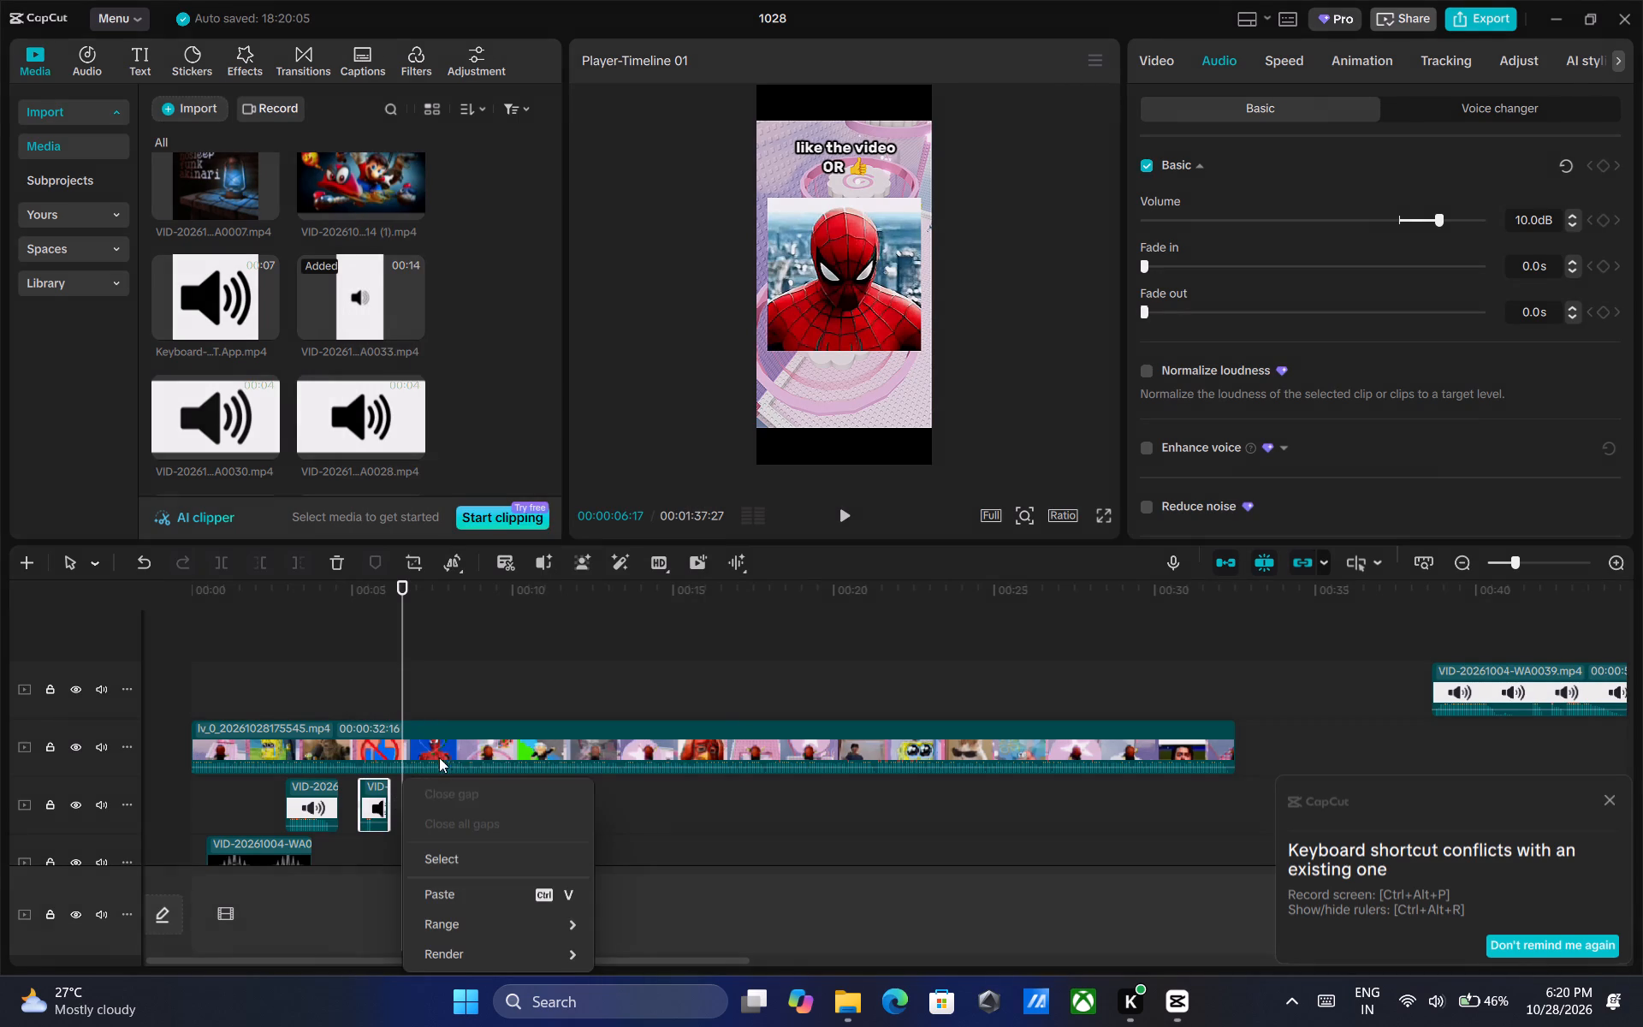
pyautogui.click(472, 899)
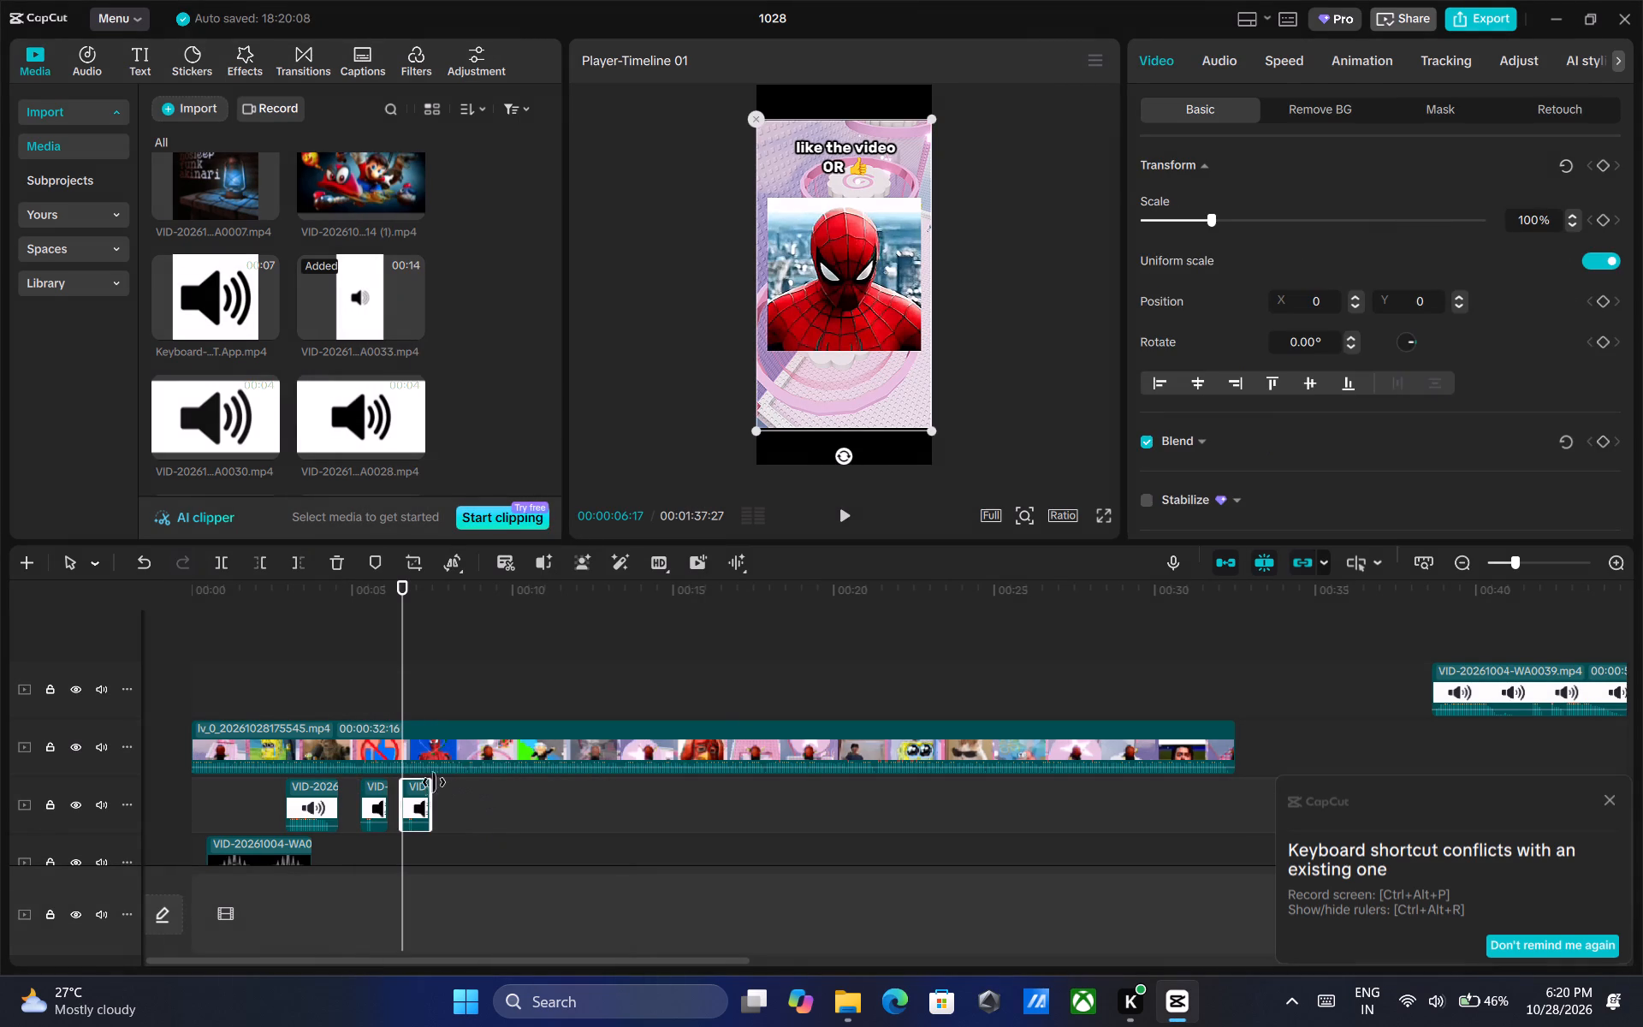
pyautogui.click(413, 796)
pyautogui.click(415, 802)
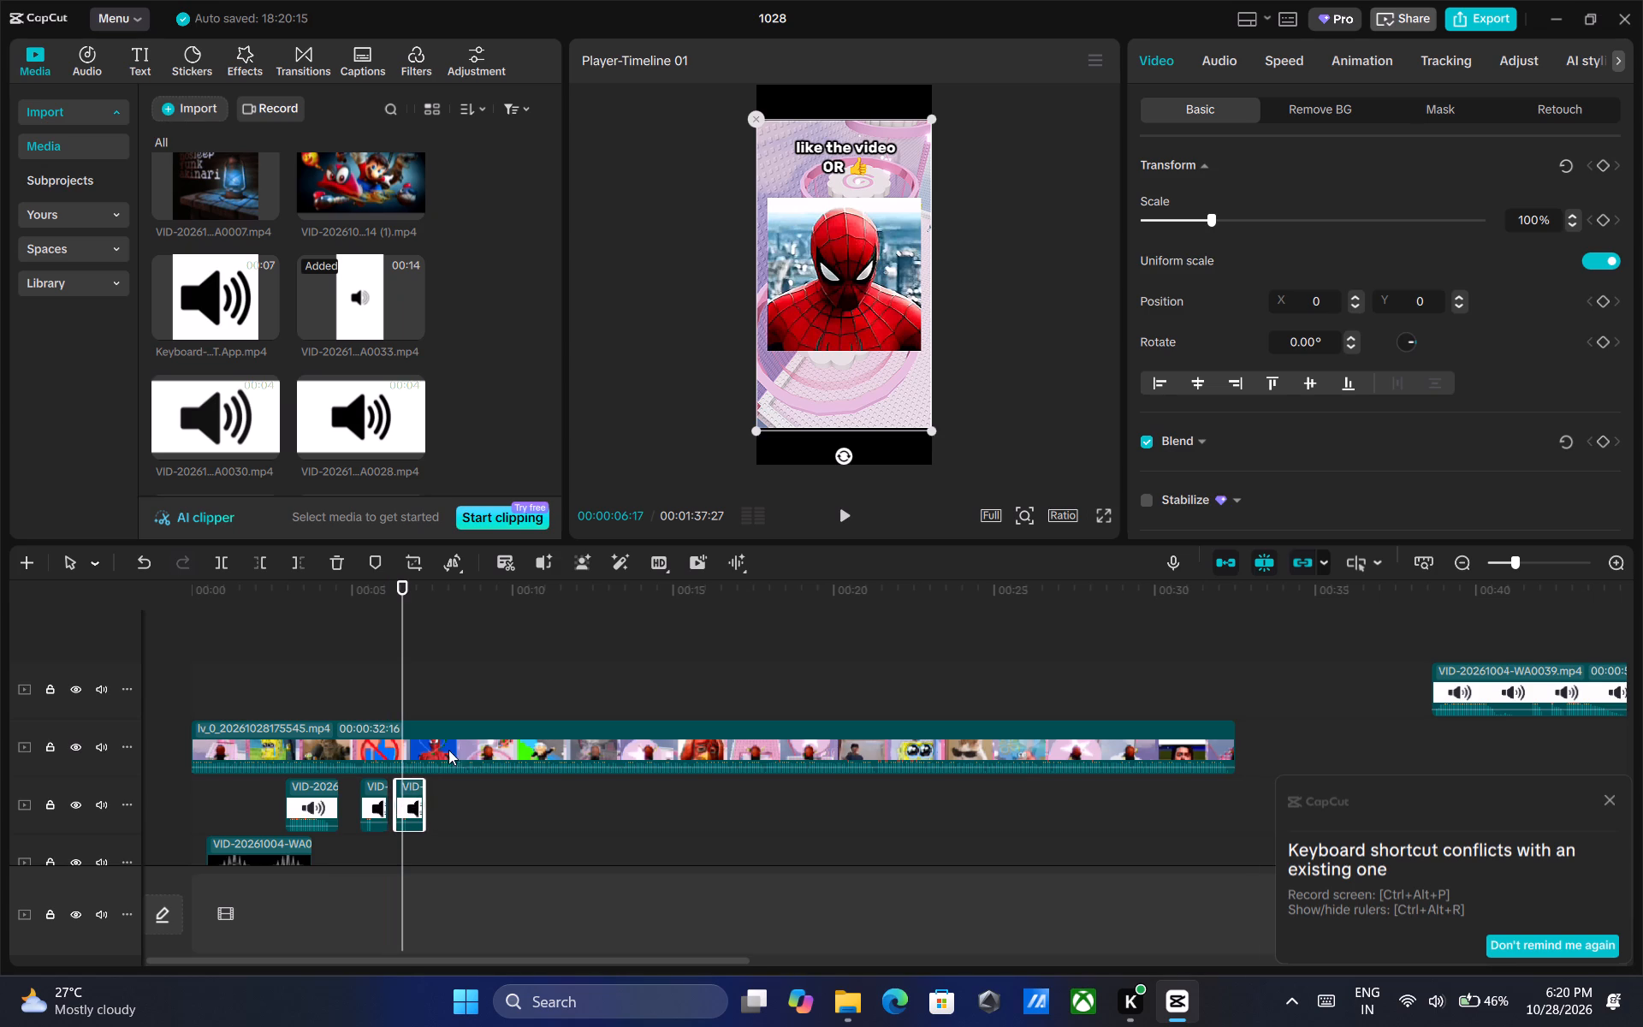
# Play on to the Patrick picture and paste another copy of the WA0033 segment at 00:00:07:16.
pyautogui.click(841, 510)
pyautogui.tripleClick(841, 510)
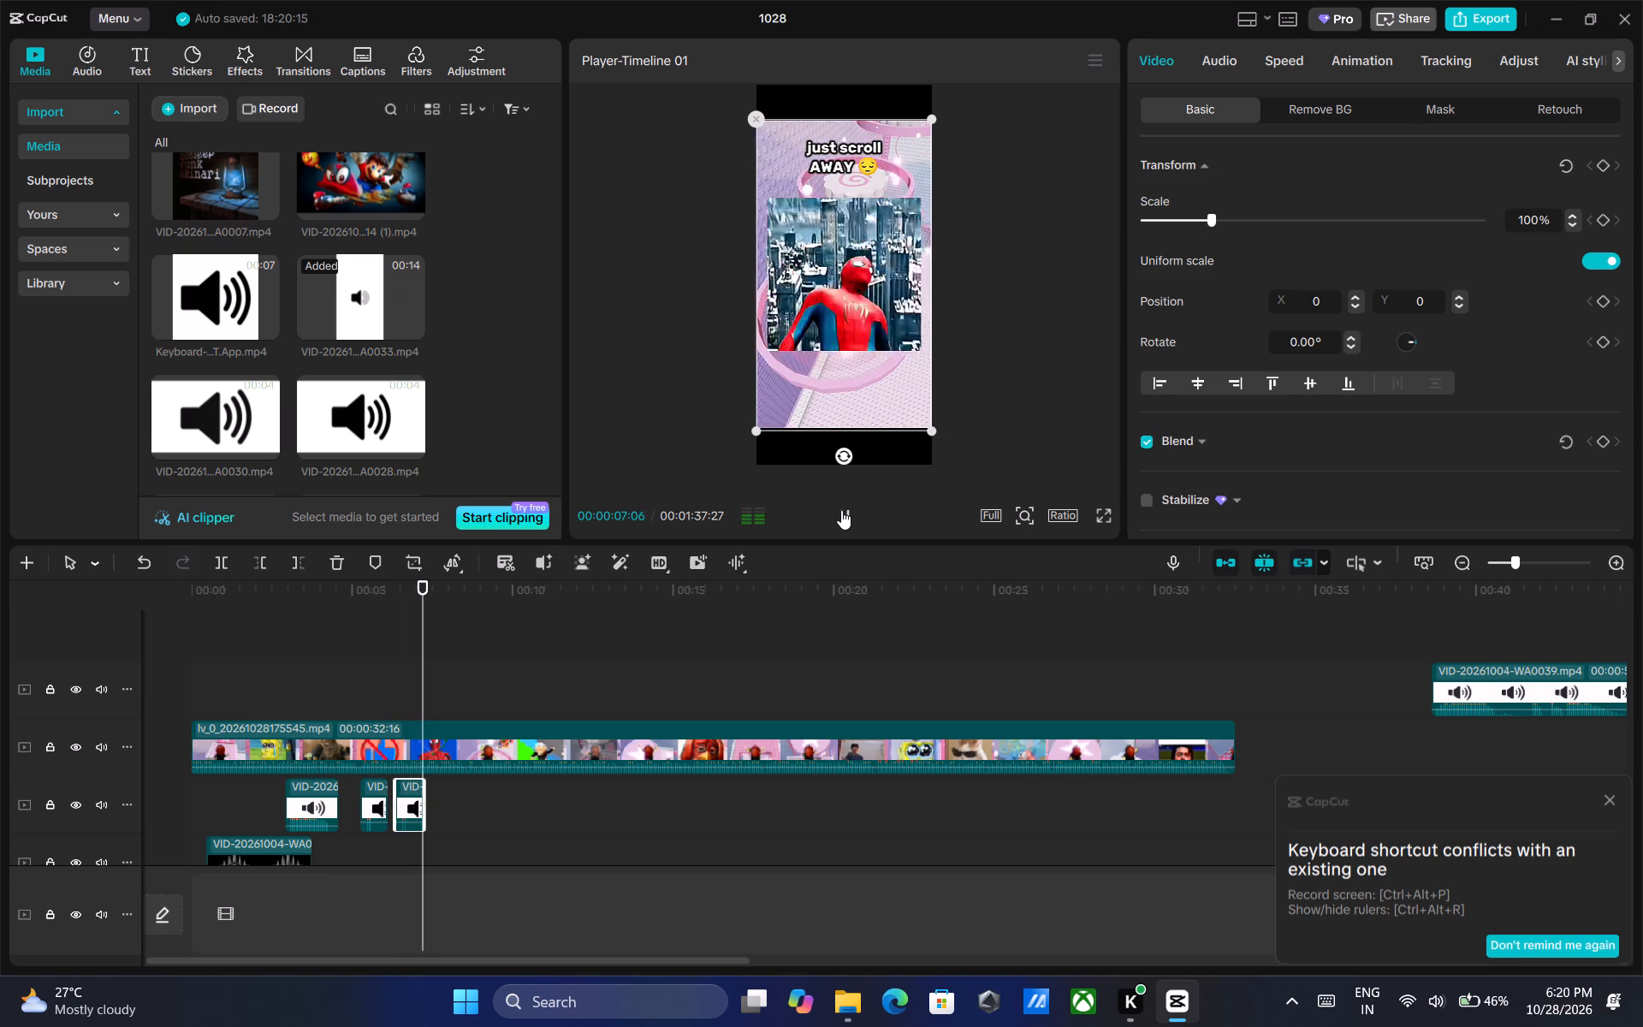
pyautogui.doubleClick(841, 510)
pyautogui.doubleClick(841, 510)
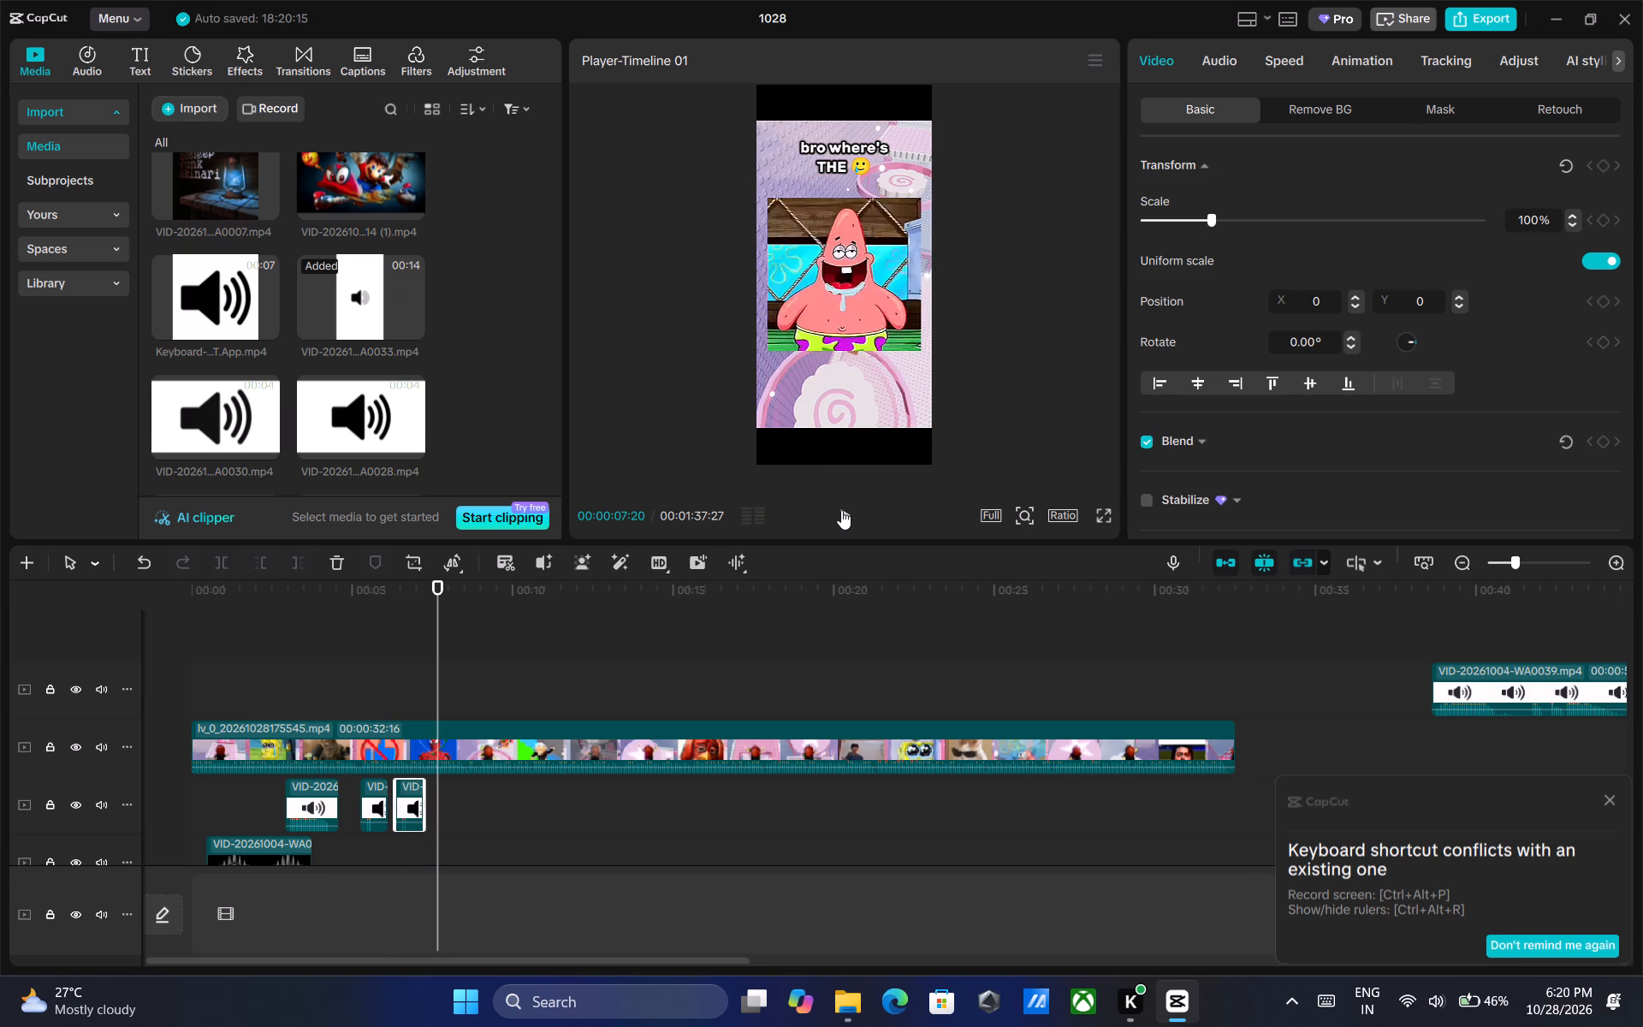
pyautogui.doubleClick(841, 510)
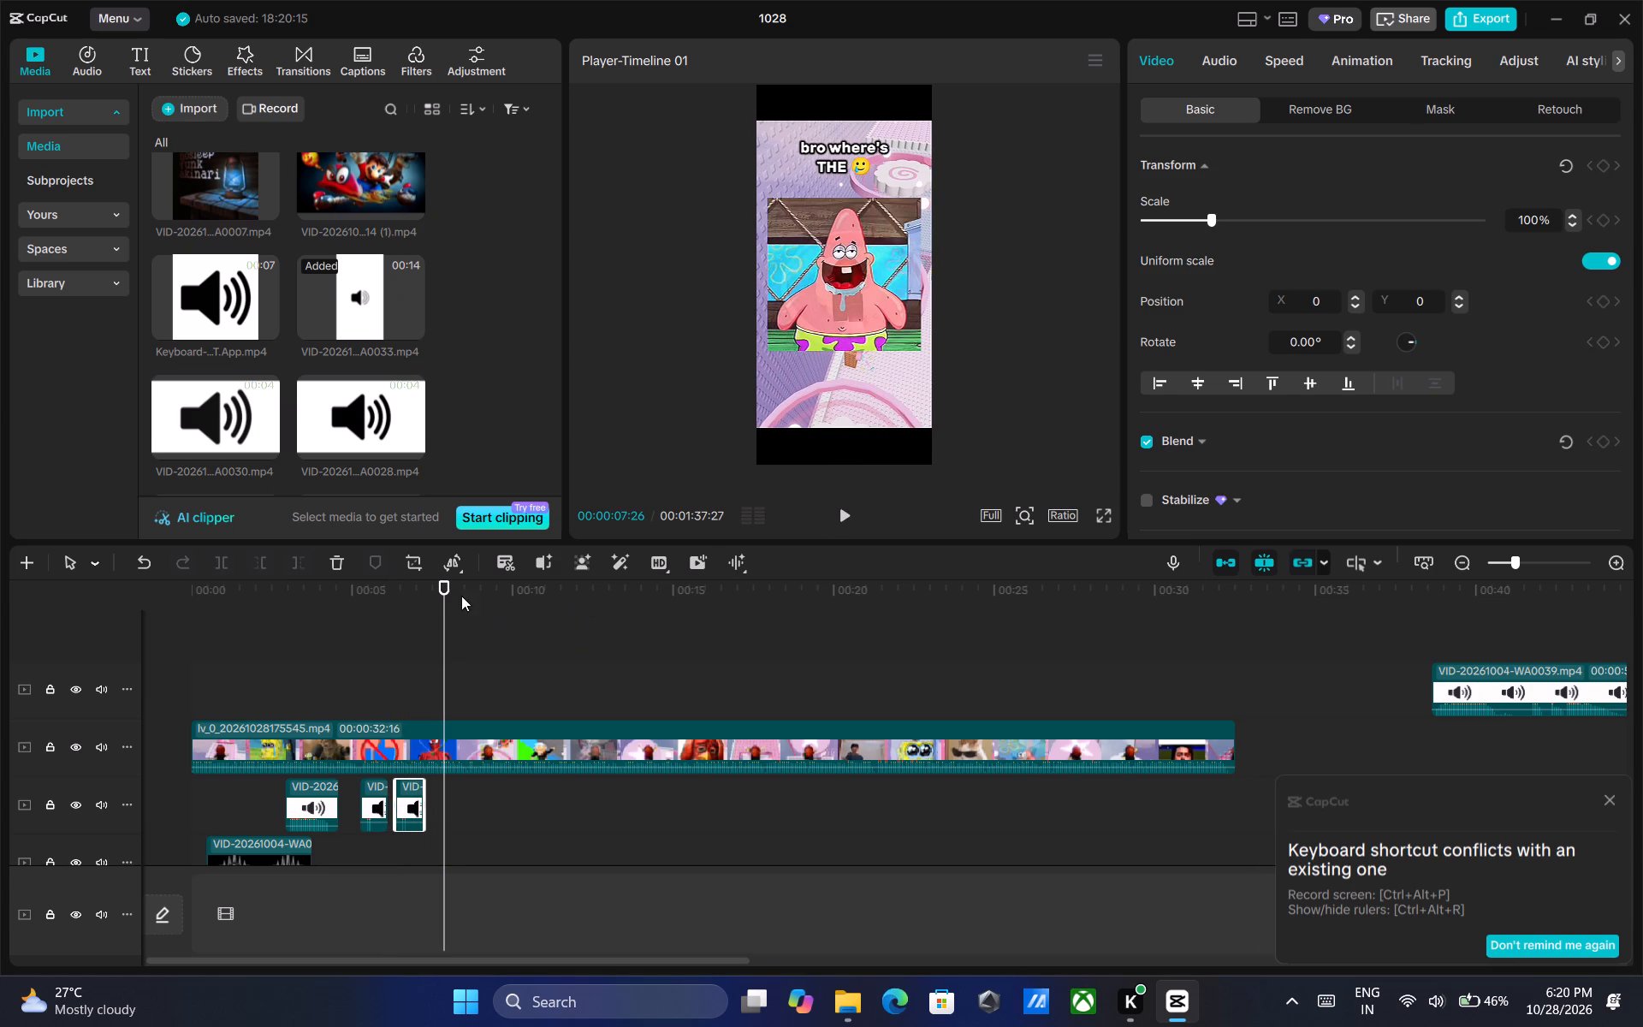
pyautogui.click(445, 587)
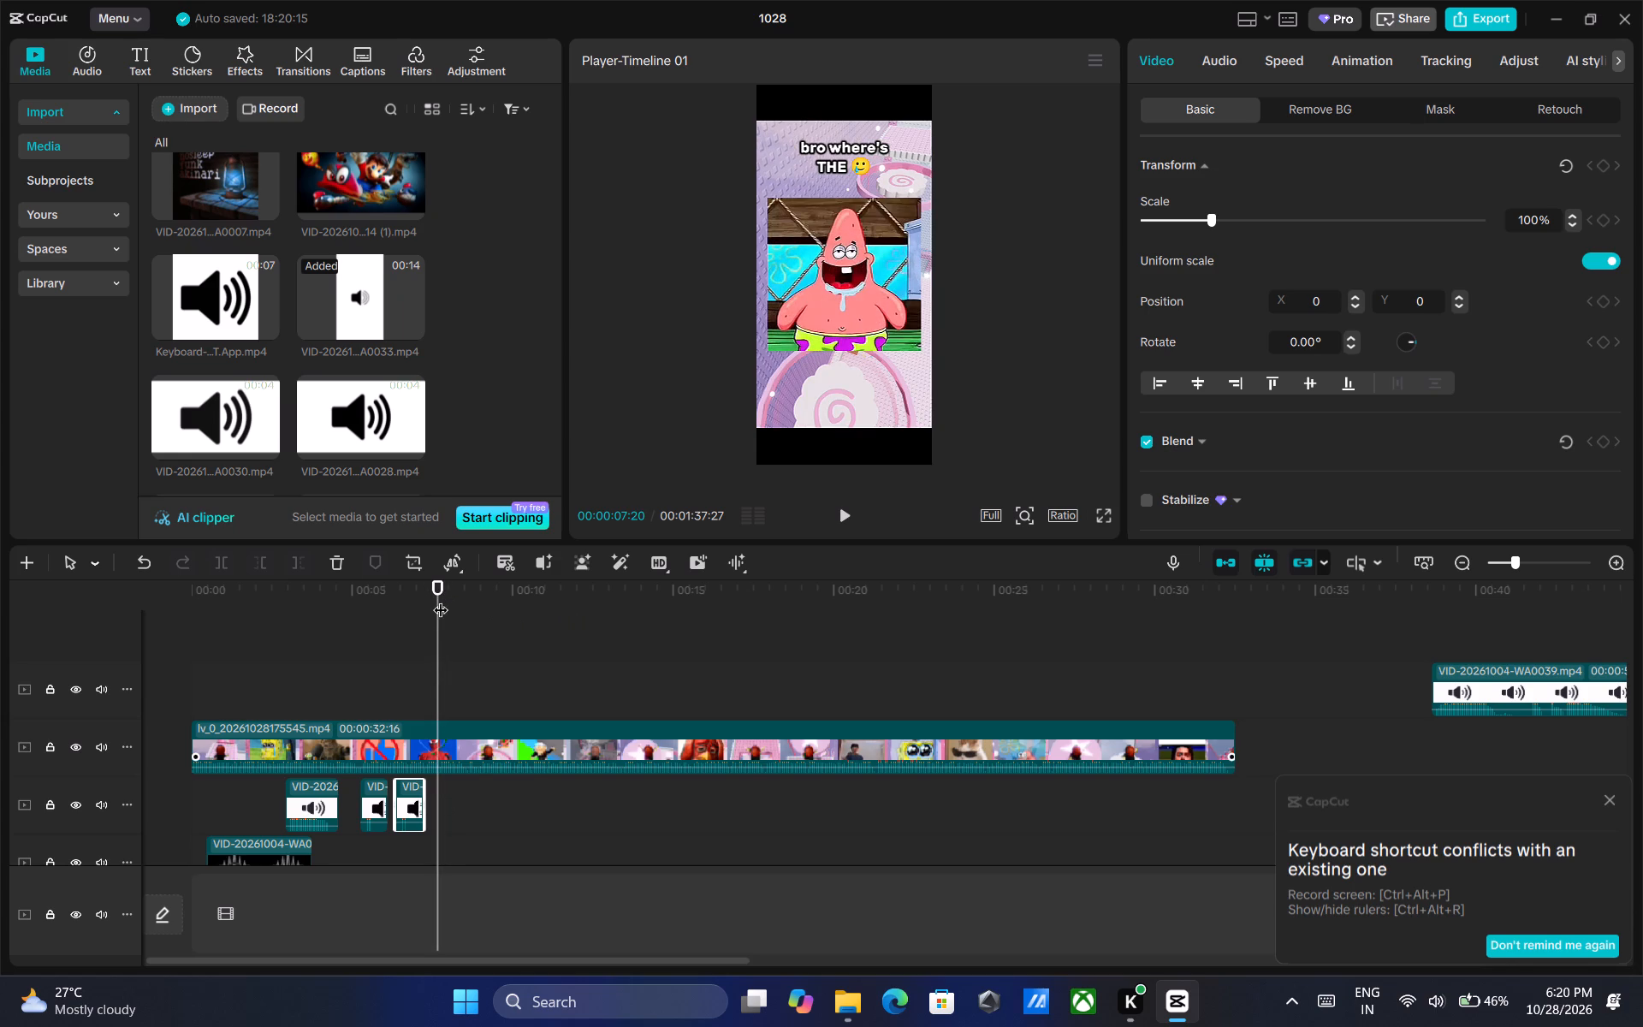
pyautogui.click(441, 596)
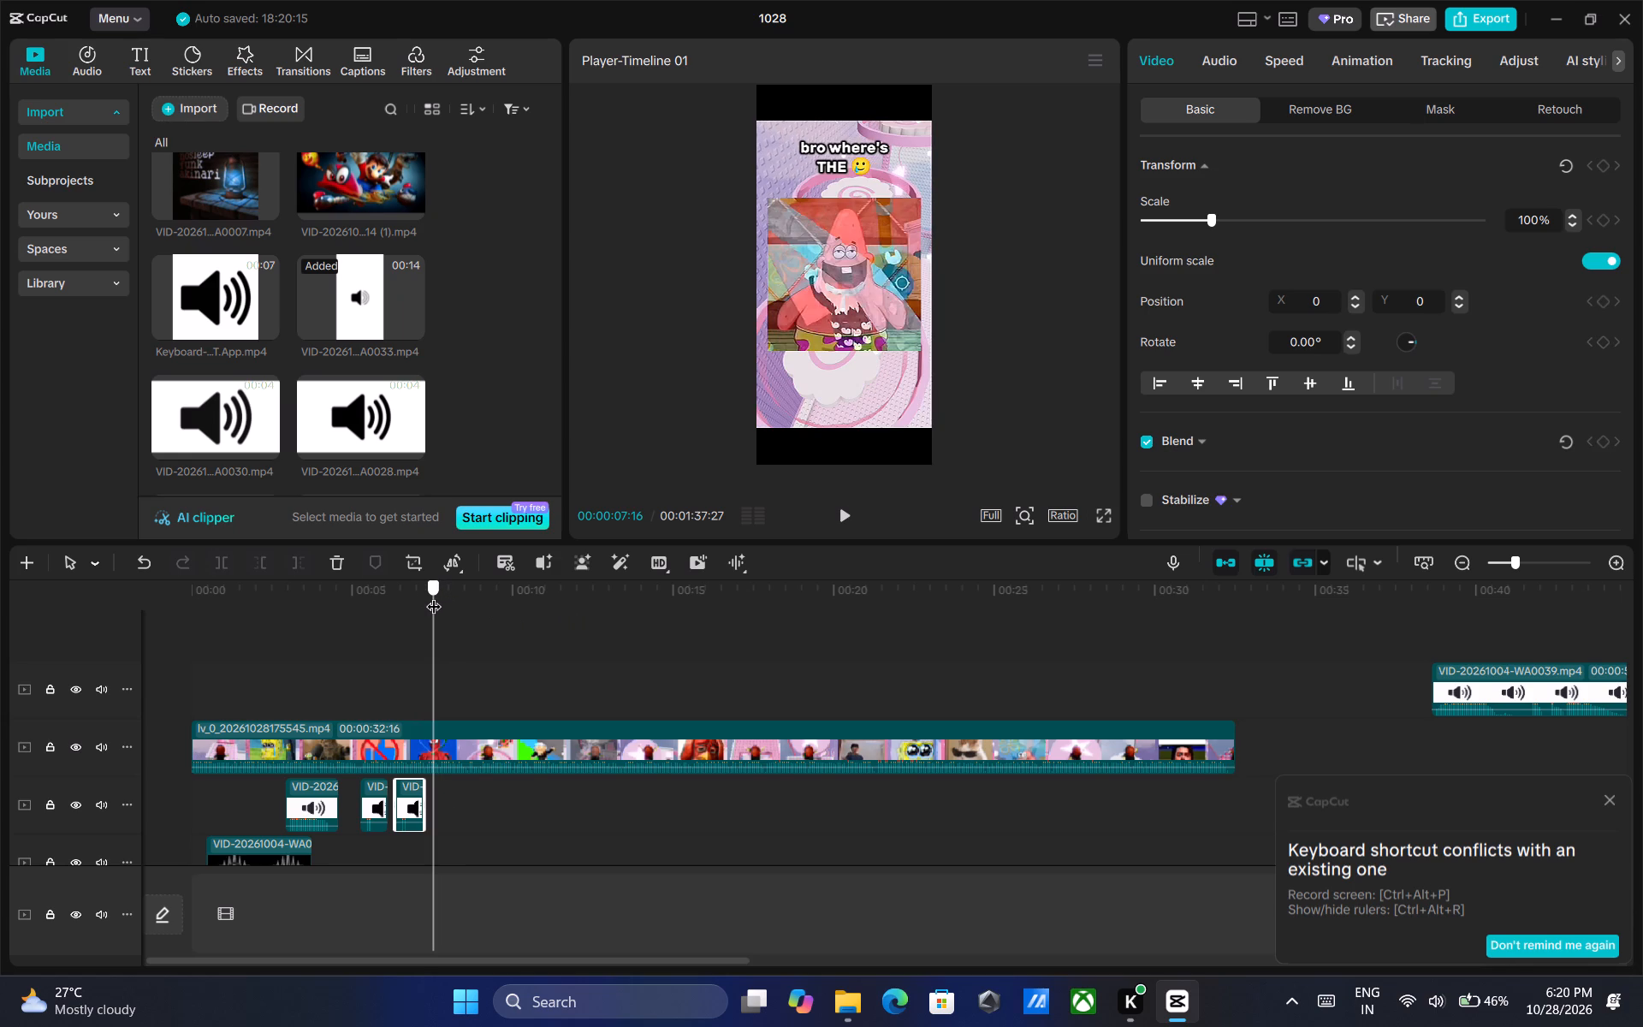
pyautogui.rightClick(435, 798)
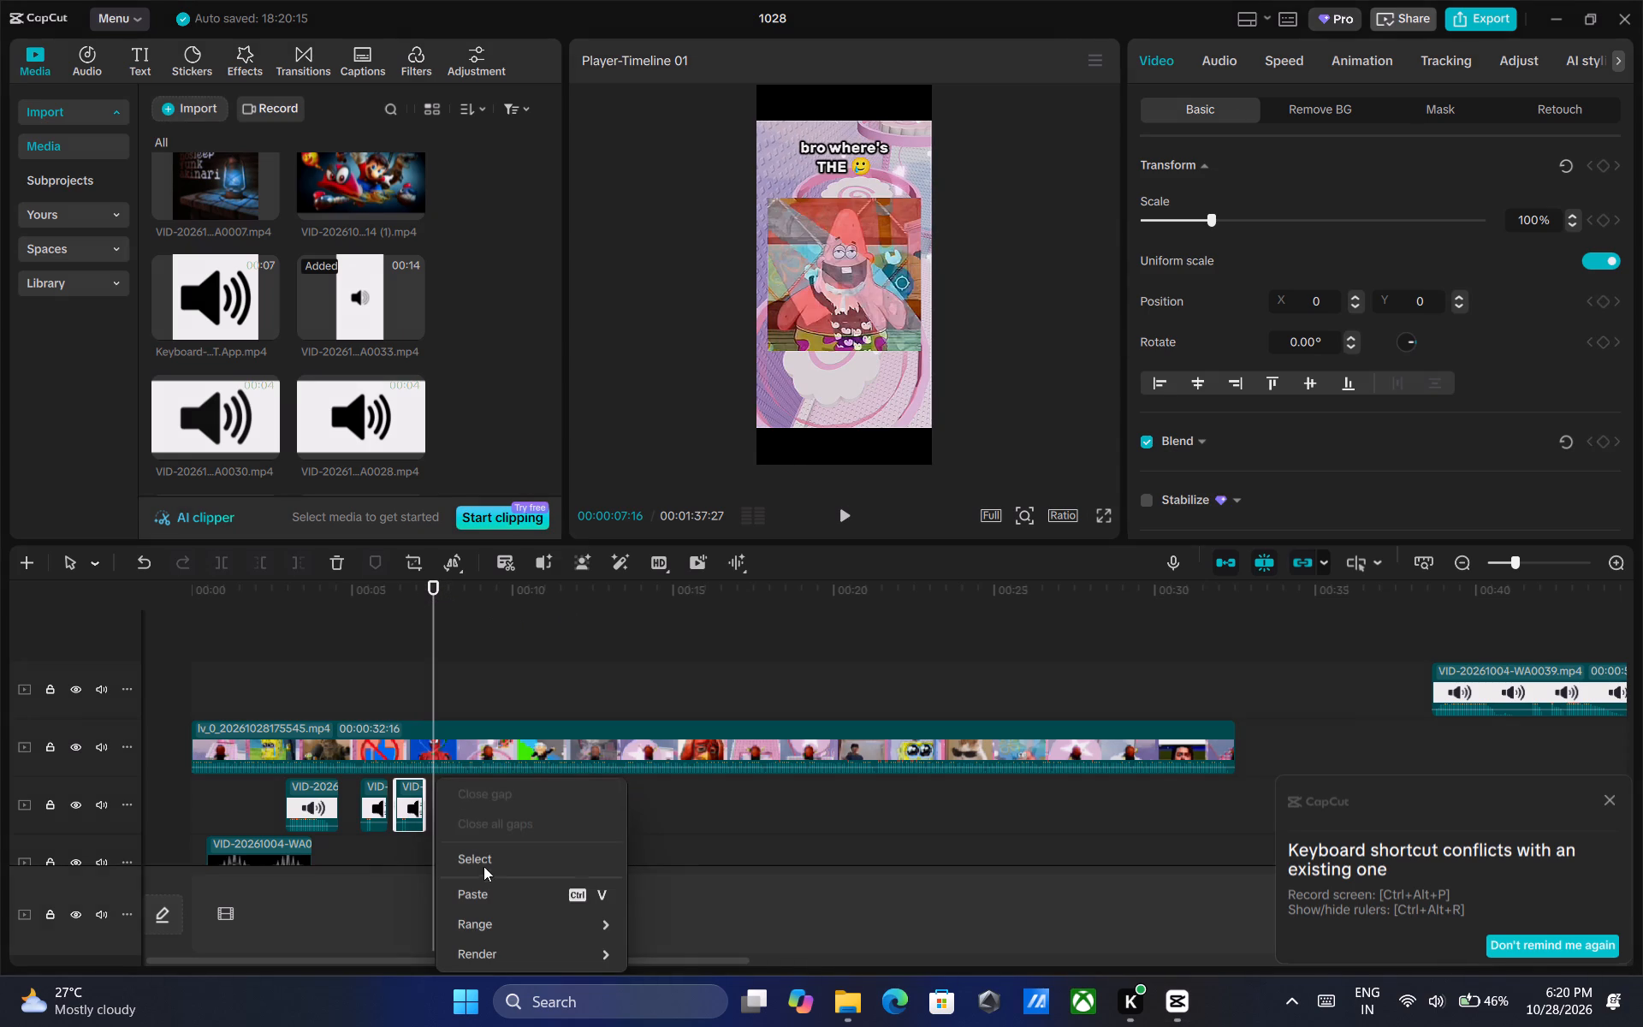
pyautogui.click(491, 888)
# Shift the newly pasted WA0033 copy slightly earlier on its track so it starts just before 00:00:07:16.
pyautogui.moveTo(450, 795); pyautogui.dragTo(446, 782)
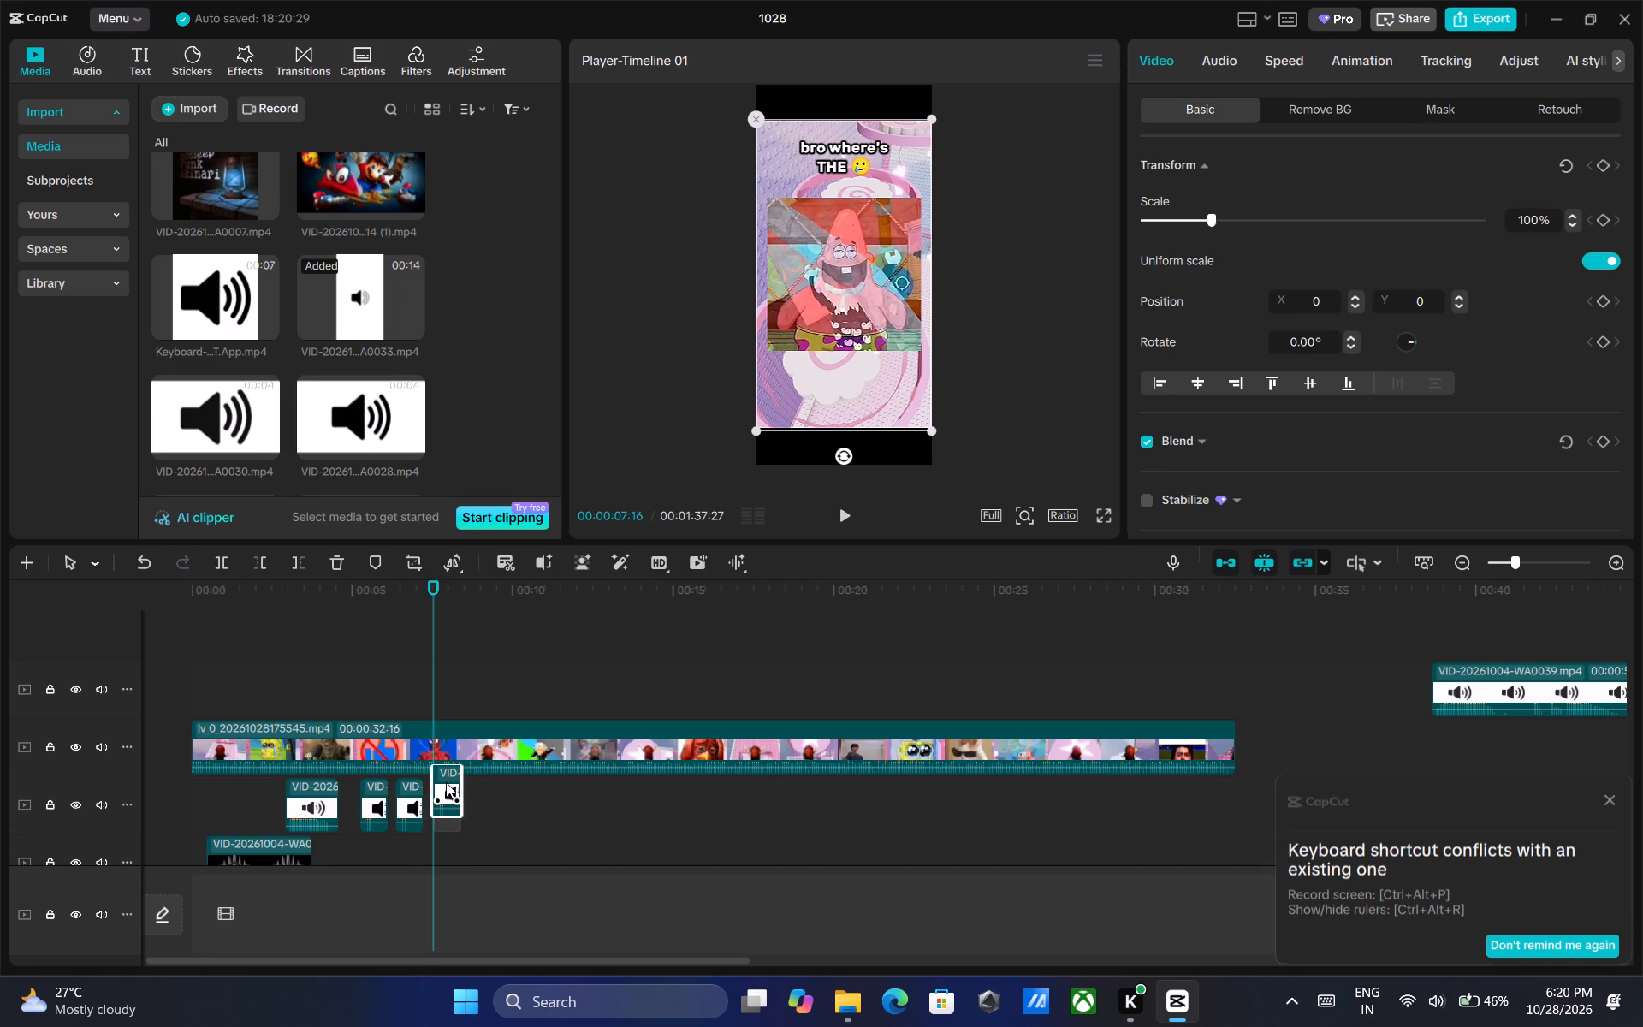
pyautogui.moveTo(446, 782); pyautogui.dragTo(444, 785)
pyautogui.moveTo(444, 785); pyautogui.dragTo(443, 793)
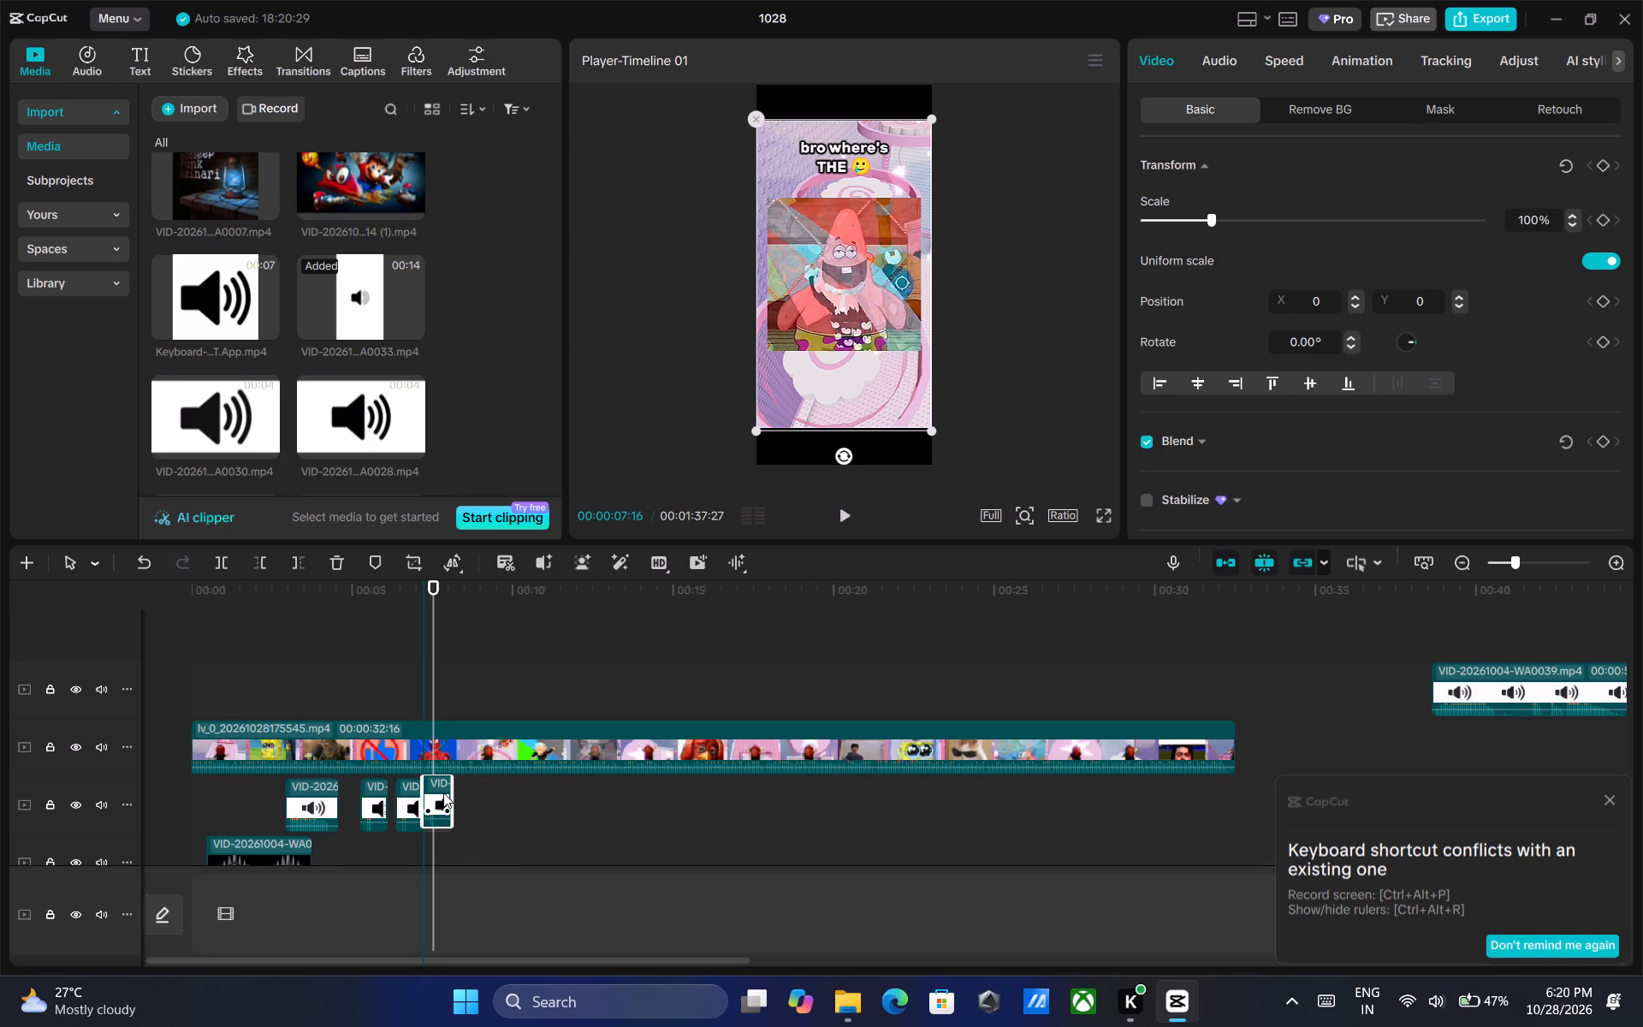
pyautogui.moveTo(443, 793); pyautogui.dragTo(443, 805)
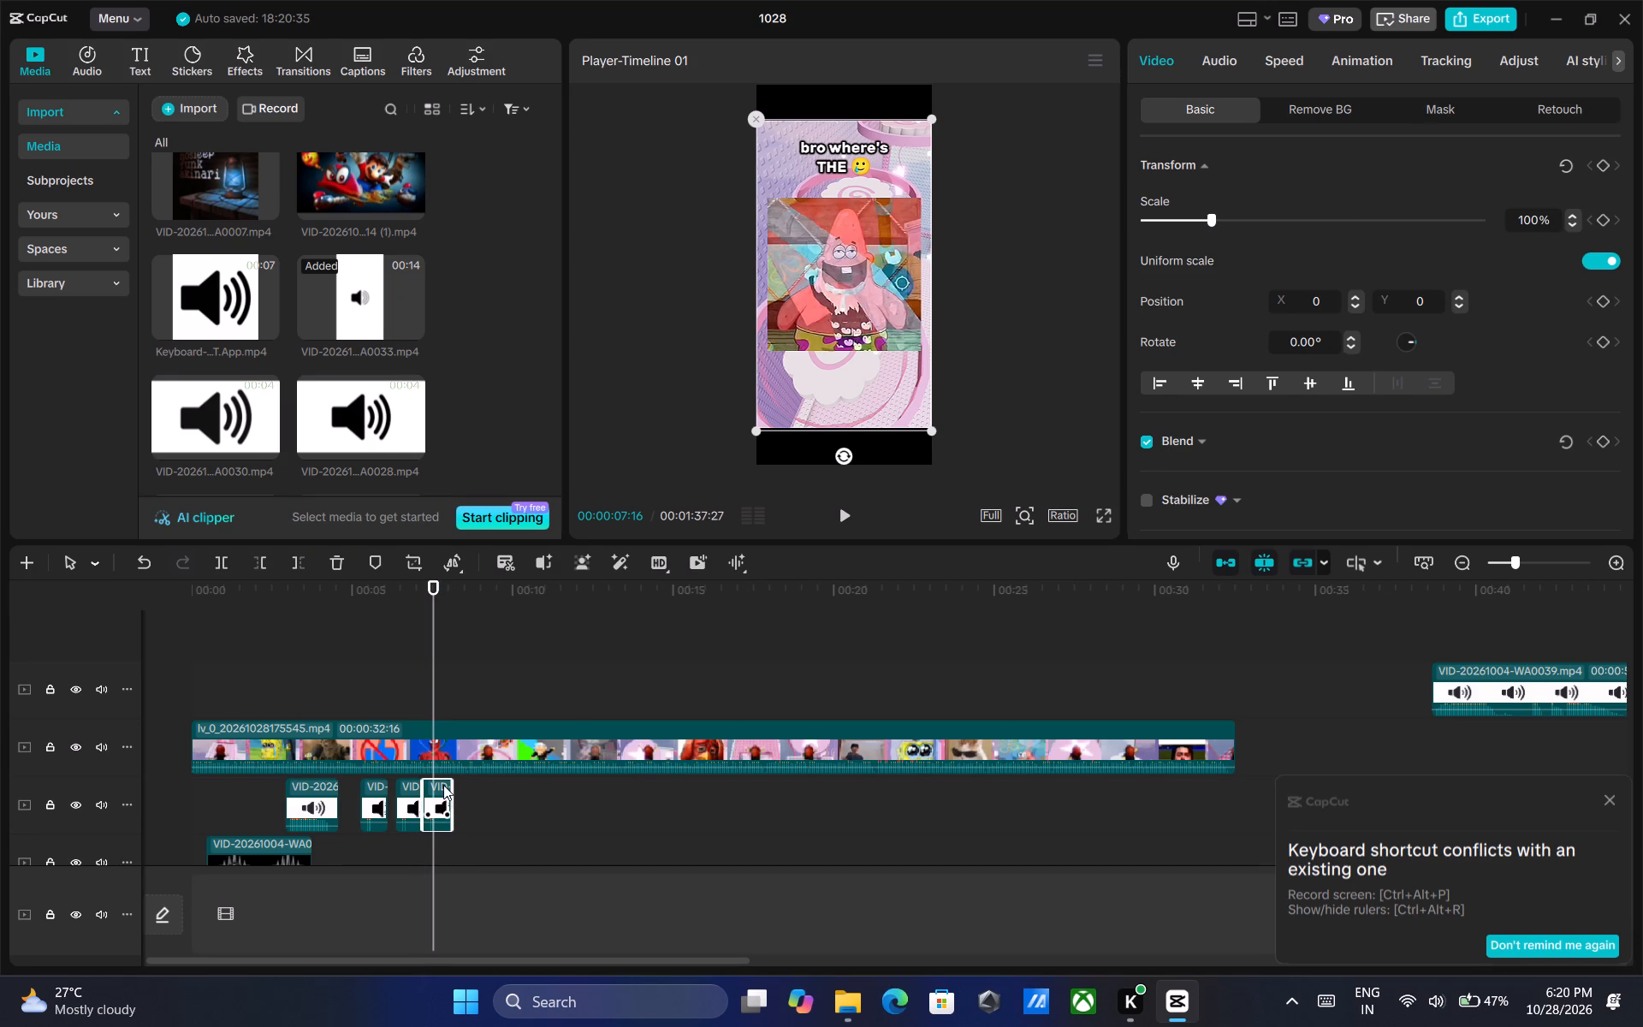
pyautogui.keyDown('ctrl'); pyautogui.scroll(14, 495, 839); pyautogui.keyUp('ctrl')
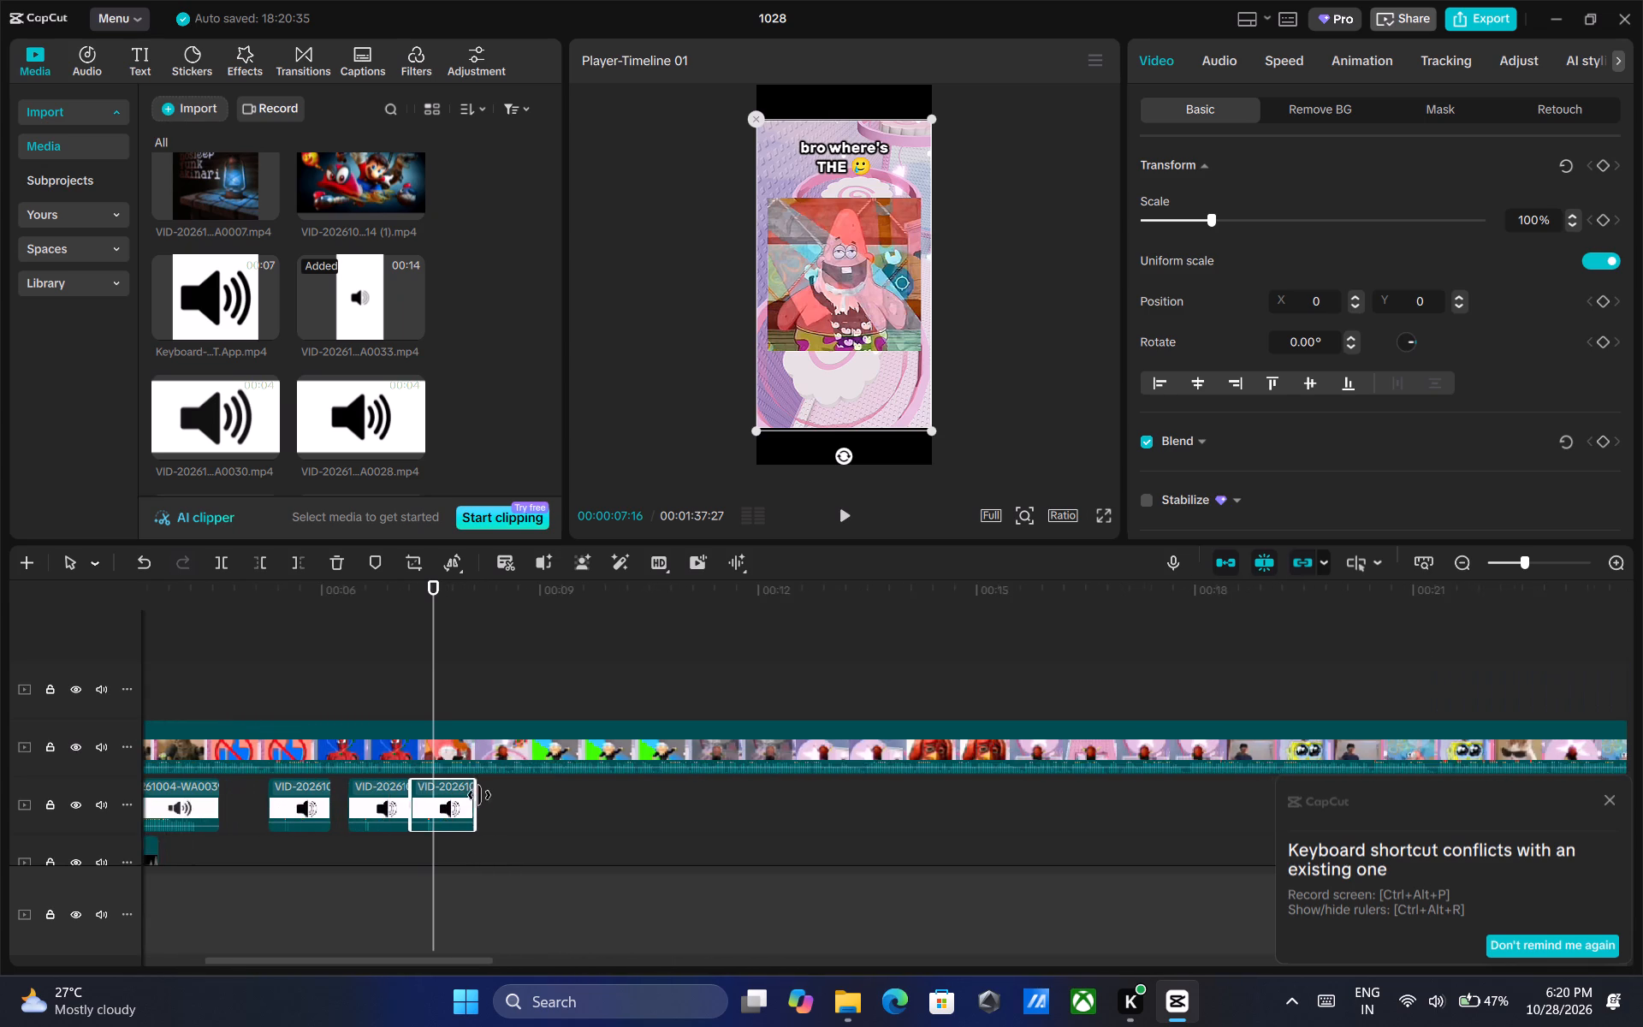
pyautogui.keyDown('ctrl'); pyautogui.scroll(6, 479, 795); pyautogui.keyUp('ctrl')
pyautogui.moveTo(442, 797); pyautogui.dragTo(454, 797)
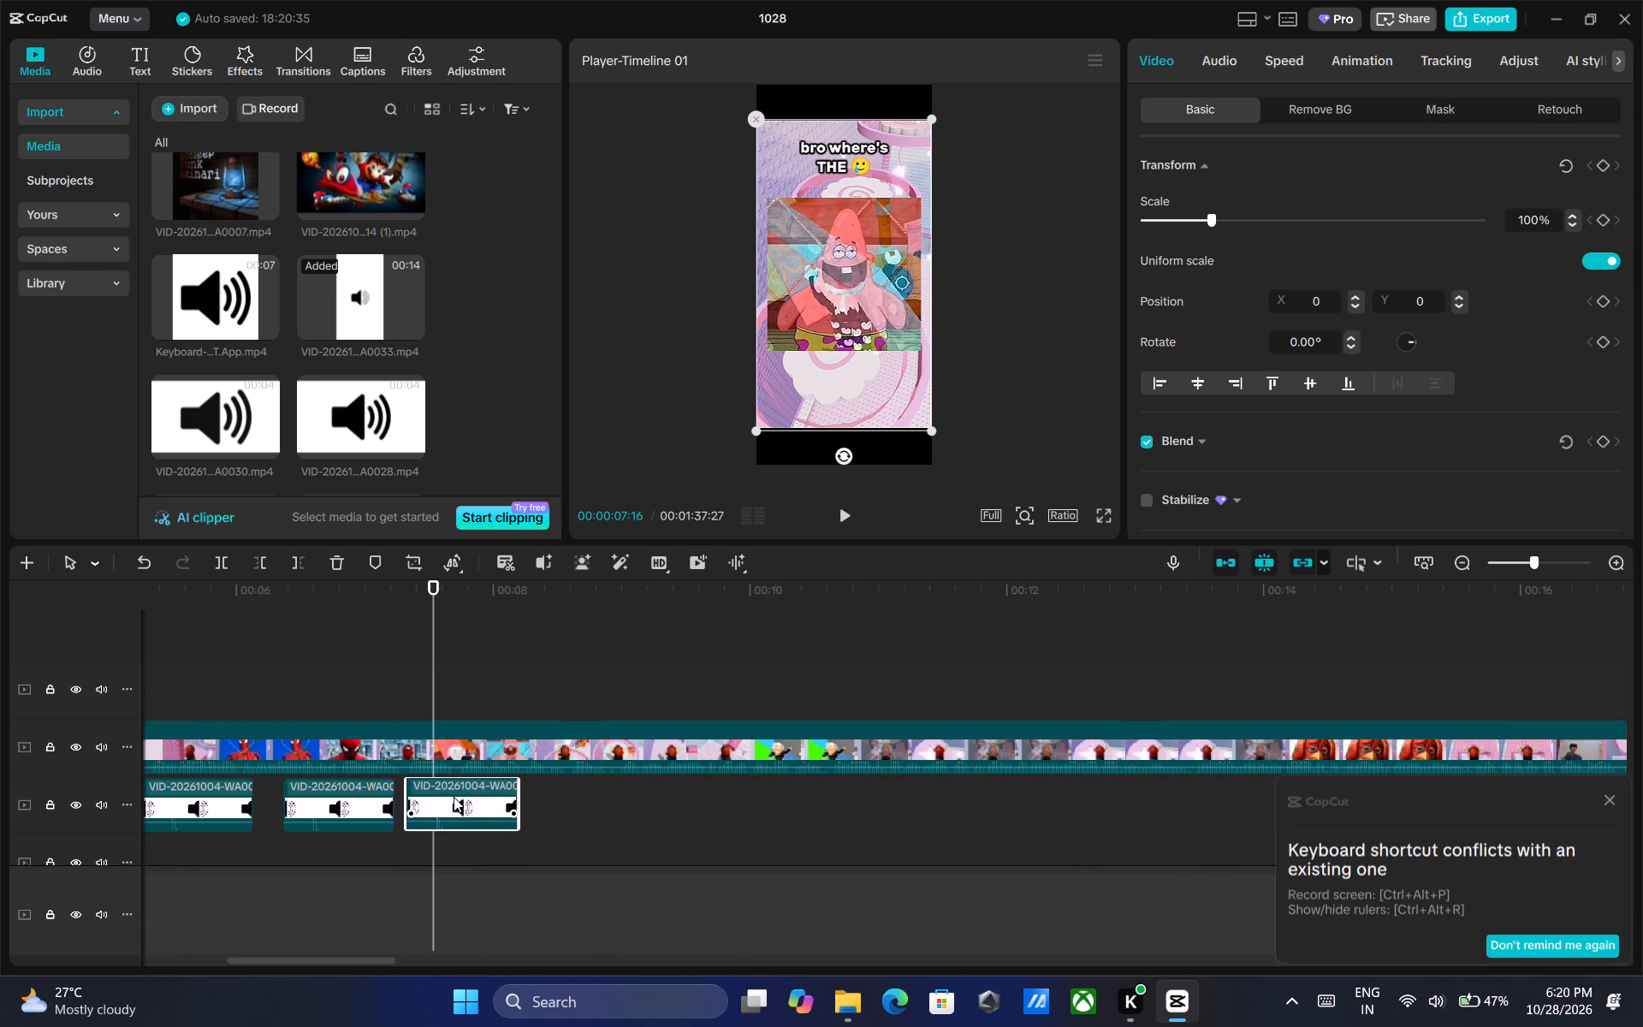
pyautogui.moveTo(454, 797); pyautogui.dragTo(453, 798)
pyautogui.keyDown('ctrl'); pyautogui.scroll(-15, 457, 798); pyautogui.keyUp('ctrl')
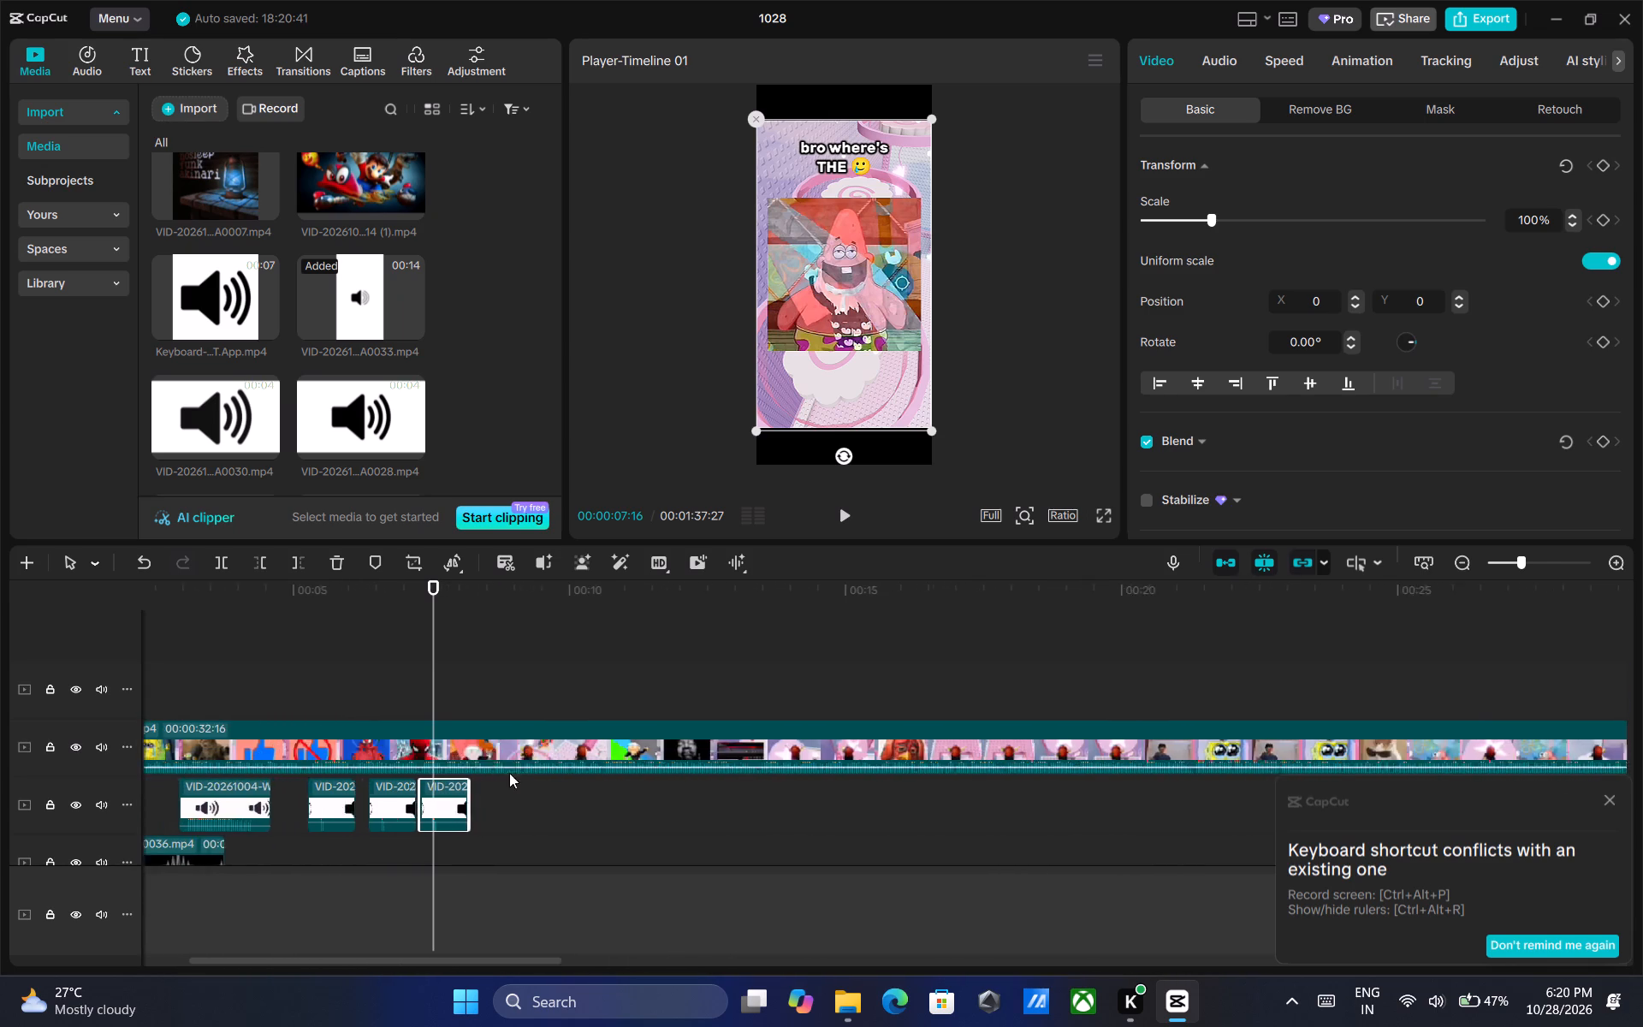
pyautogui.keyDown('ctrl'); pyautogui.scroll(-4, 509, 773); pyautogui.keyUp('ctrl')
# Play the timeline on to 00:00:09:25, where the picture under the "dislike COUNT" caption fades in.
pyautogui.click(850, 508)
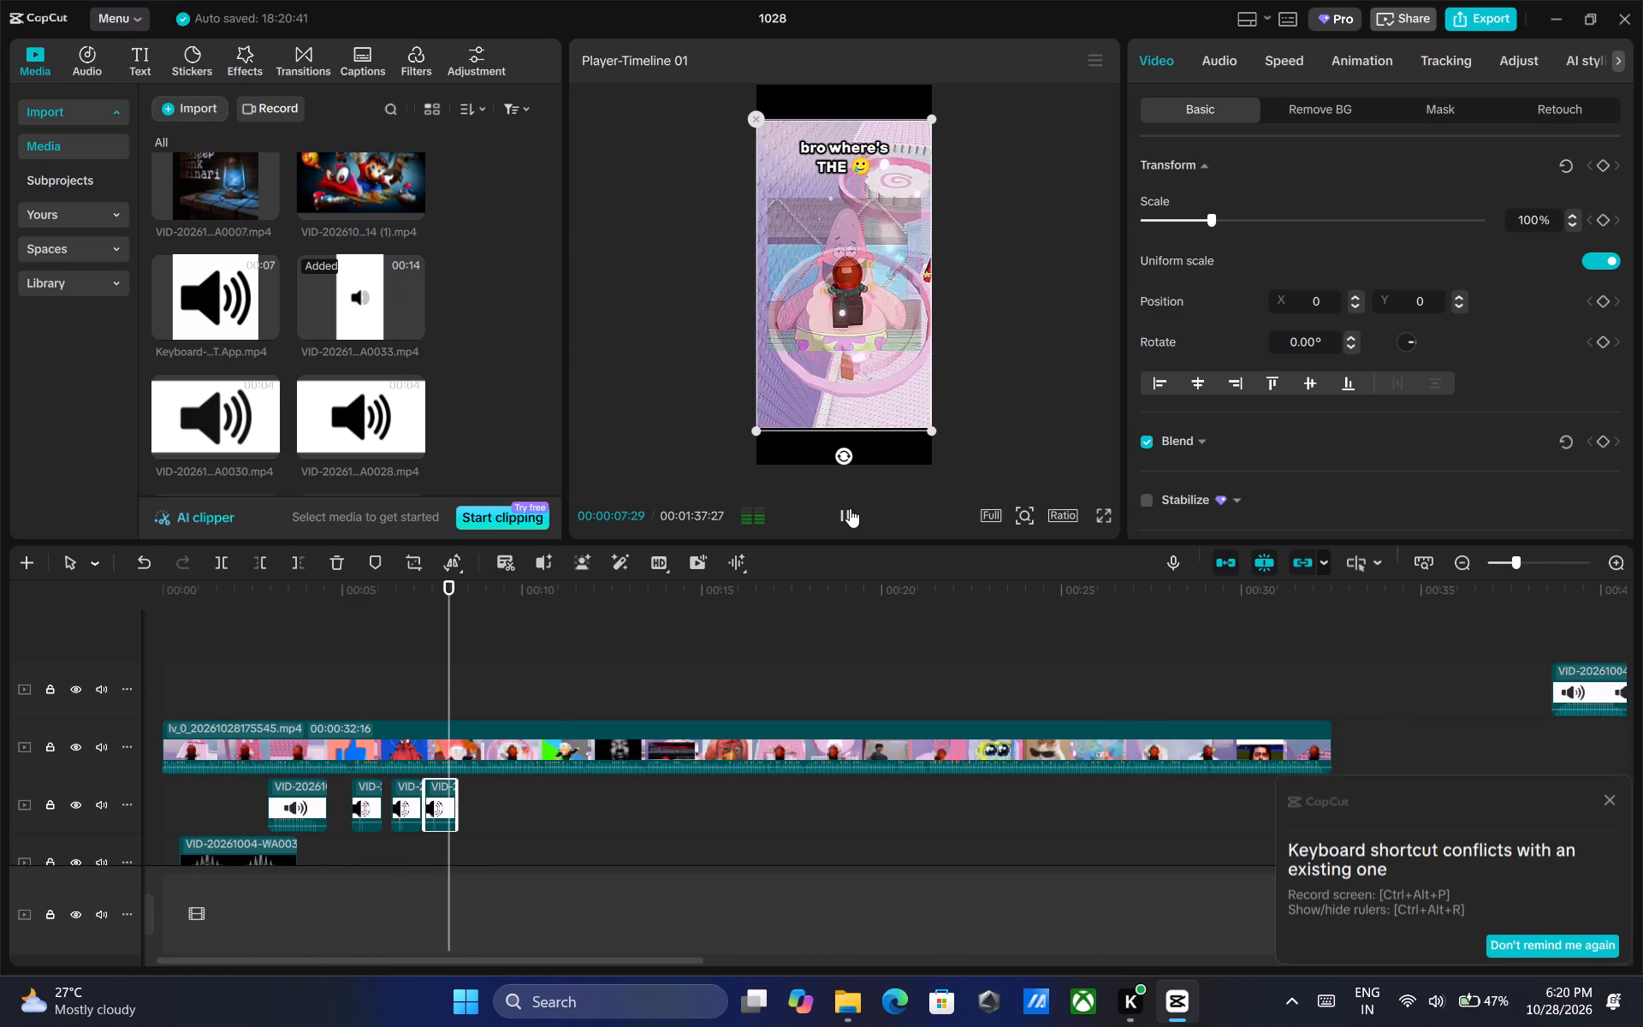
pyautogui.click(850, 508)
pyautogui.doubleClick(850, 508)
pyautogui.tripleClick(850, 508)
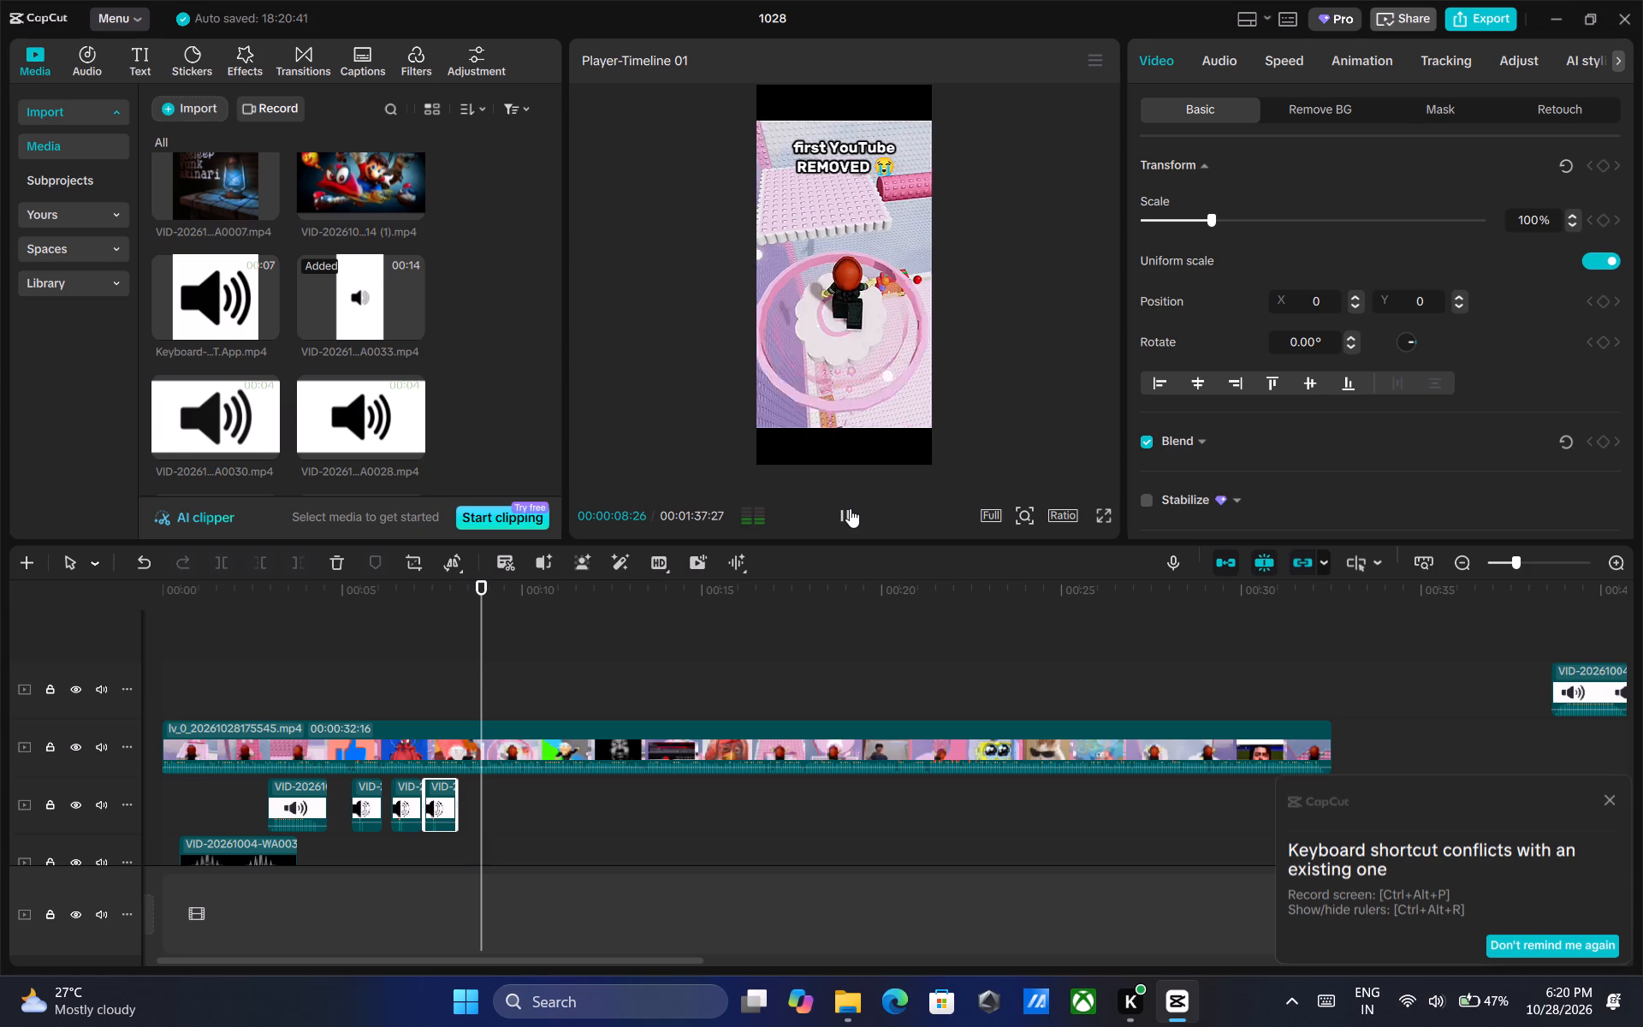
pyautogui.tripleClick(850, 508)
pyautogui.tripleClick(850, 508)
pyautogui.tripleClick(850, 508)
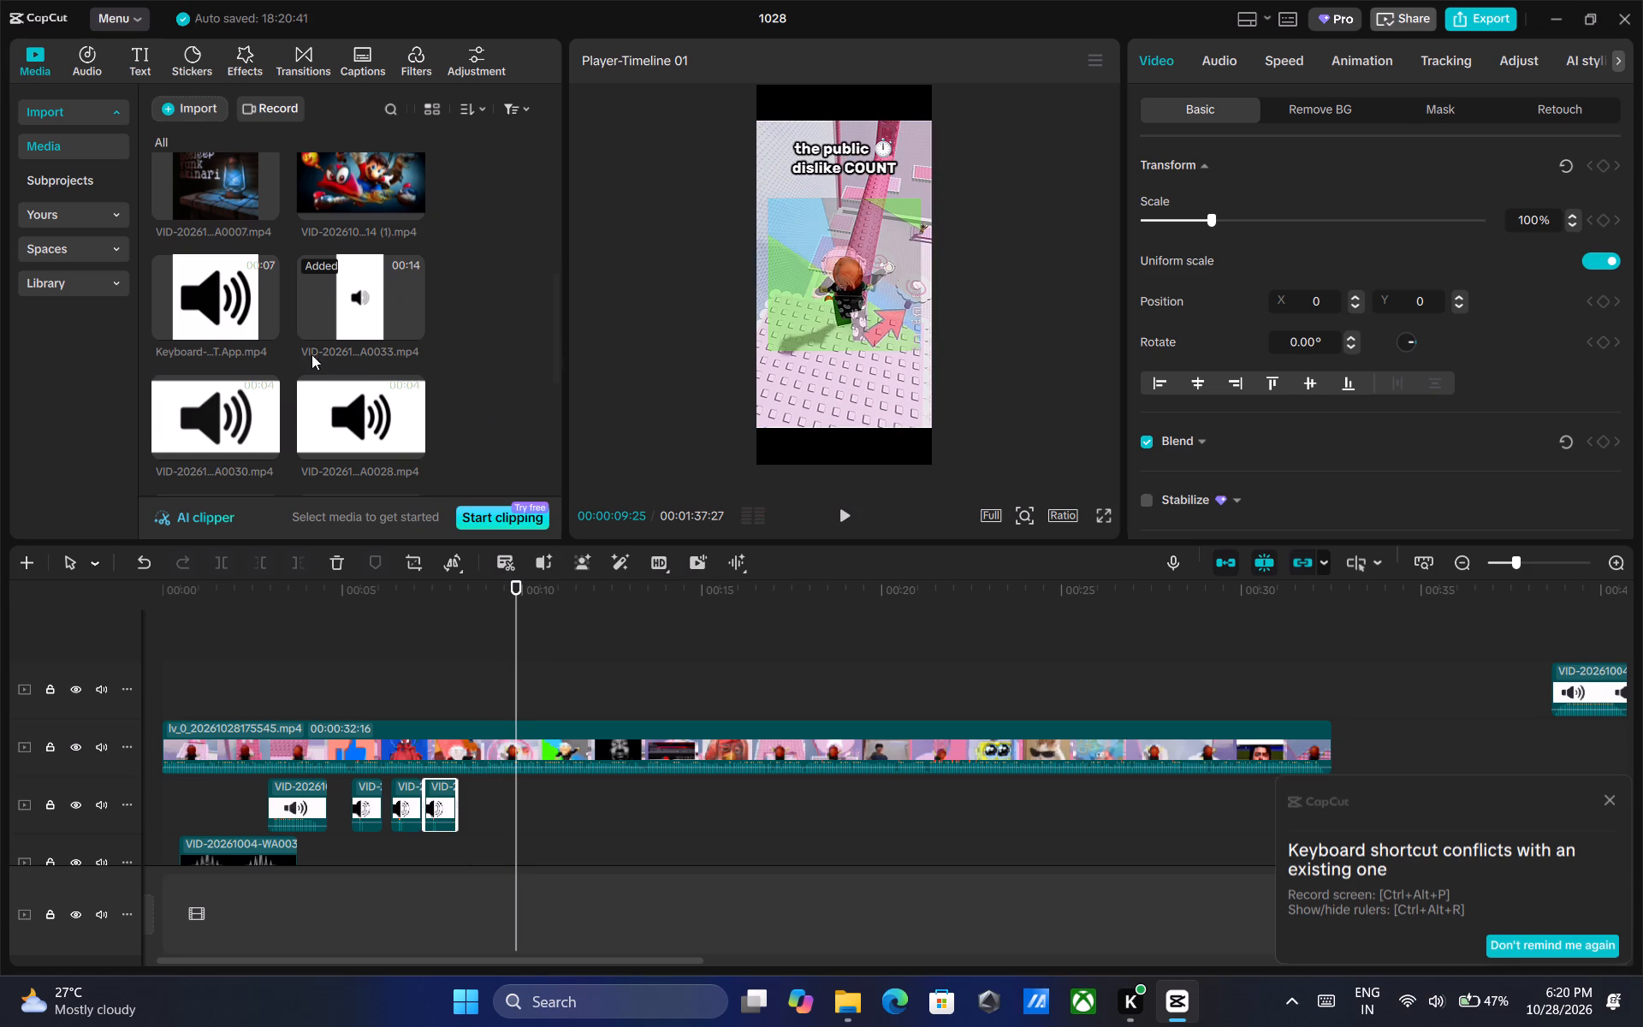
# Preview the imported sound-effect clips, including Keyboard, WA0026, WA0028, WA0029, WA0030, WA0032, WA0034 and WA0035, to choose one for this picture.
pyautogui.click(235, 414)
pyautogui.scroll(-2, 235, 414)
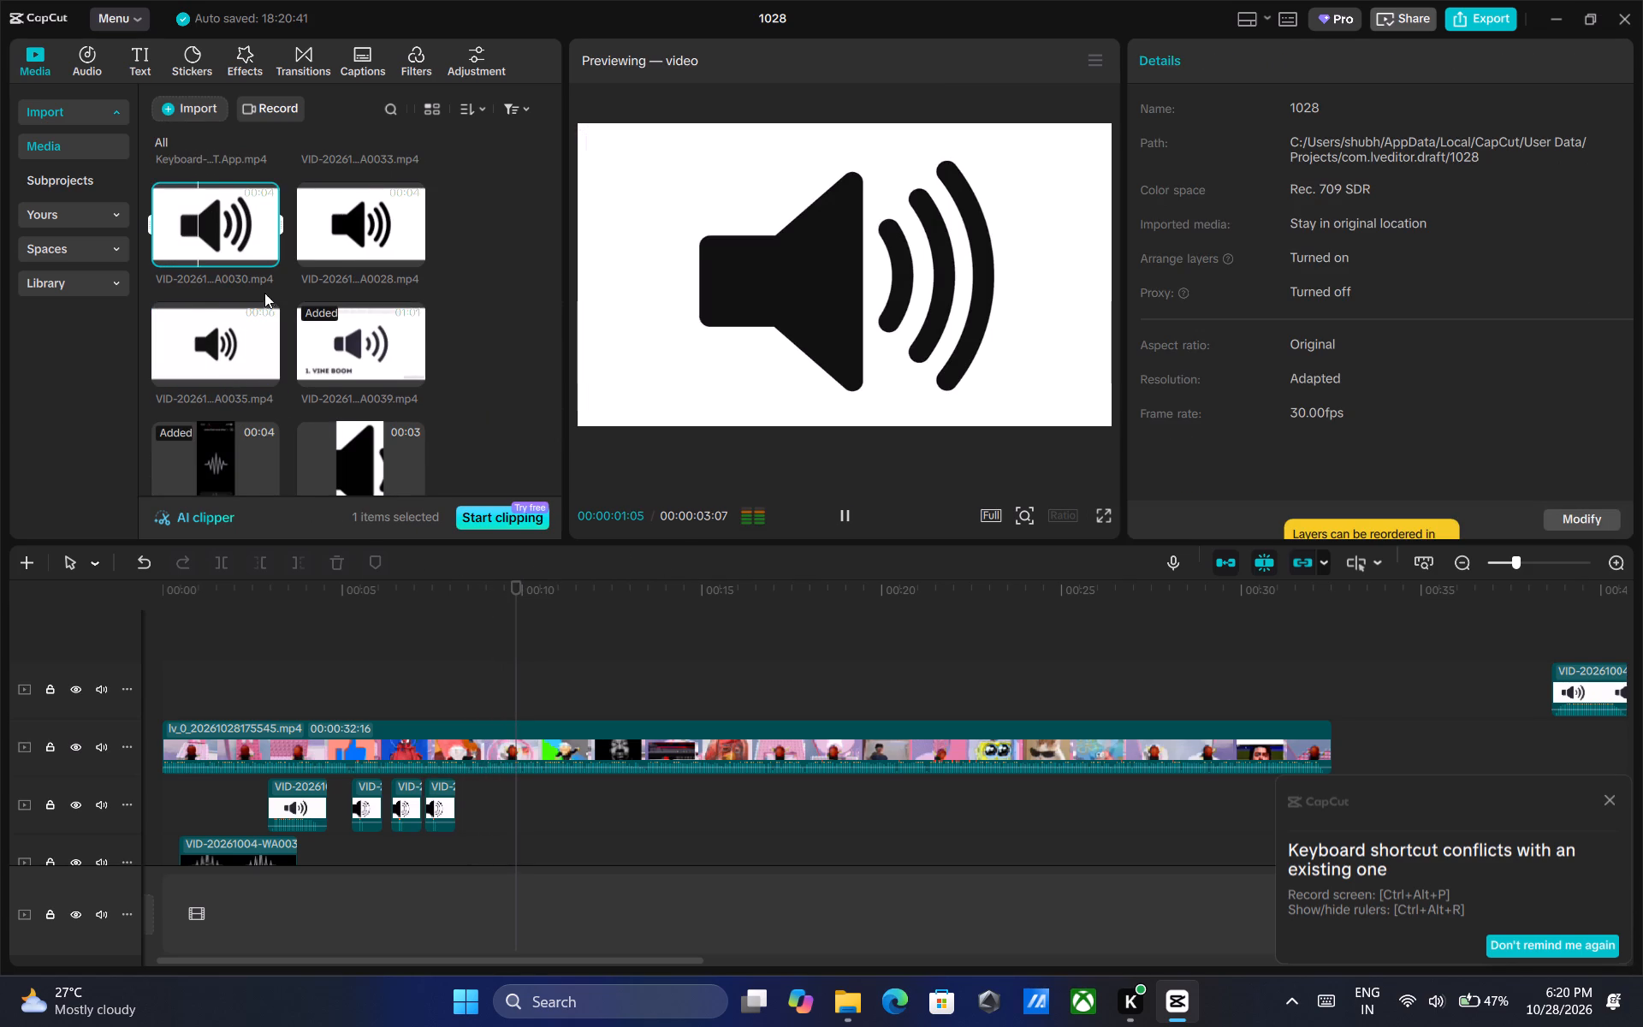
pyautogui.scroll(2, 241, 234)
pyautogui.click(221, 297)
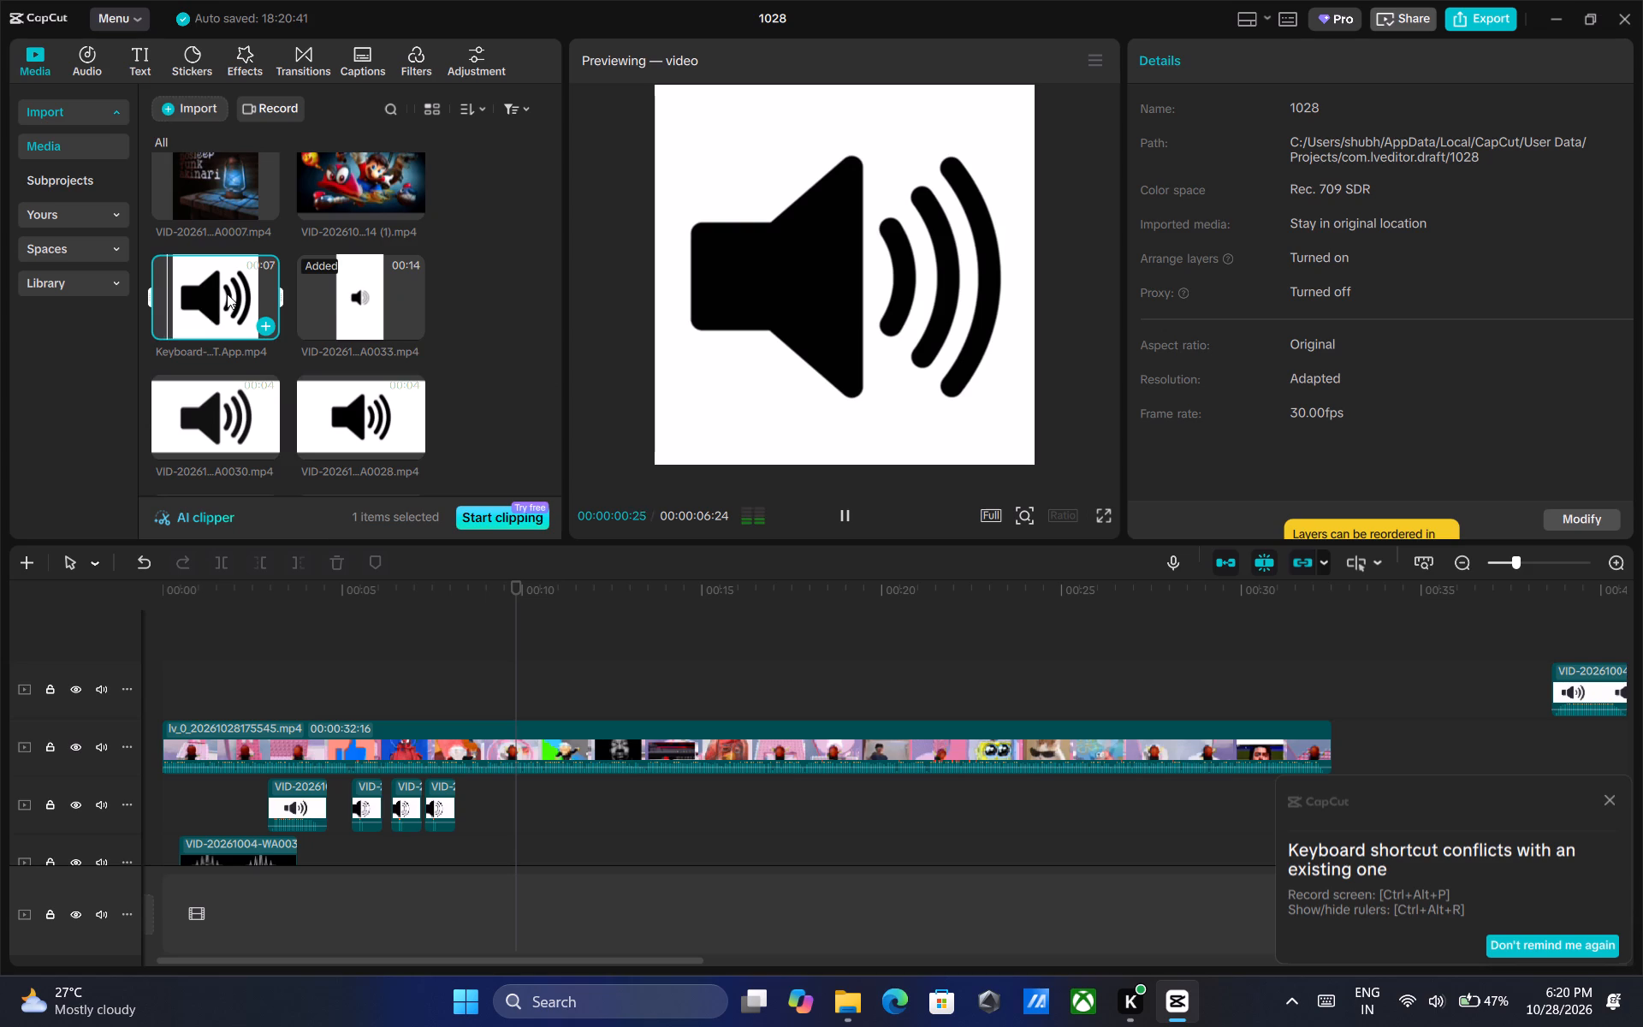
pyautogui.scroll(3, 409, 273)
pyautogui.click(185, 335)
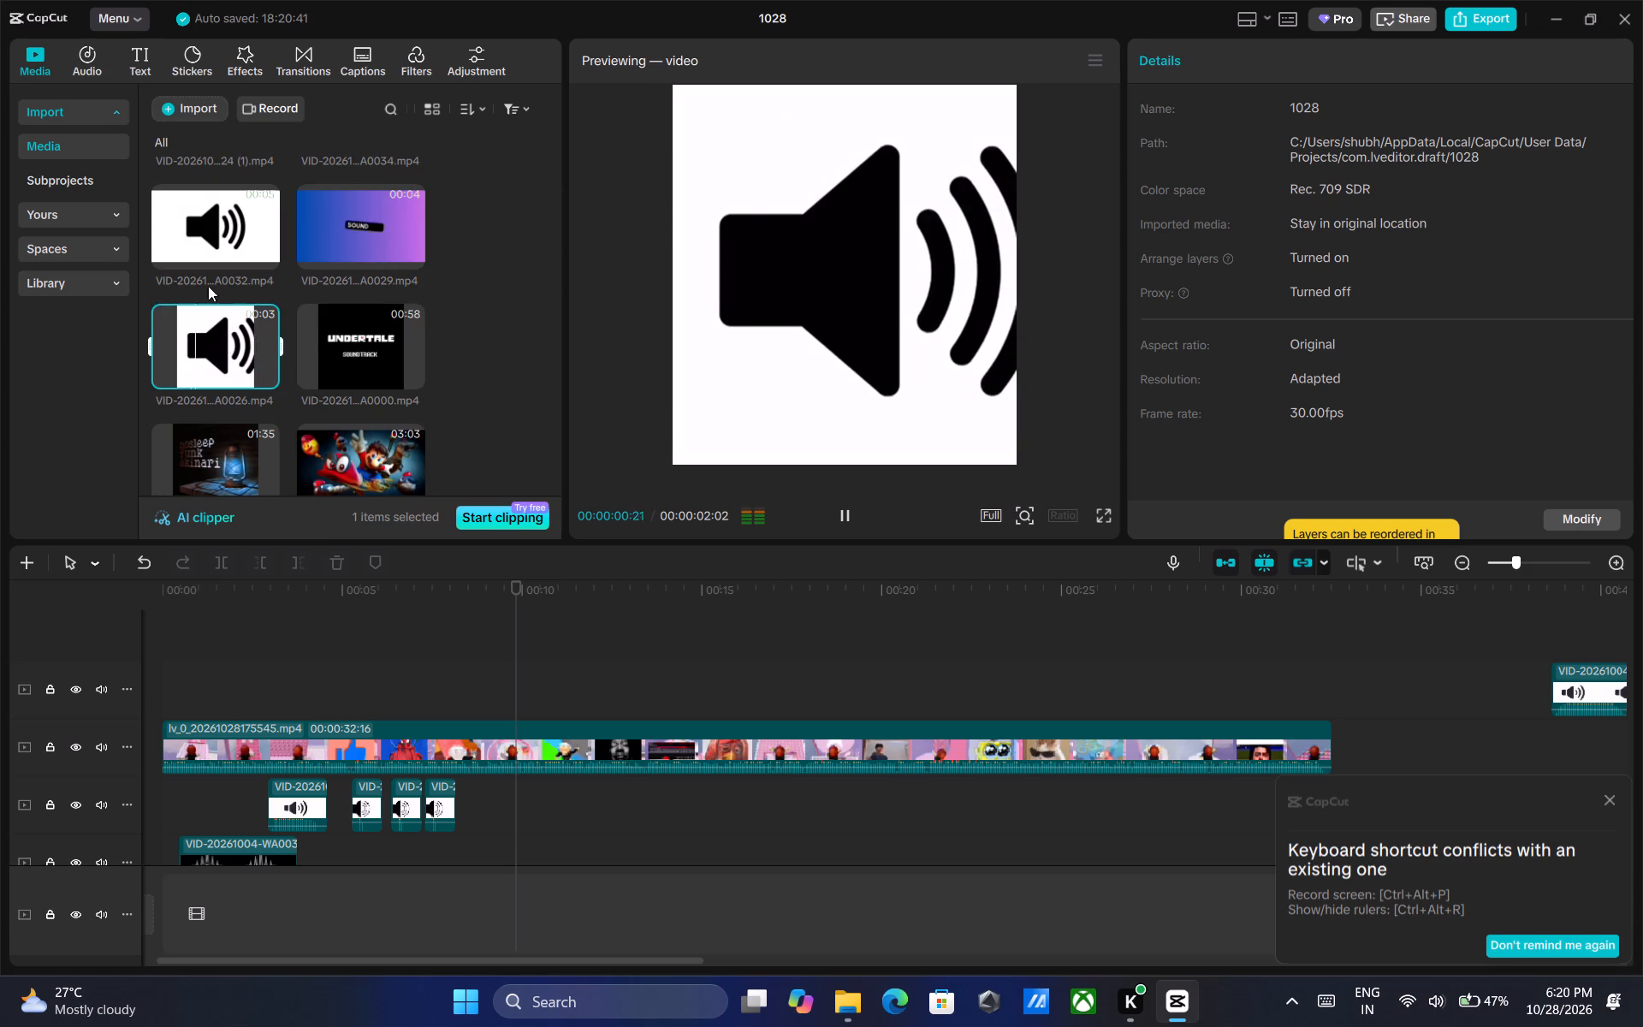
pyautogui.click(216, 205)
pyautogui.scroll(2, 238, 237)
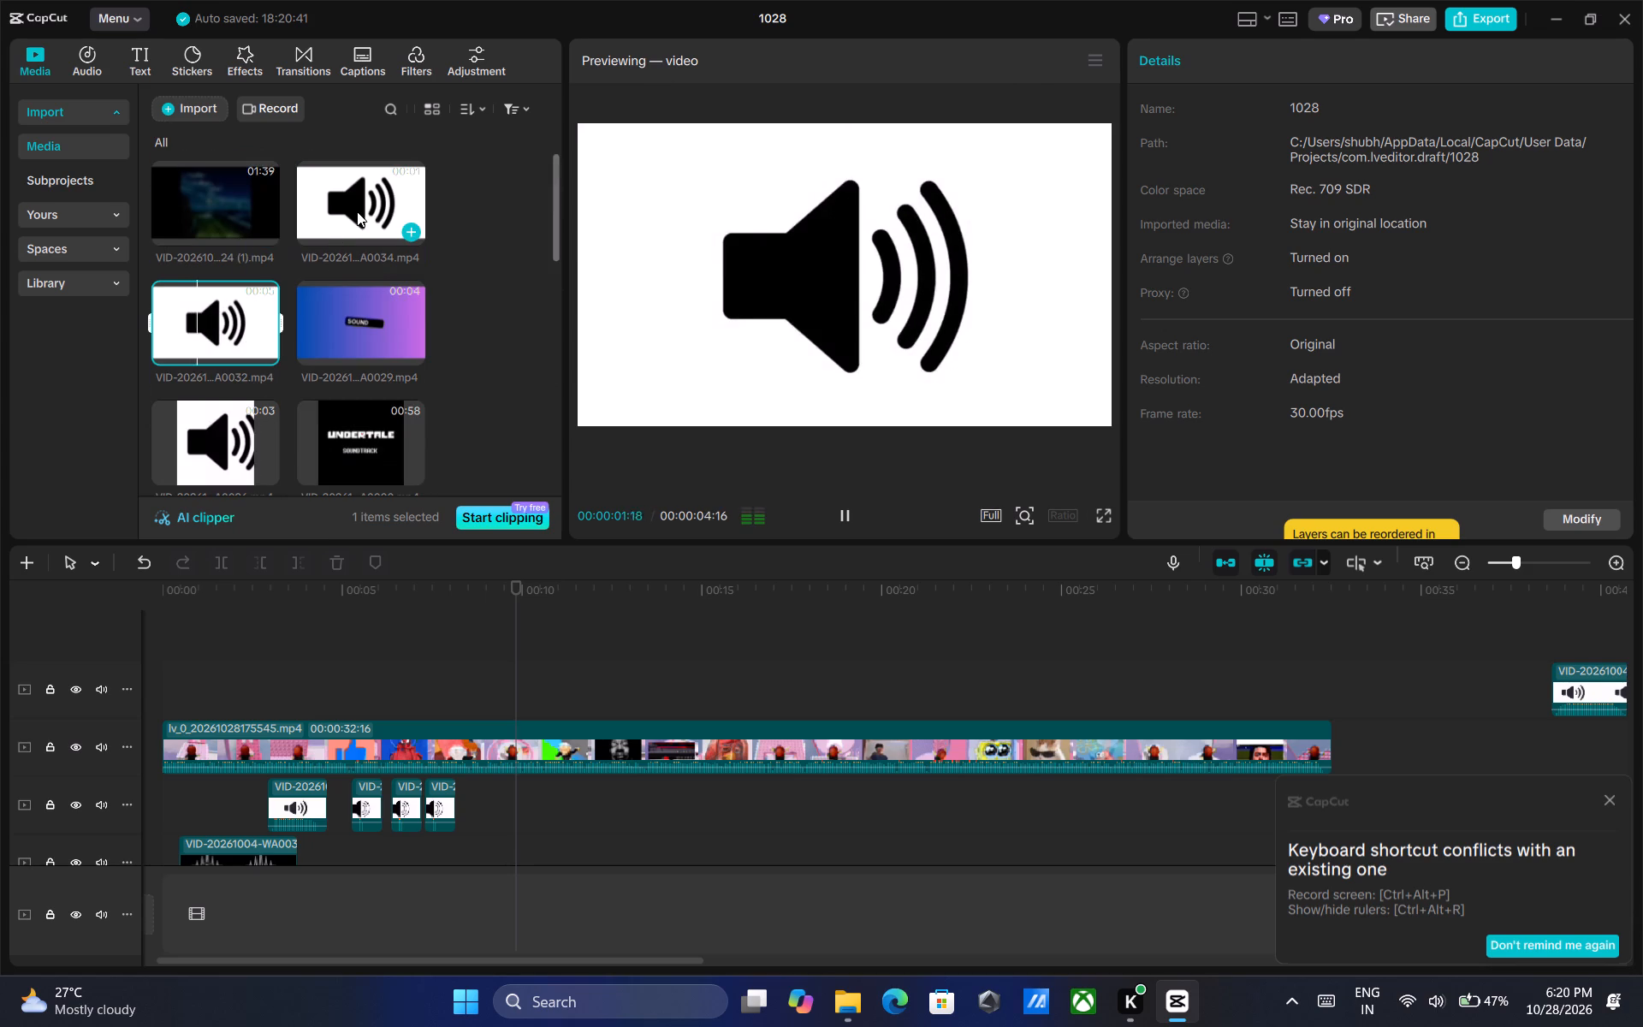
pyautogui.click(357, 211)
pyautogui.scroll(-14, 357, 211)
pyautogui.scroll(6, 349, 307)
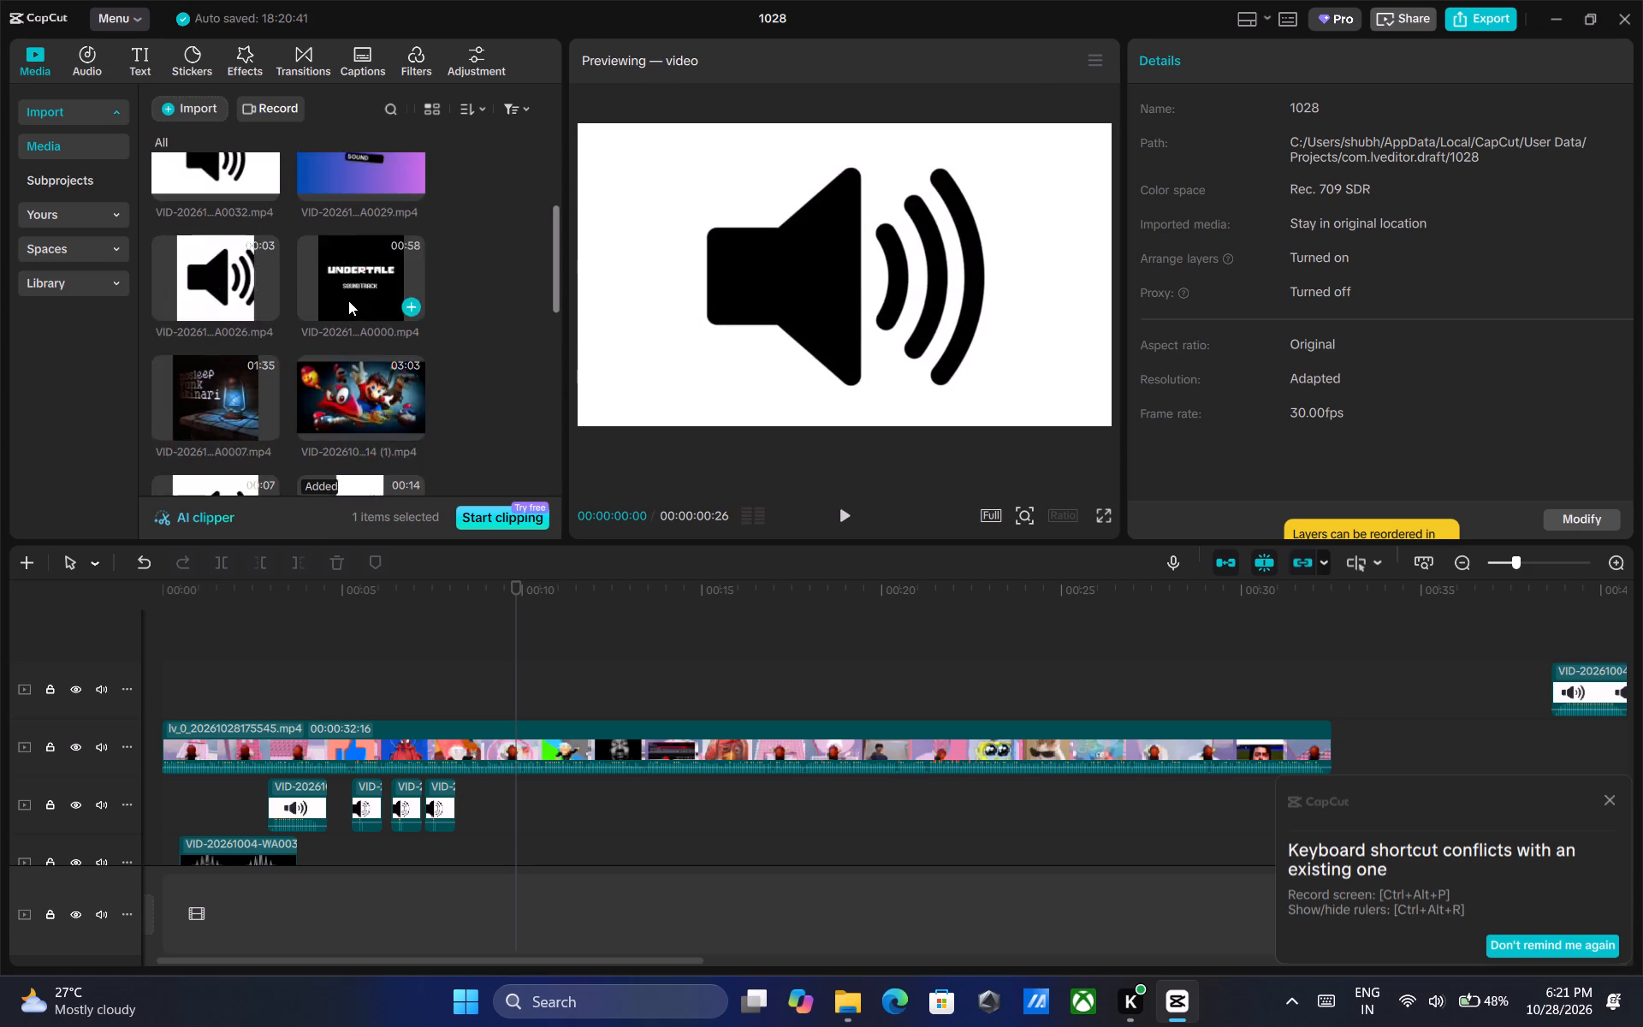
pyautogui.scroll(9, 348, 300)
pyautogui.click(347, 335)
pyautogui.scroll(-1, 315, 332)
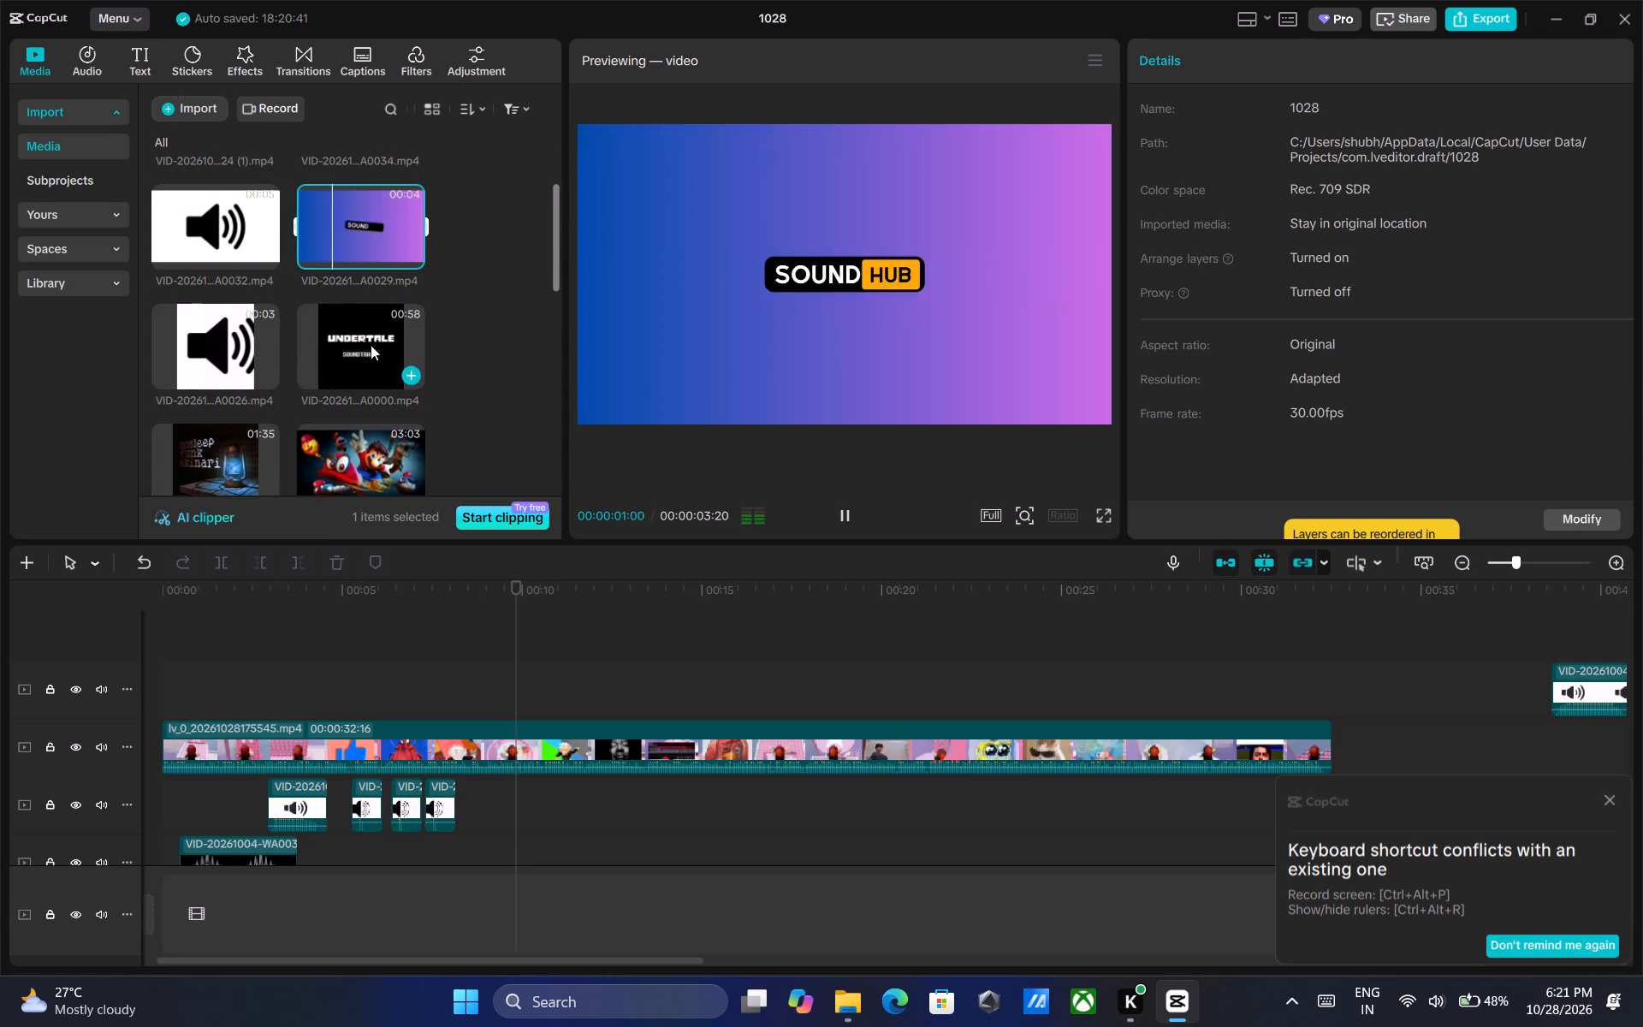
pyautogui.scroll(-3, 353, 345)
pyautogui.click(351, 288)
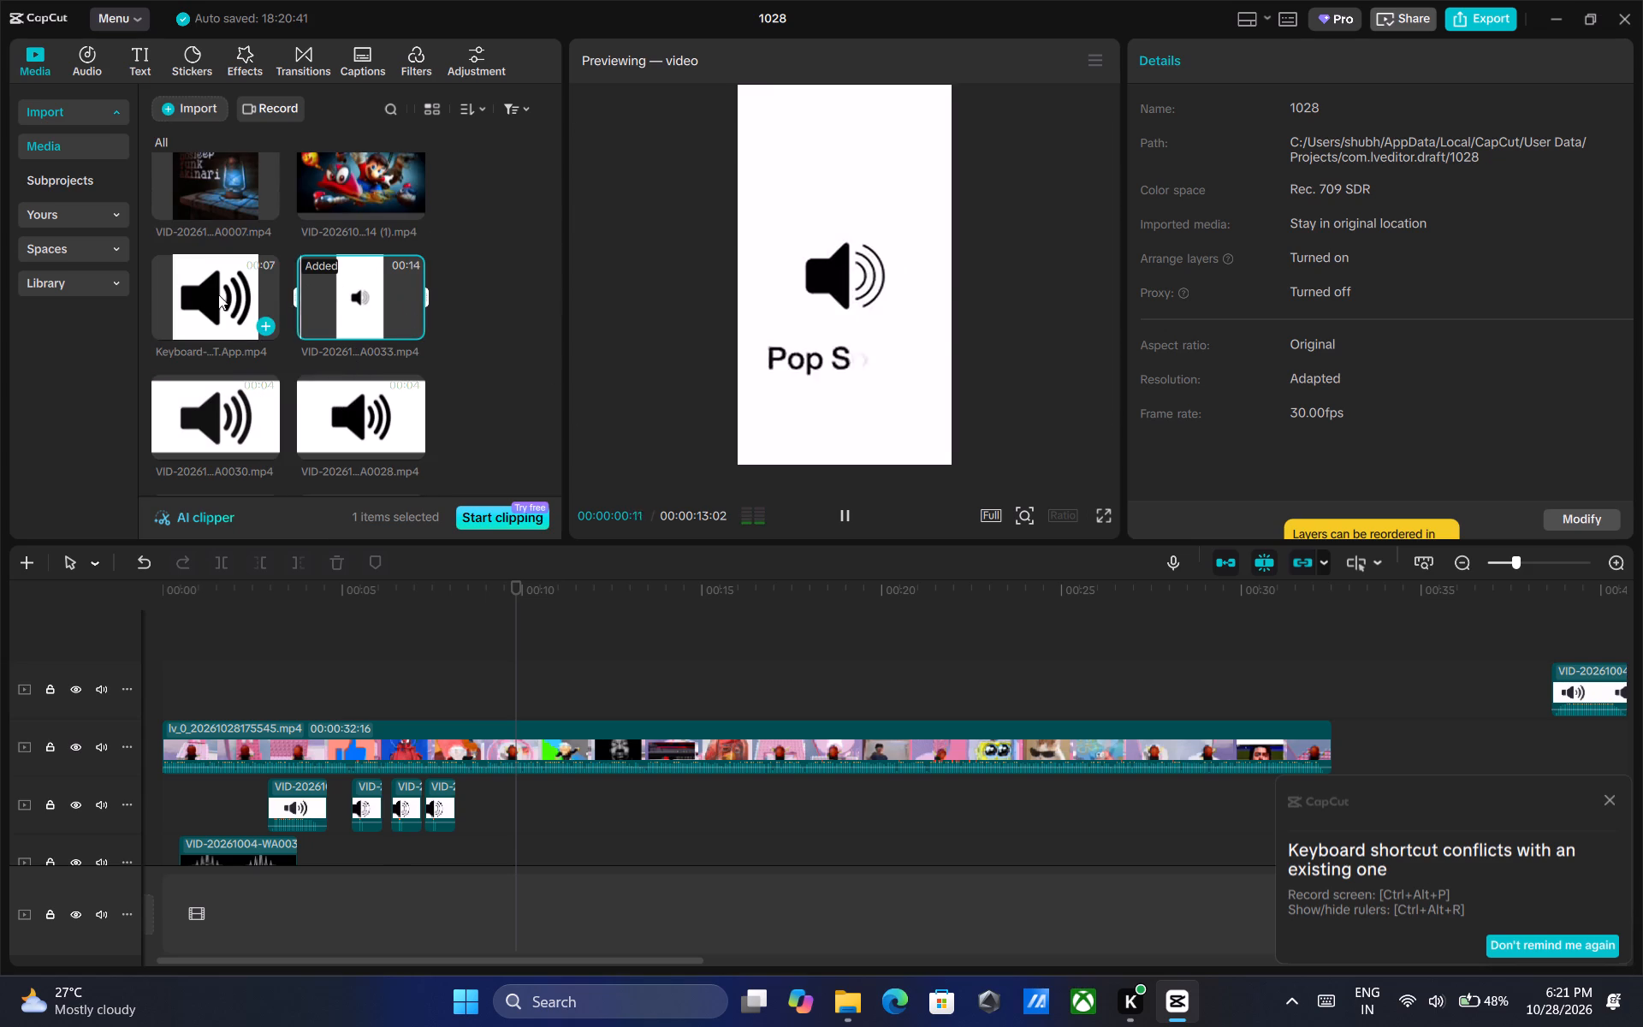
pyautogui.click(215, 294)
pyautogui.click(222, 427)
pyautogui.click(396, 411)
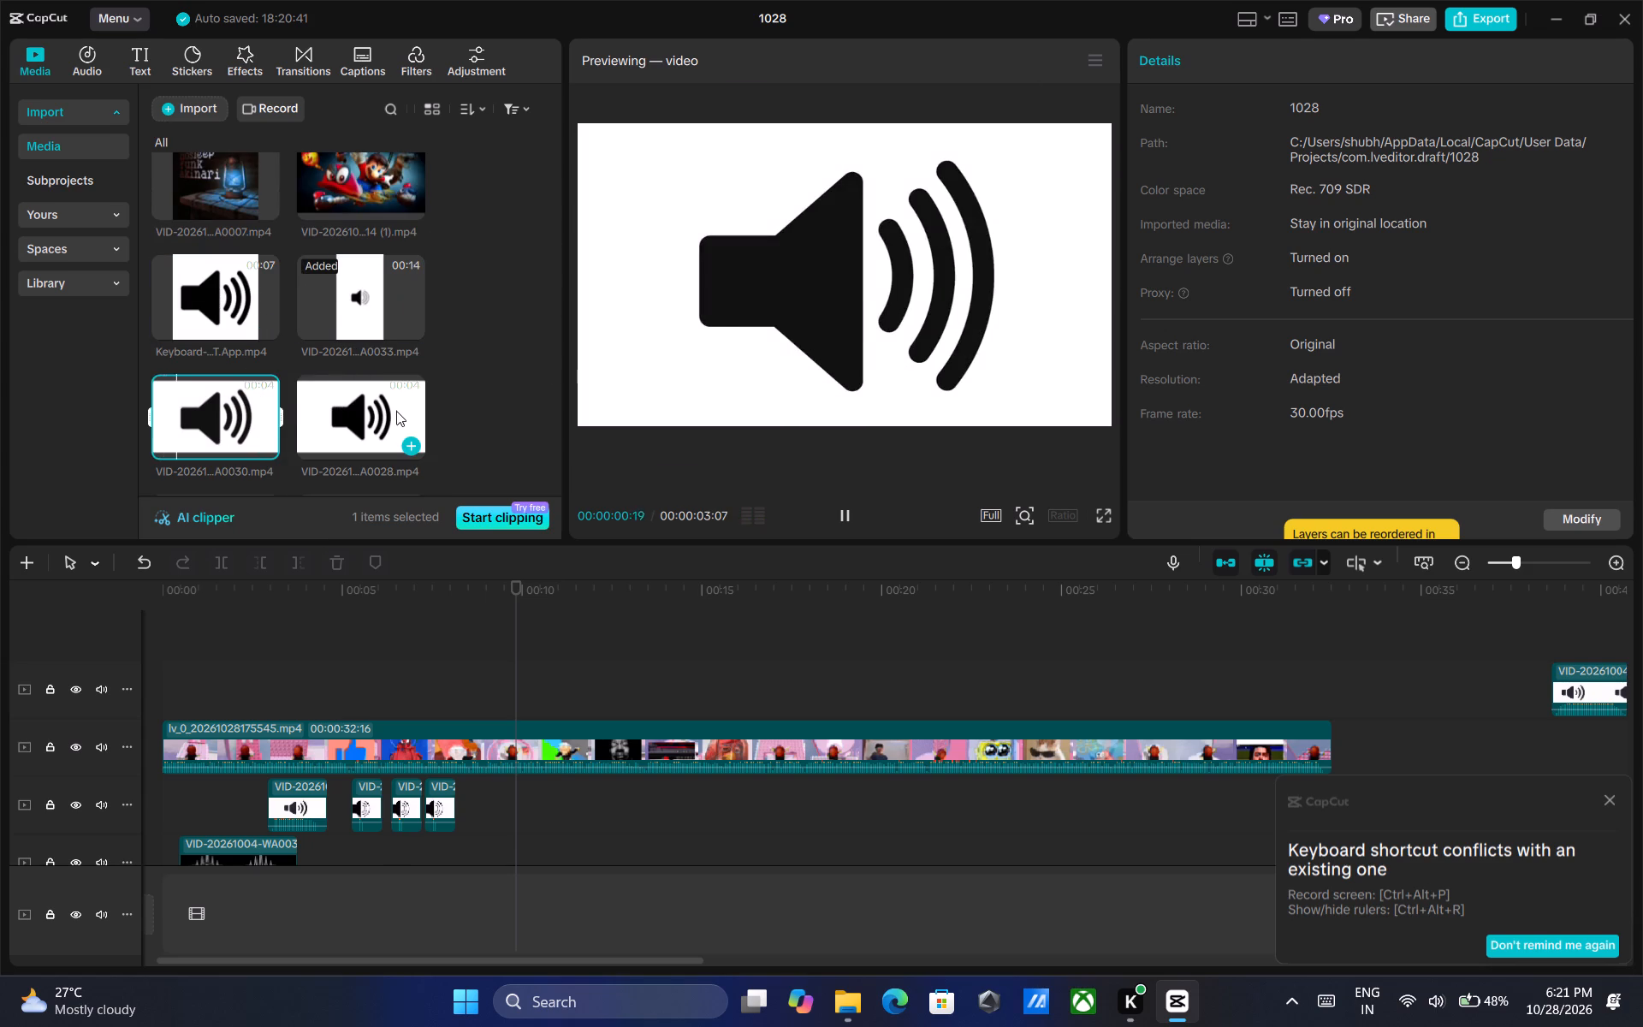
pyautogui.click(239, 411)
pyautogui.scroll(-2, 238, 409)
pyautogui.click(242, 332)
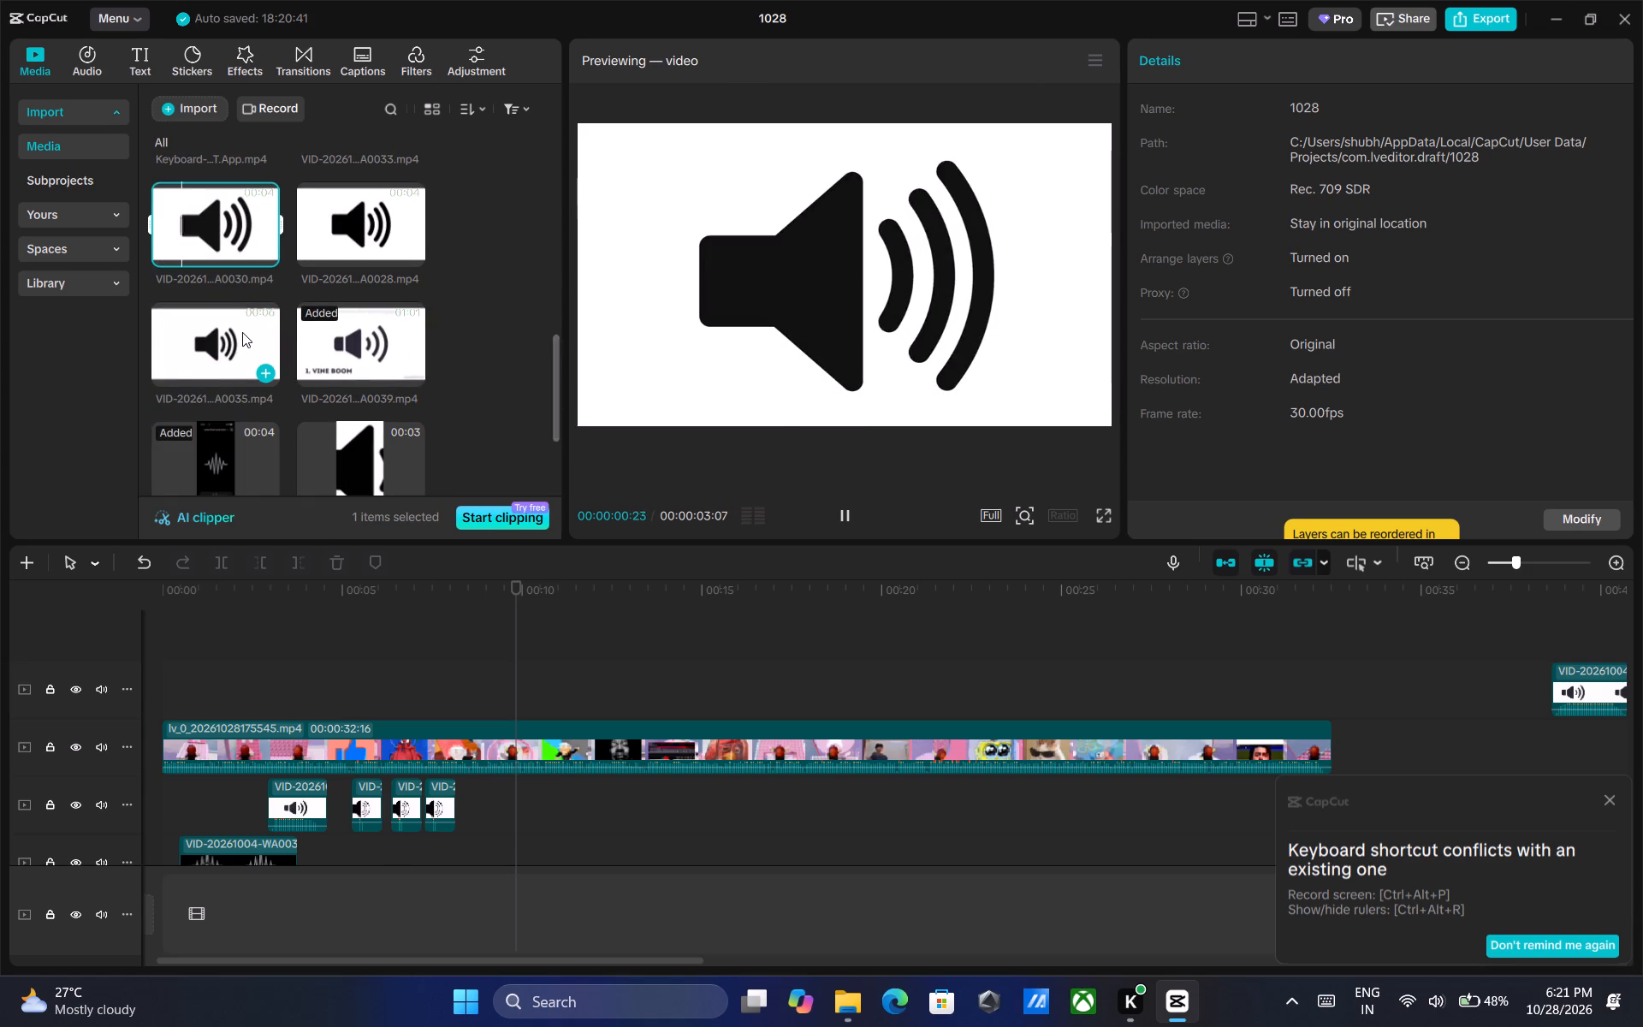
# Place WA0035 on the track beneath the main video at about 00:00:09:25 and lower its volume to -8.5 dB.
pyautogui.moveTo(234, 331); pyautogui.dragTo(492, 797)
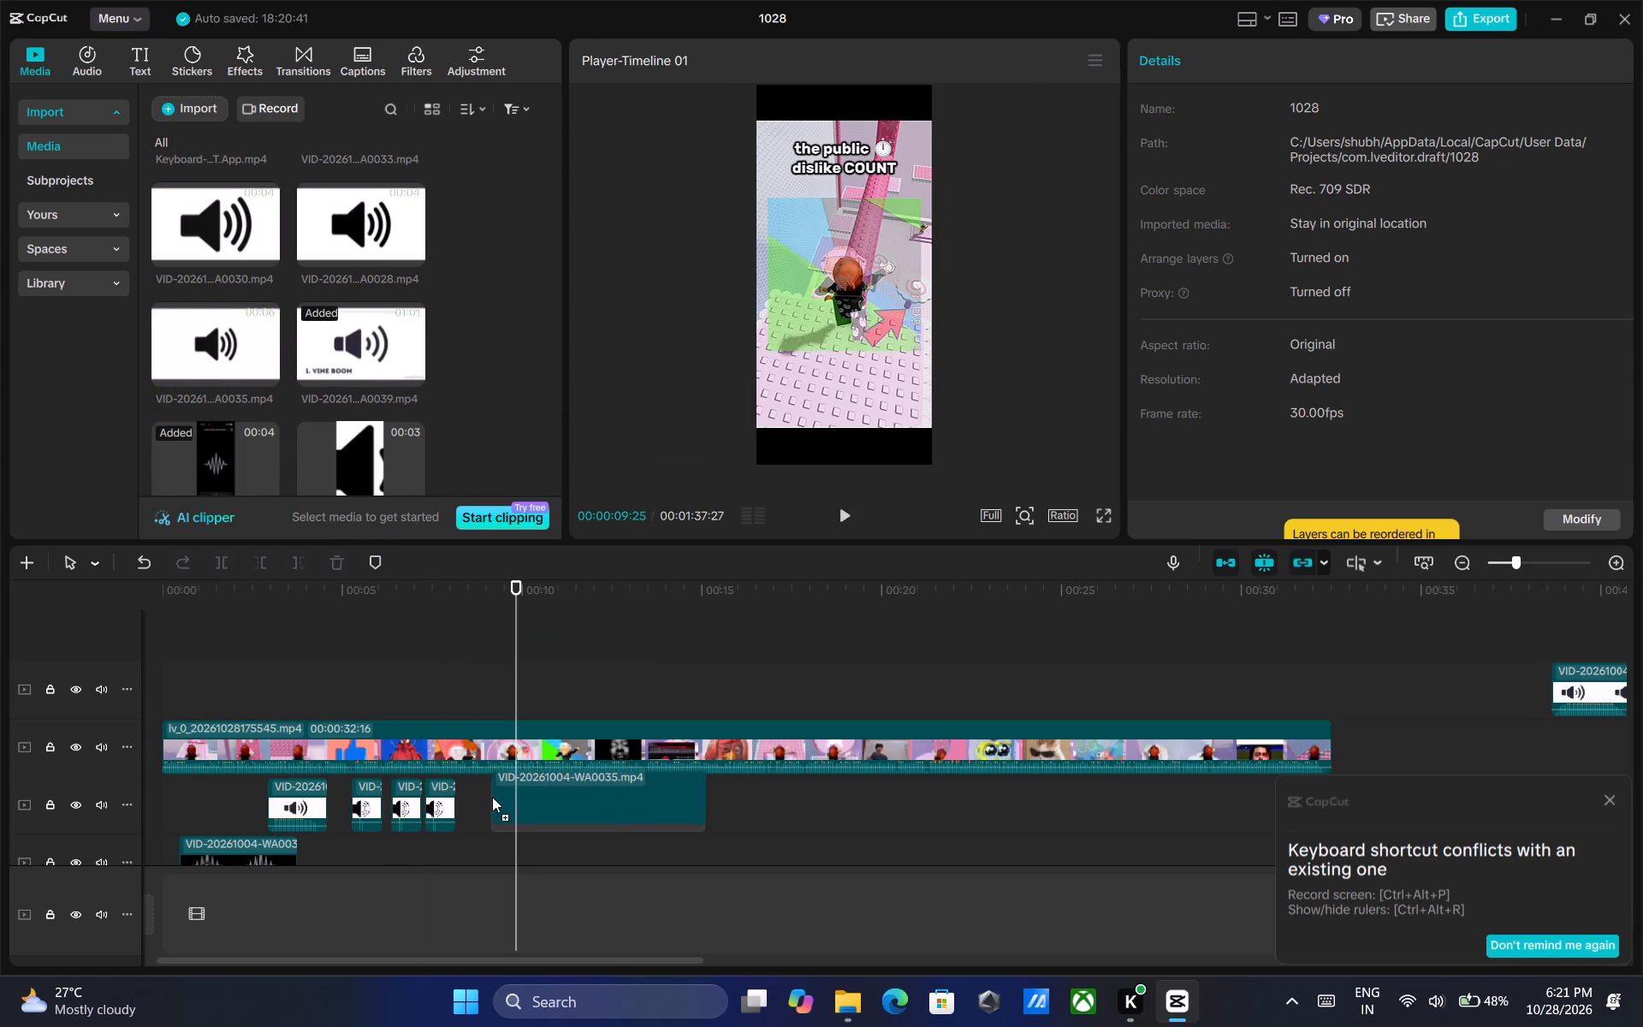
pyautogui.moveTo(492, 797); pyautogui.dragTo(491, 798)
pyautogui.moveTo(549, 785); pyautogui.dragTo(570, 791)
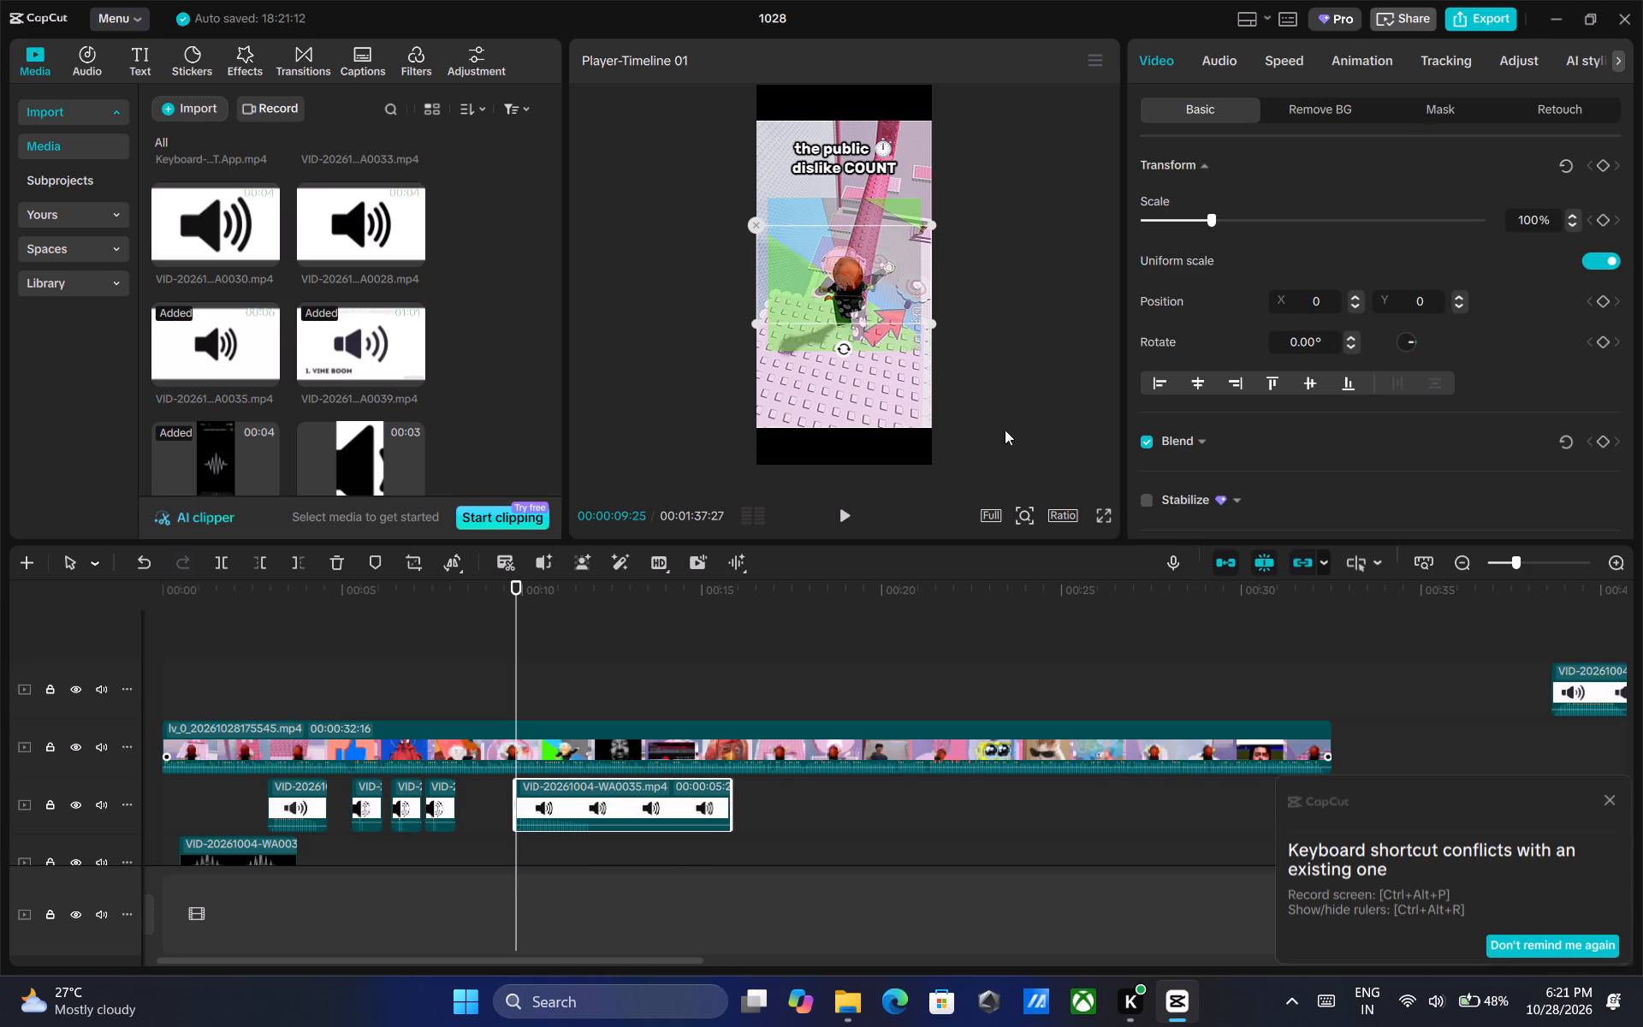
pyautogui.click(1219, 62)
pyautogui.click(1357, 220)
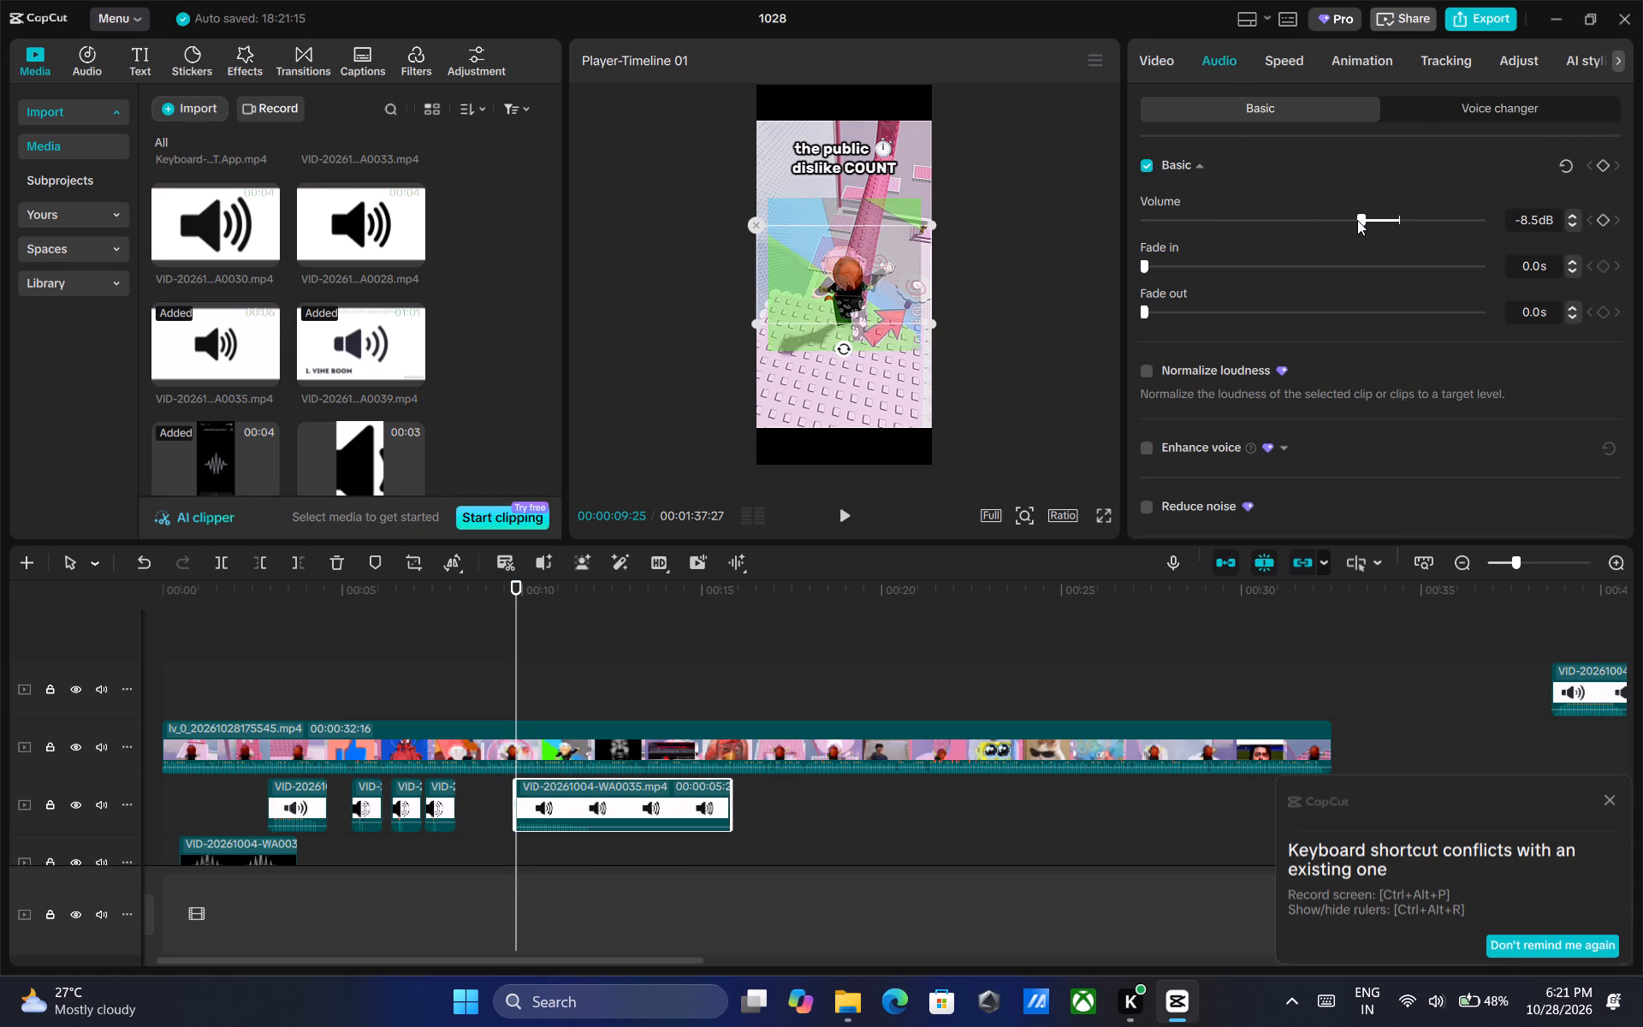
# Replay the WA0035 stretch, nudge the clip slightly earlier, then split it at 00:00:11:08 and delete the remainder.
pyautogui.click(843, 514)
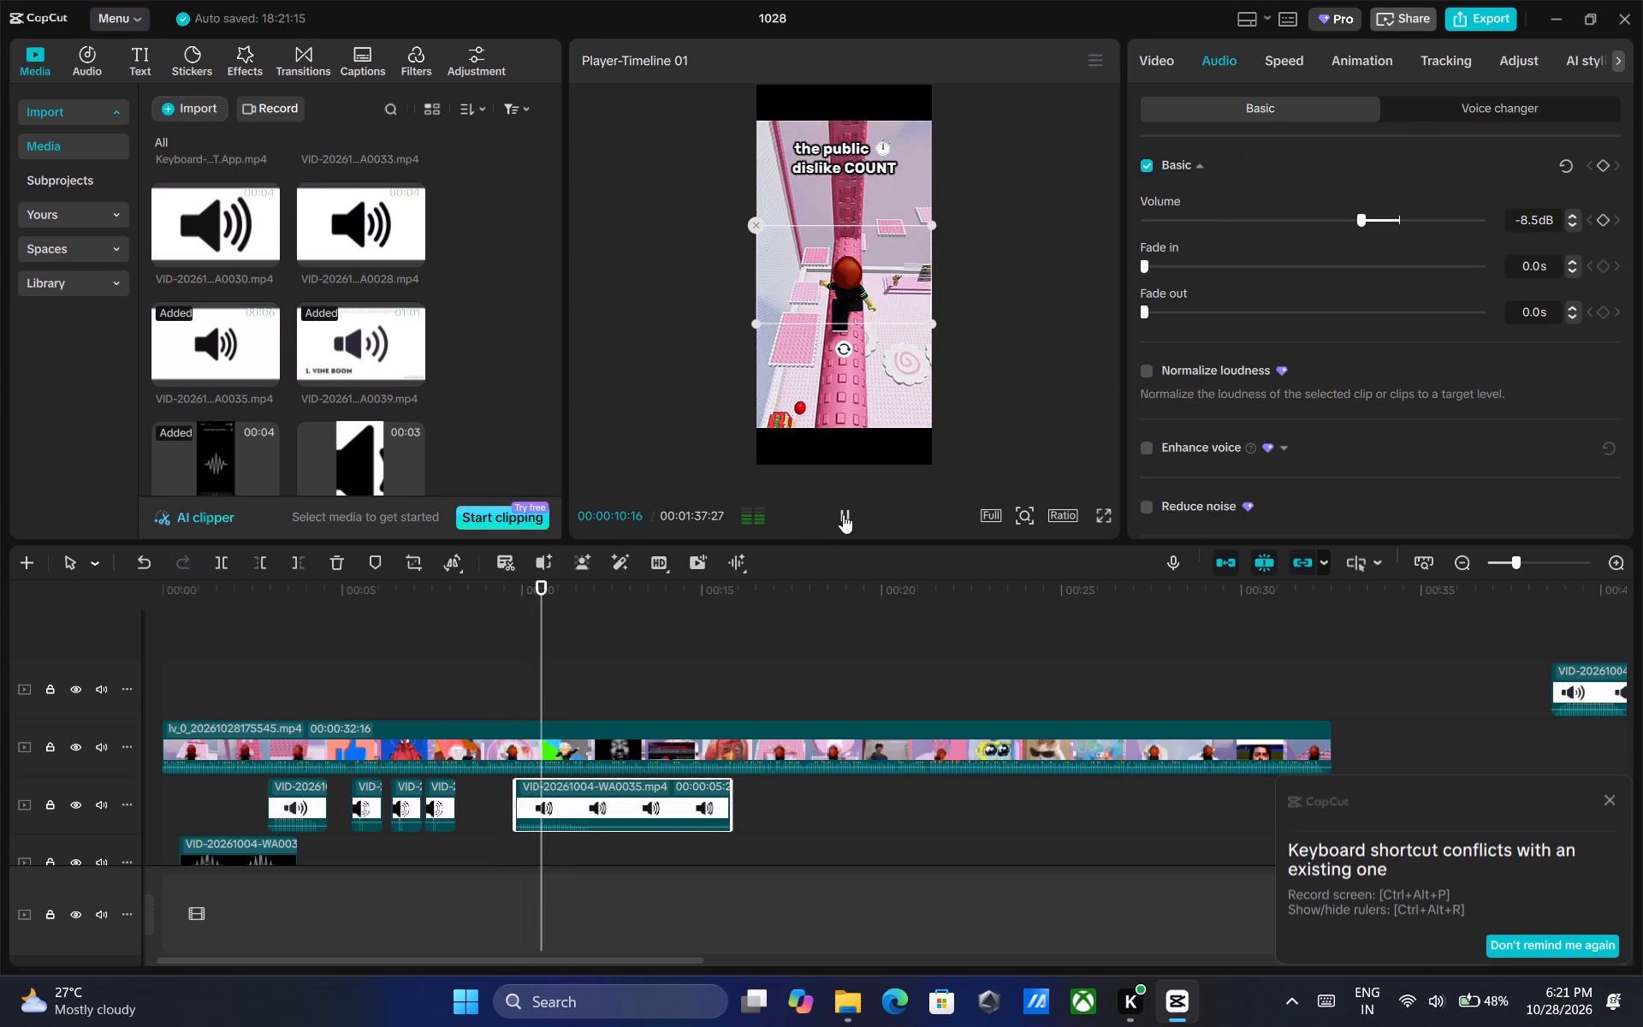
pyautogui.click(843, 514)
pyautogui.click(636, 797)
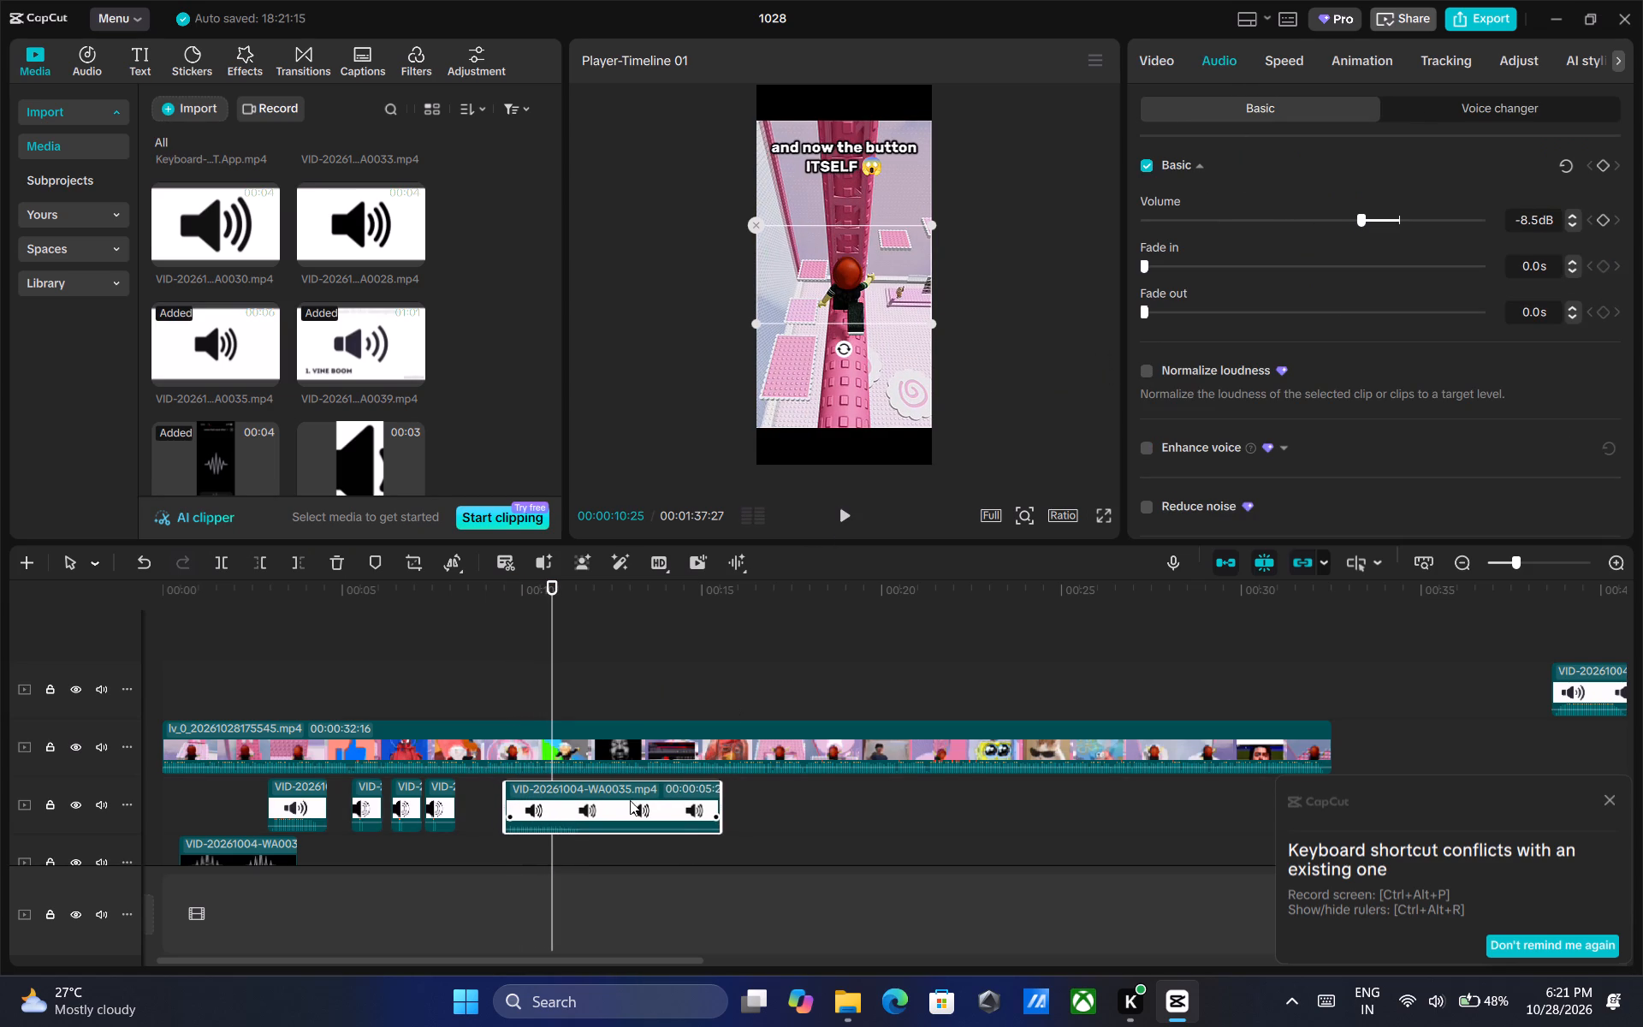
pyautogui.moveTo(550, 585); pyautogui.dragTo(526, 587)
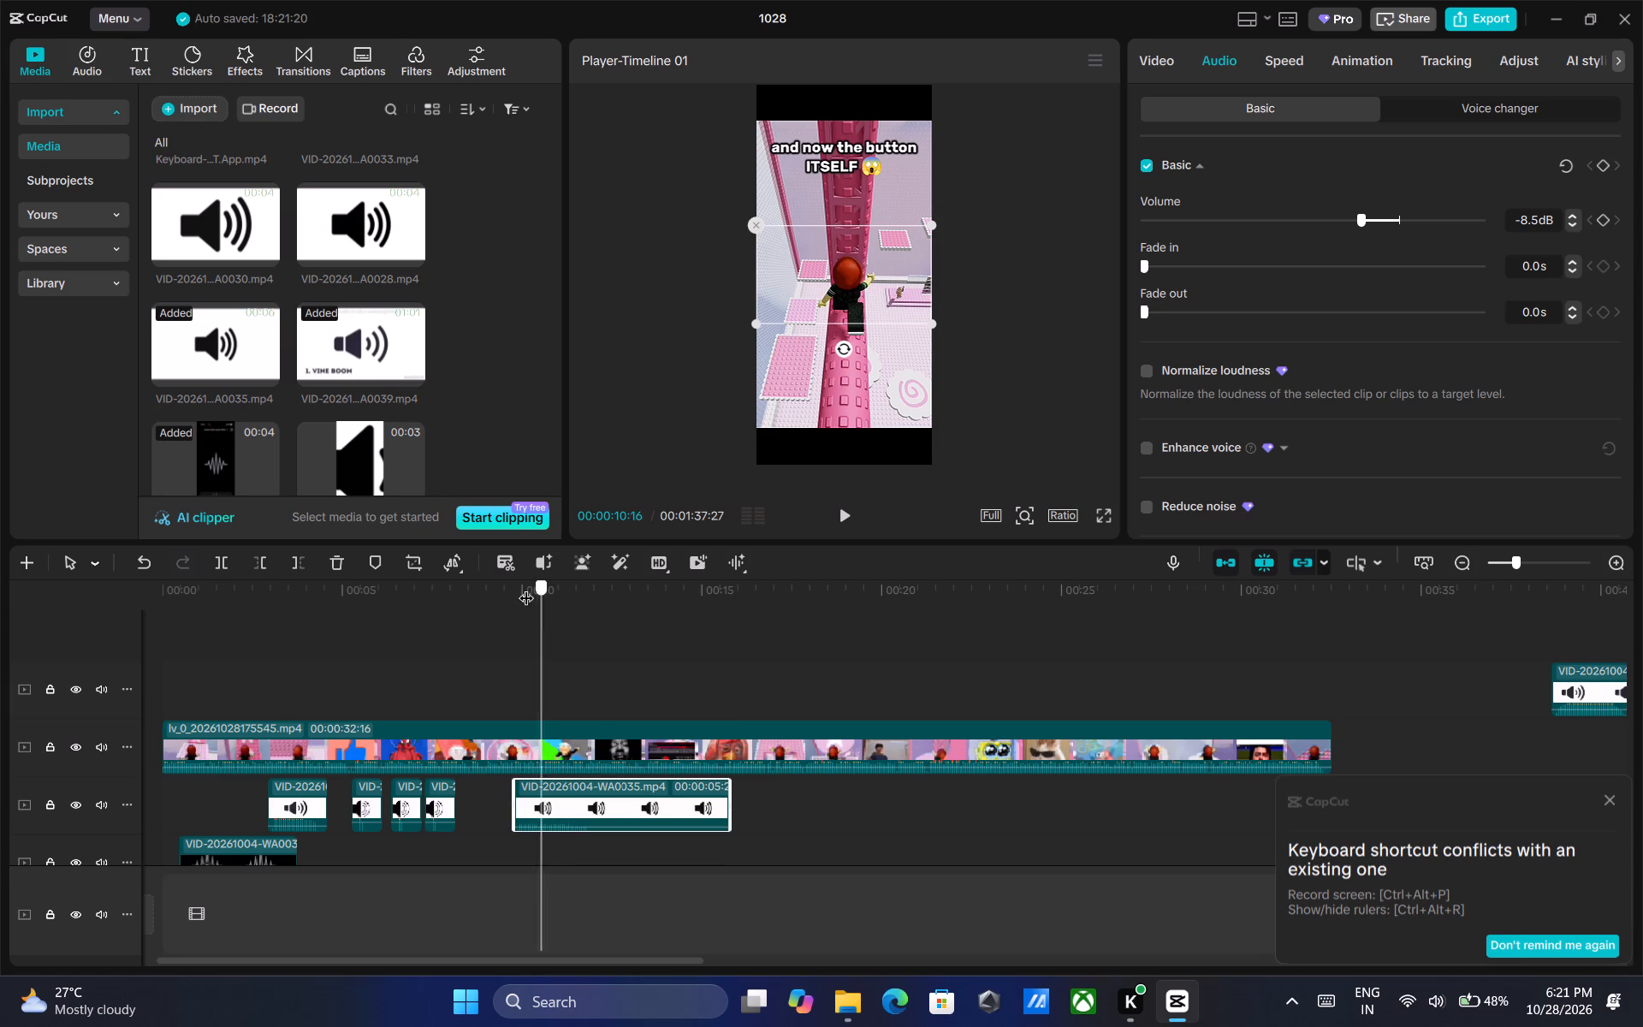
pyautogui.moveTo(526, 587); pyautogui.dragTo(509, 588)
pyautogui.click(839, 513)
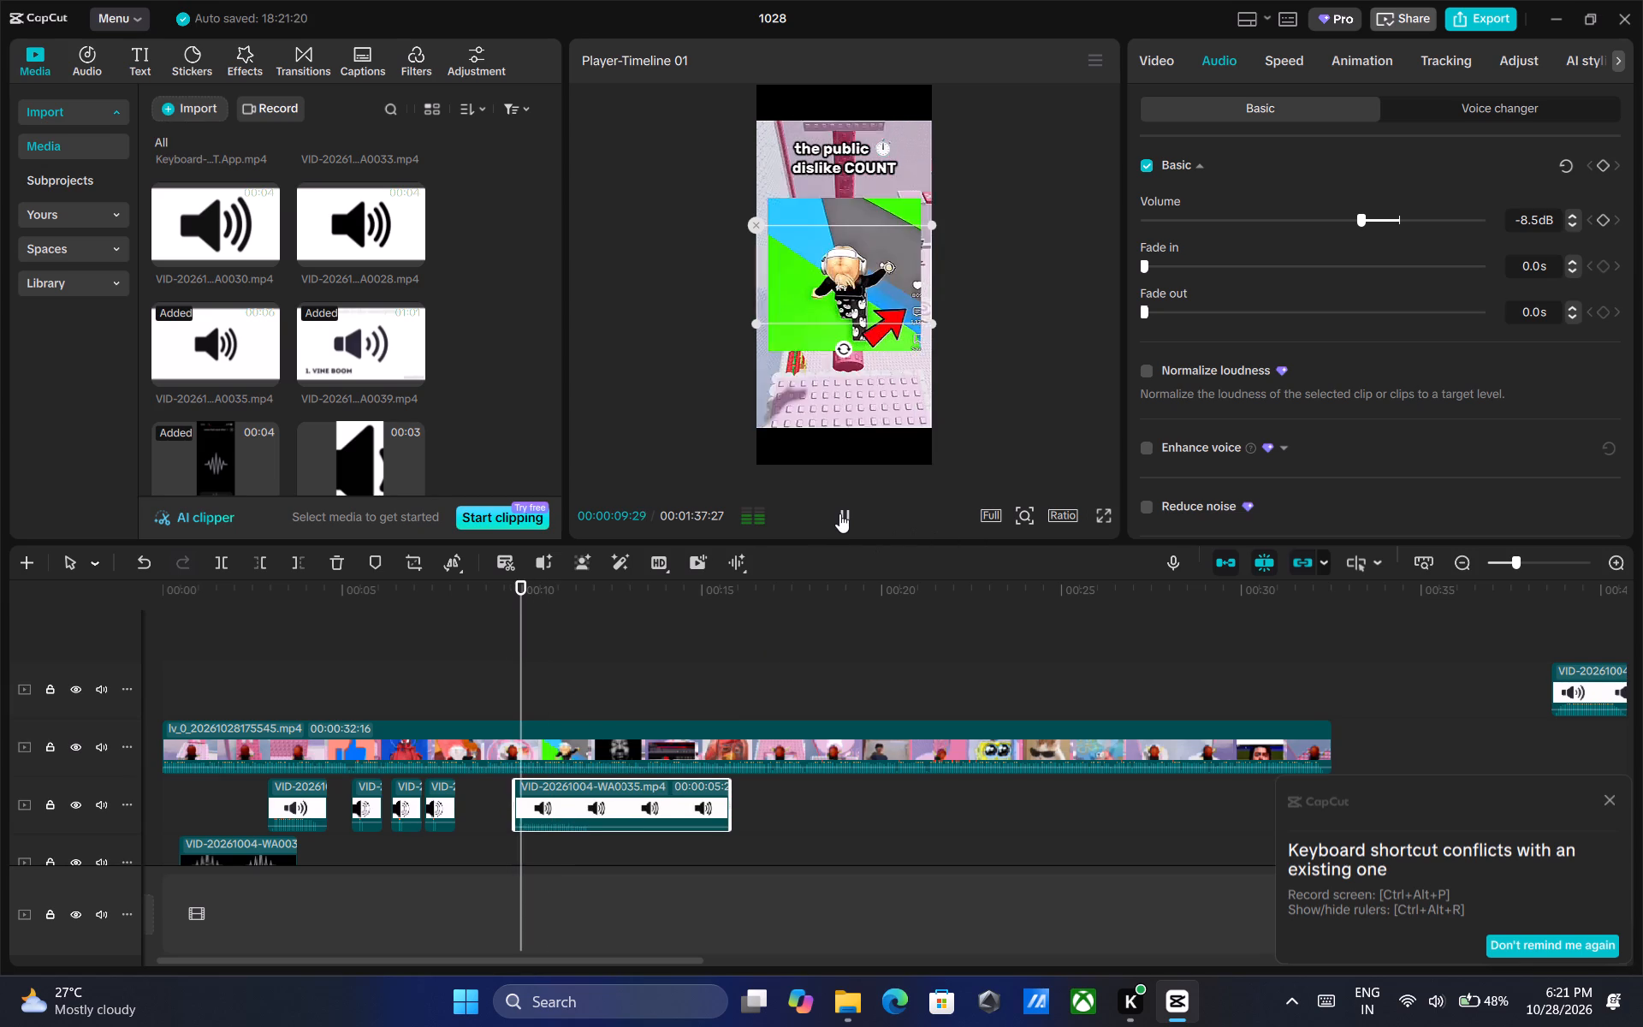
pyautogui.tripleClick(839, 513)
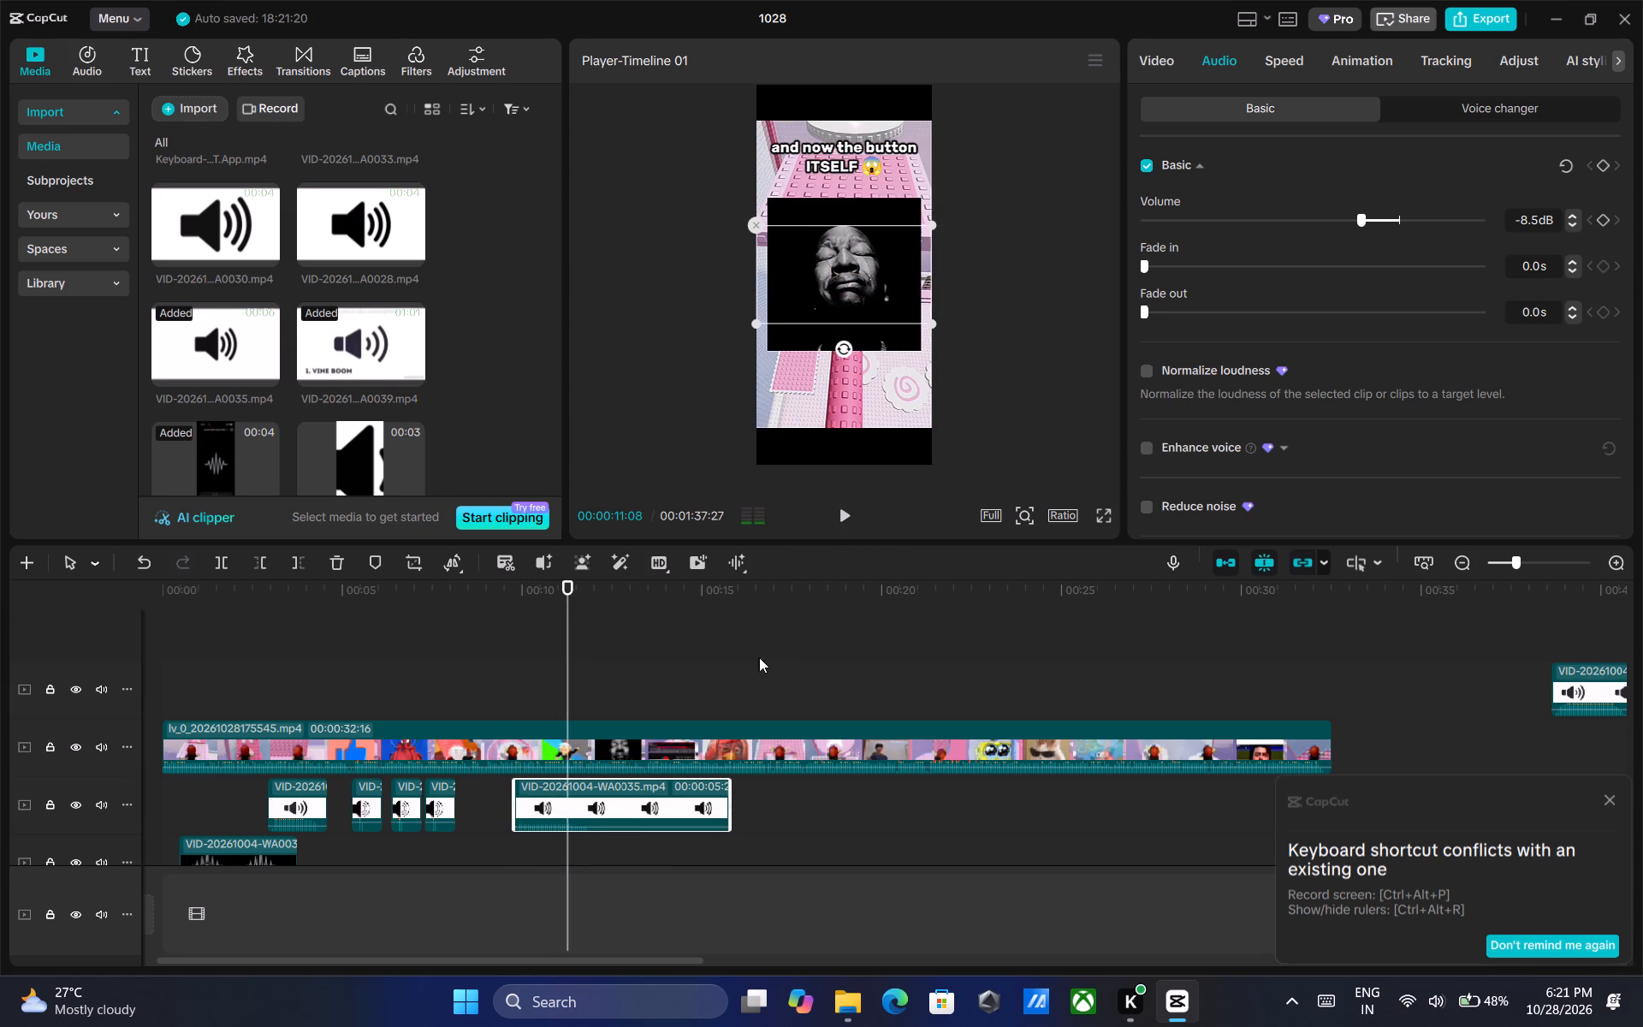
pyautogui.hotkey('ctrl', 'b')
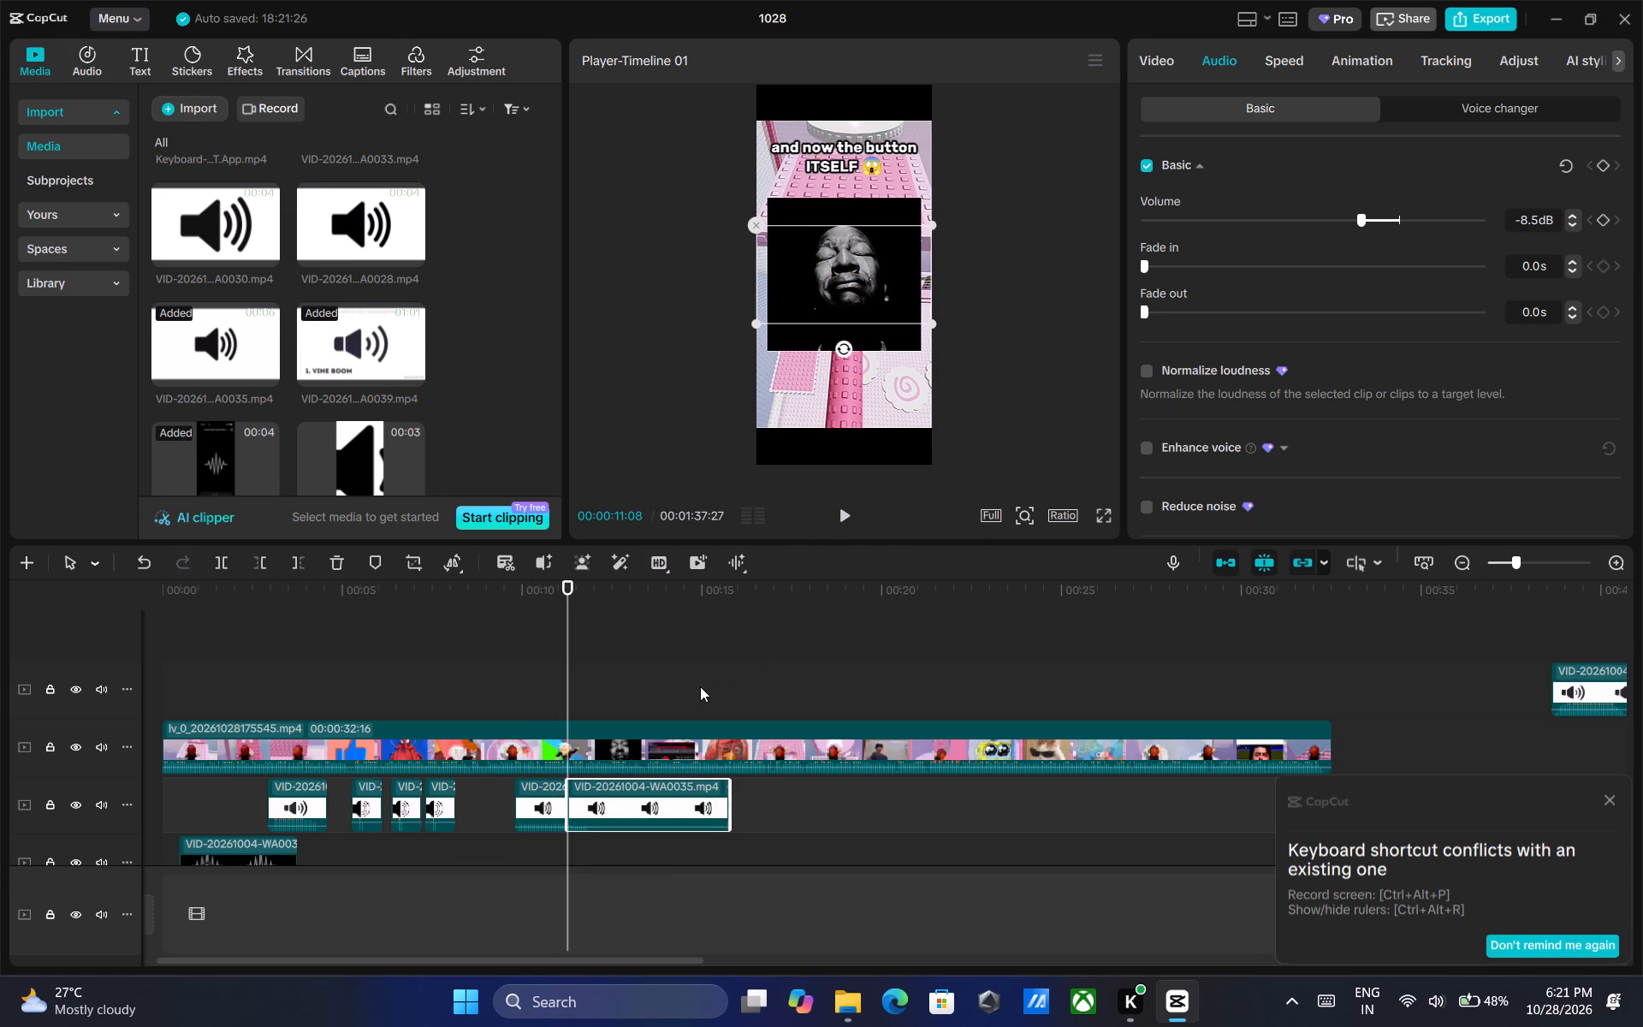
pyautogui.press('Delete')
# Add WA0037 to the track below the WA0035 segment, starting at about 00:00:10:16, before the black-and-white face picture.
pyautogui.scroll(-3, 329, 388)
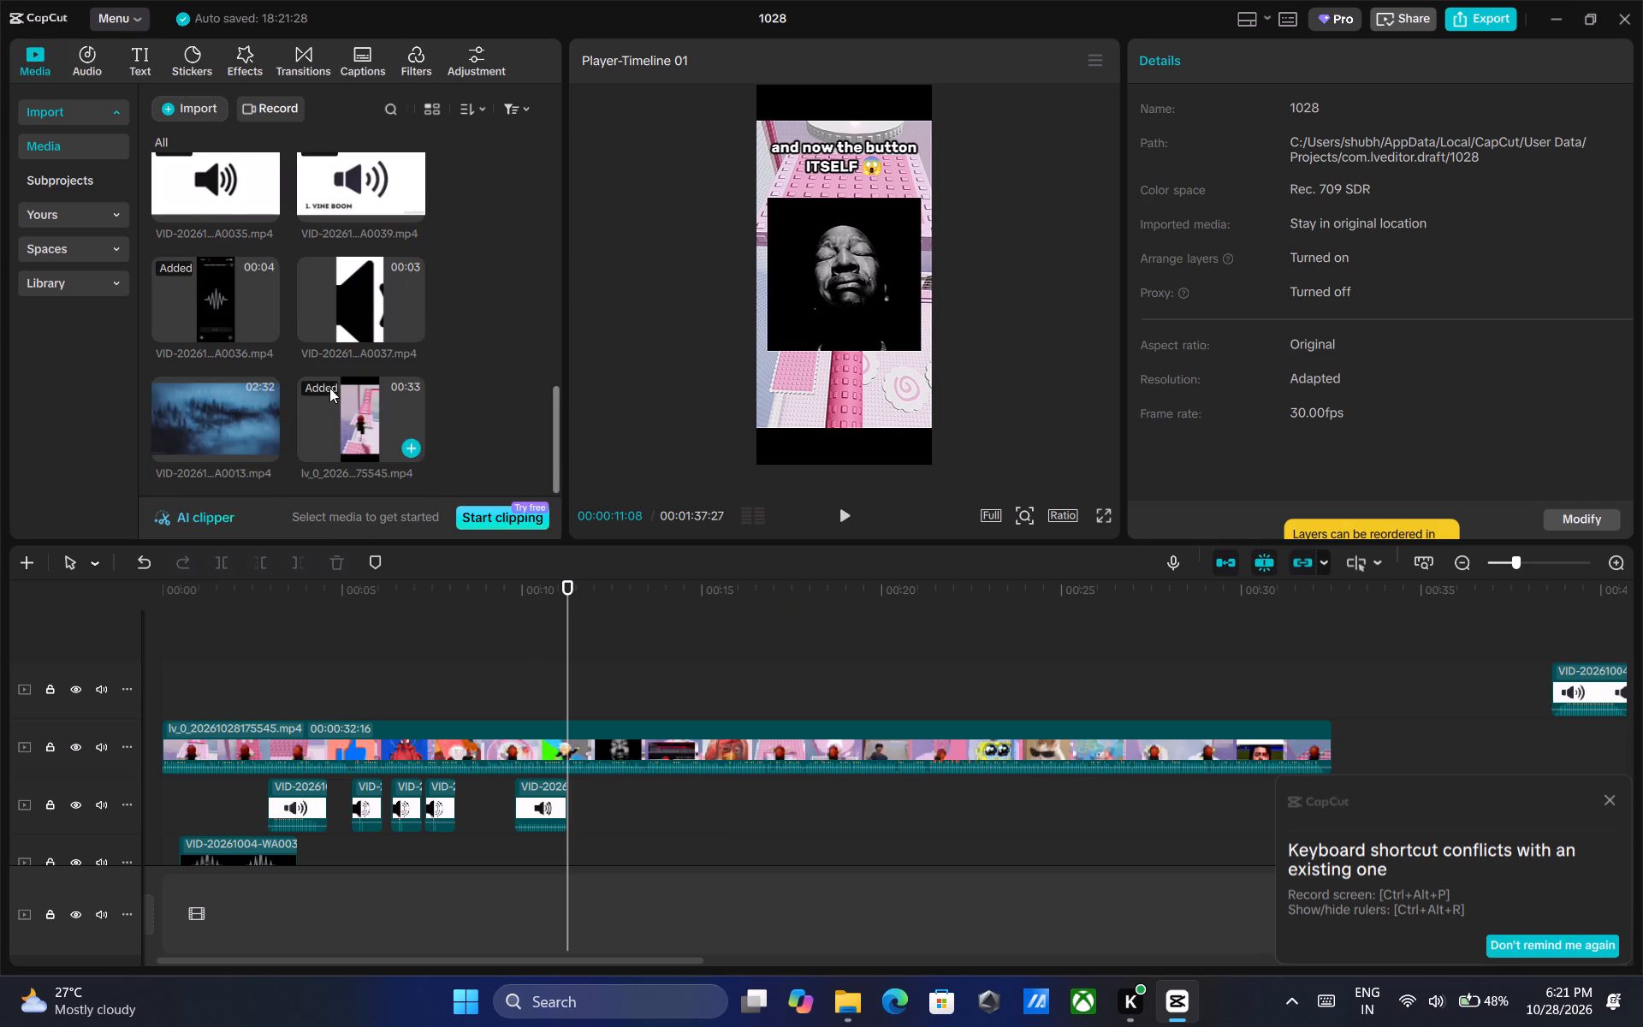
pyautogui.click(348, 306)
pyautogui.moveTo(348, 286); pyautogui.dragTo(525, 861)
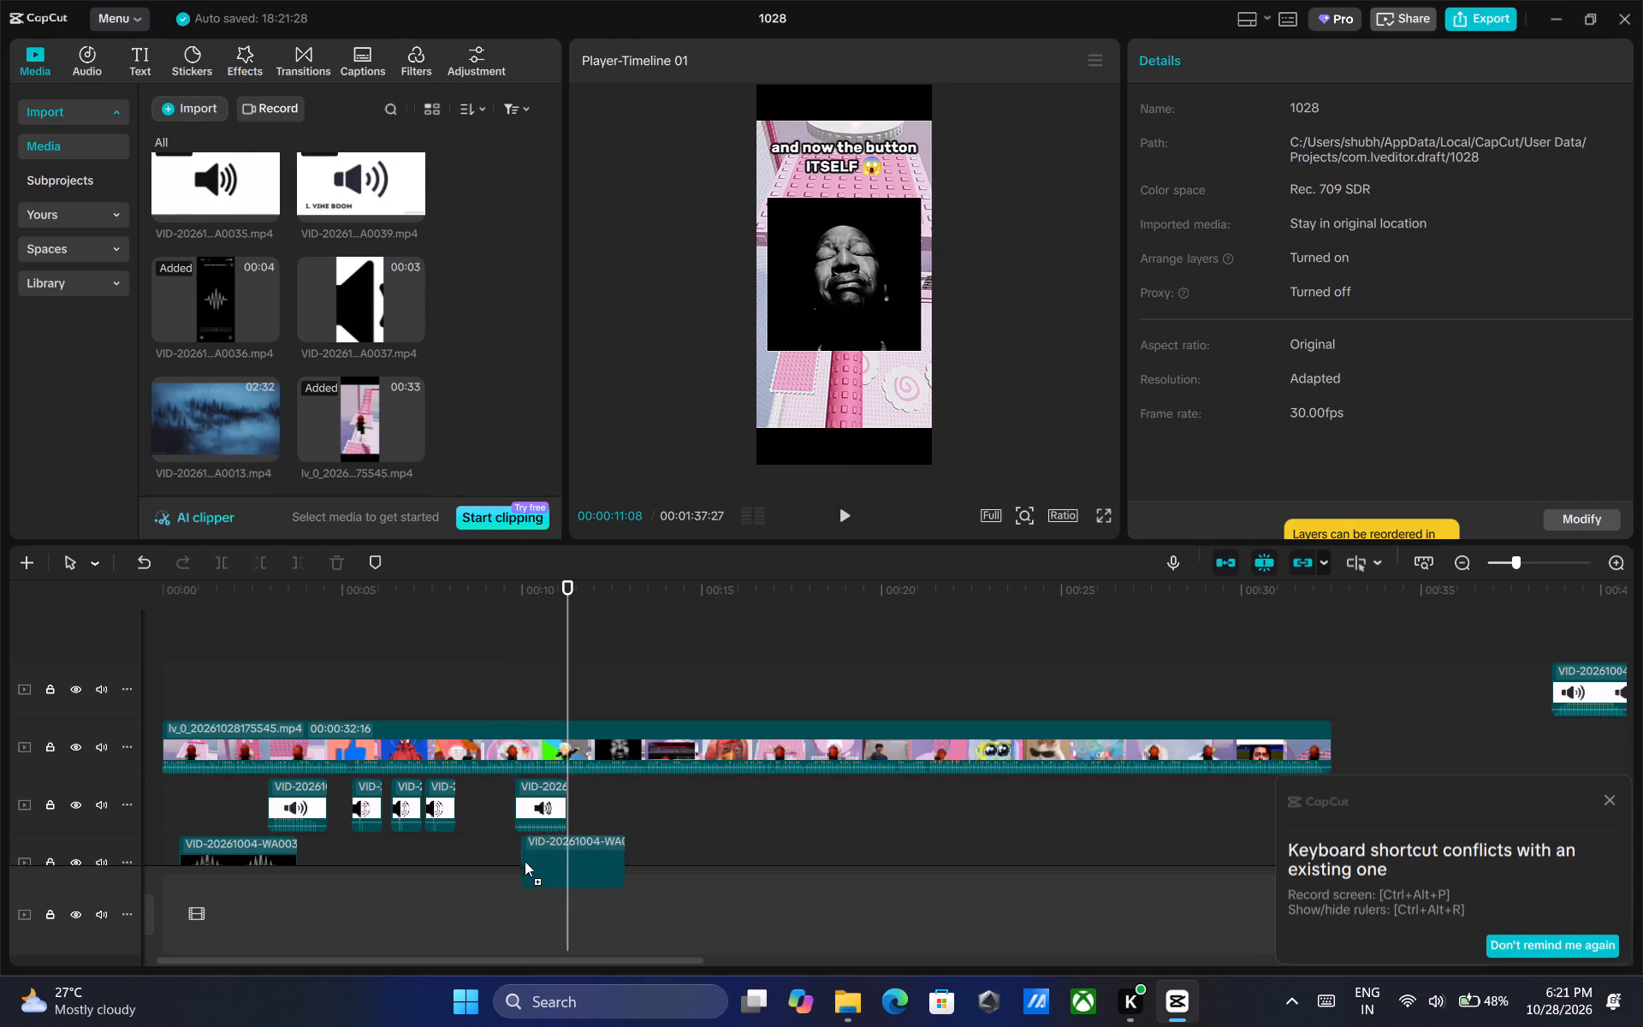
pyautogui.moveTo(525, 861); pyautogui.dragTo(555, 838)
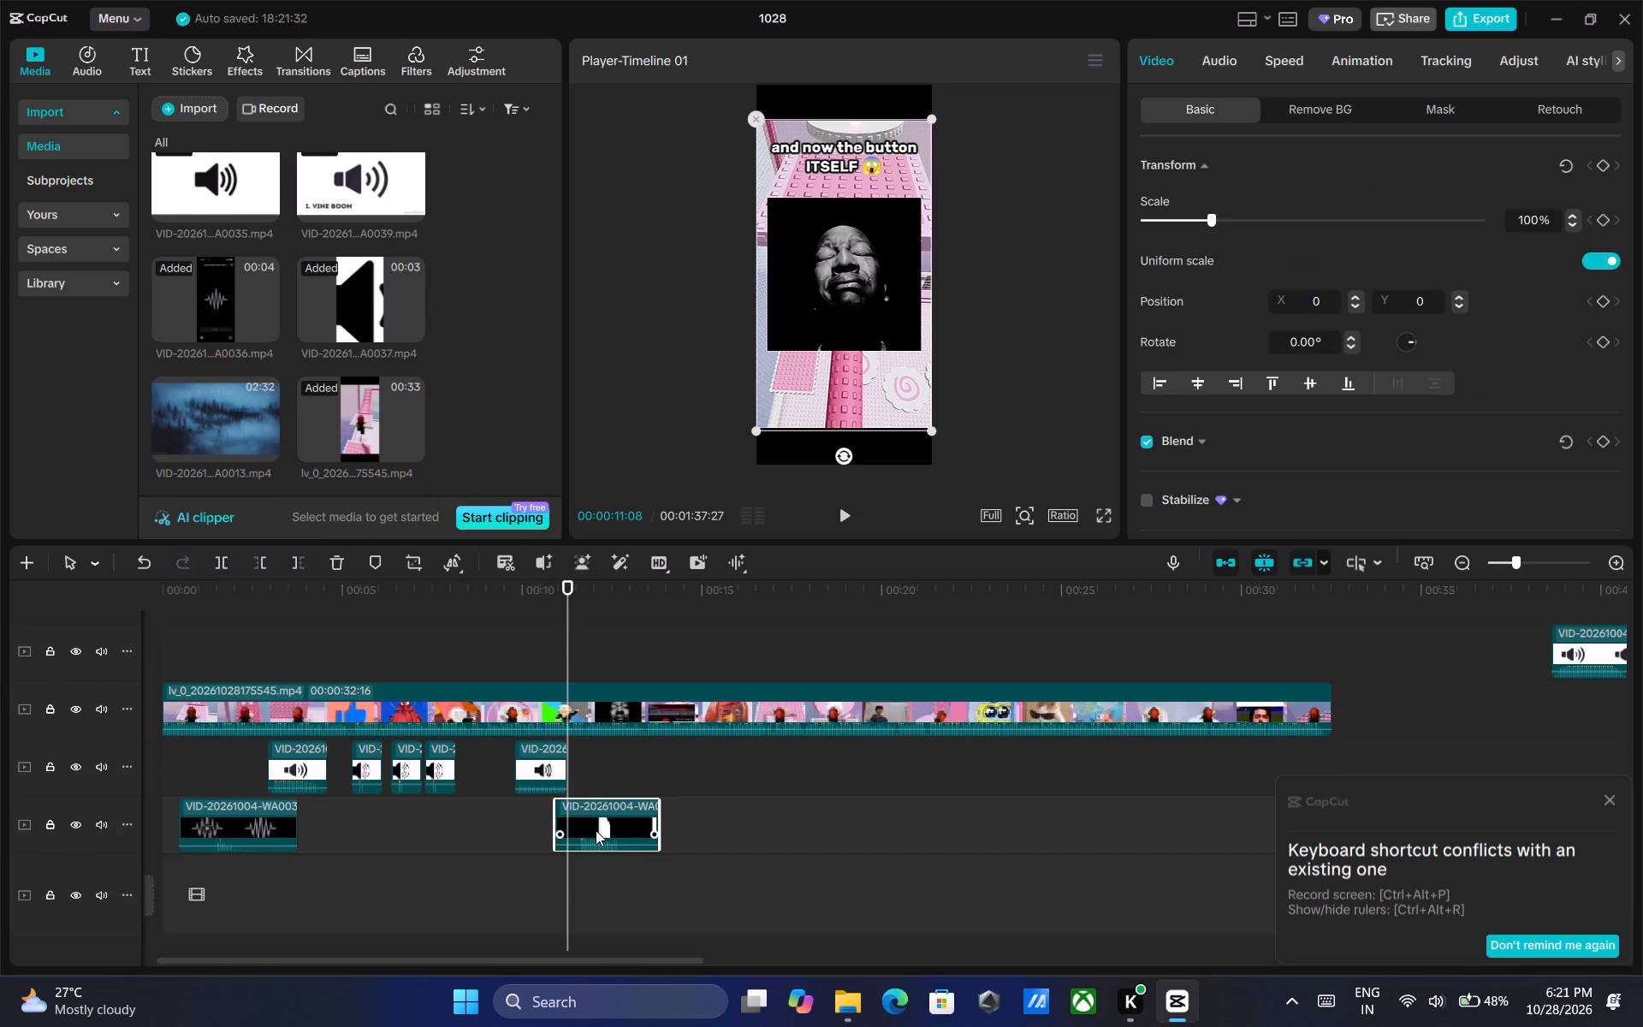
pyautogui.moveTo(608, 824); pyautogui.dragTo(596, 827)
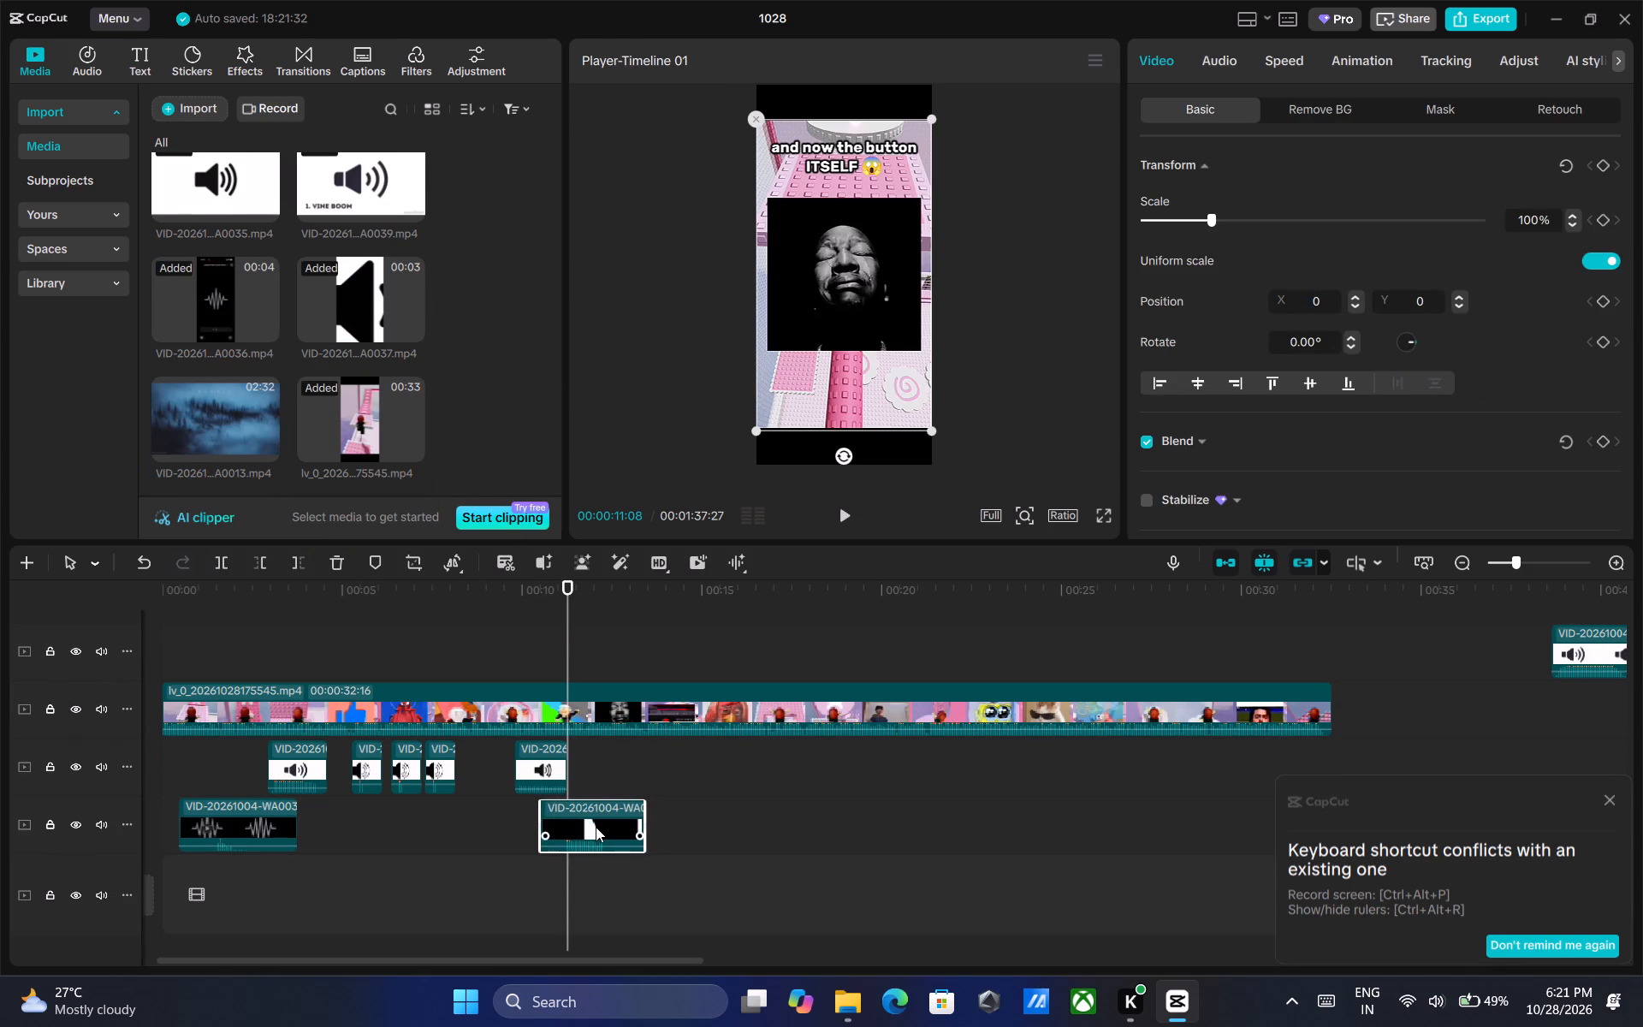
pyautogui.moveTo(596, 827); pyautogui.dragTo(596, 825)
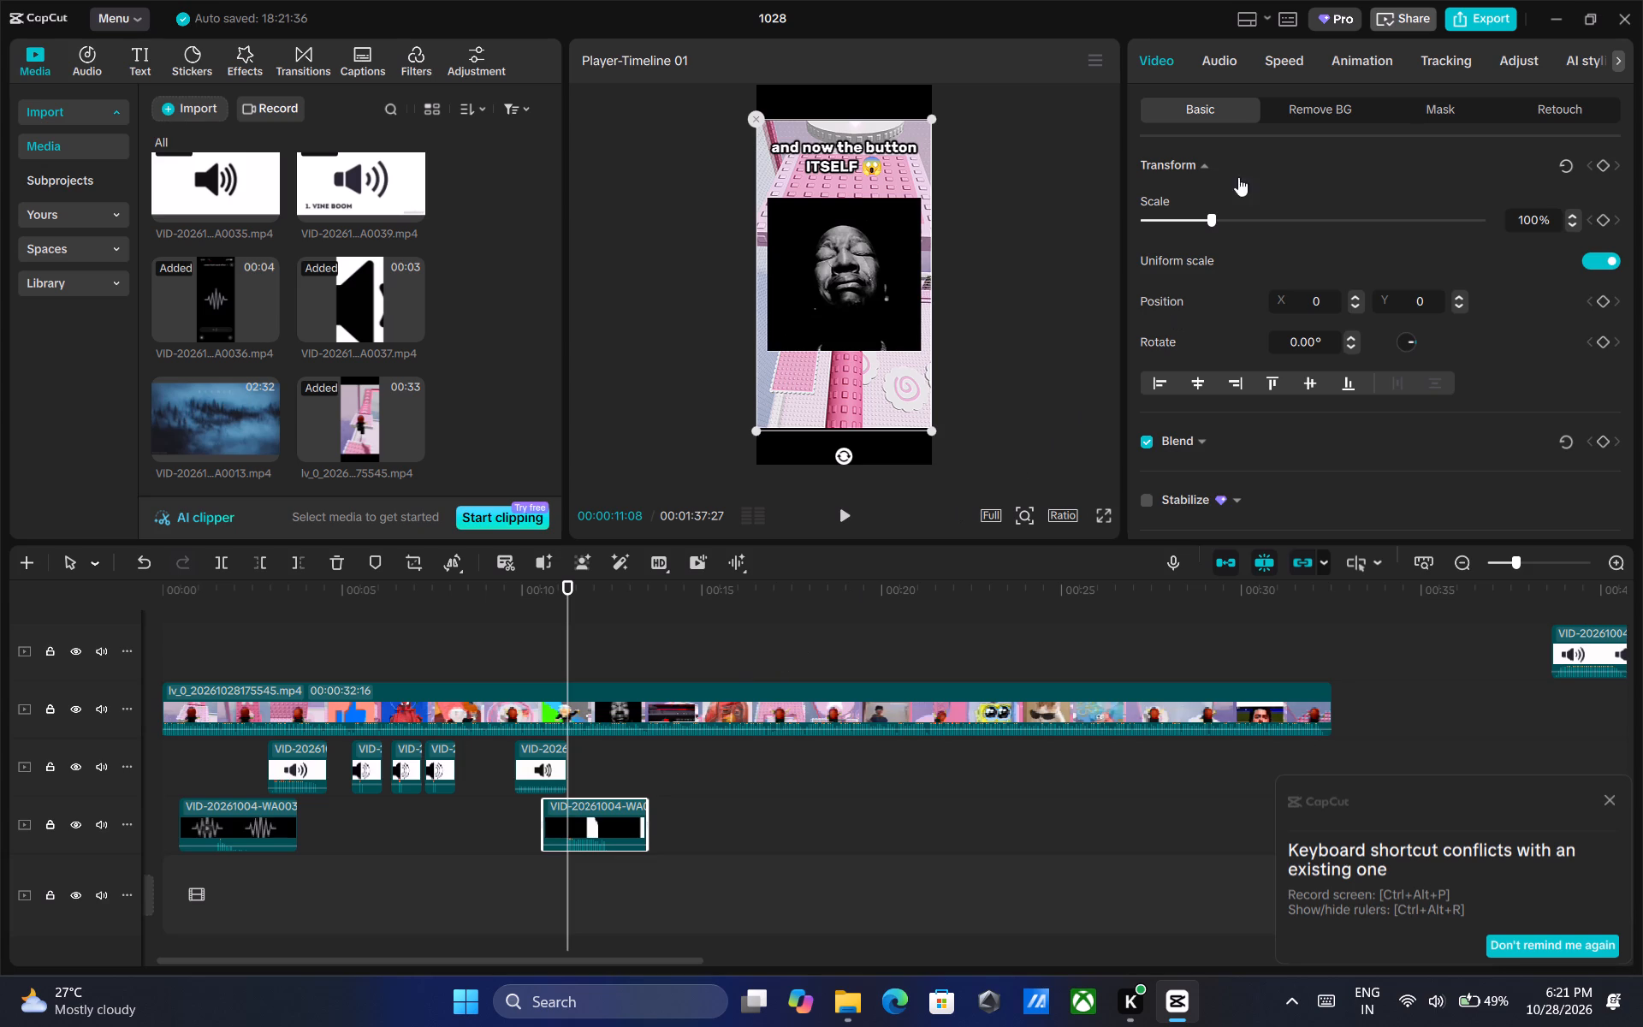
# Lower the WA0037 clip's volume to -5.0 dB and play on to 00:00:12:15.
pyautogui.click(1226, 59)
pyautogui.click(1372, 217)
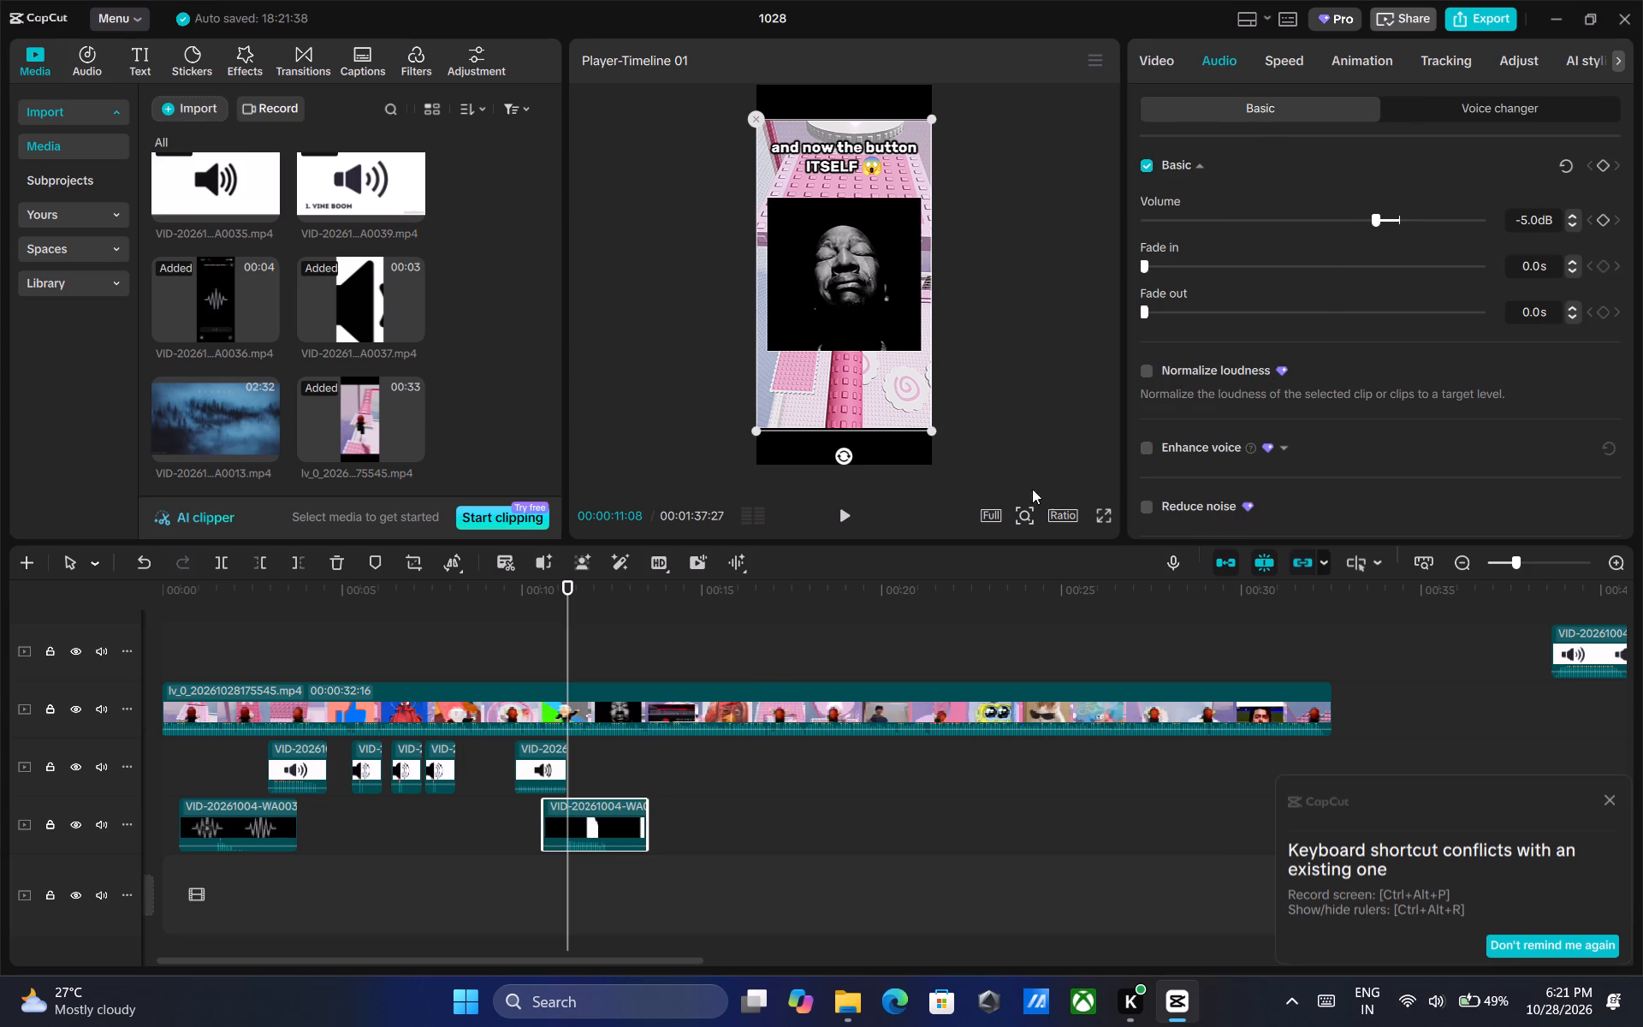
pyautogui.click(847, 510)
pyautogui.click(847, 510)
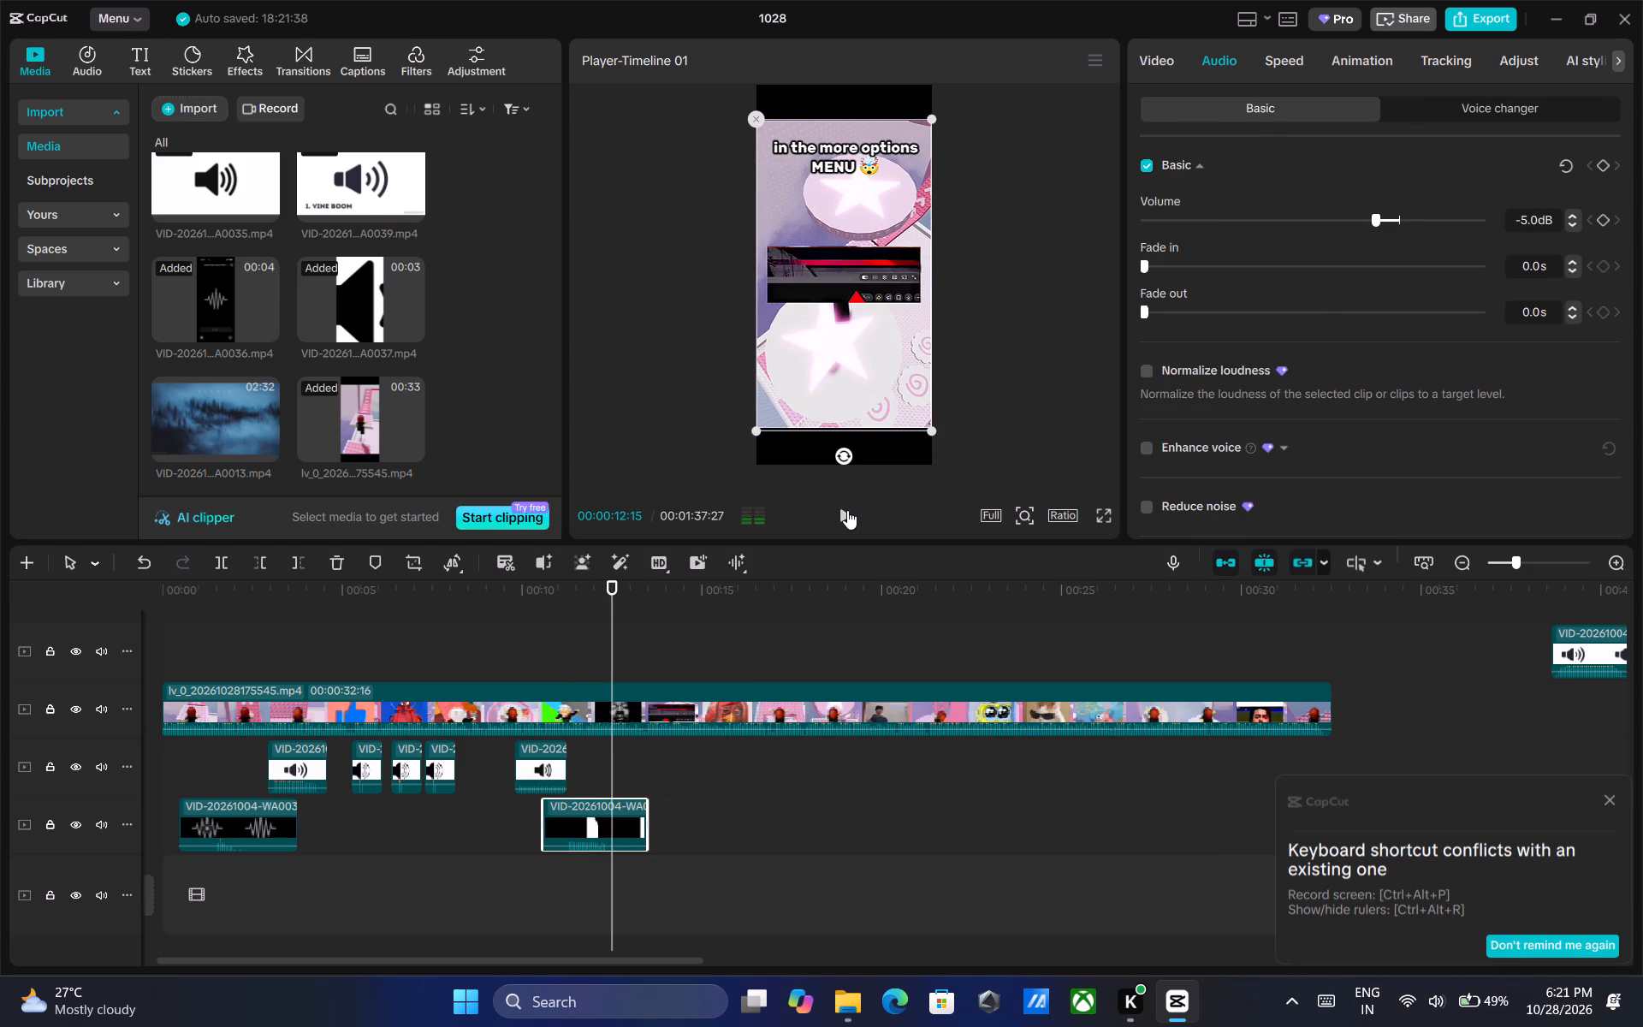
# Play on to 00:00:14:16 and paste there a copy of the sound clip that starts at about 00:00:03, for the red bird picture.
pyautogui.click(849, 510)
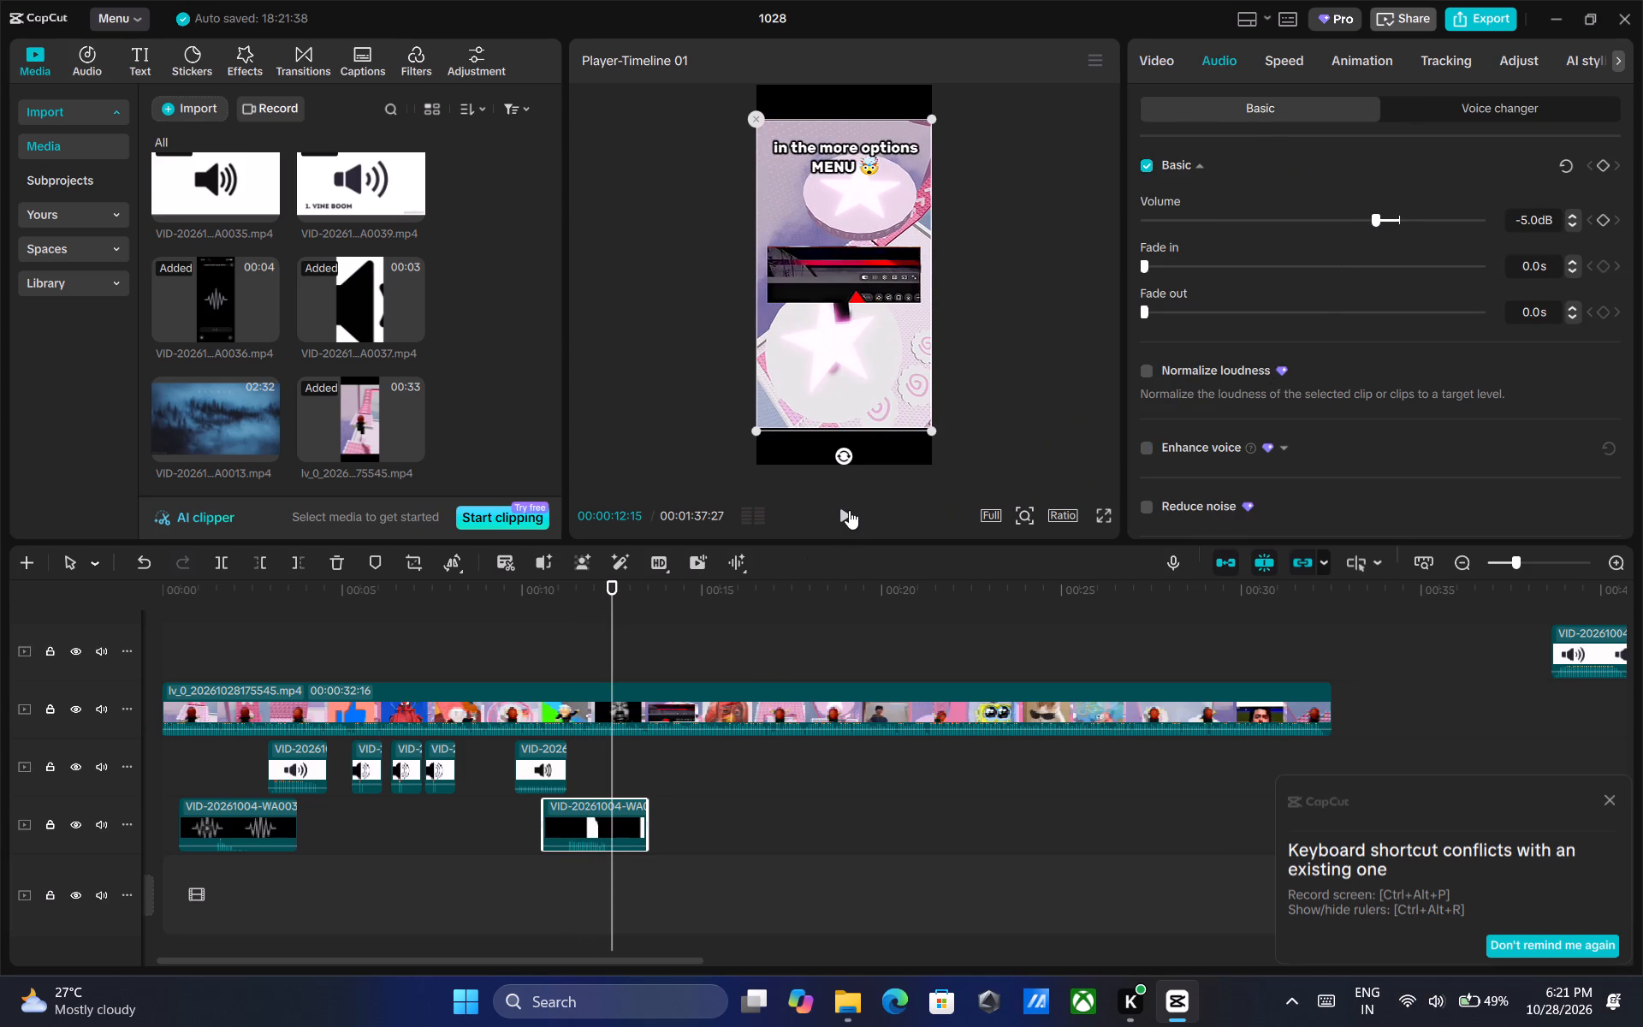
pyautogui.click(849, 510)
pyautogui.doubleClick(849, 510)
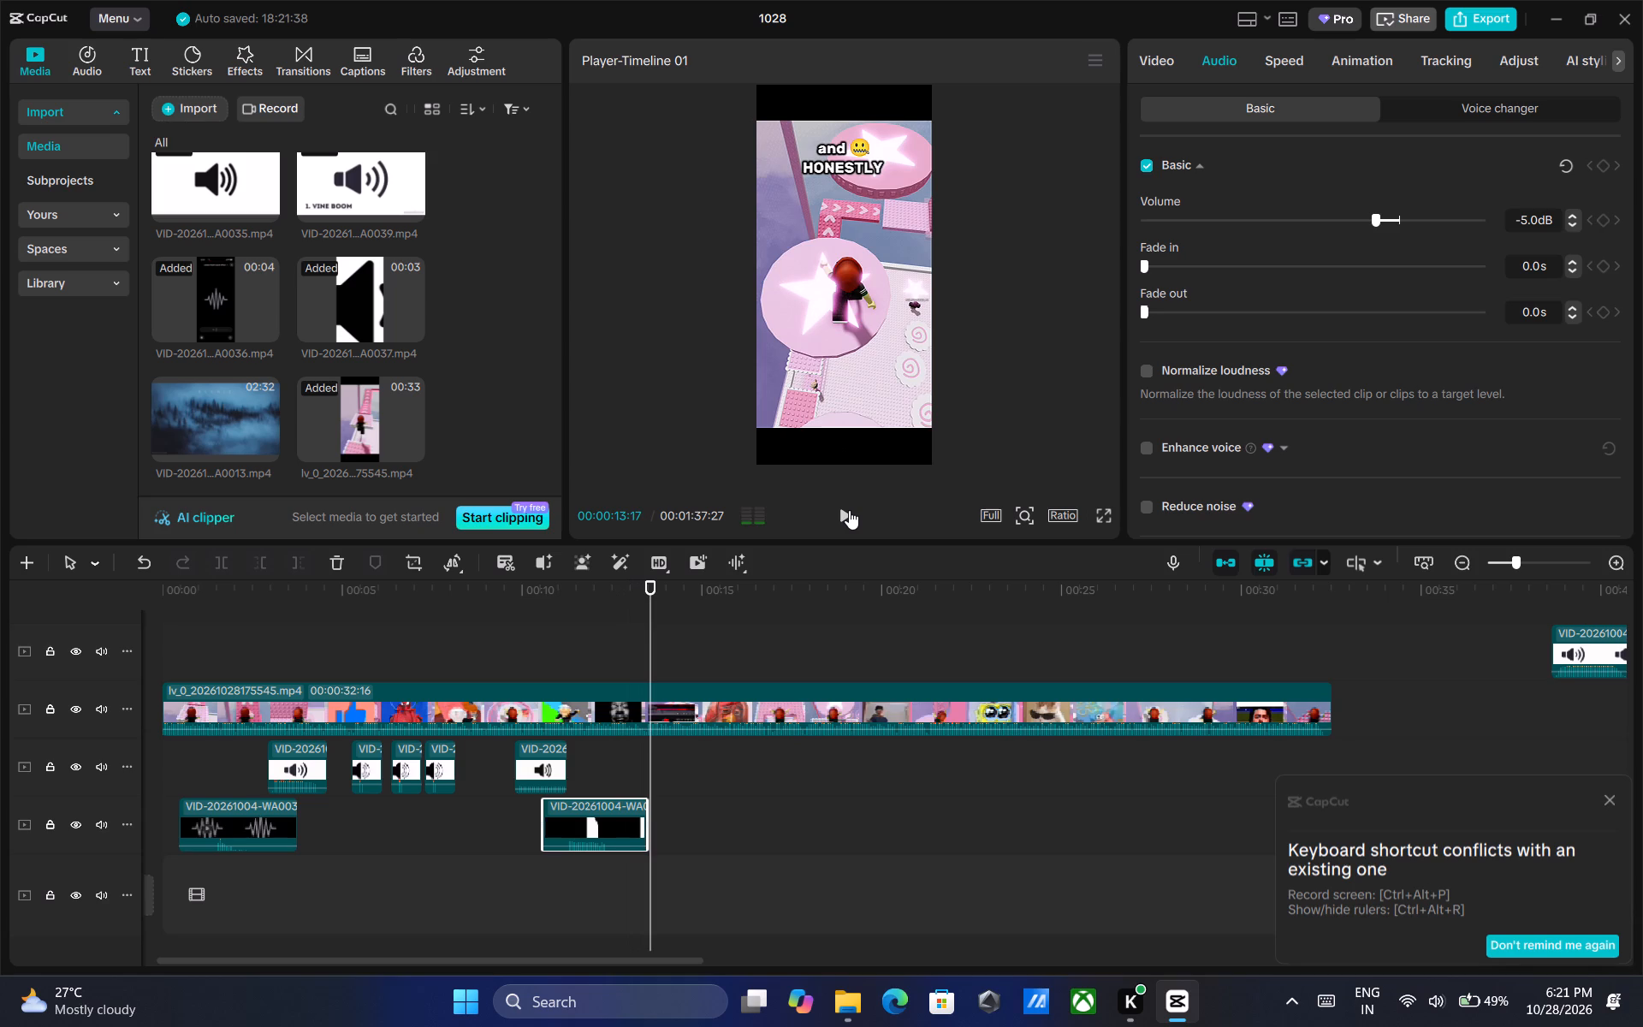
pyautogui.doubleClick(849, 510)
pyautogui.doubleClick(849, 510)
pyautogui.tripleClick(849, 510)
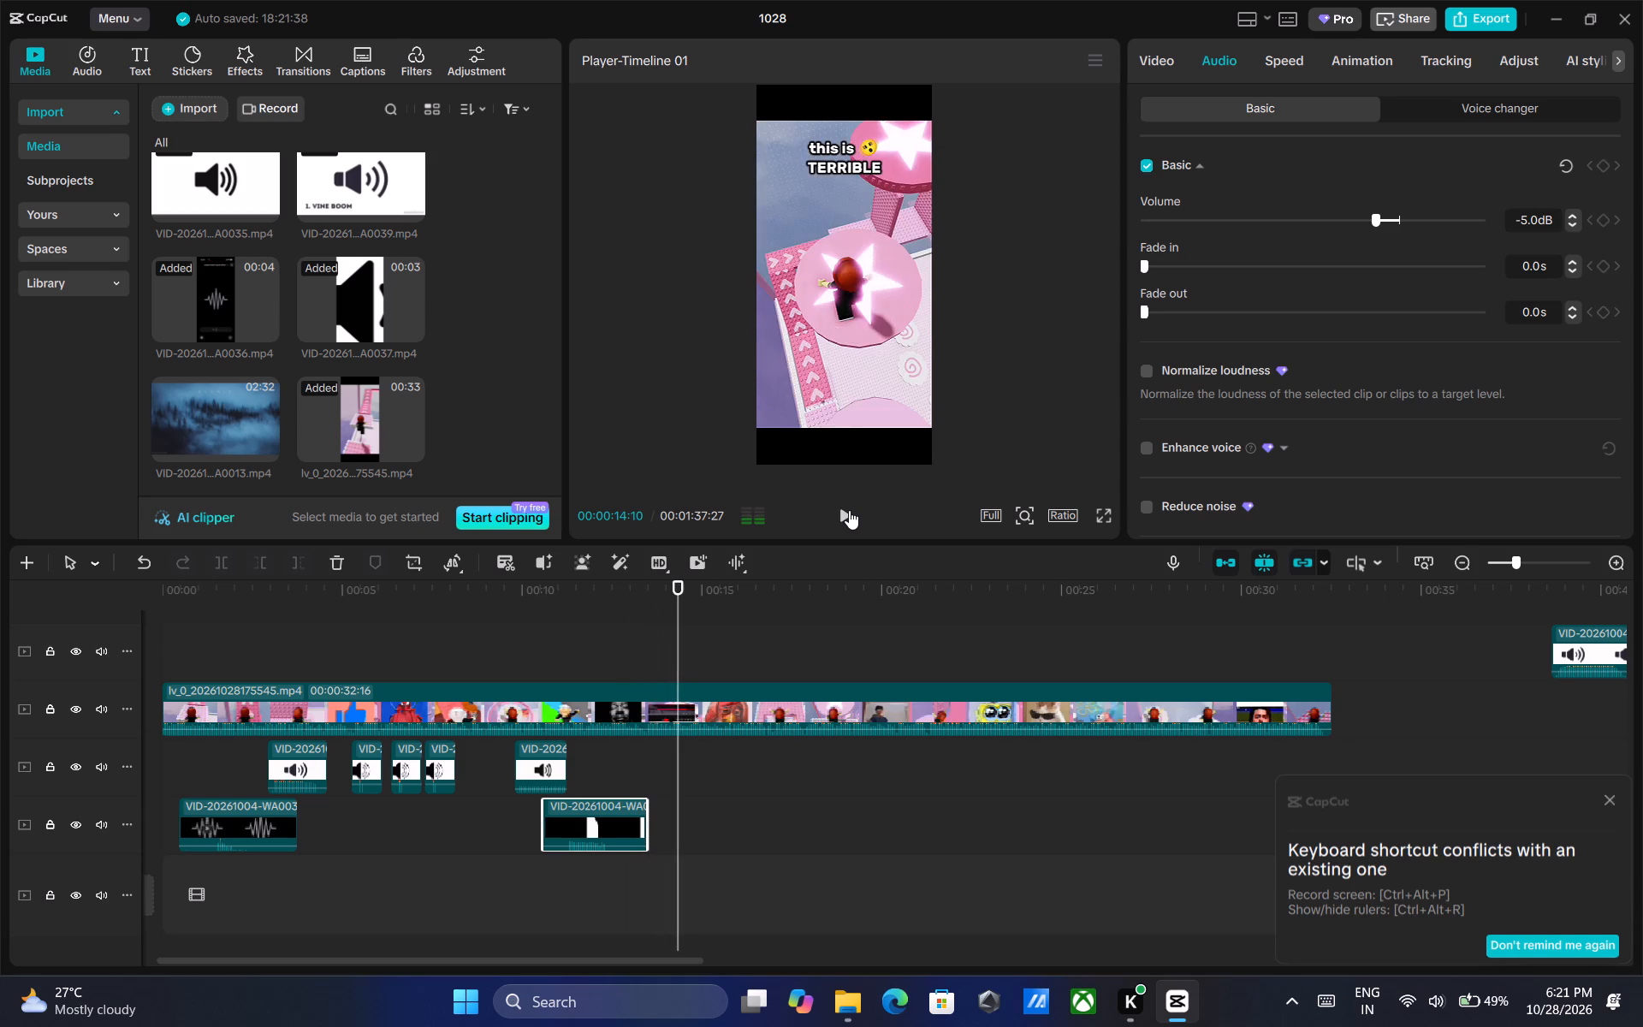
pyautogui.click(849, 510)
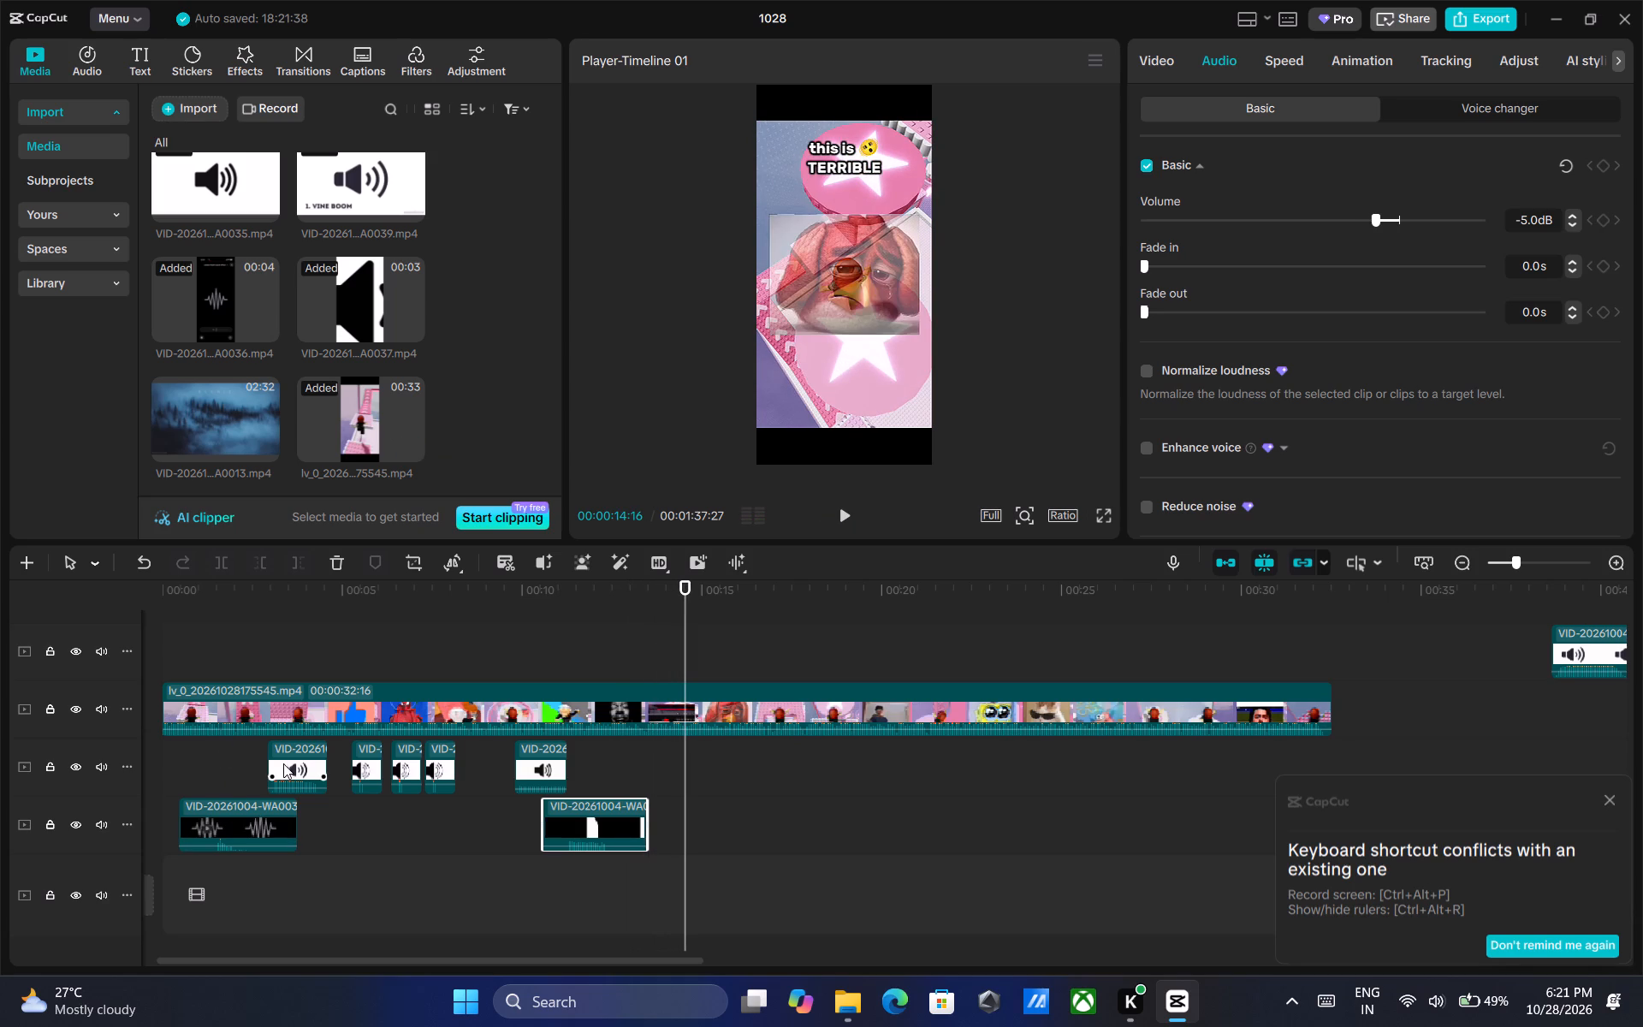
pyautogui.click(284, 763)
pyautogui.rightClick(284, 763)
pyautogui.click(386, 185)
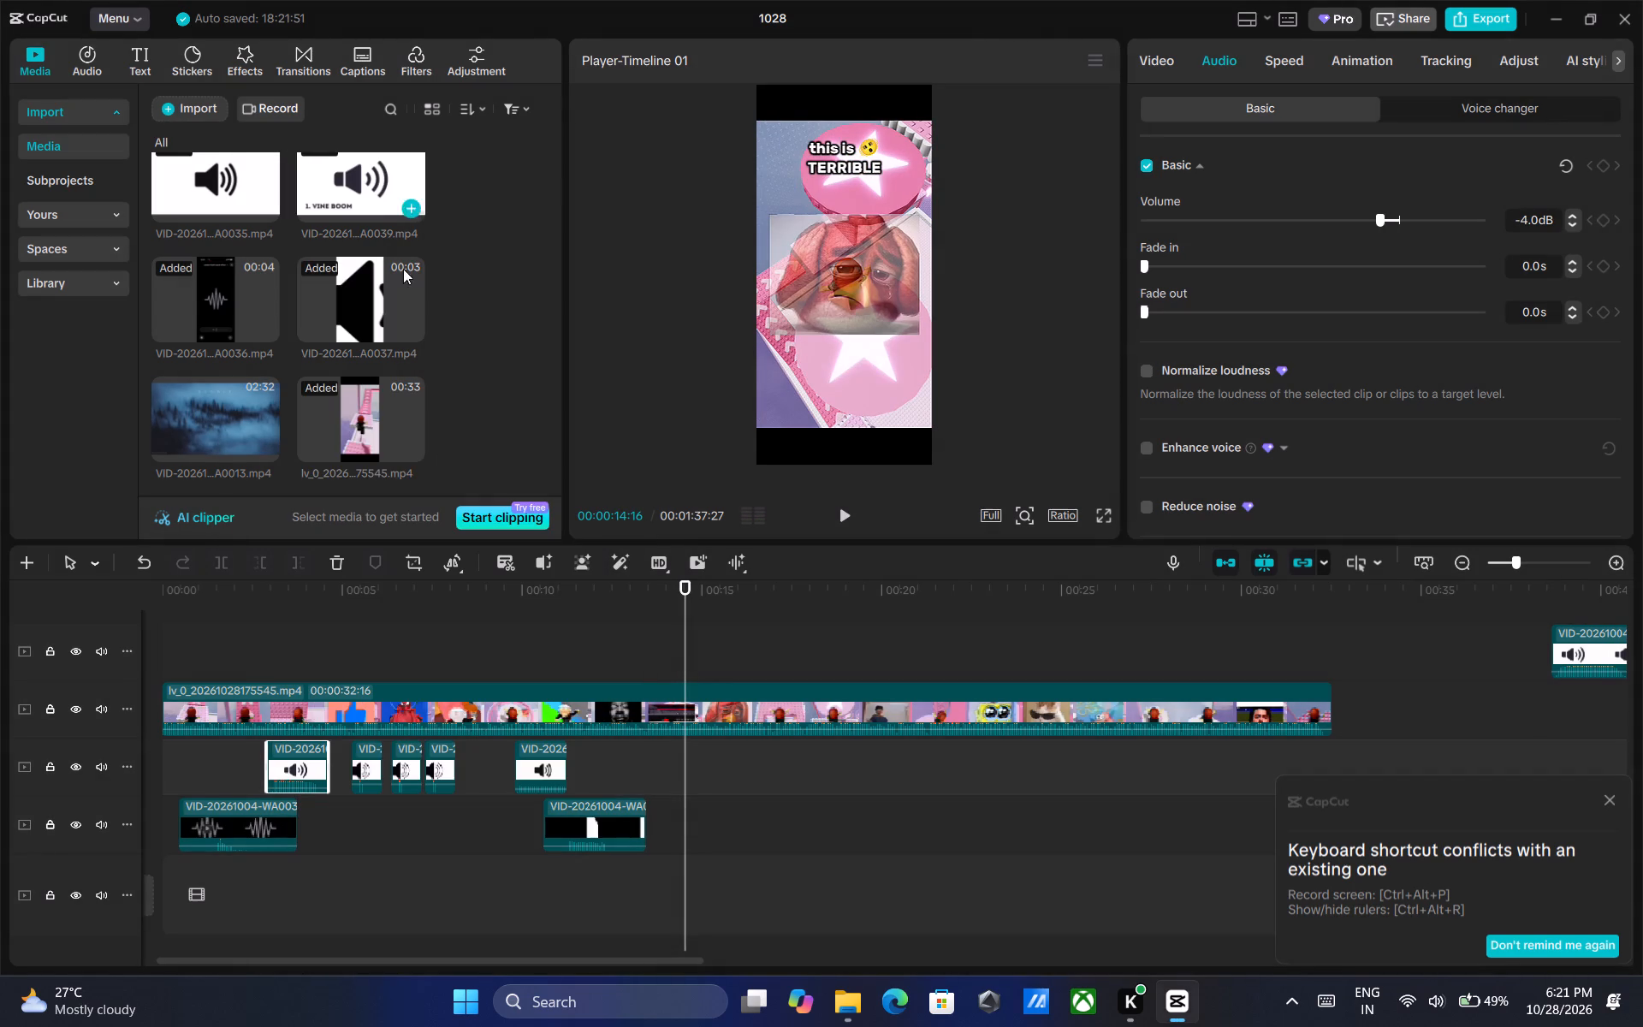
pyautogui.rightClick(690, 758)
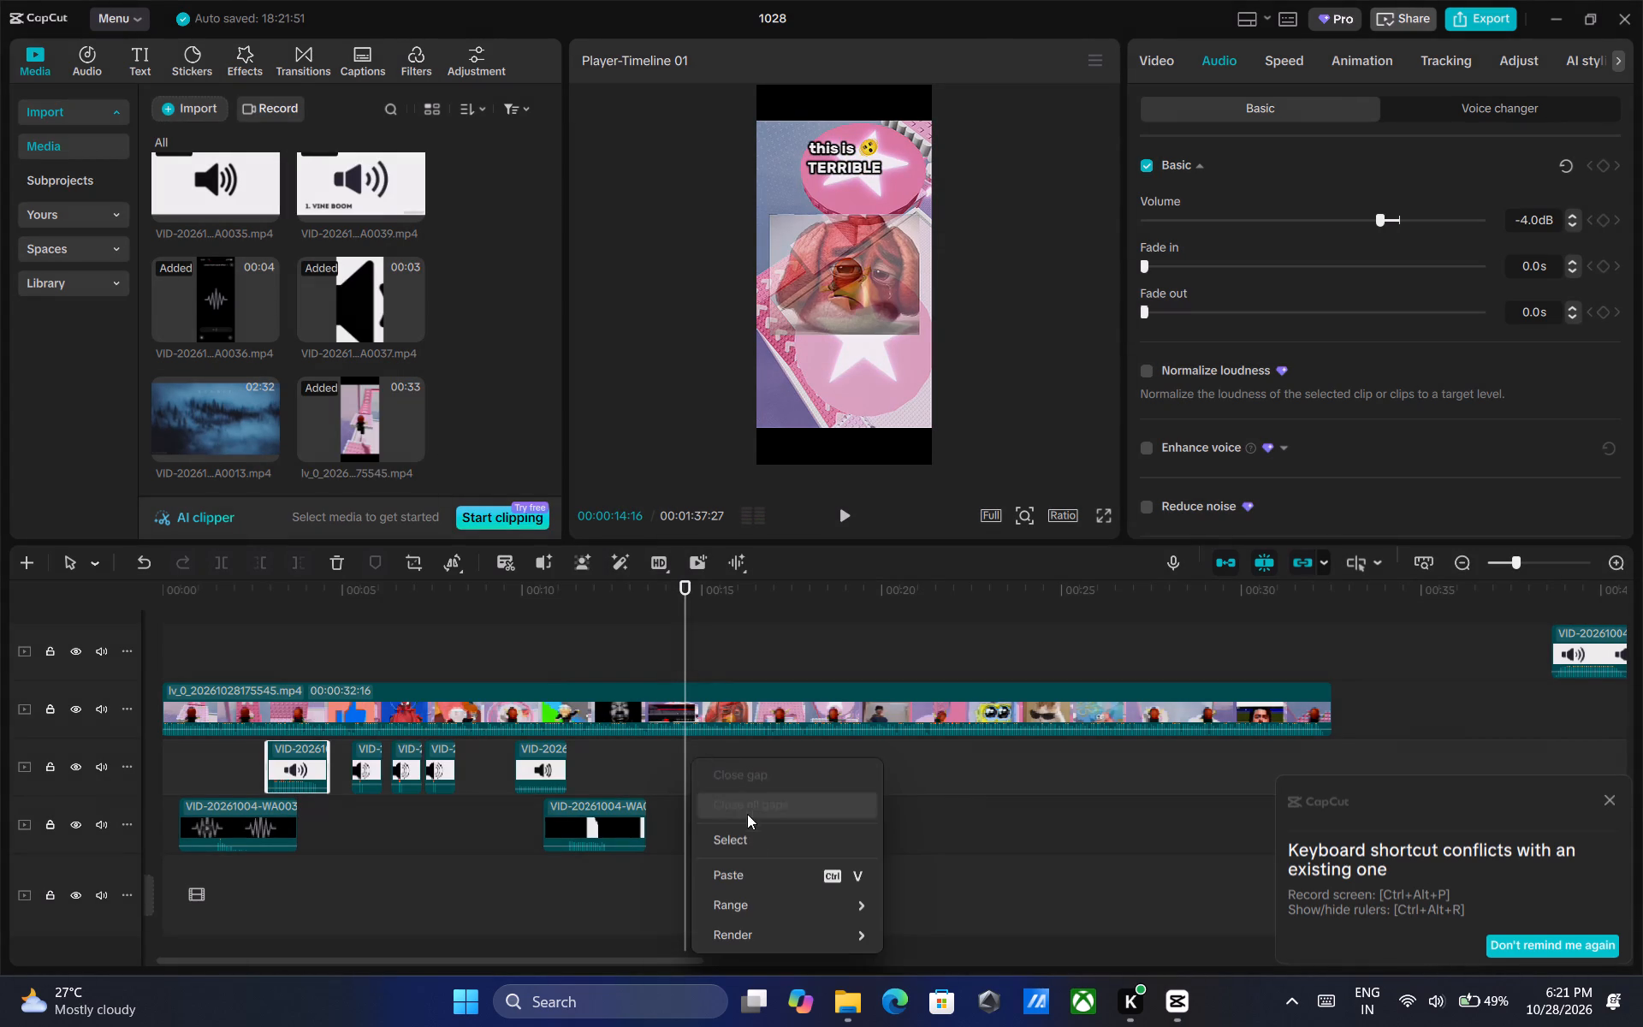
pyautogui.click(762, 866)
# Copy the short sound clip at about 00:00:05 to the hospital-bed picture, on its own track below, starting at about 00:00:16:00.
pyautogui.click(840, 514)
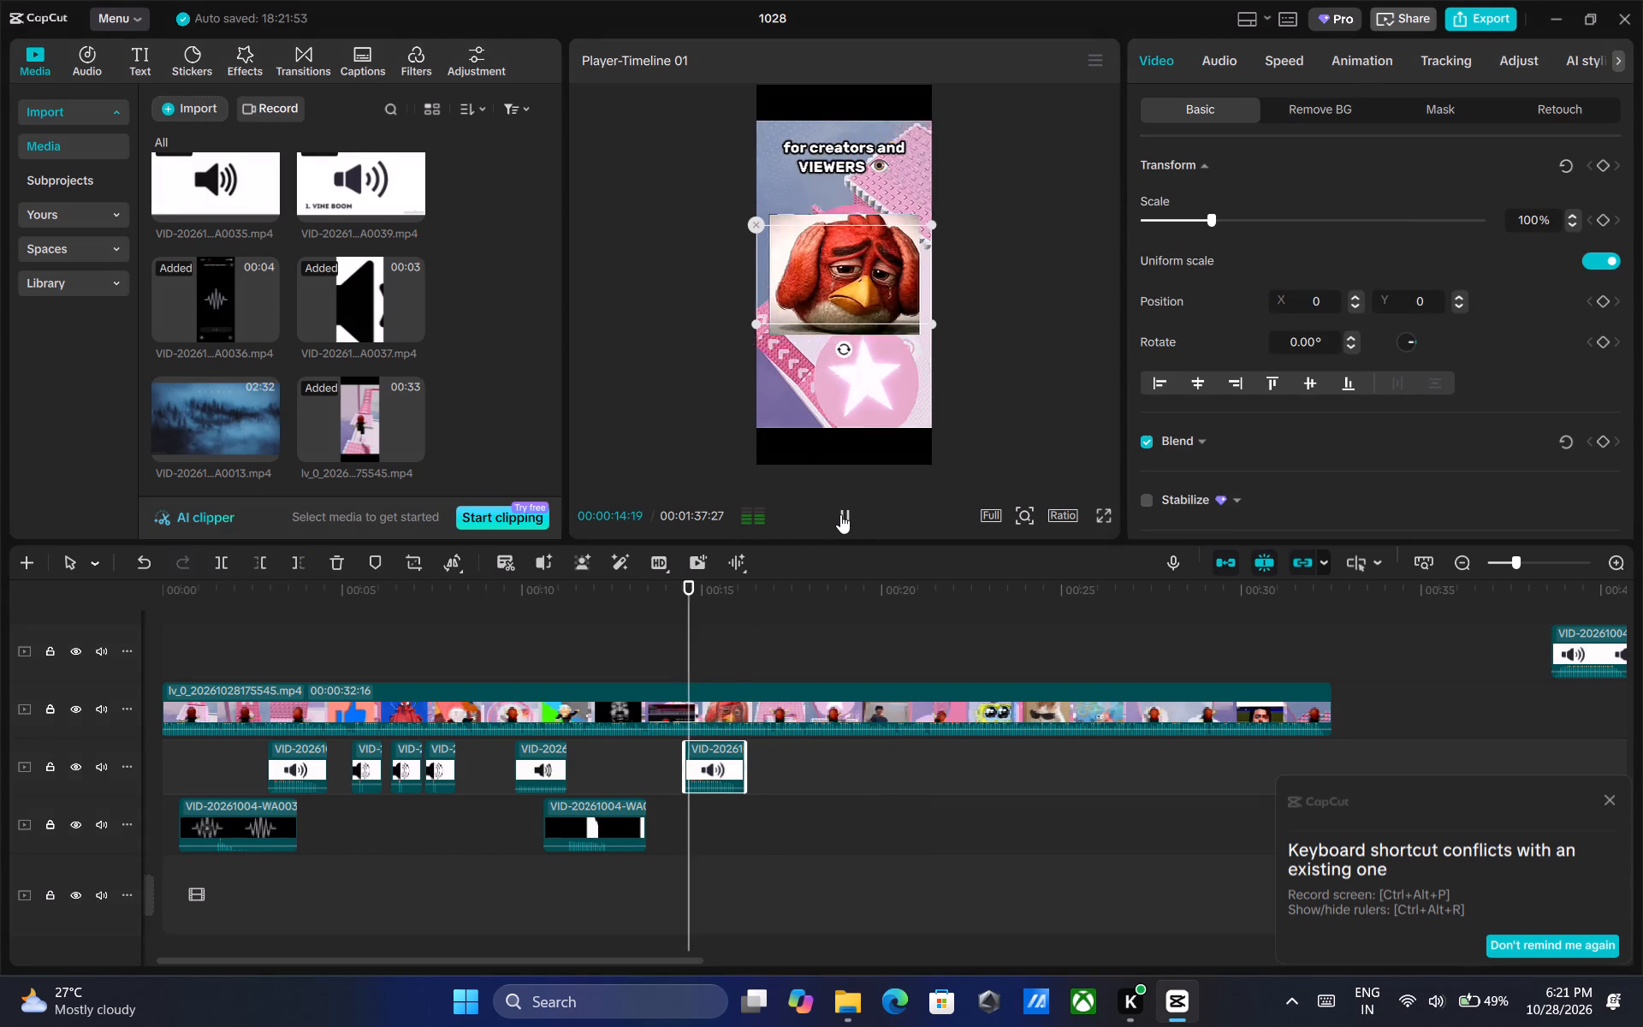
pyautogui.click(840, 514)
pyautogui.click(843, 507)
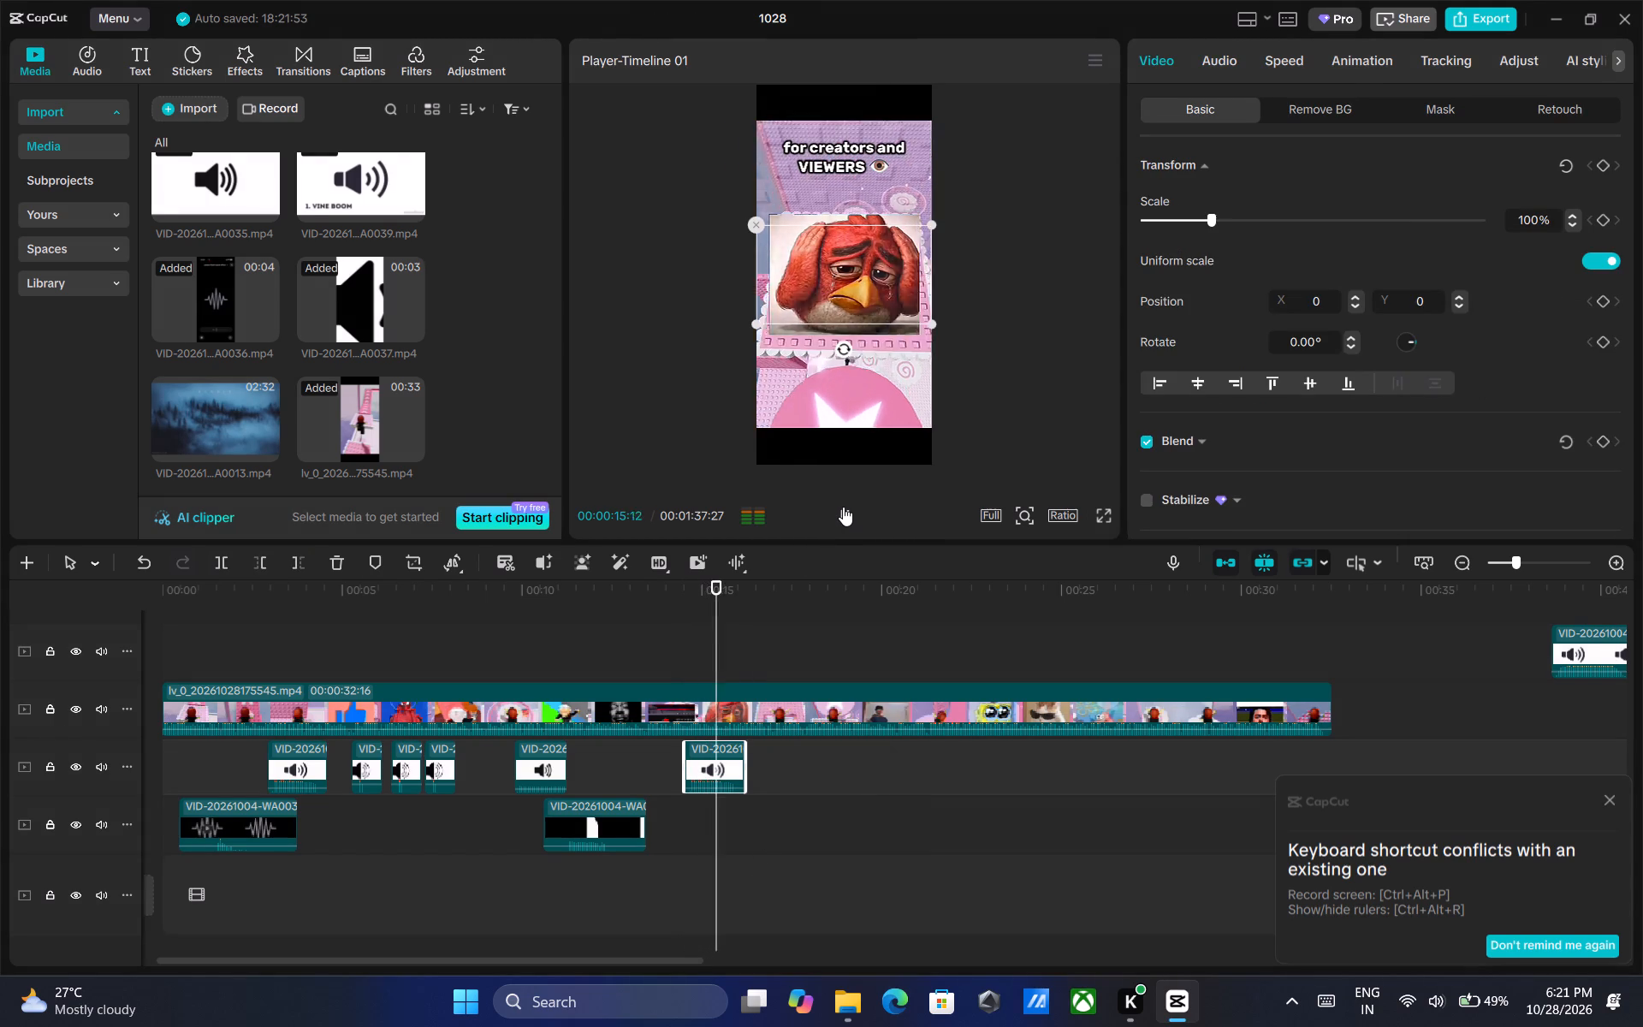
pyautogui.tripleClick(843, 507)
pyautogui.tripleClick(843, 507)
pyautogui.click(843, 507)
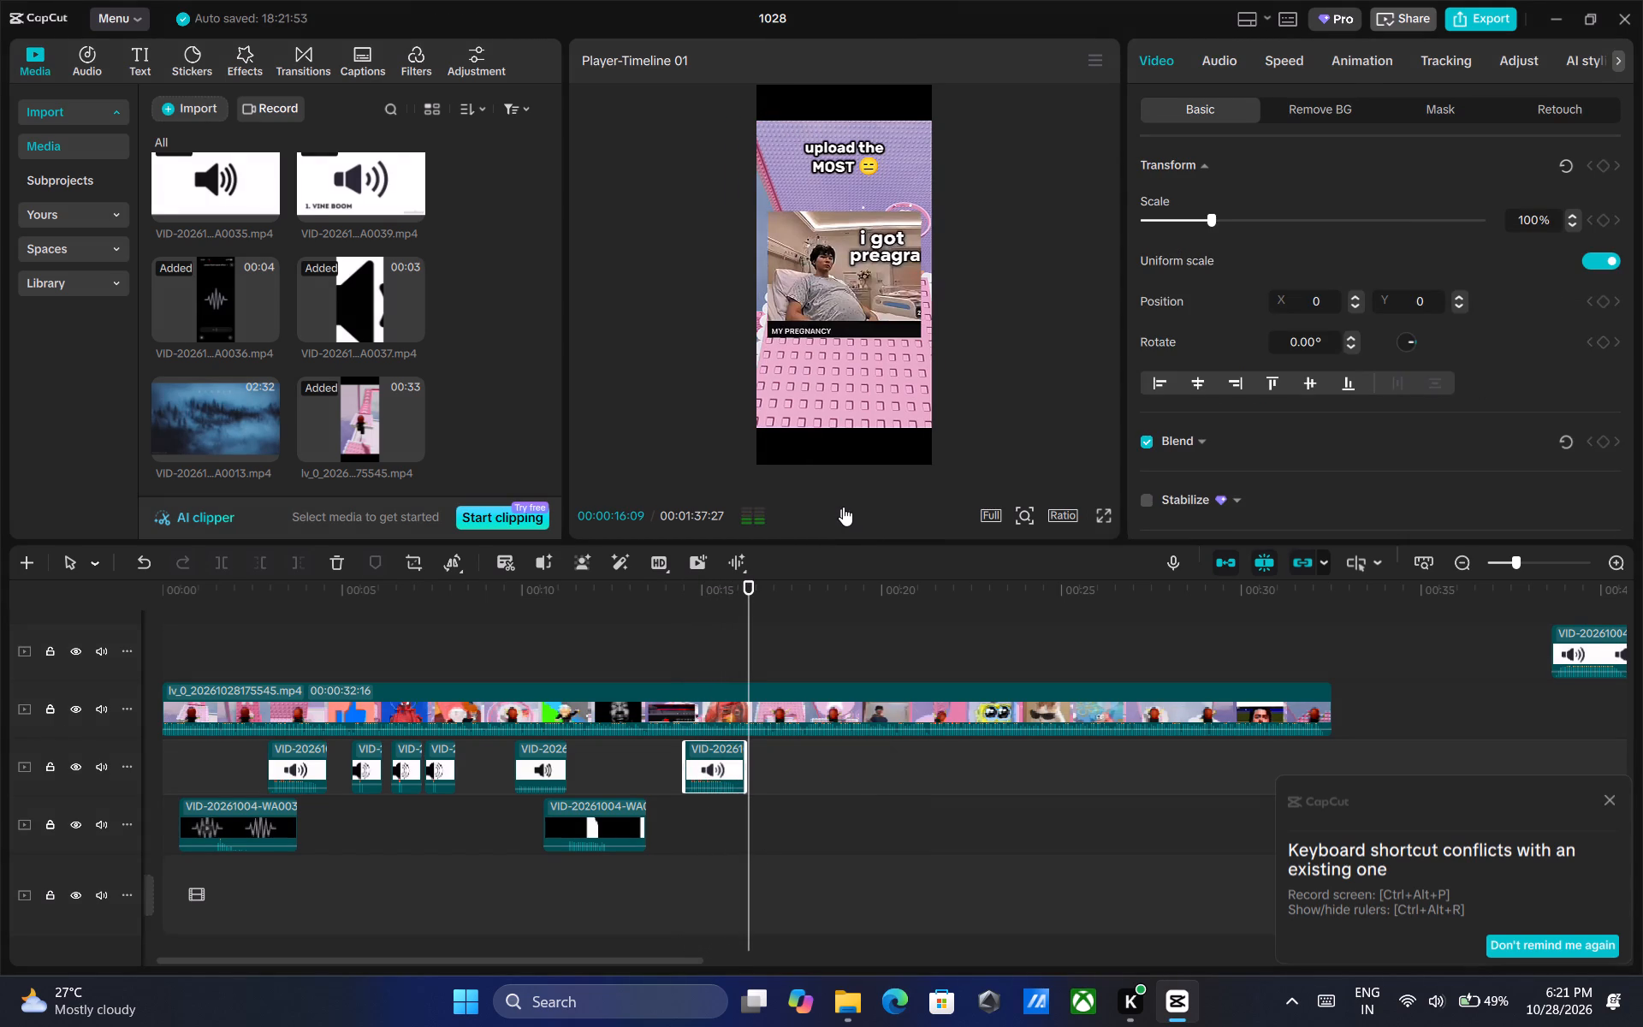
pyautogui.click(750, 589)
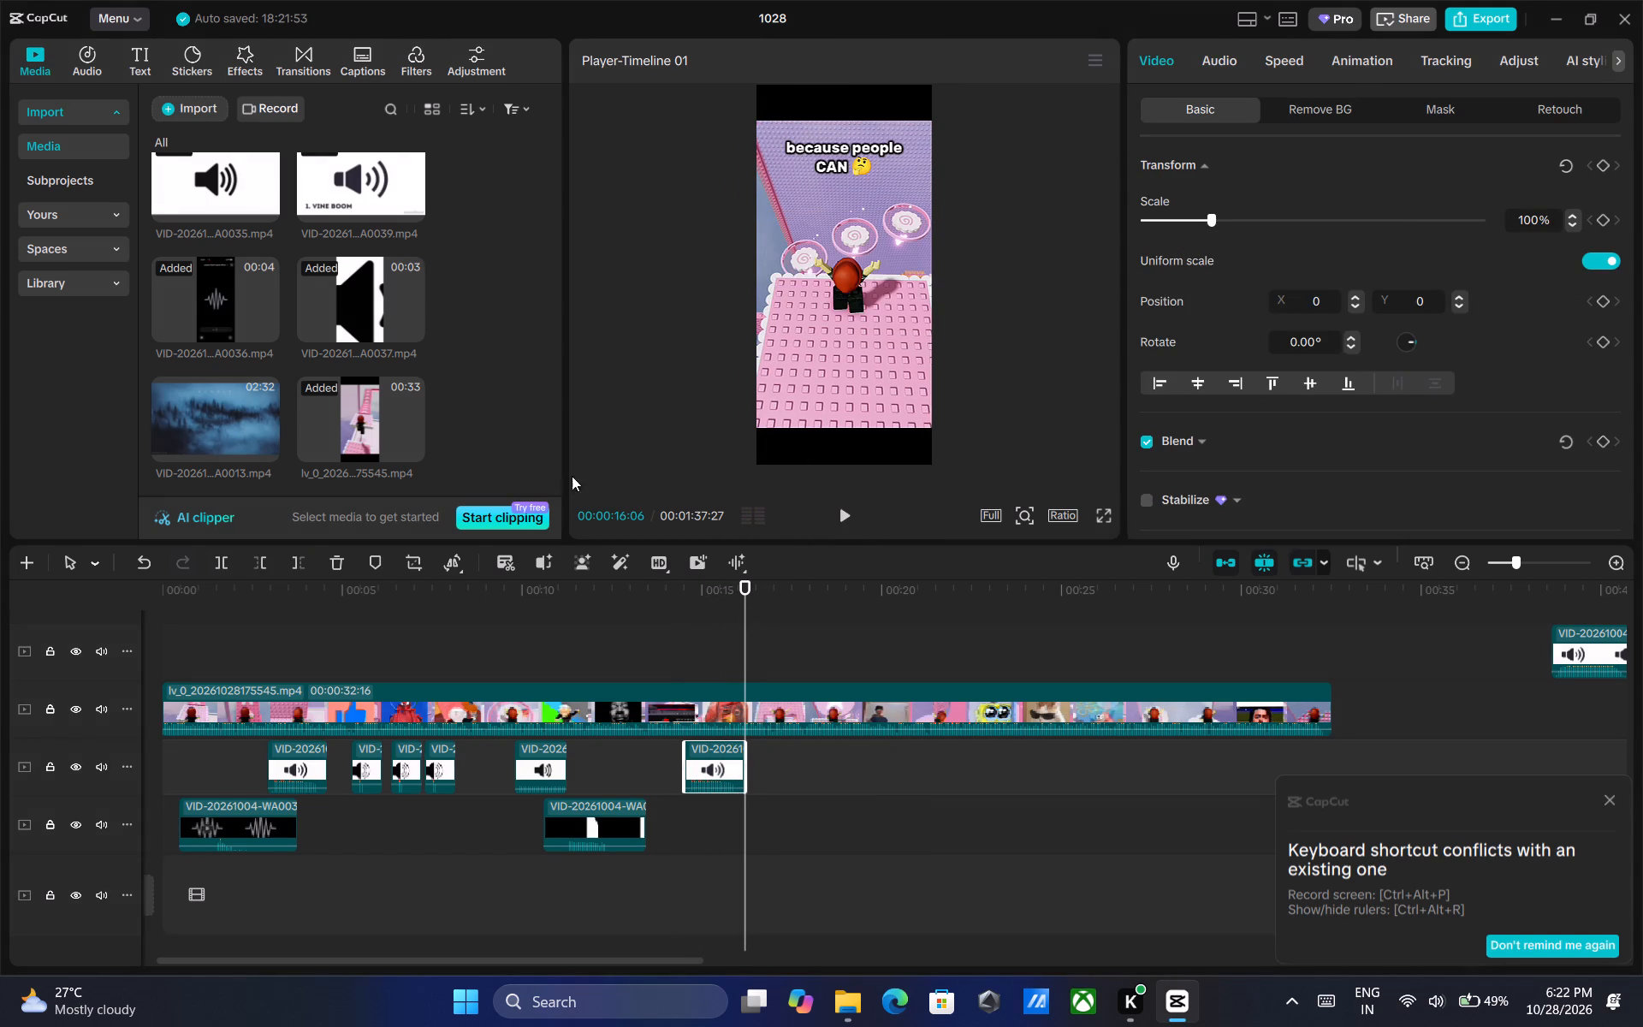
pyautogui.click(368, 756)
pyautogui.rightClick(368, 756)
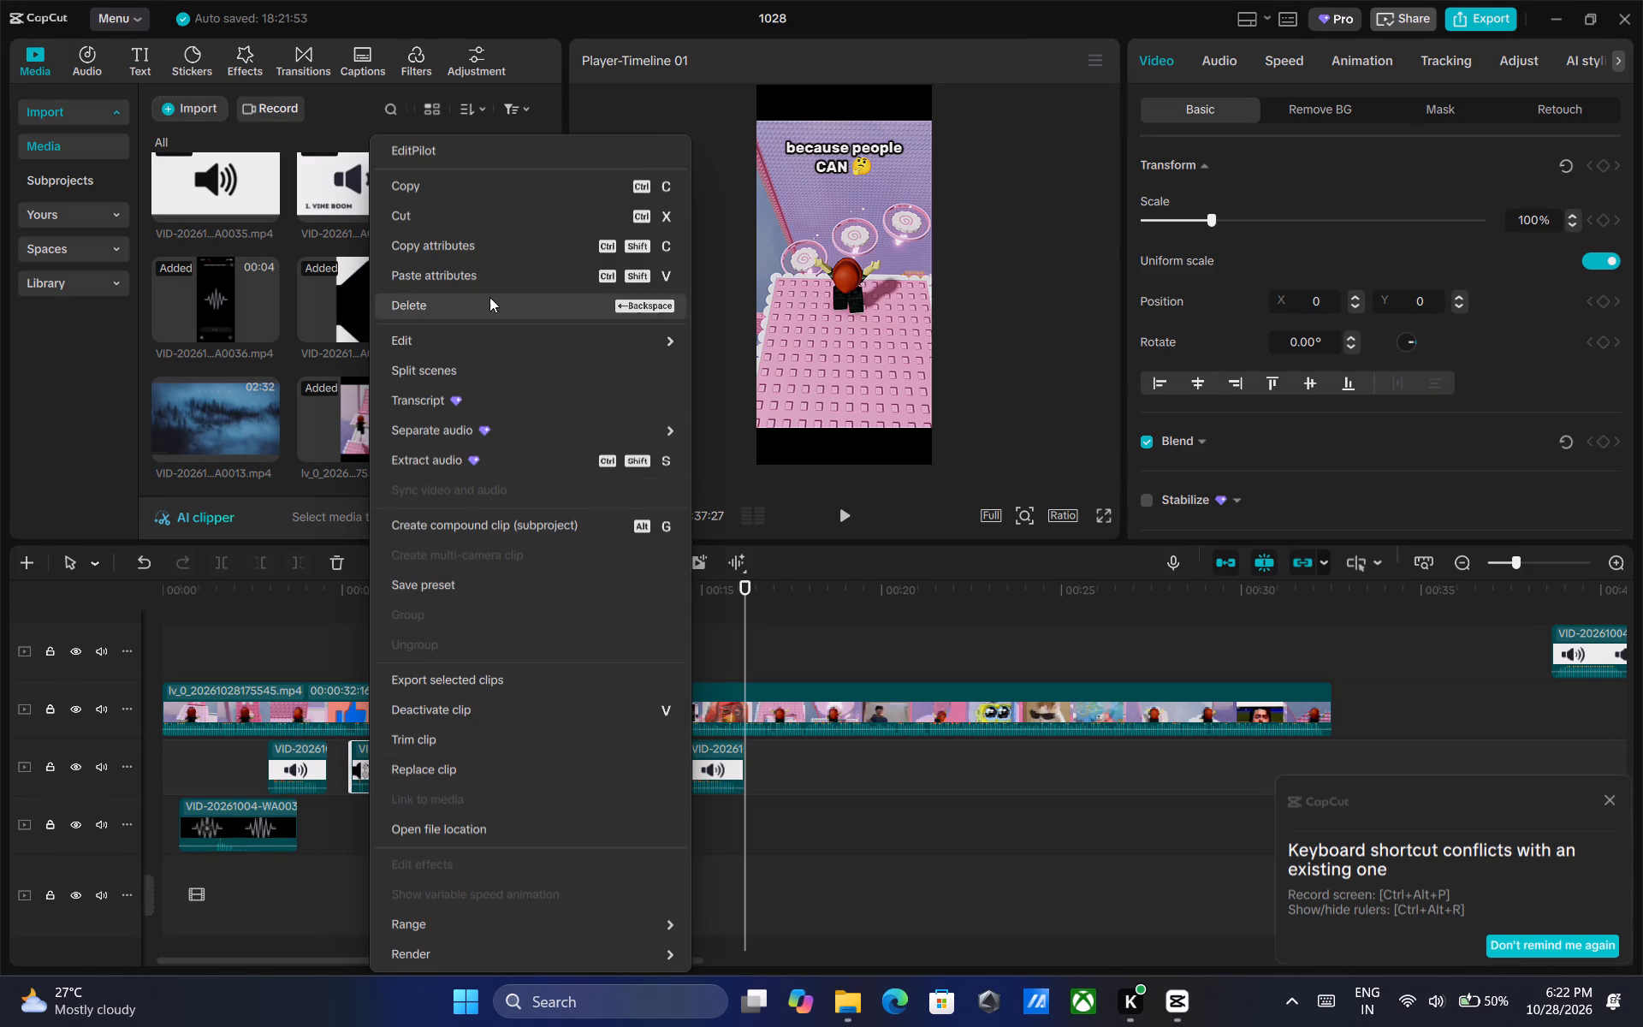
pyautogui.click(491, 188)
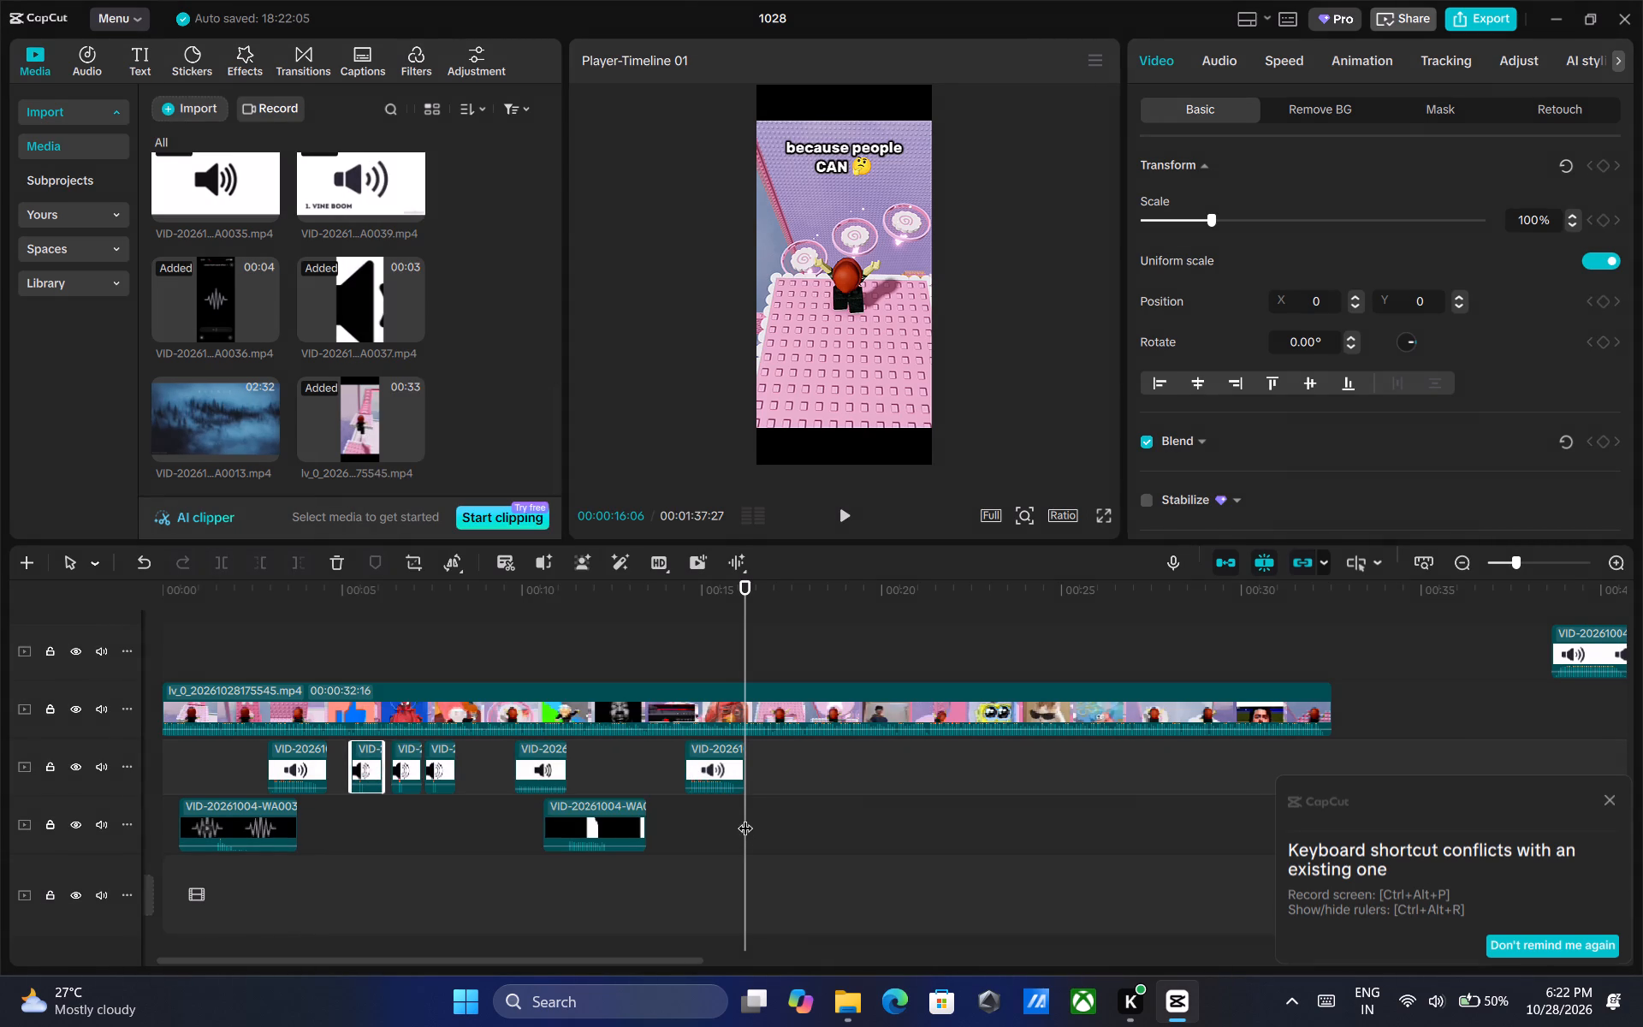
pyautogui.rightClick(745, 817)
pyautogui.click(786, 887)
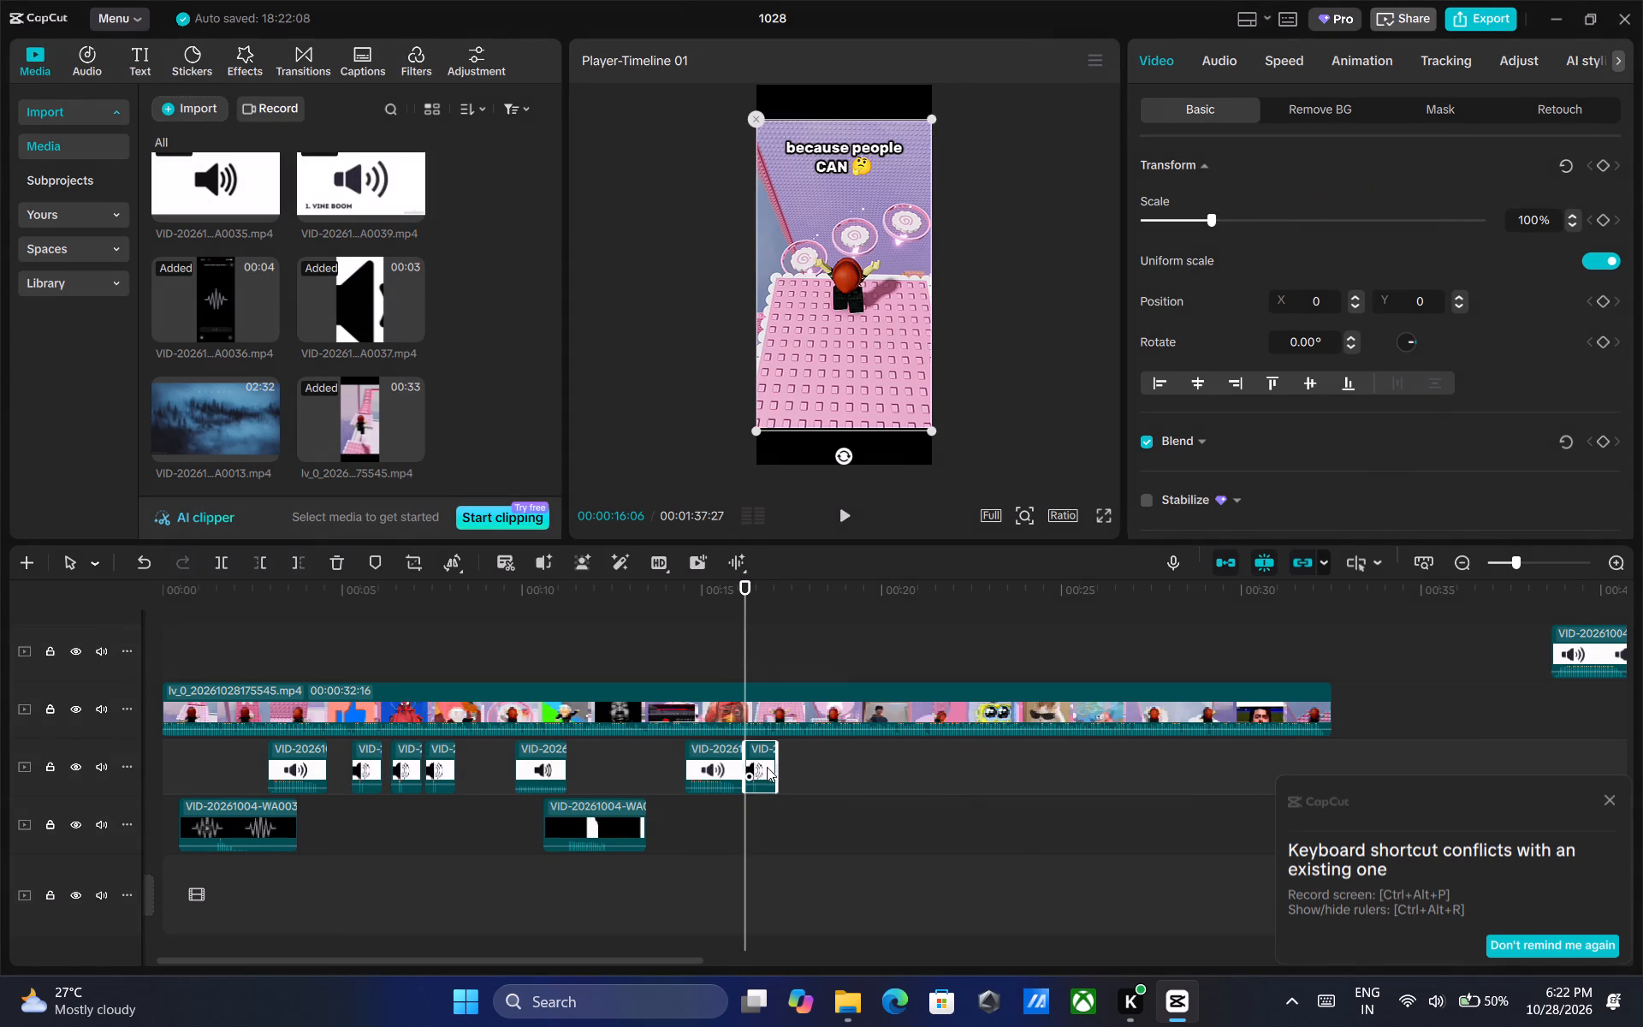
pyautogui.moveTo(761, 756); pyautogui.dragTo(753, 799)
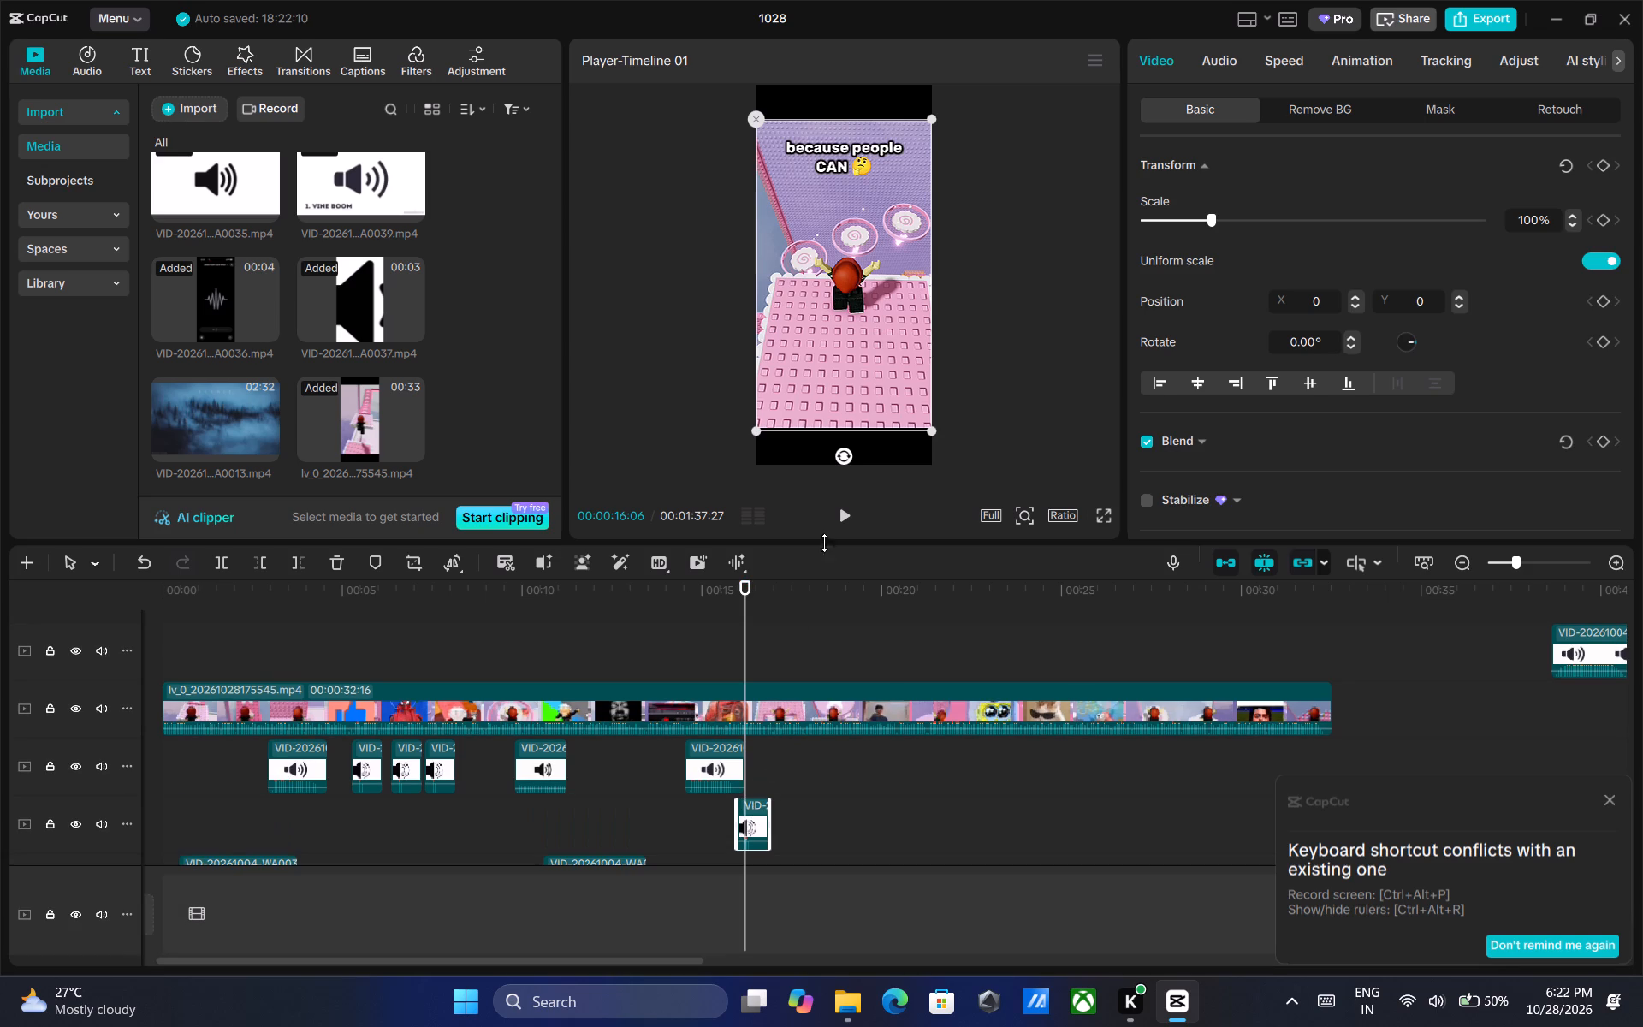
# Play on to the next hospital-bed picture and paste a copy of the WA0035 segment from about 00:00:09:25 at 00:00:19:02.
pyautogui.click(841, 517)
pyautogui.tripleClick(841, 517)
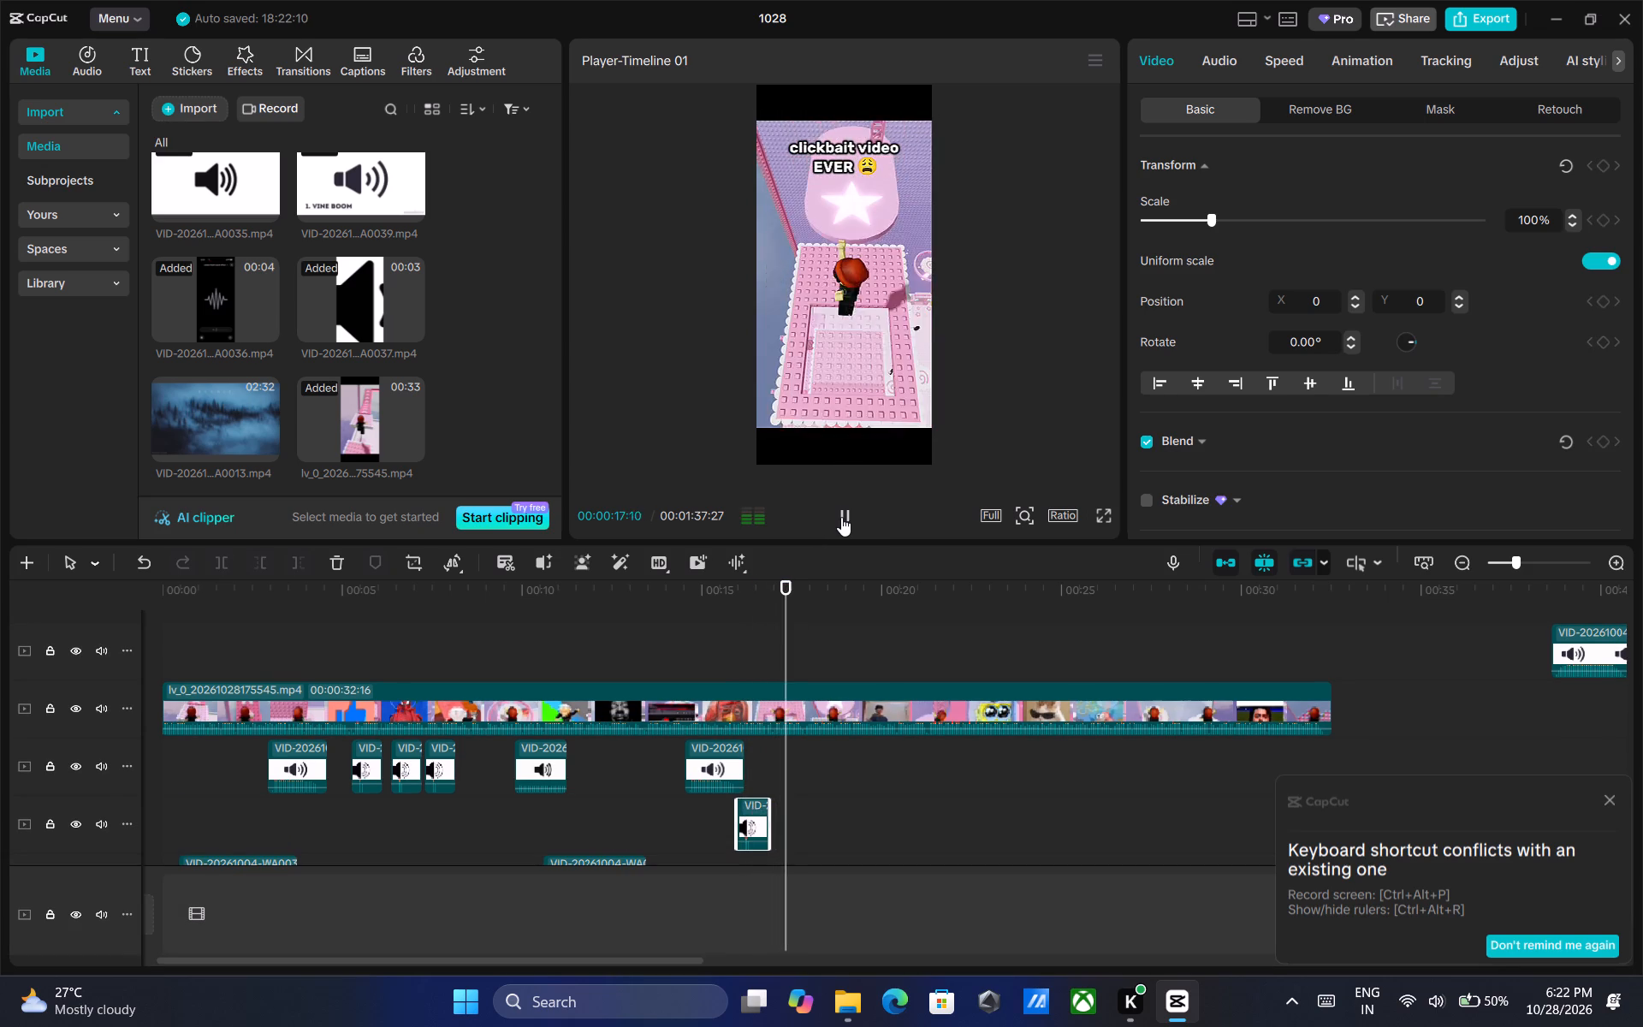
pyautogui.tripleClick(841, 517)
pyautogui.tripleClick(841, 517)
pyautogui.tripleClick(841, 517)
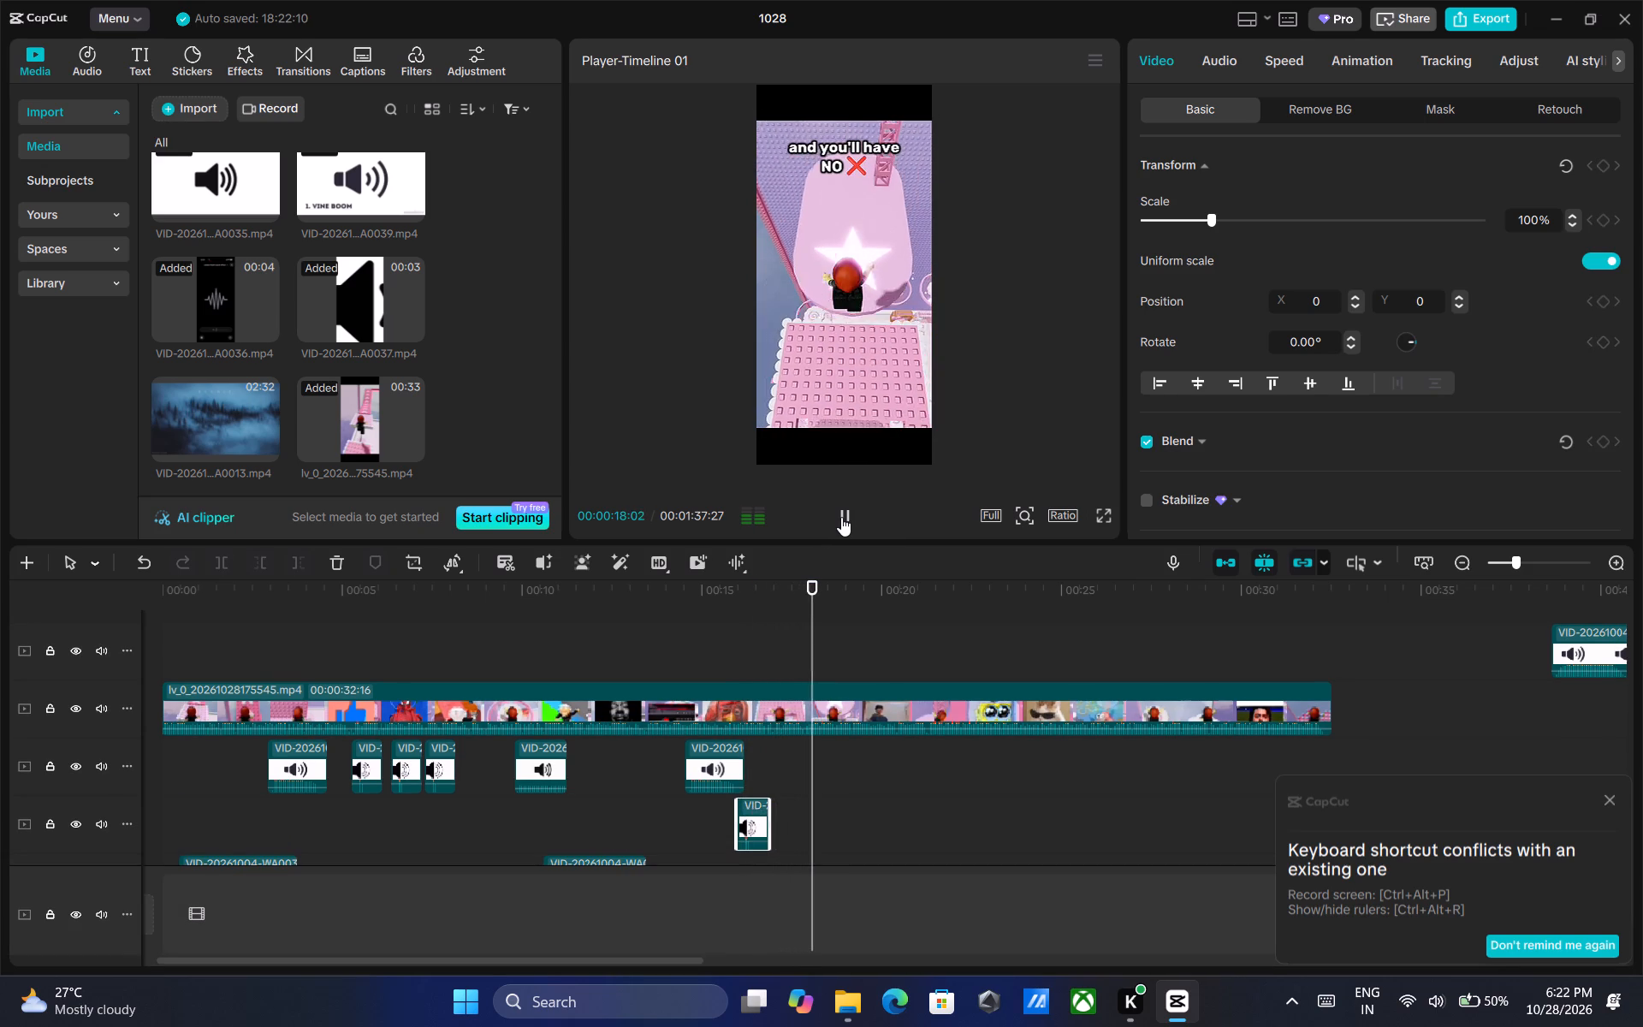
pyautogui.tripleClick(841, 517)
pyautogui.doubleClick(841, 517)
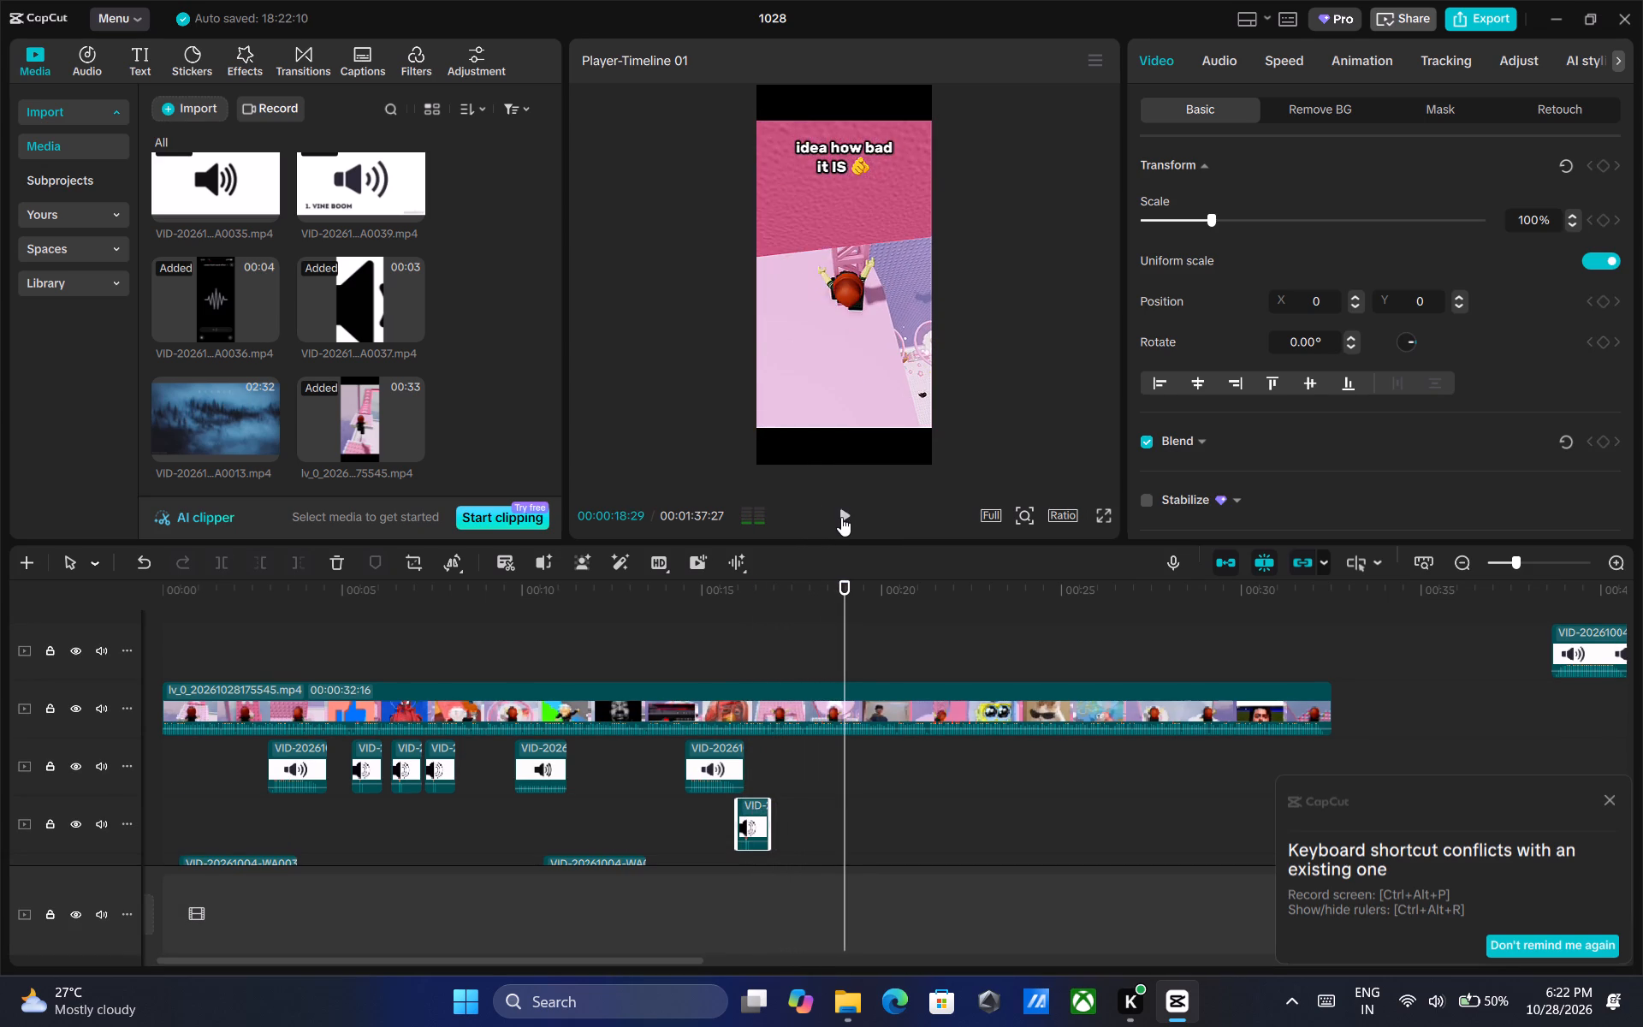
pyautogui.click(854, 586)
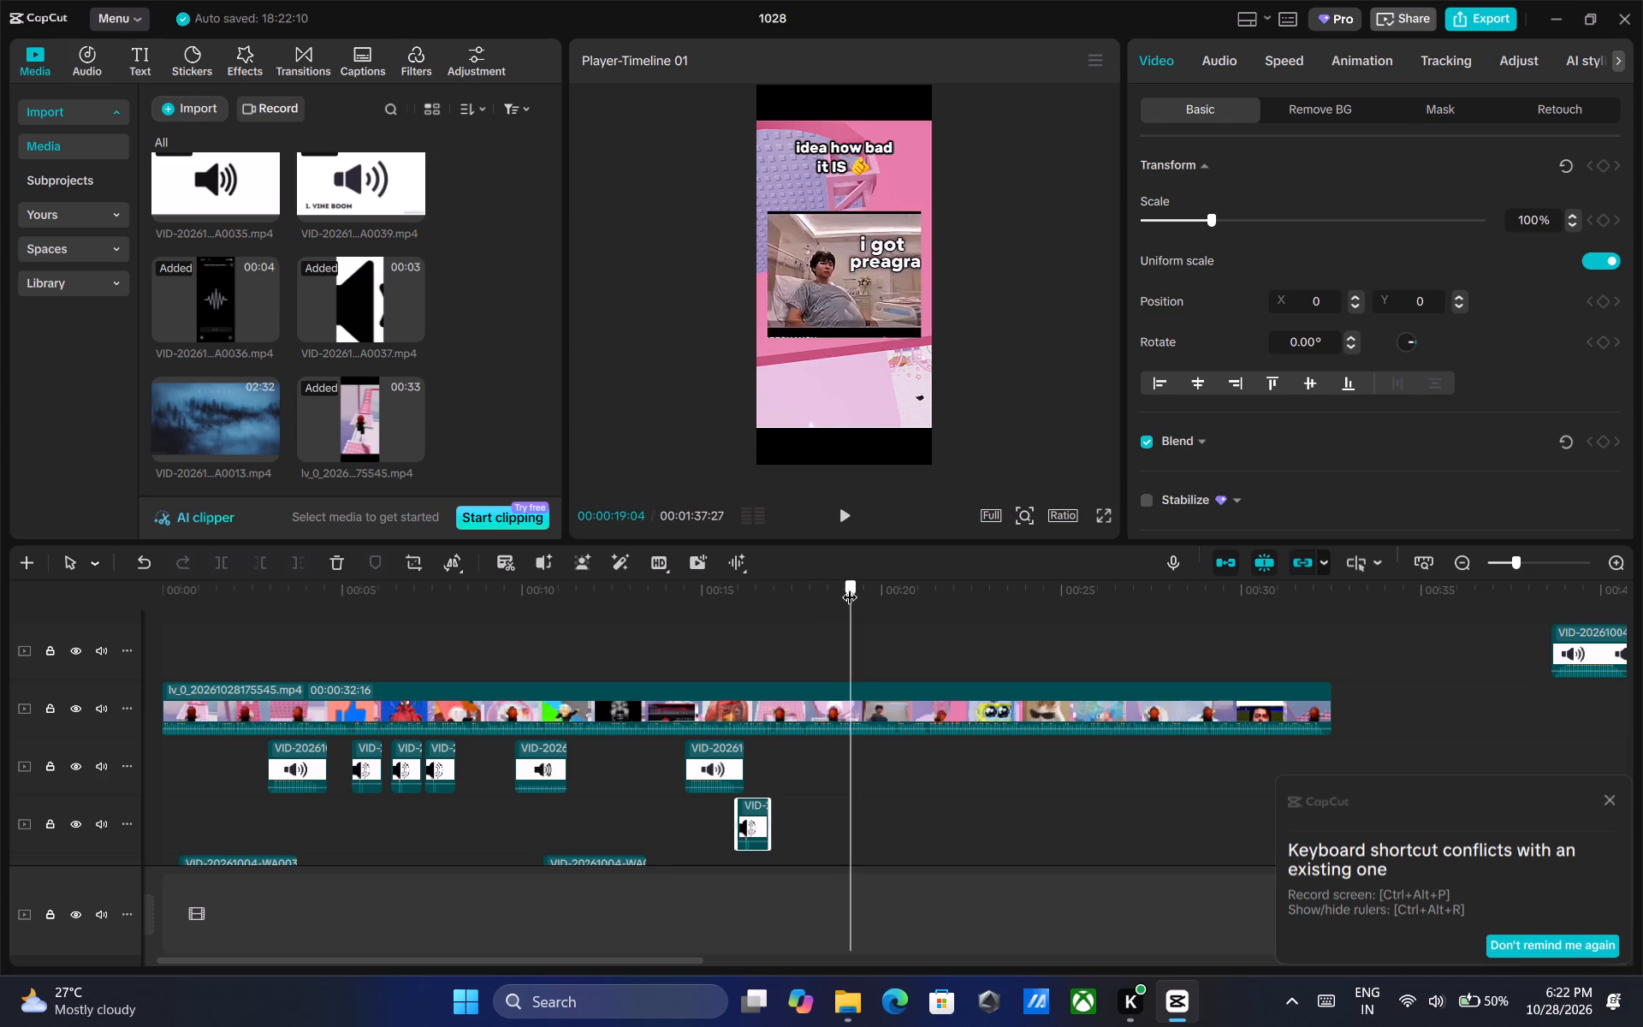
pyautogui.scroll(-2, 590, 832)
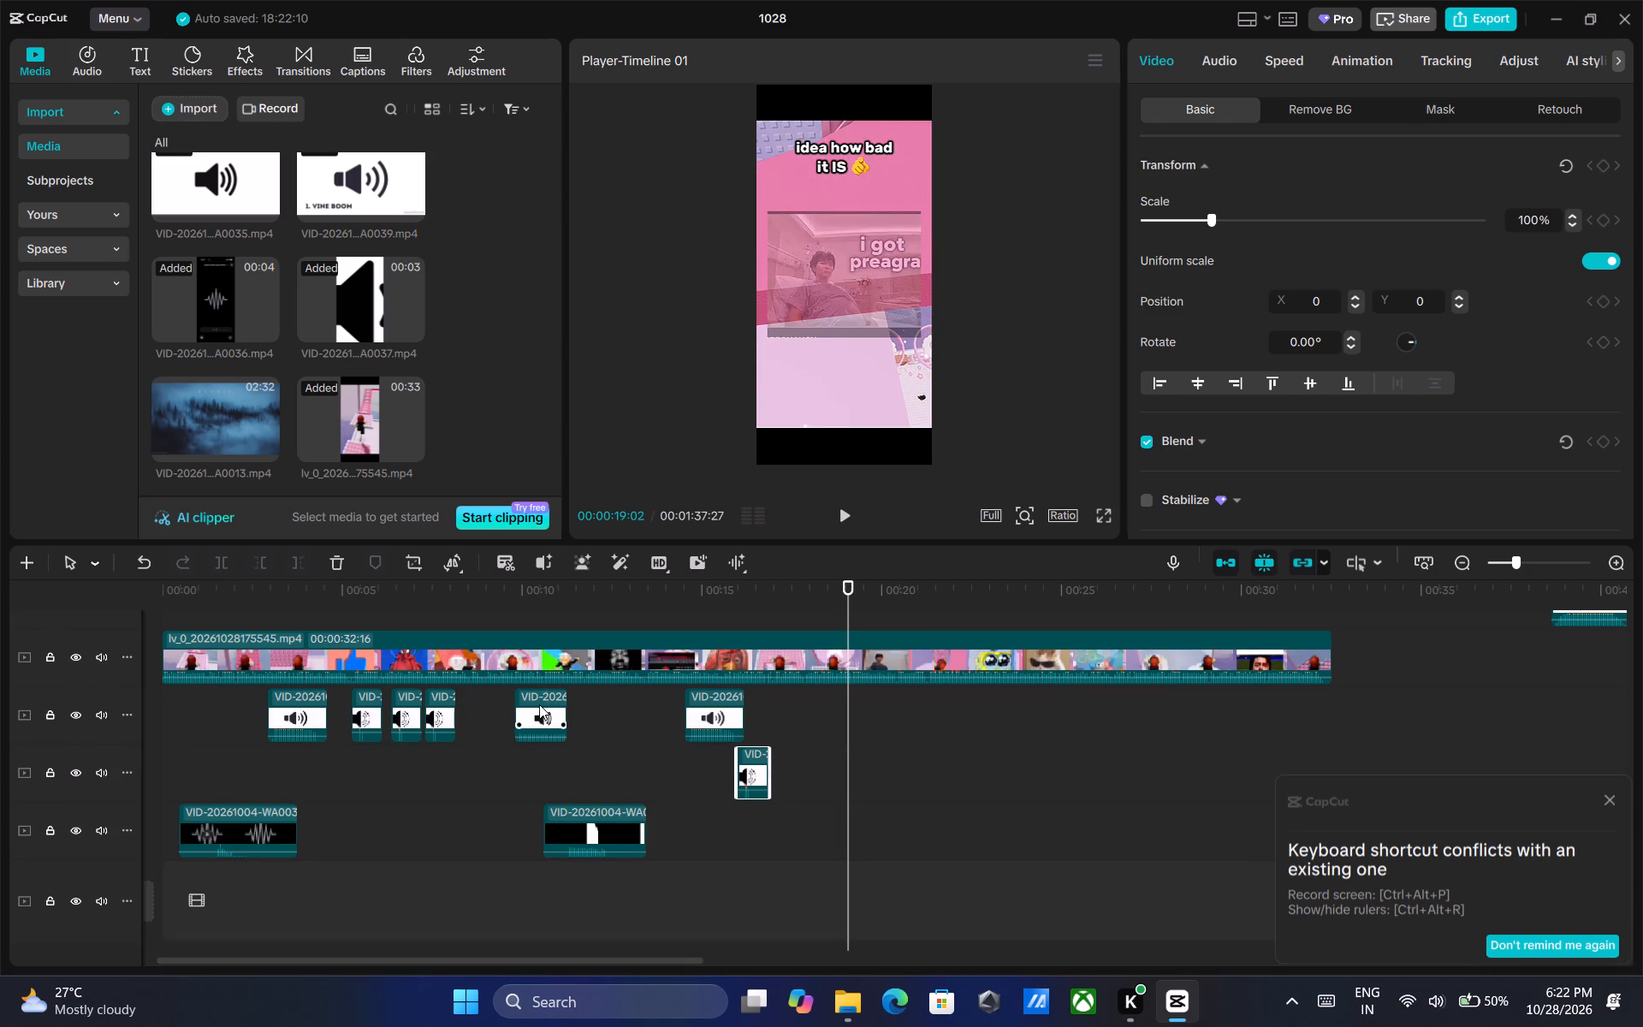
pyautogui.click(539, 704)
pyautogui.rightClick(539, 704)
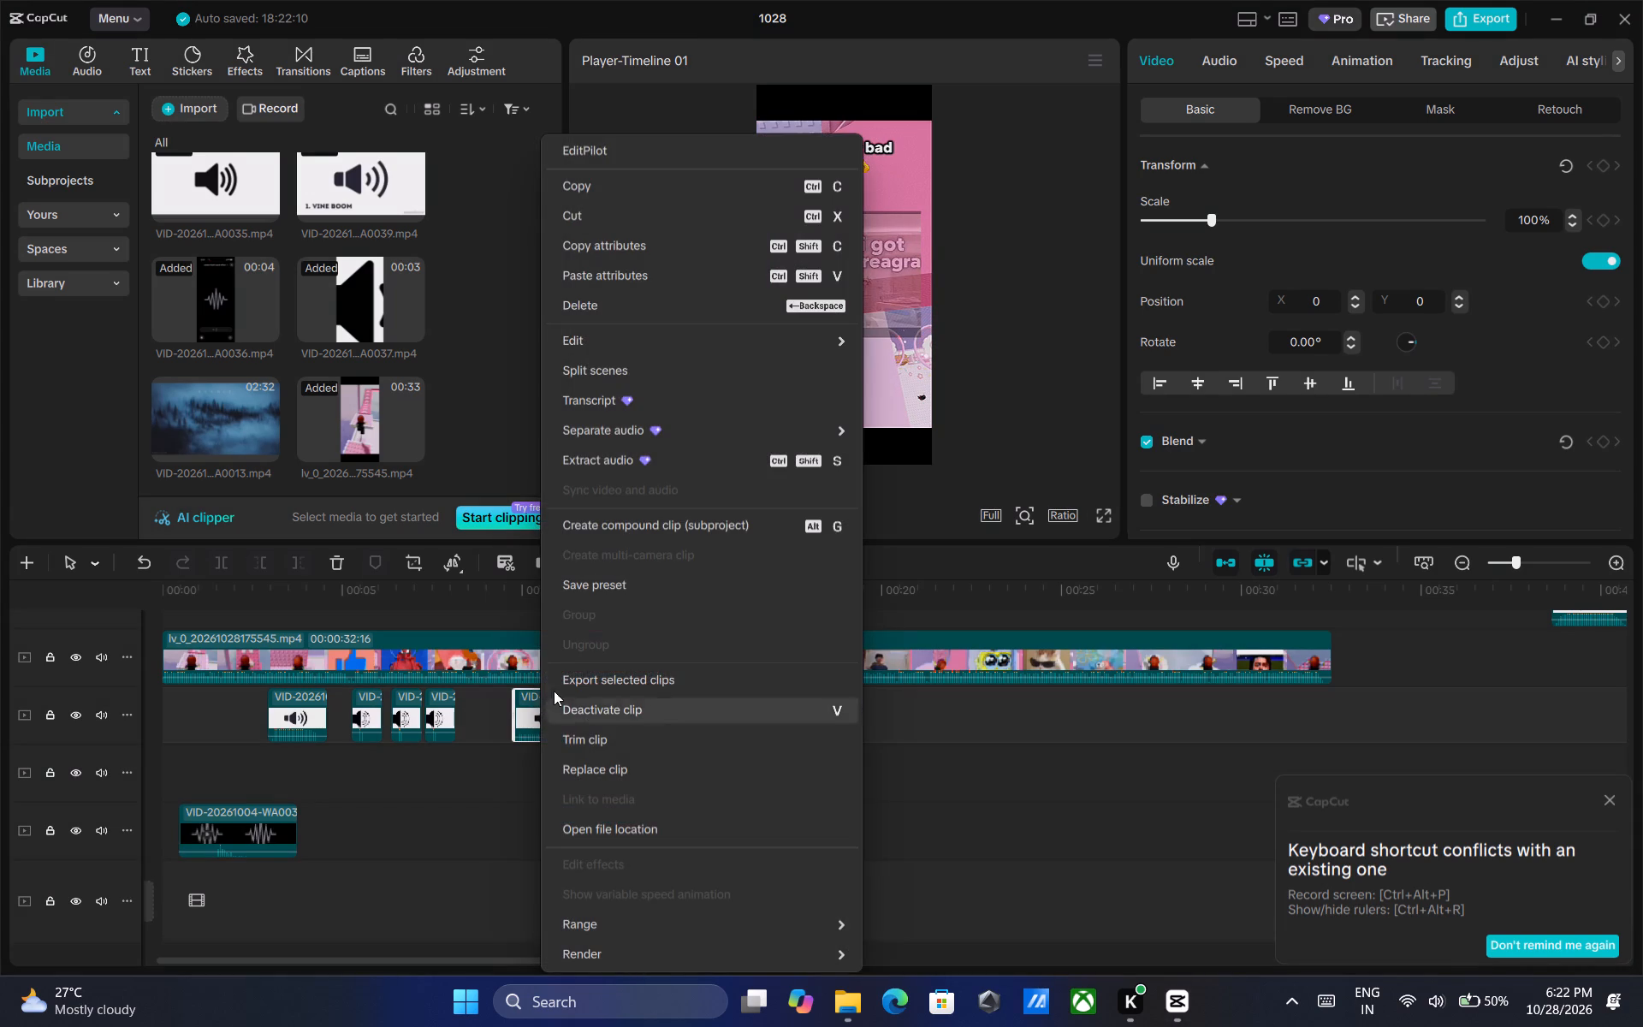
pyautogui.click(660, 175)
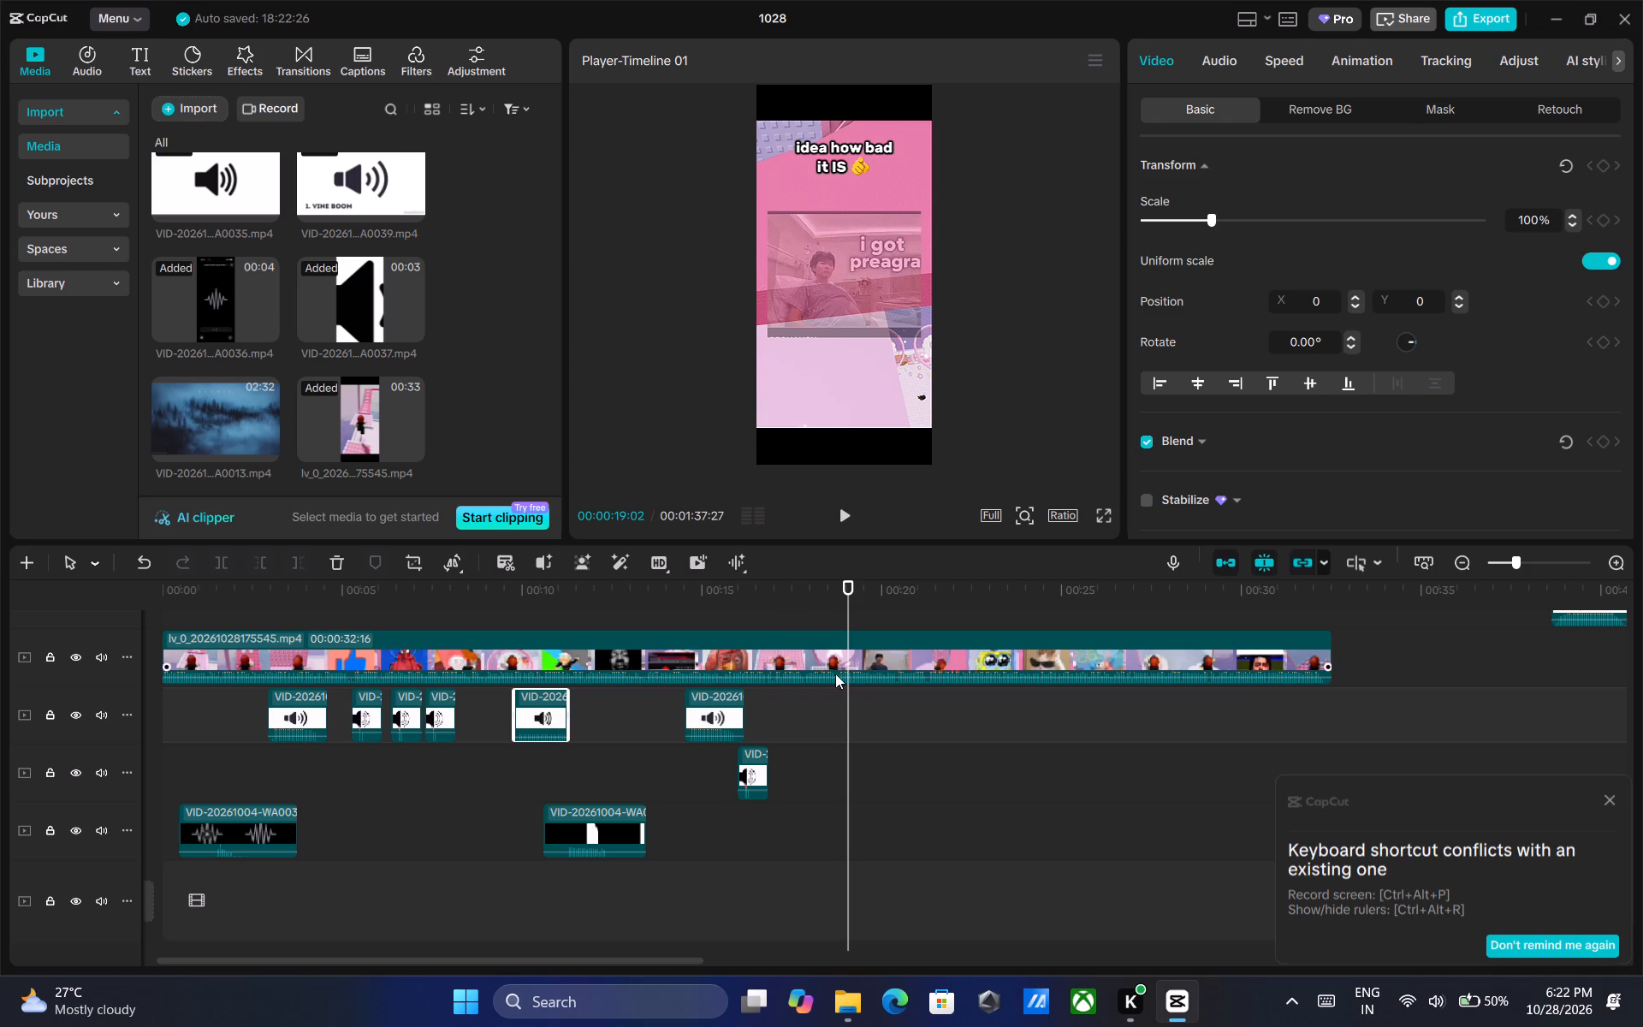
pyautogui.rightClick(849, 703)
pyautogui.click(906, 812)
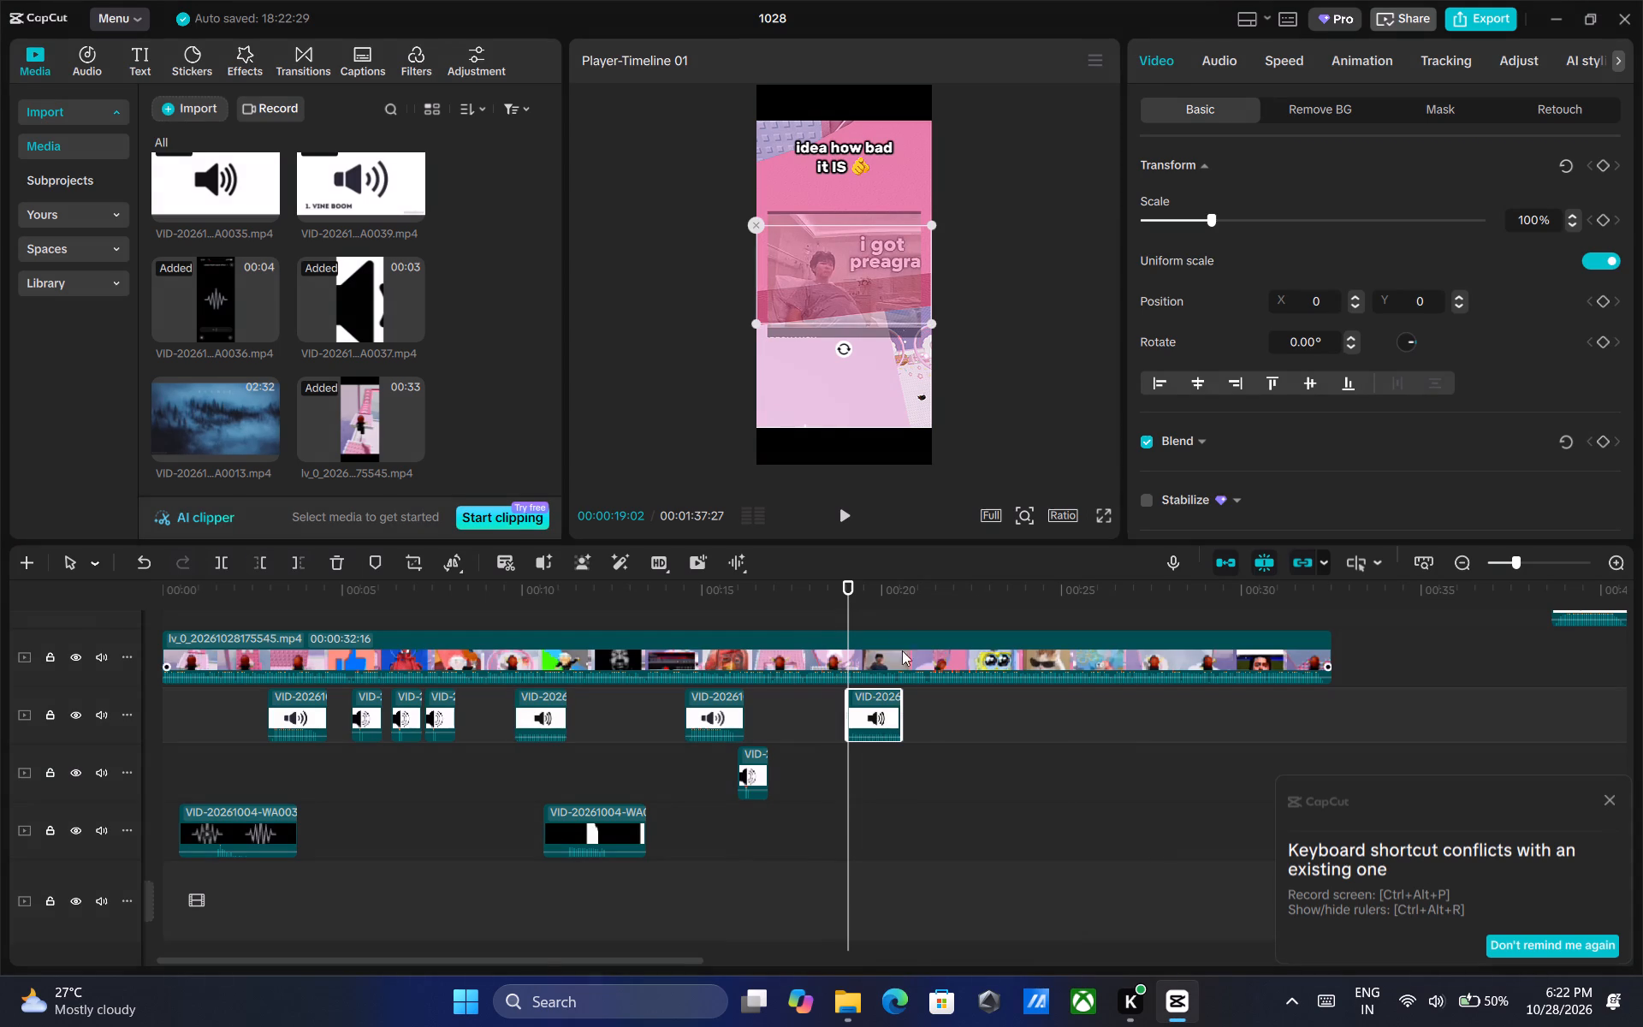
# Preview WA0030 and WA0028, and place WA0028 on the second track below the main video at about 00:00:21:00, before the SpongeBob picture.
pyautogui.click(841, 518)
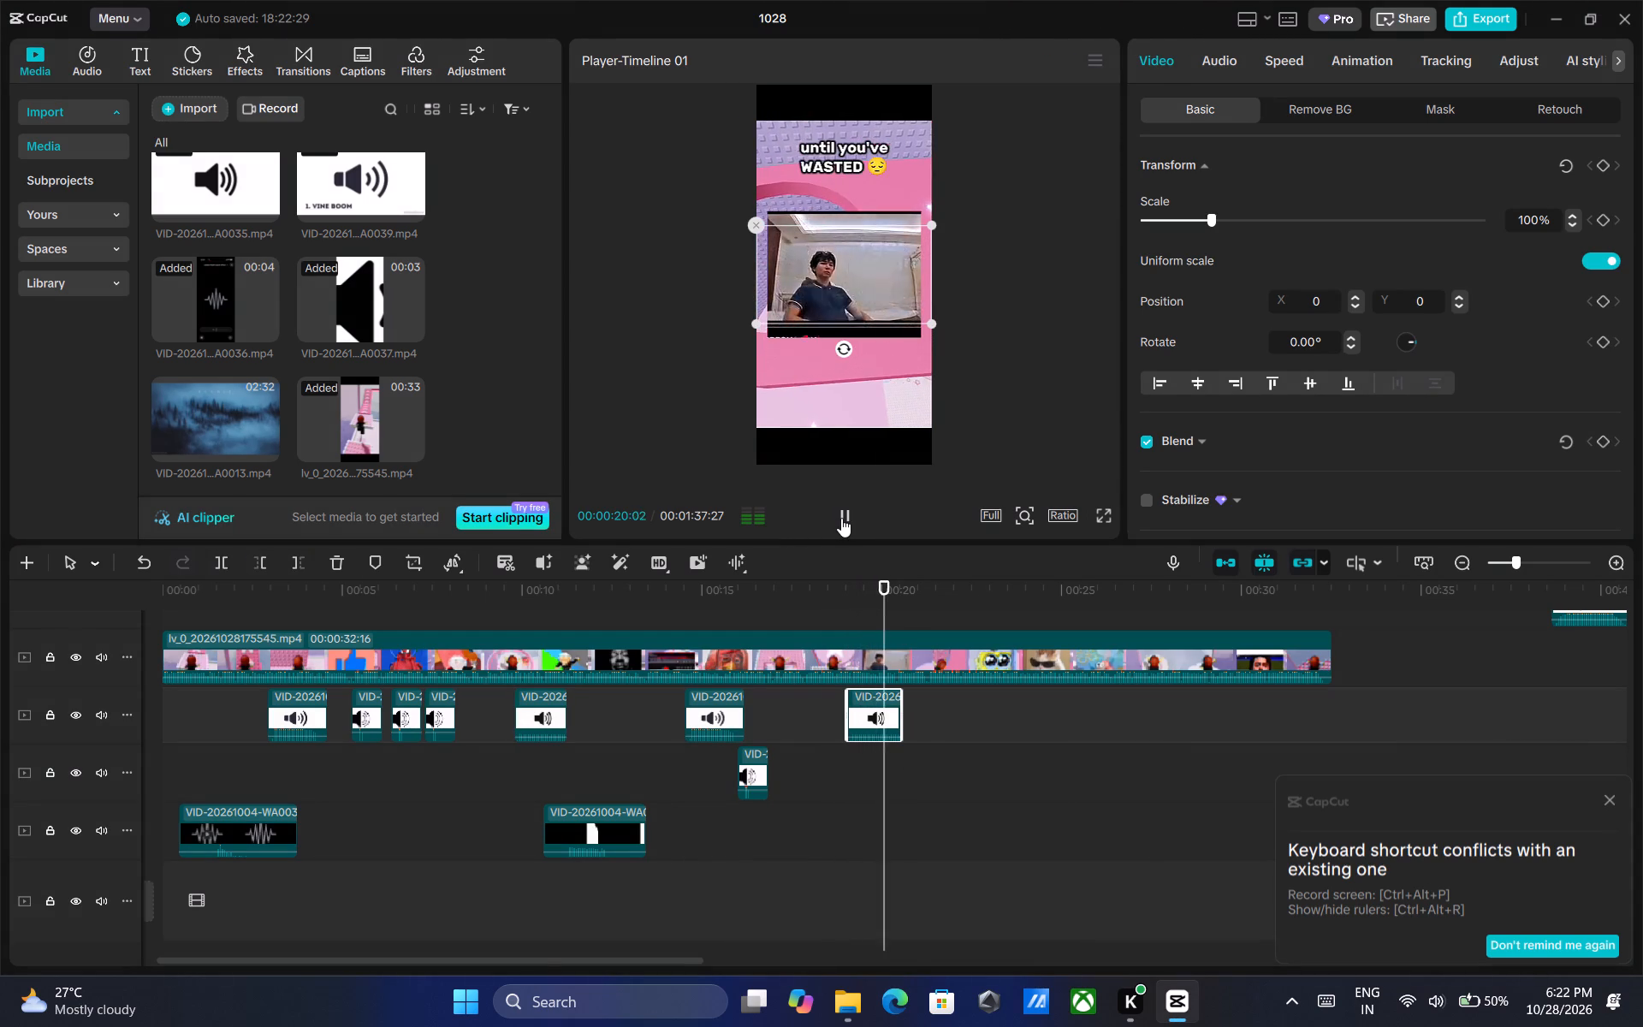
pyautogui.doubleClick(841, 518)
pyautogui.doubleClick(841, 518)
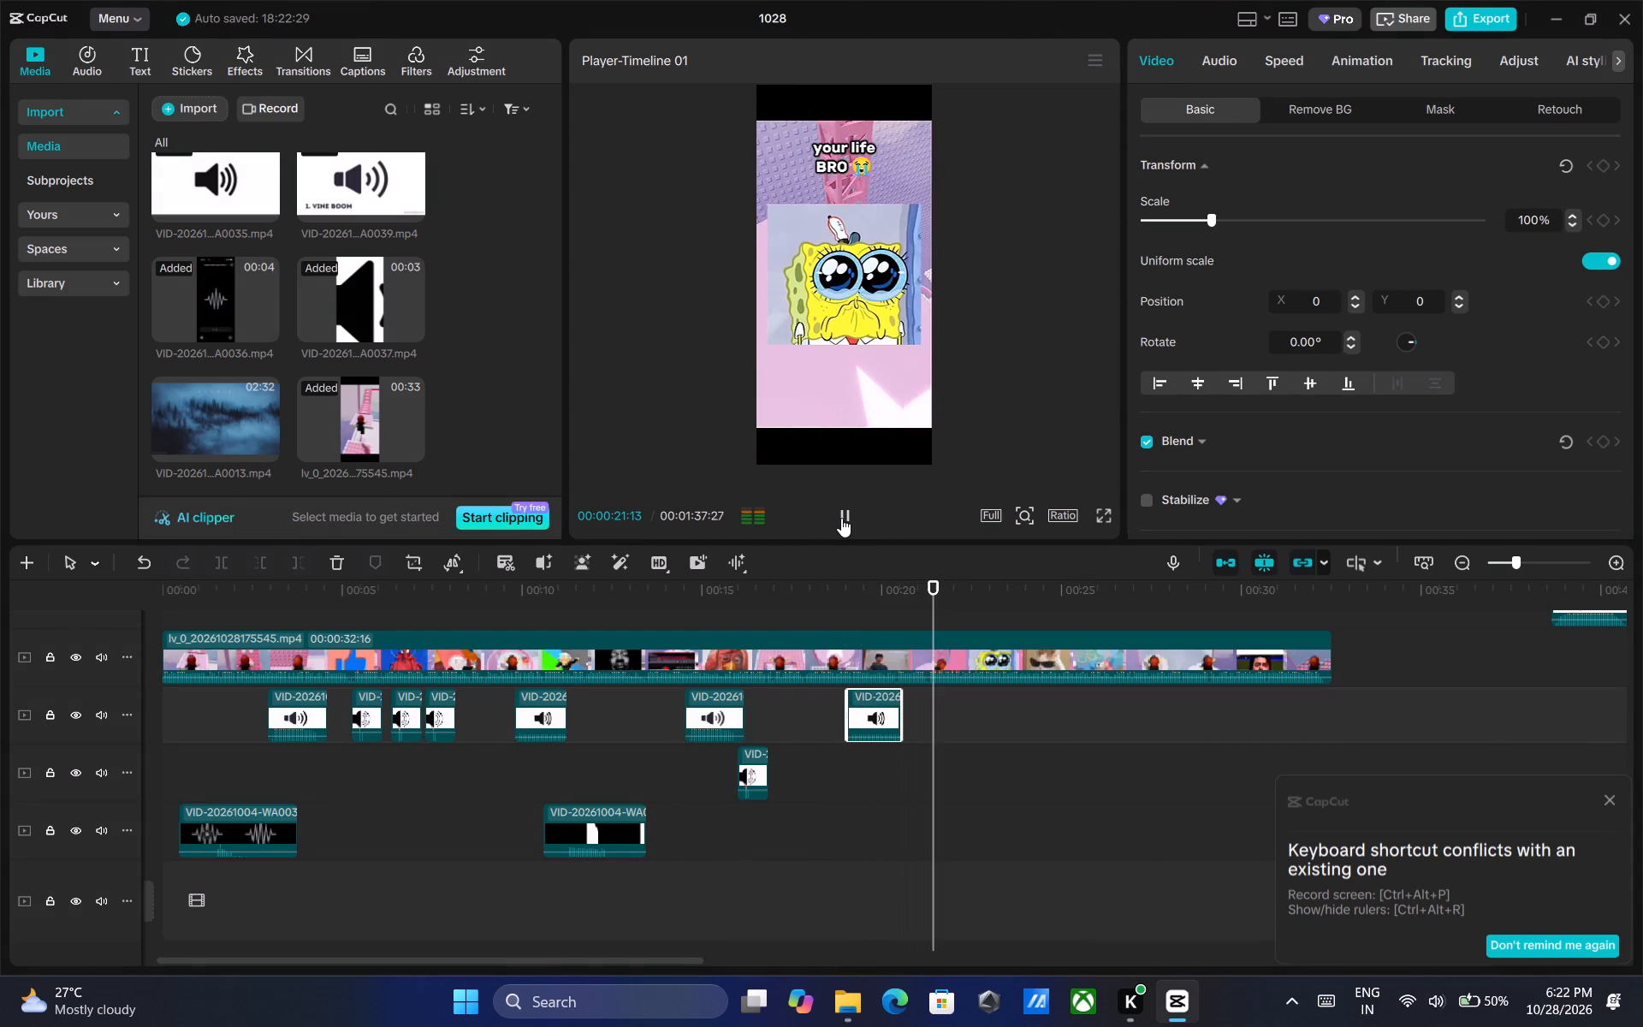
pyautogui.click(841, 518)
pyautogui.moveTo(936, 591); pyautogui.dragTo(926, 590)
pyautogui.click(746, 763)
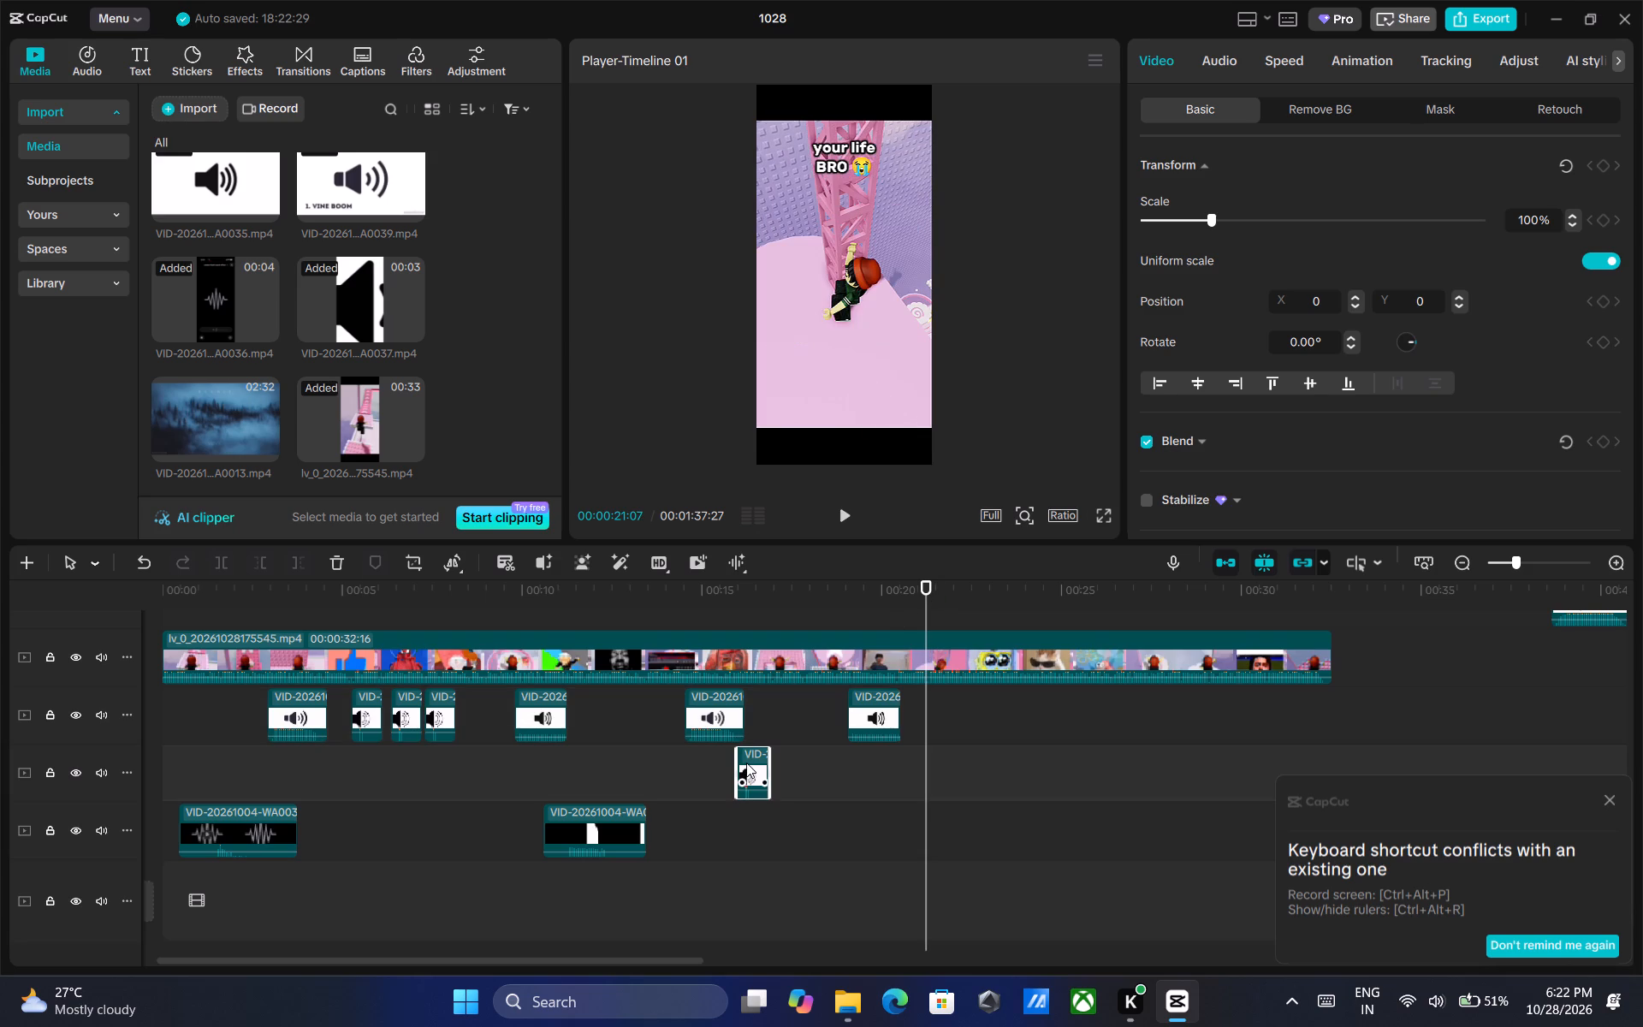
pyautogui.scroll(2, 401, 437)
pyautogui.click(250, 273)
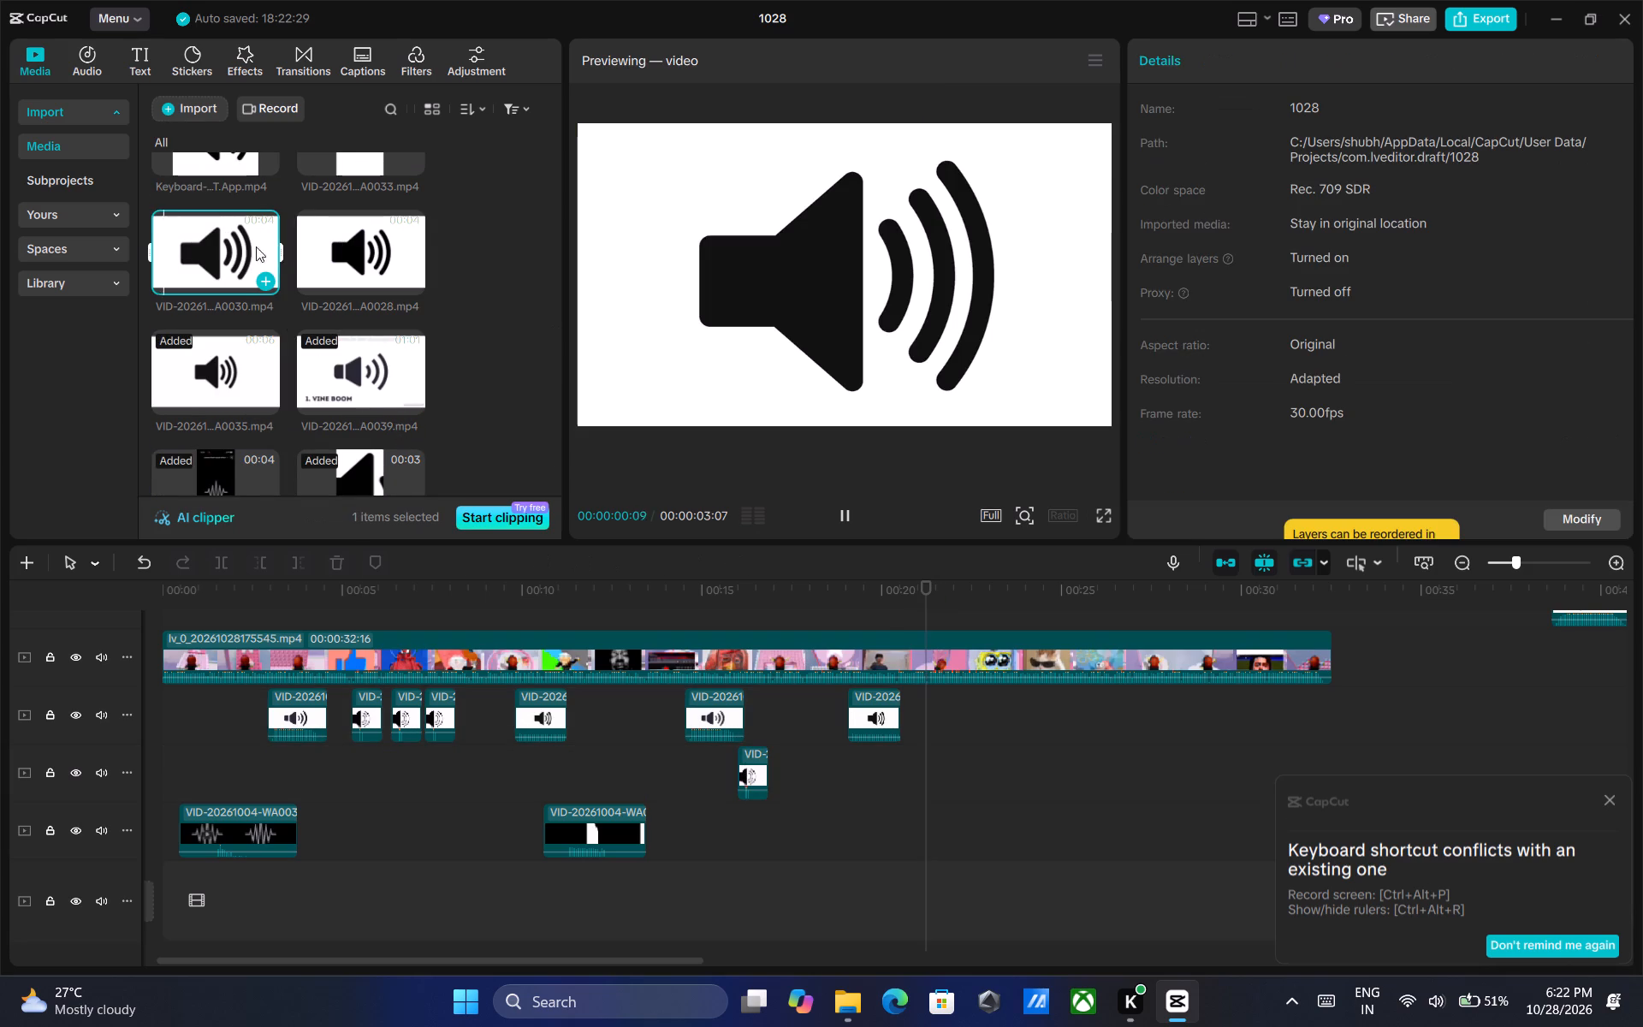
pyautogui.click(350, 256)
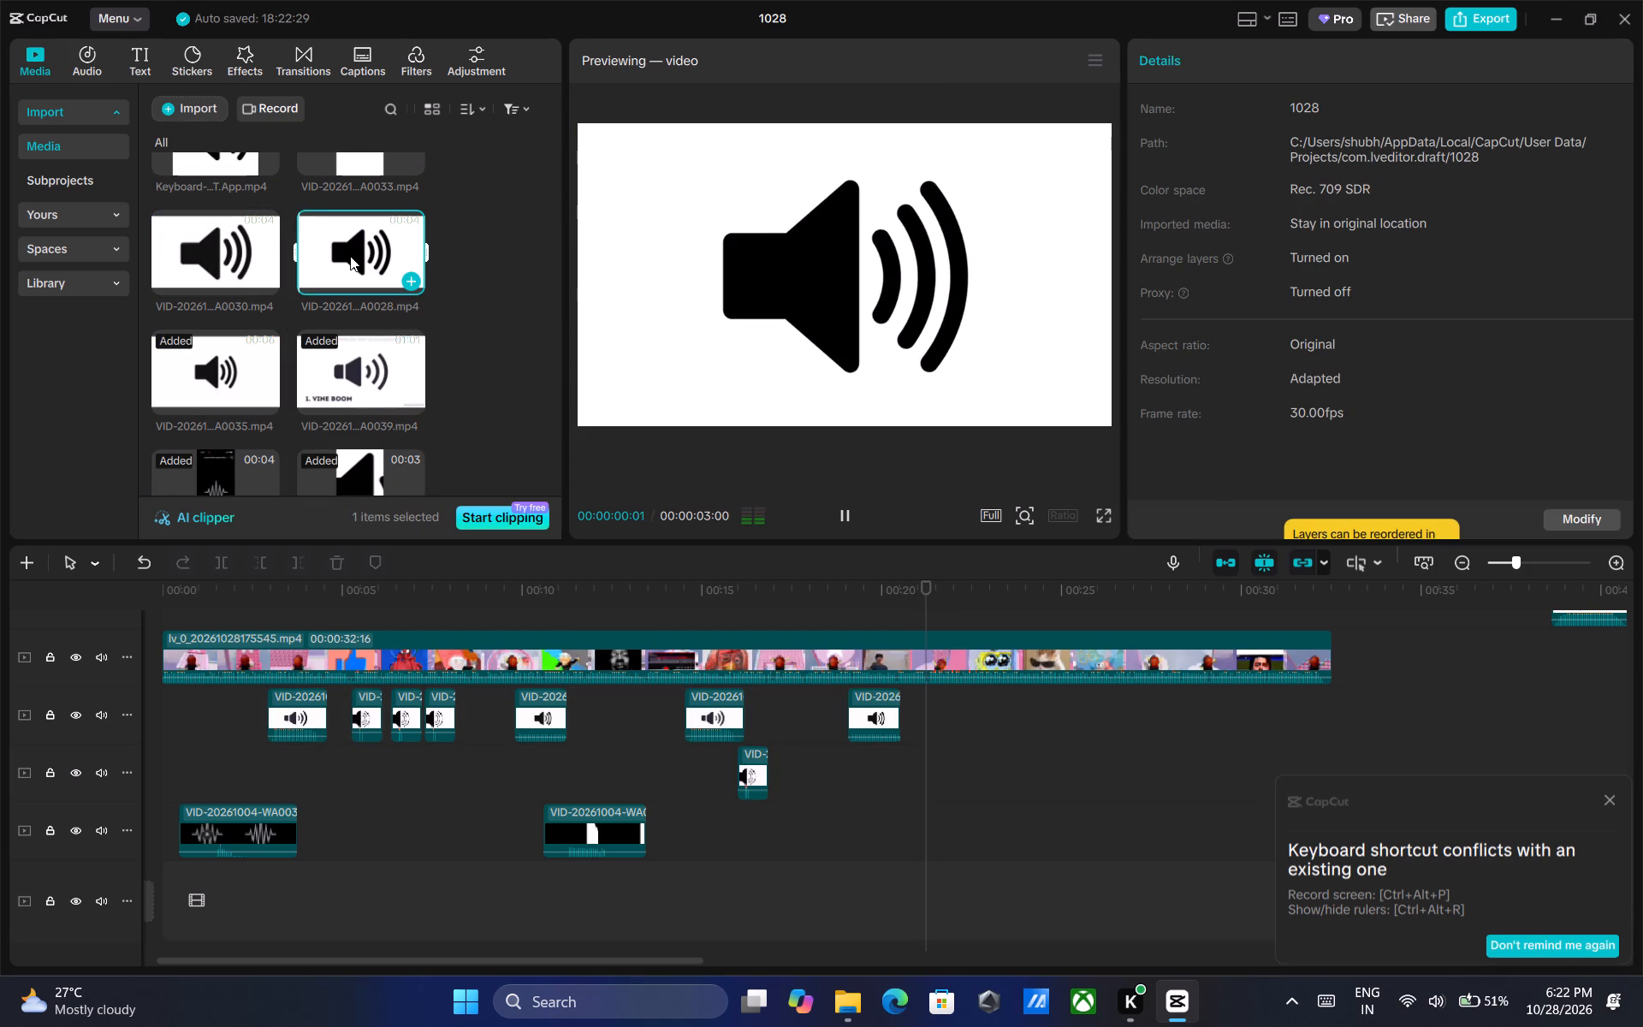
pyautogui.moveTo(352, 253); pyautogui.dragTo(352, 262)
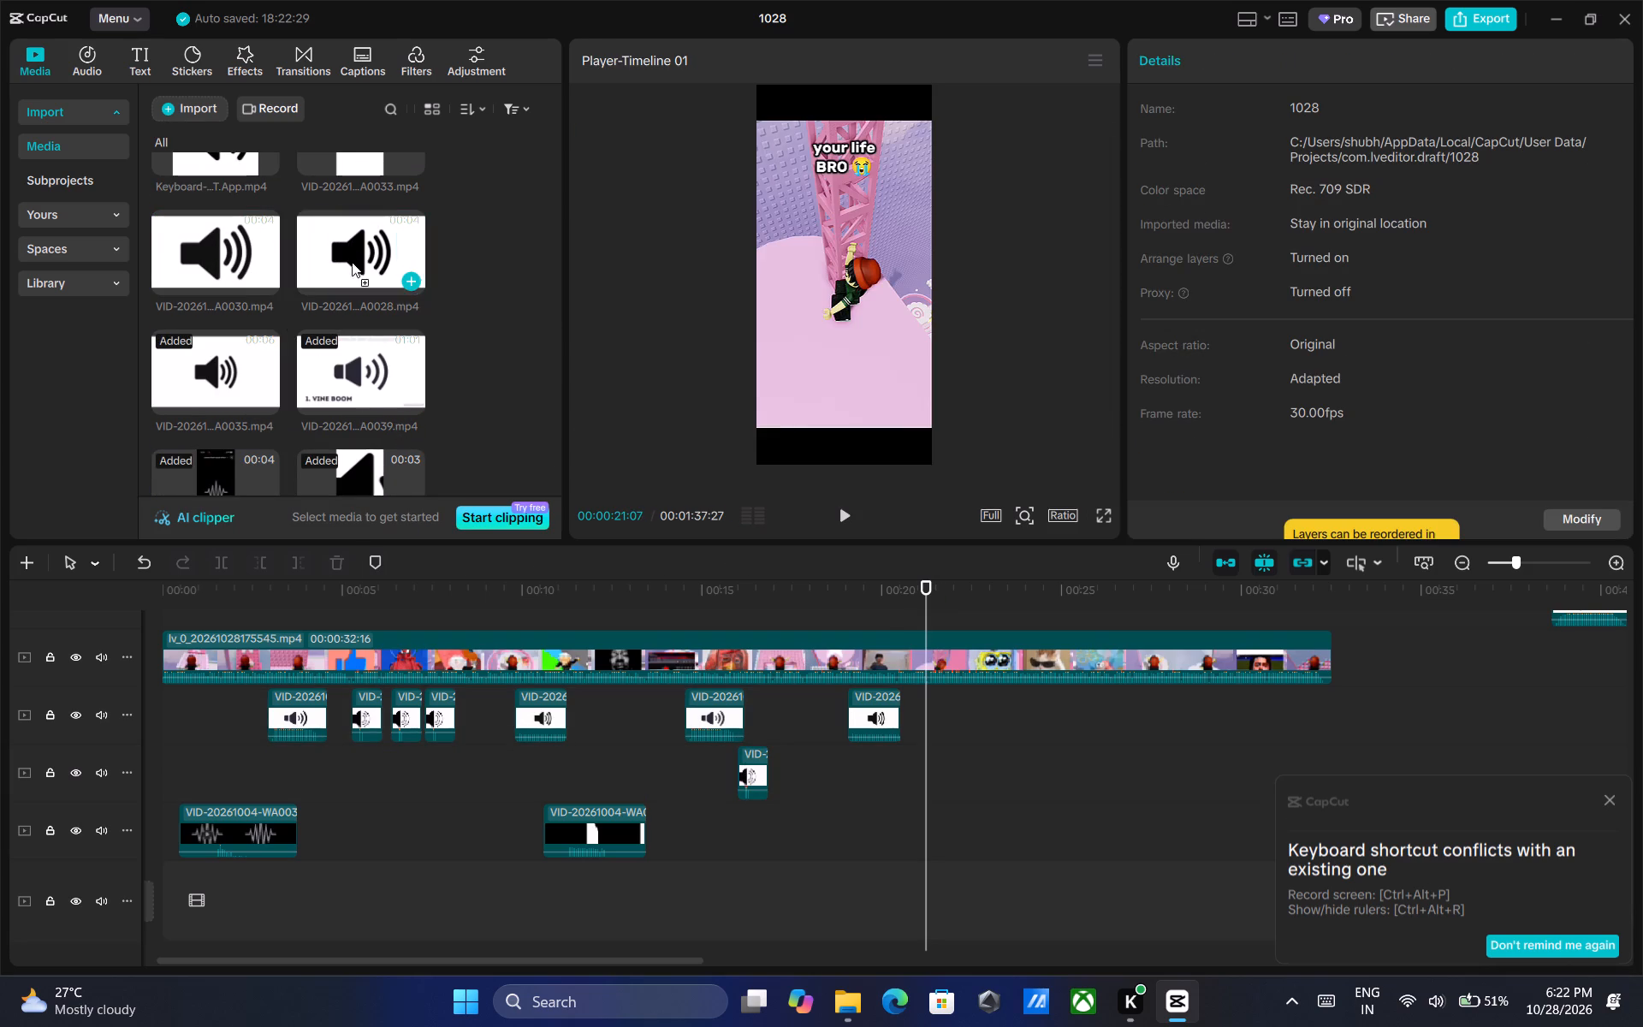
pyautogui.moveTo(352, 262); pyautogui.dragTo(352, 294)
pyautogui.moveTo(352, 257); pyautogui.dragTo(832, 729)
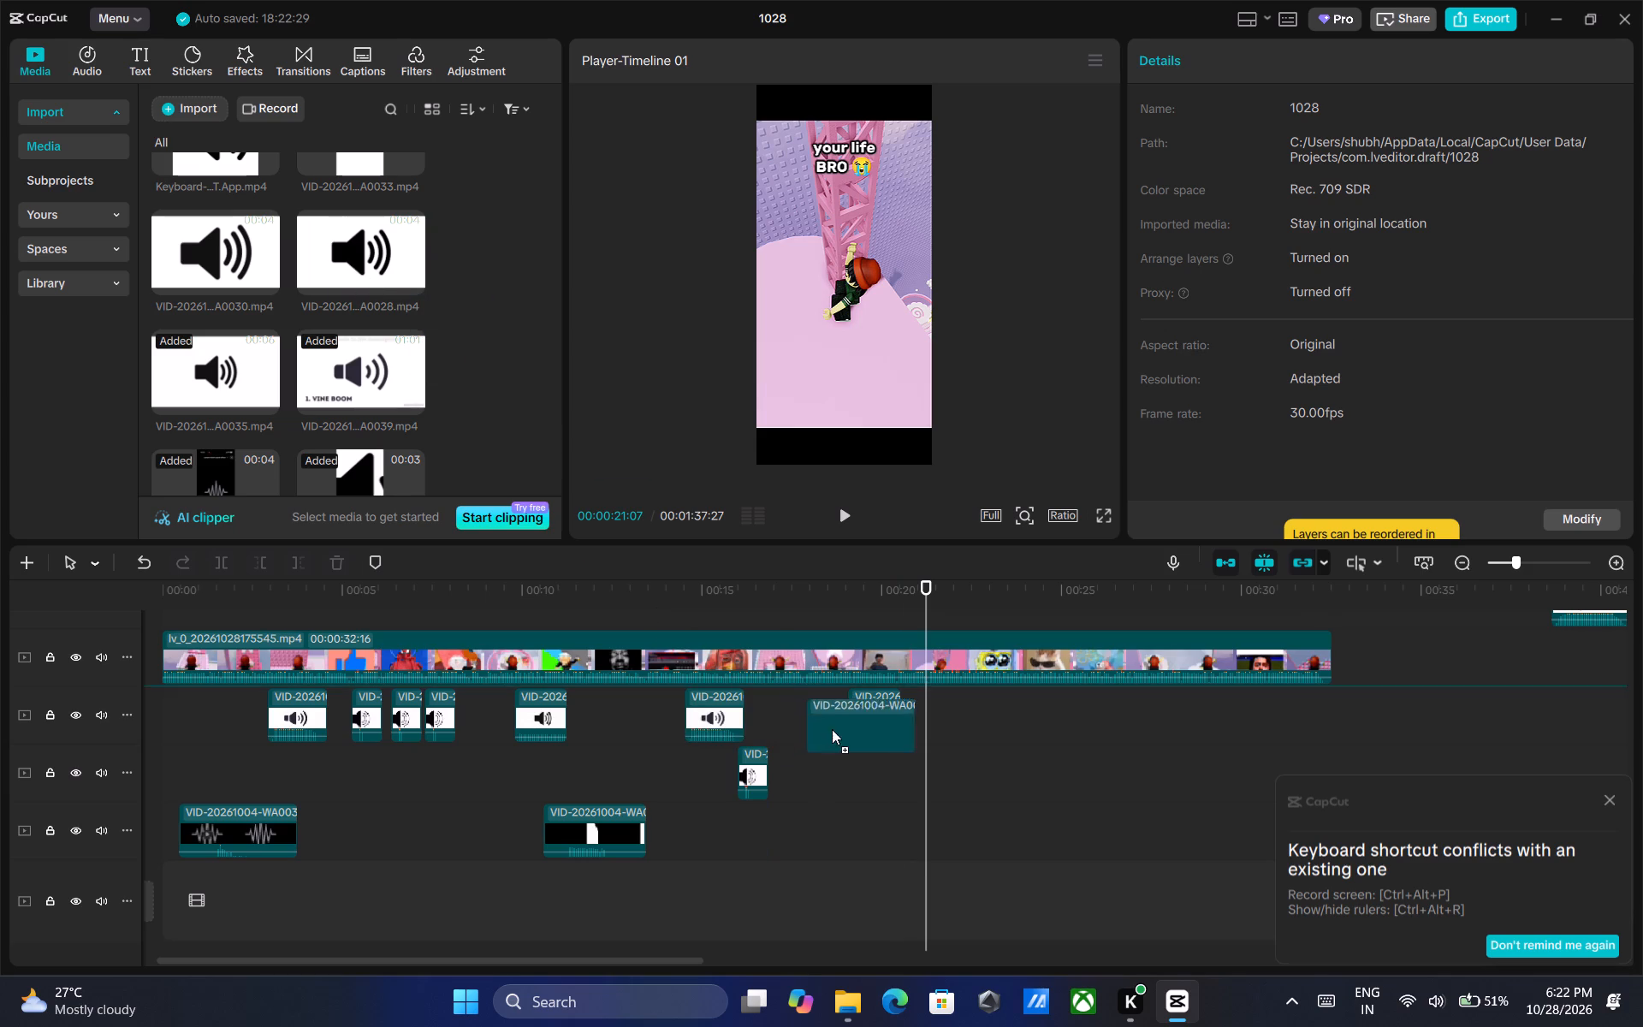
pyautogui.moveTo(832, 729); pyautogui.dragTo(917, 777)
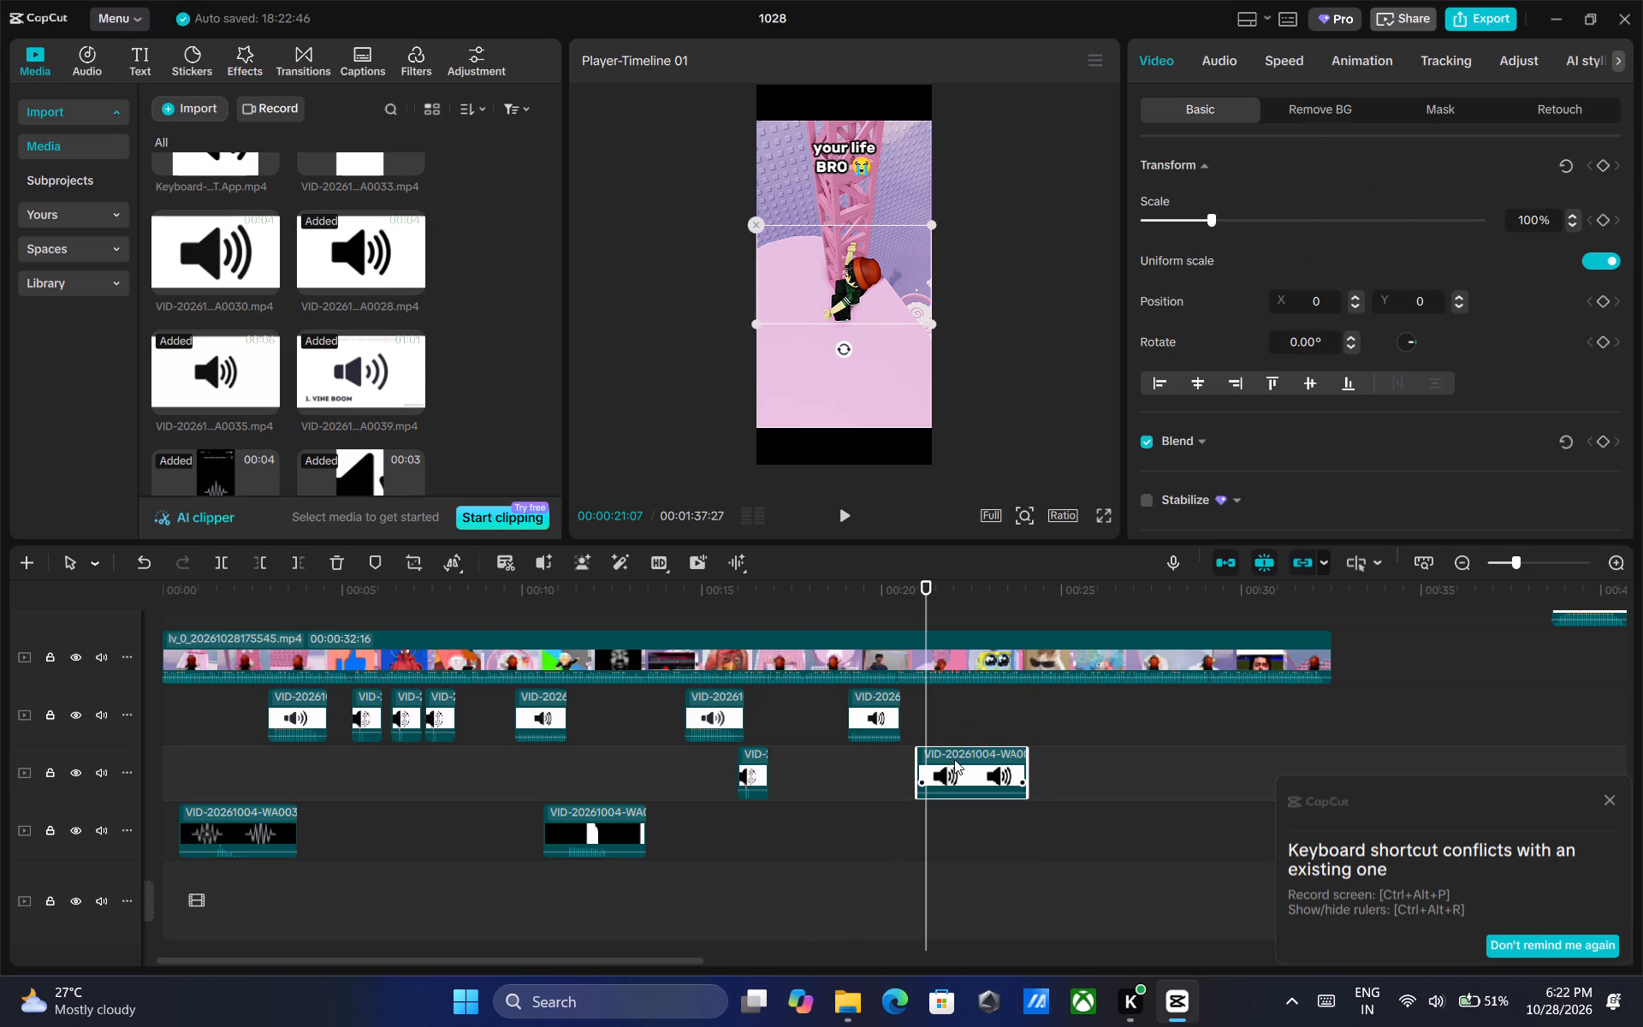
# Listen to the WA0028 clip, lower its volume to -5.4 dB, and play on to 00:00:22:07.
pyautogui.click(844, 508)
pyautogui.click(844, 508)
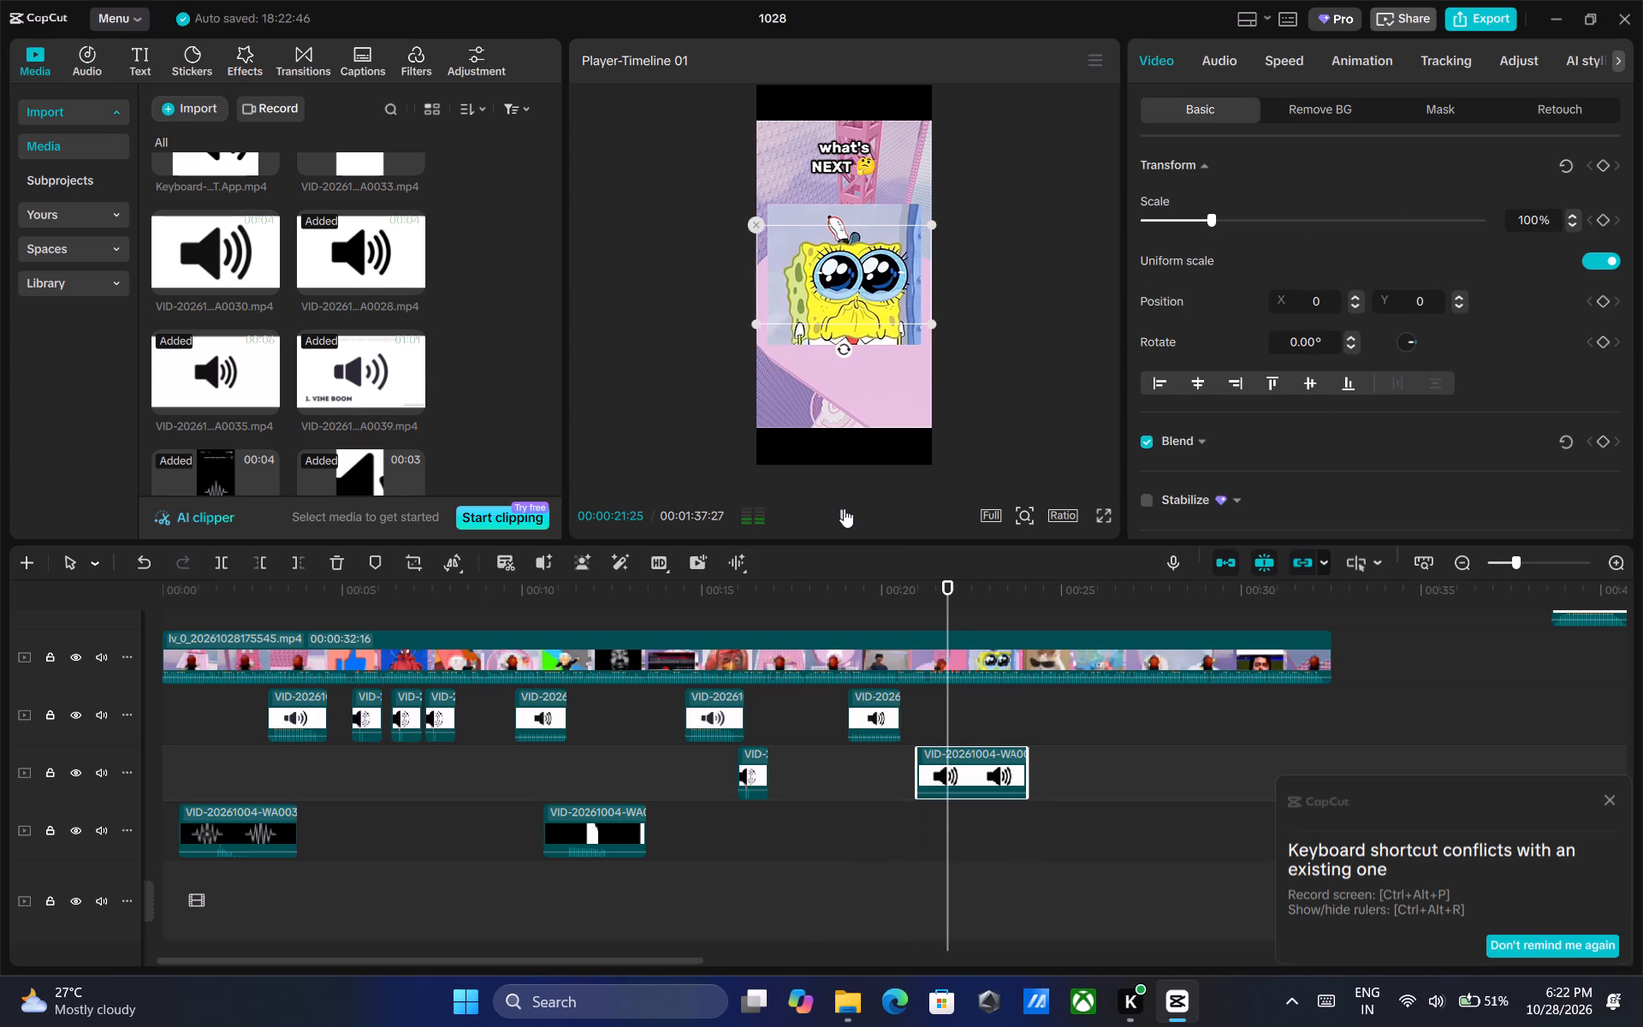
pyautogui.click(1207, 61)
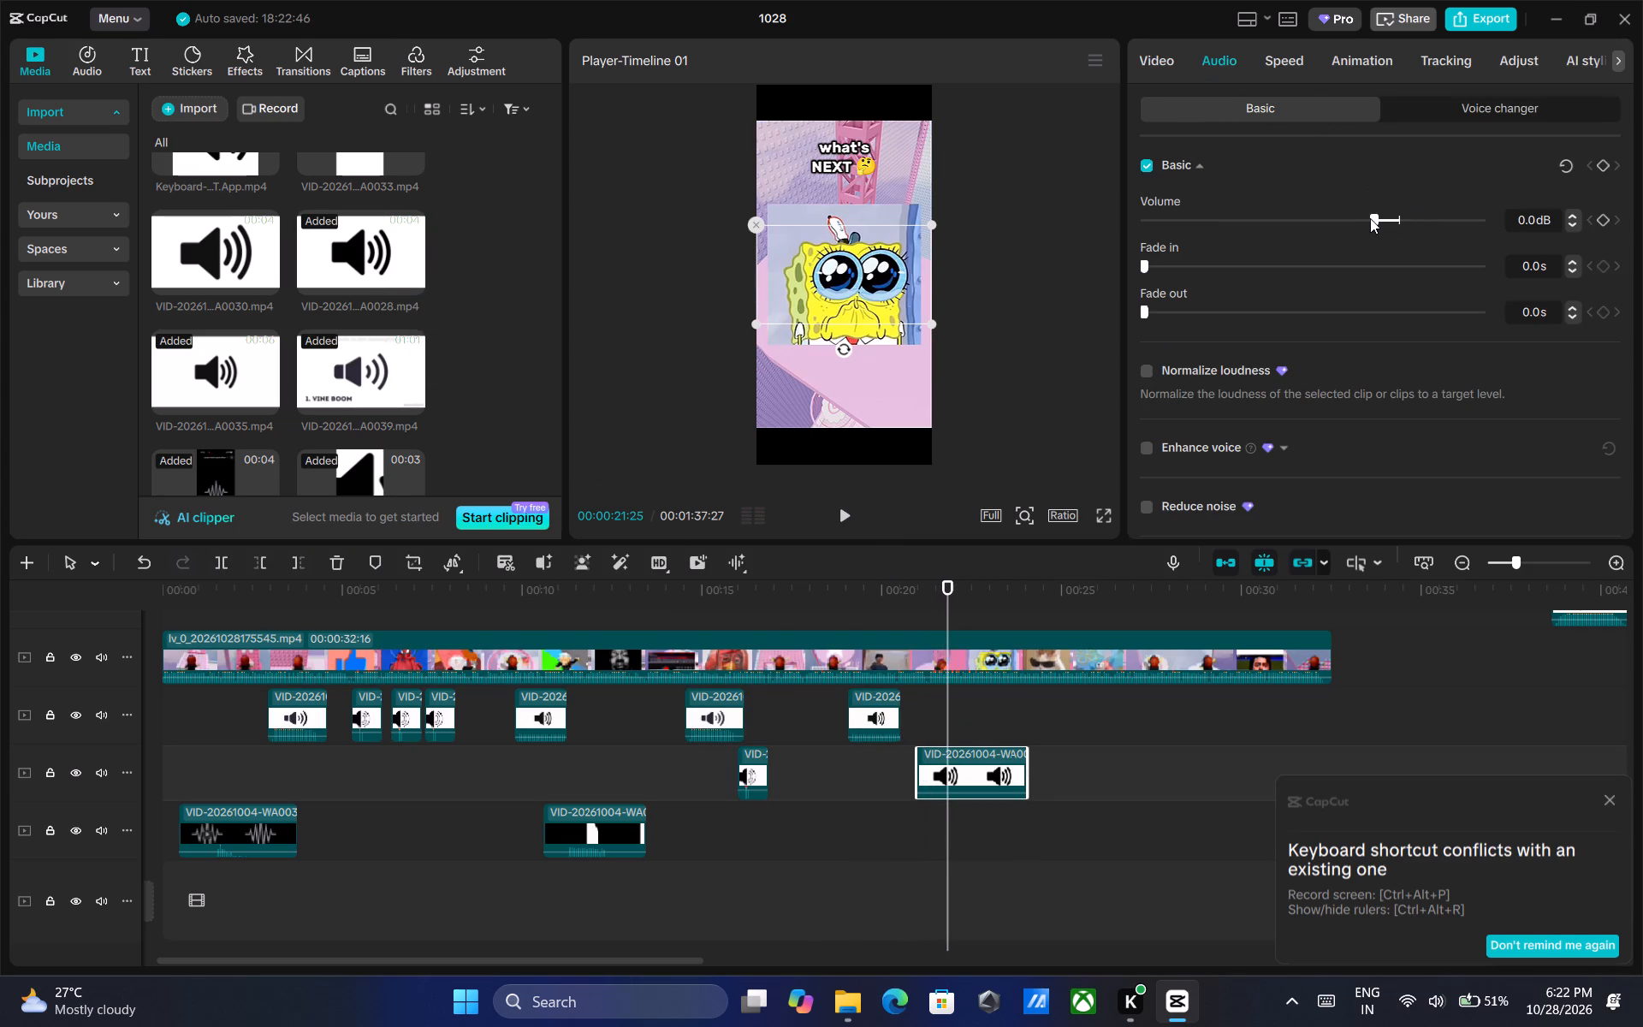
pyautogui.click(1370, 218)
pyautogui.click(840, 514)
pyautogui.click(840, 514)
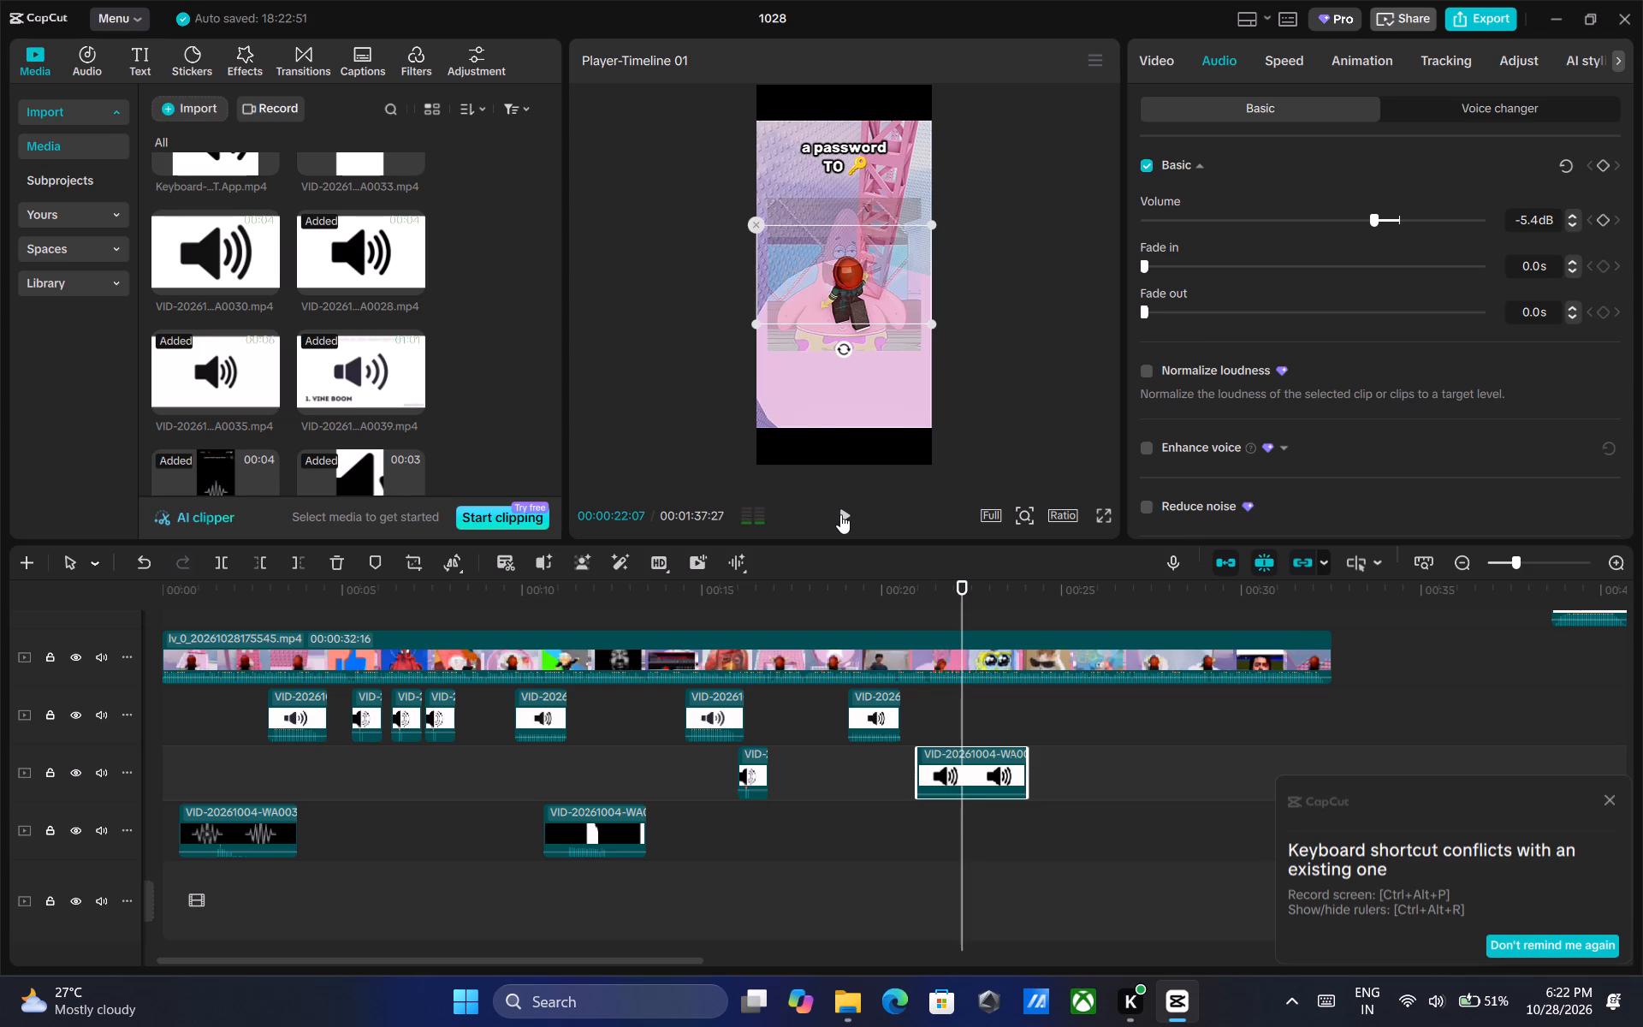
# Preview WA0030 and place it on the first track below the main video, starting at about 00:00:21:09 above WA0028.
pyautogui.click(216, 260)
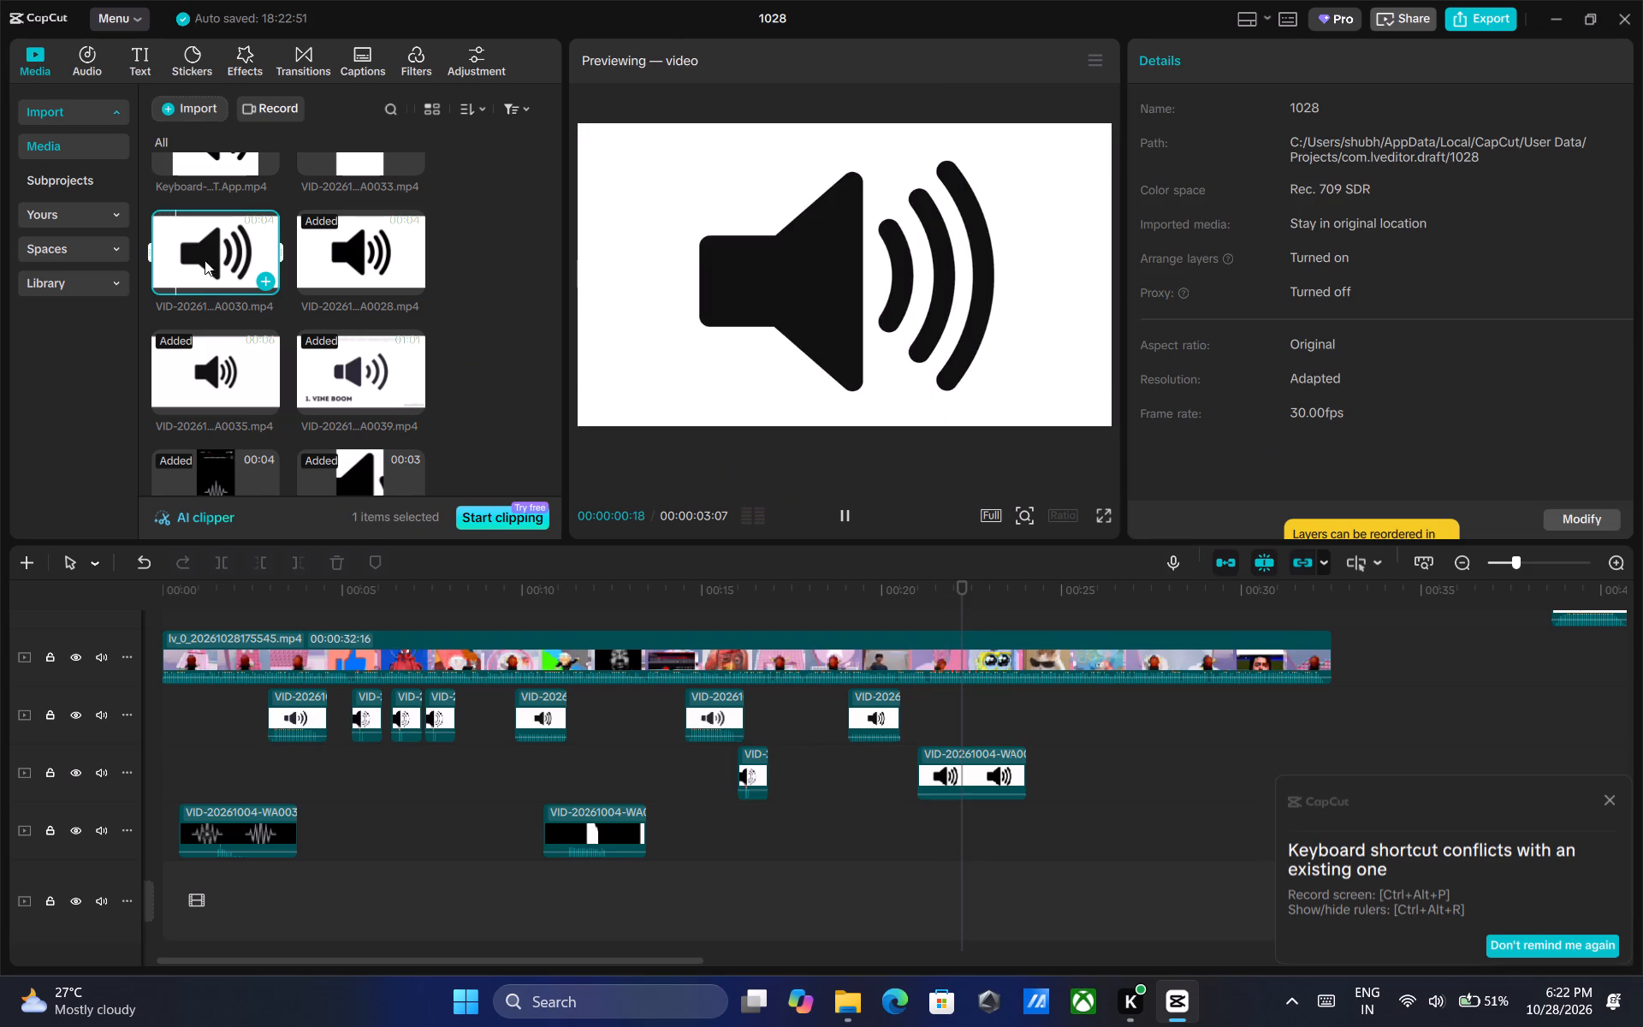
pyautogui.moveTo(226, 247); pyautogui.dragTo(967, 702)
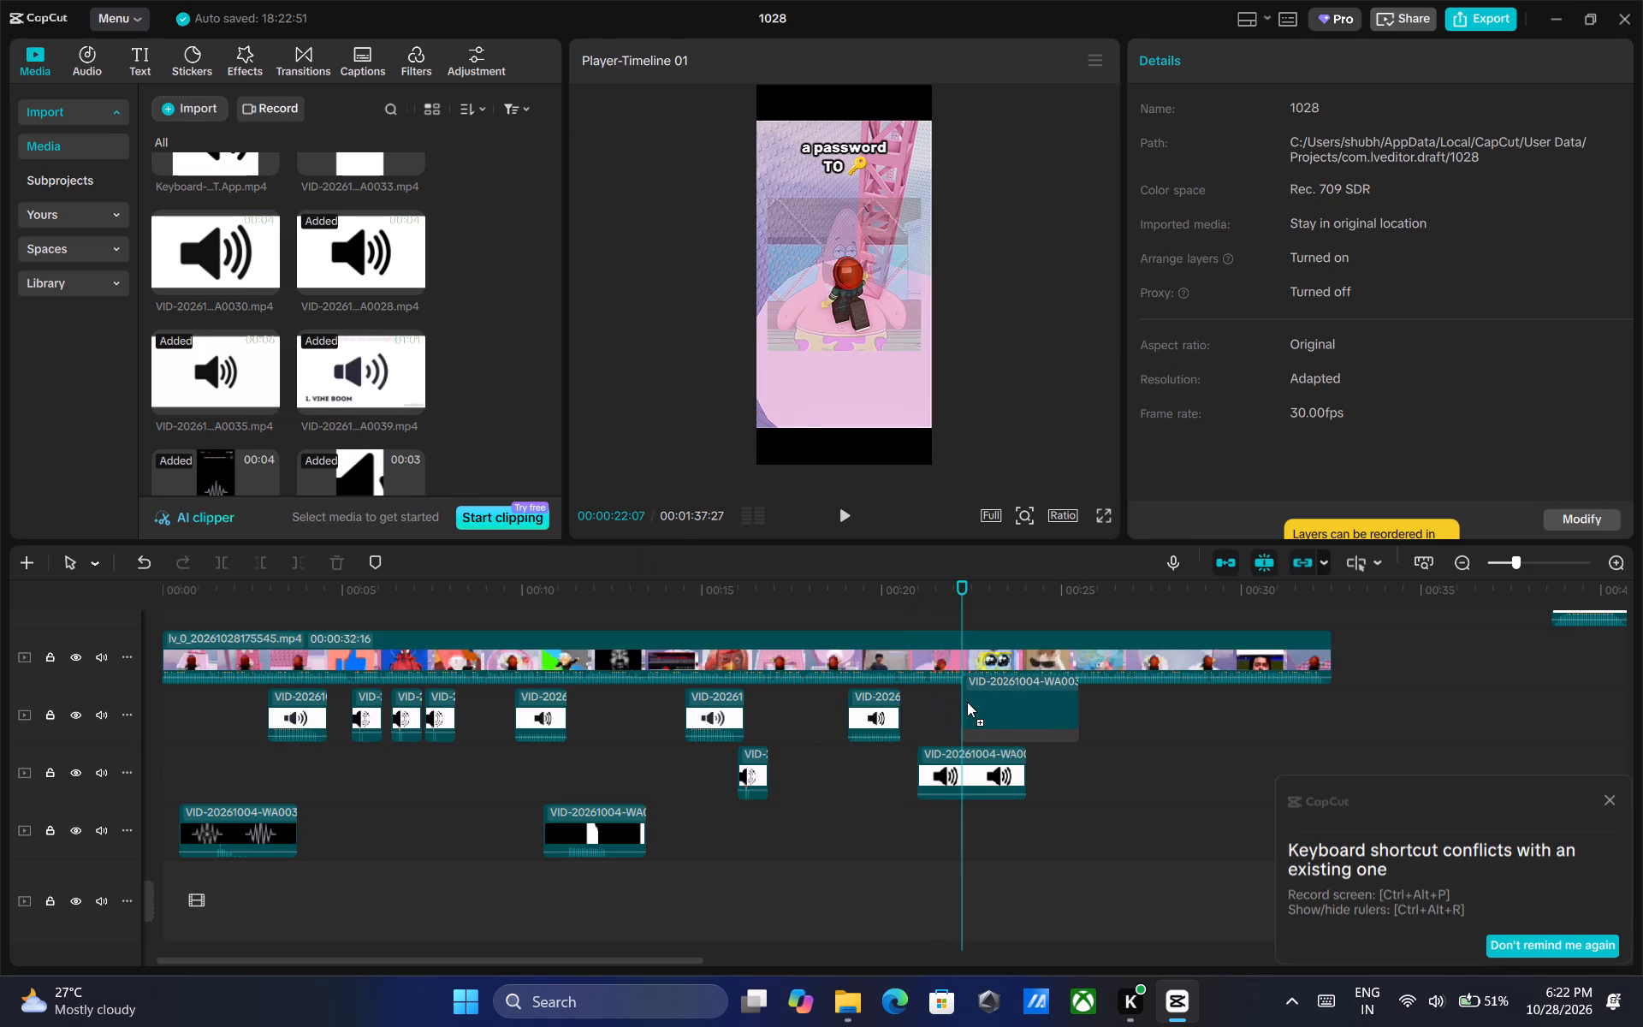
pyautogui.moveTo(967, 702); pyautogui.dragTo(958, 709)
pyautogui.moveTo(998, 702); pyautogui.dragTo(980, 703)
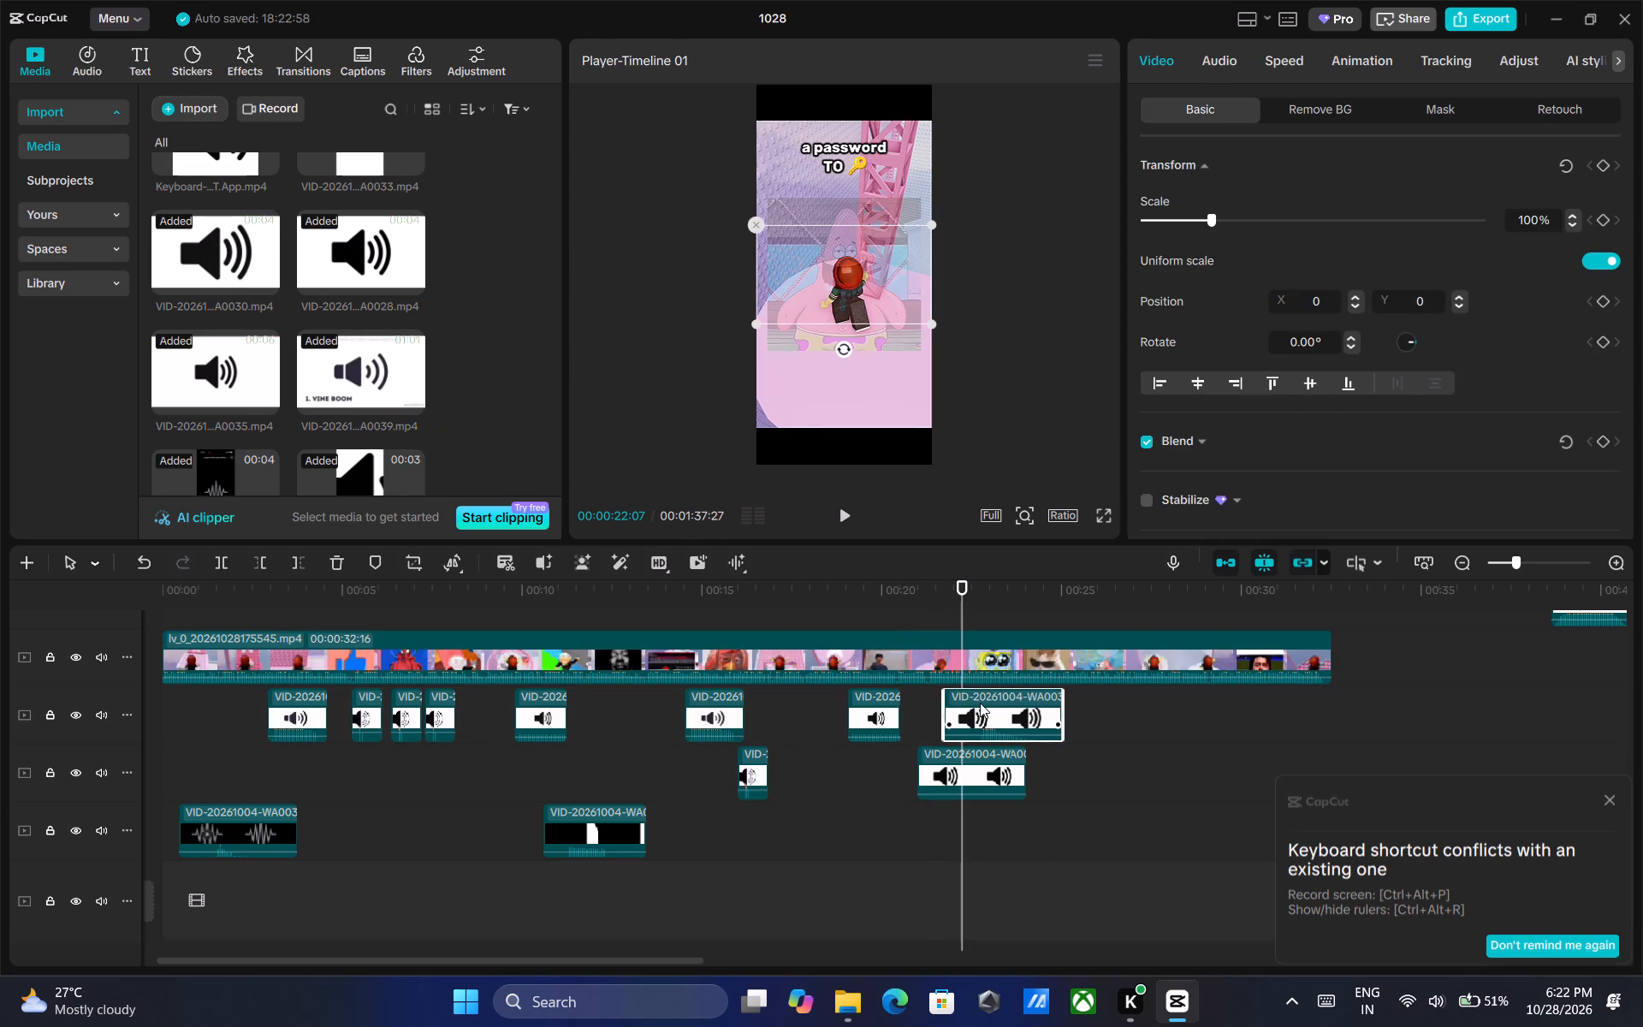
pyautogui.moveTo(980, 703); pyautogui.dragTo(964, 704)
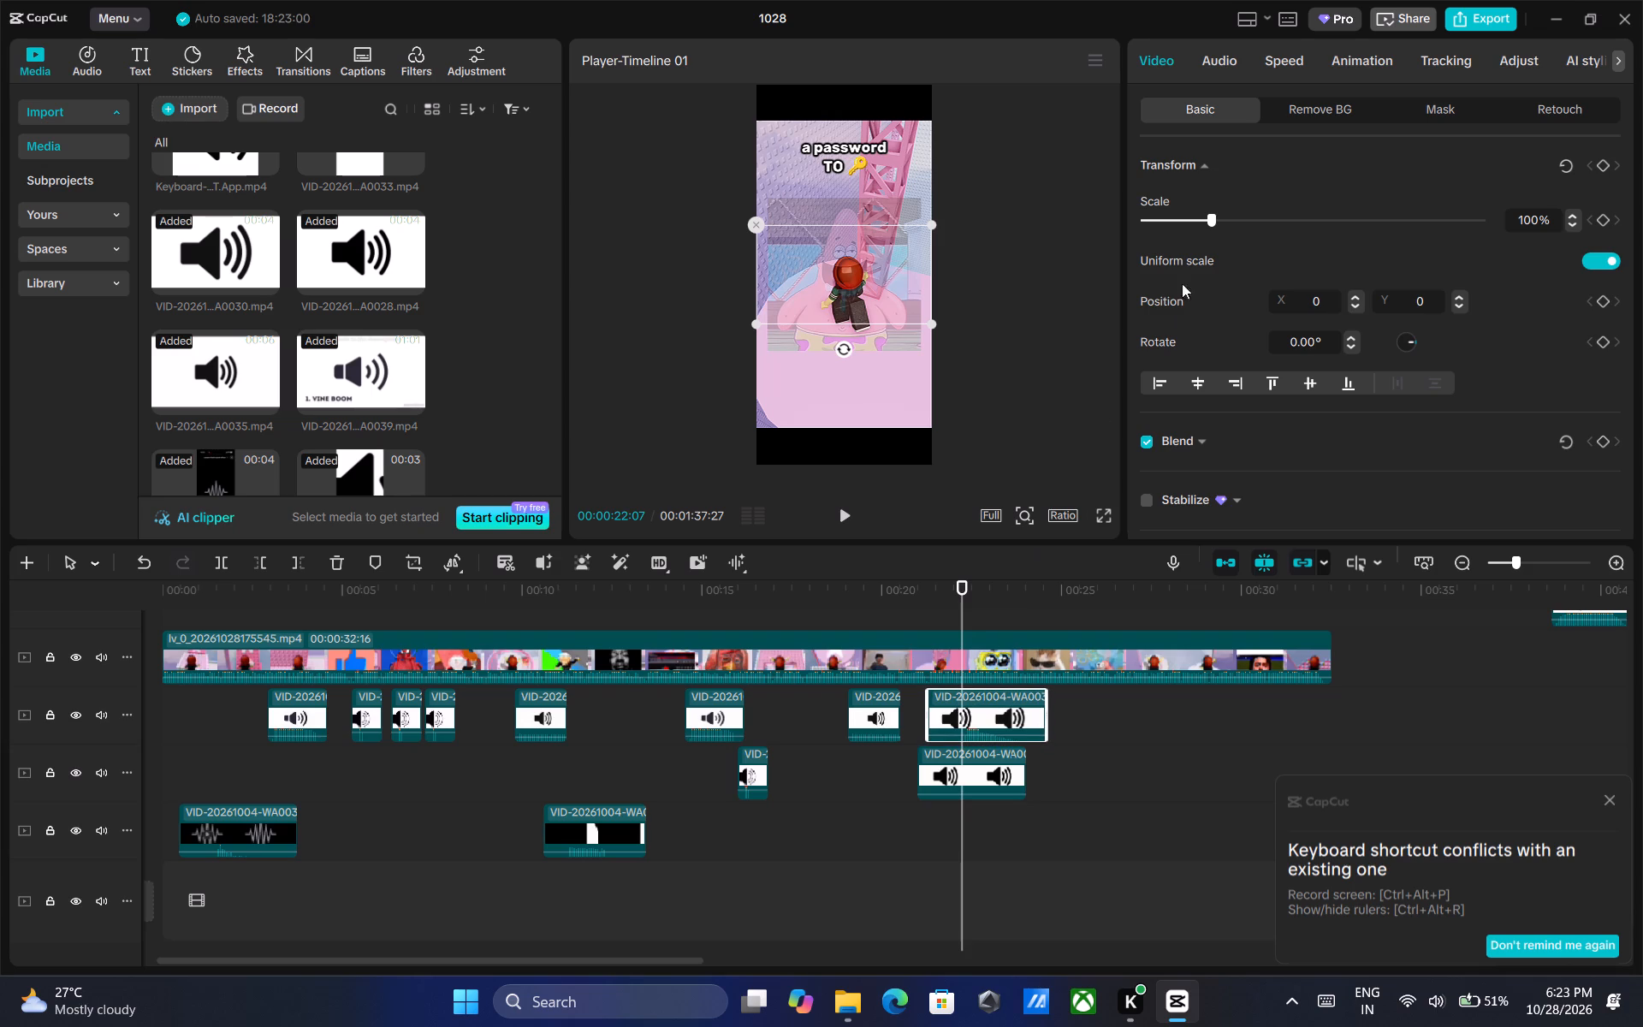
# Lower the WA0030 clip's volume to -5.7 dB and play it through to the cat picture at 00:00:23:28.
pyautogui.click(1232, 61)
pyautogui.click(1363, 217)
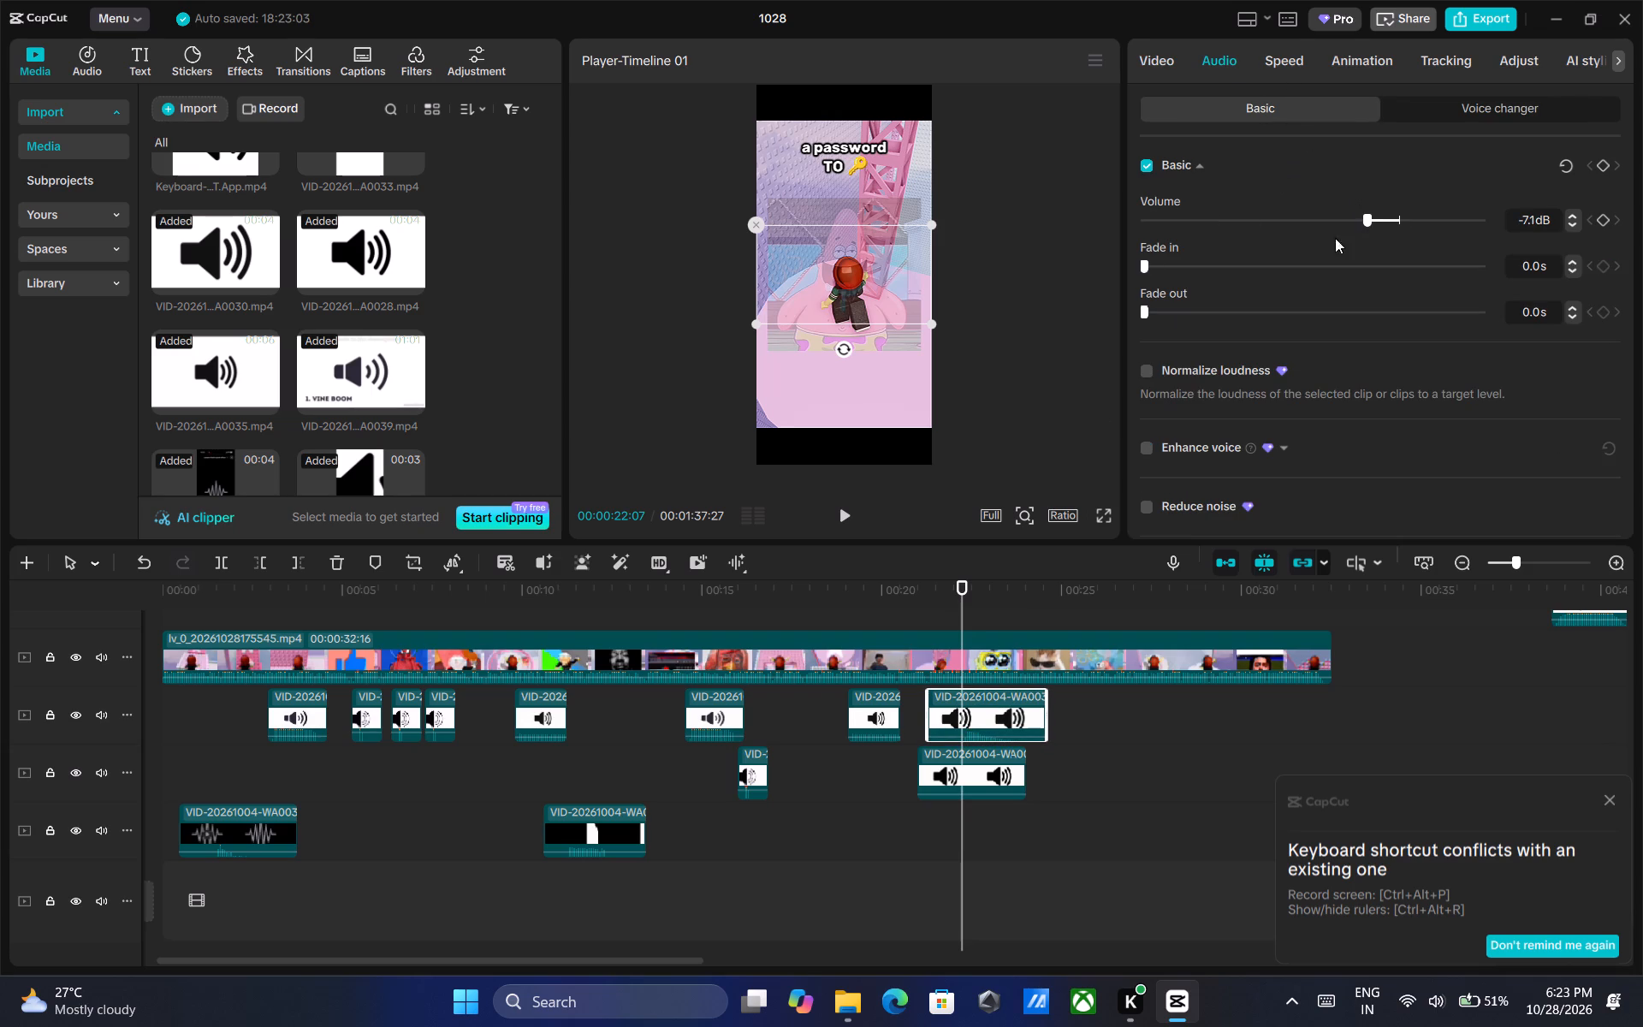
pyautogui.click(1369, 217)
pyautogui.click(845, 507)
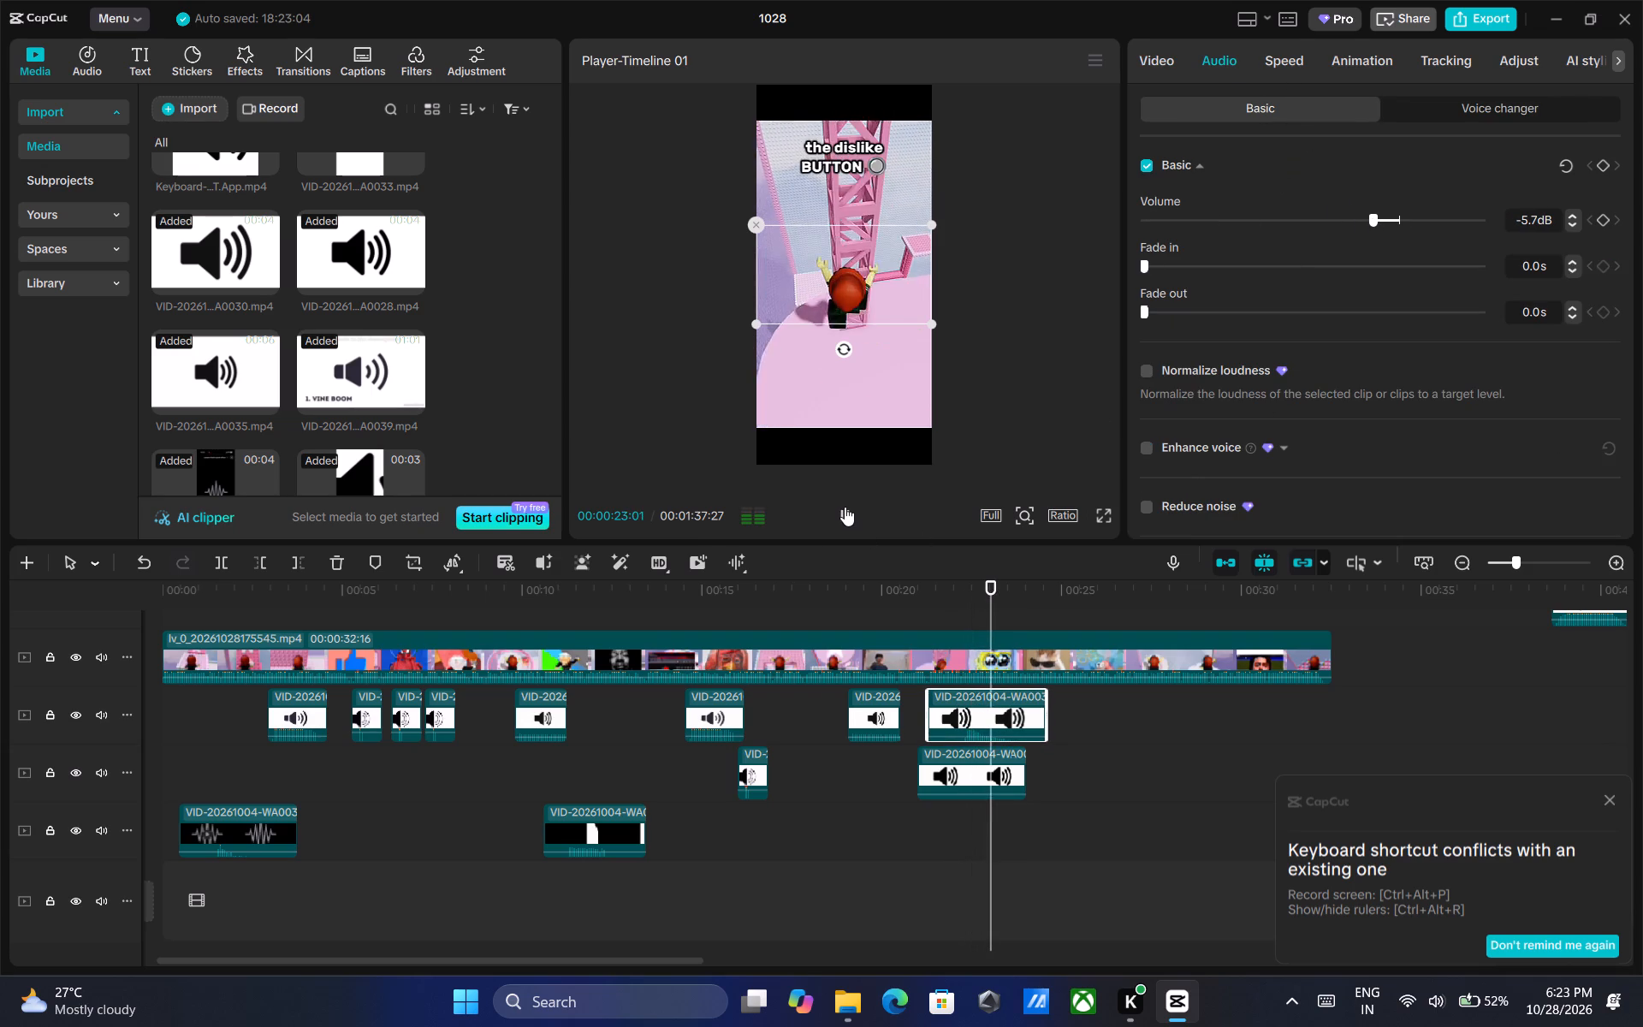
pyautogui.tripleClick(845, 507)
pyautogui.doubleClick(845, 507)
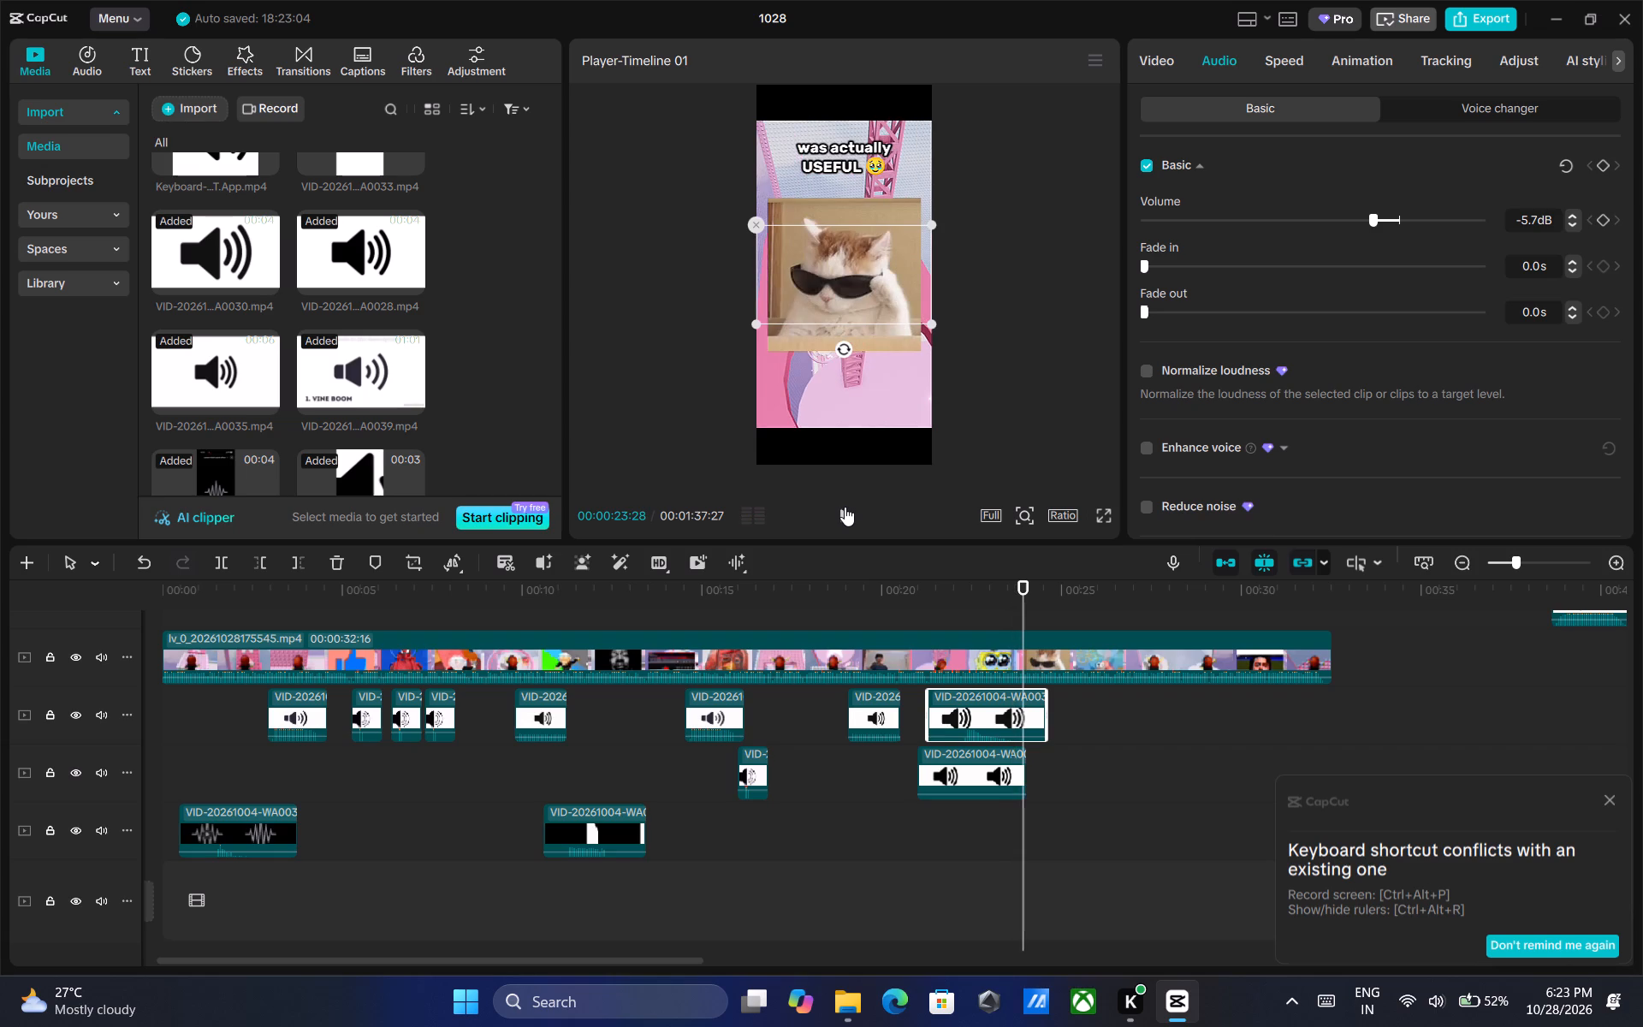
# Copy the WA0037 clip from about 00:00:10 to the cat picture, on the same track, starting at about 00:00:23:20.
pyautogui.moveTo(1023, 579); pyautogui.dragTo(1011, 579)
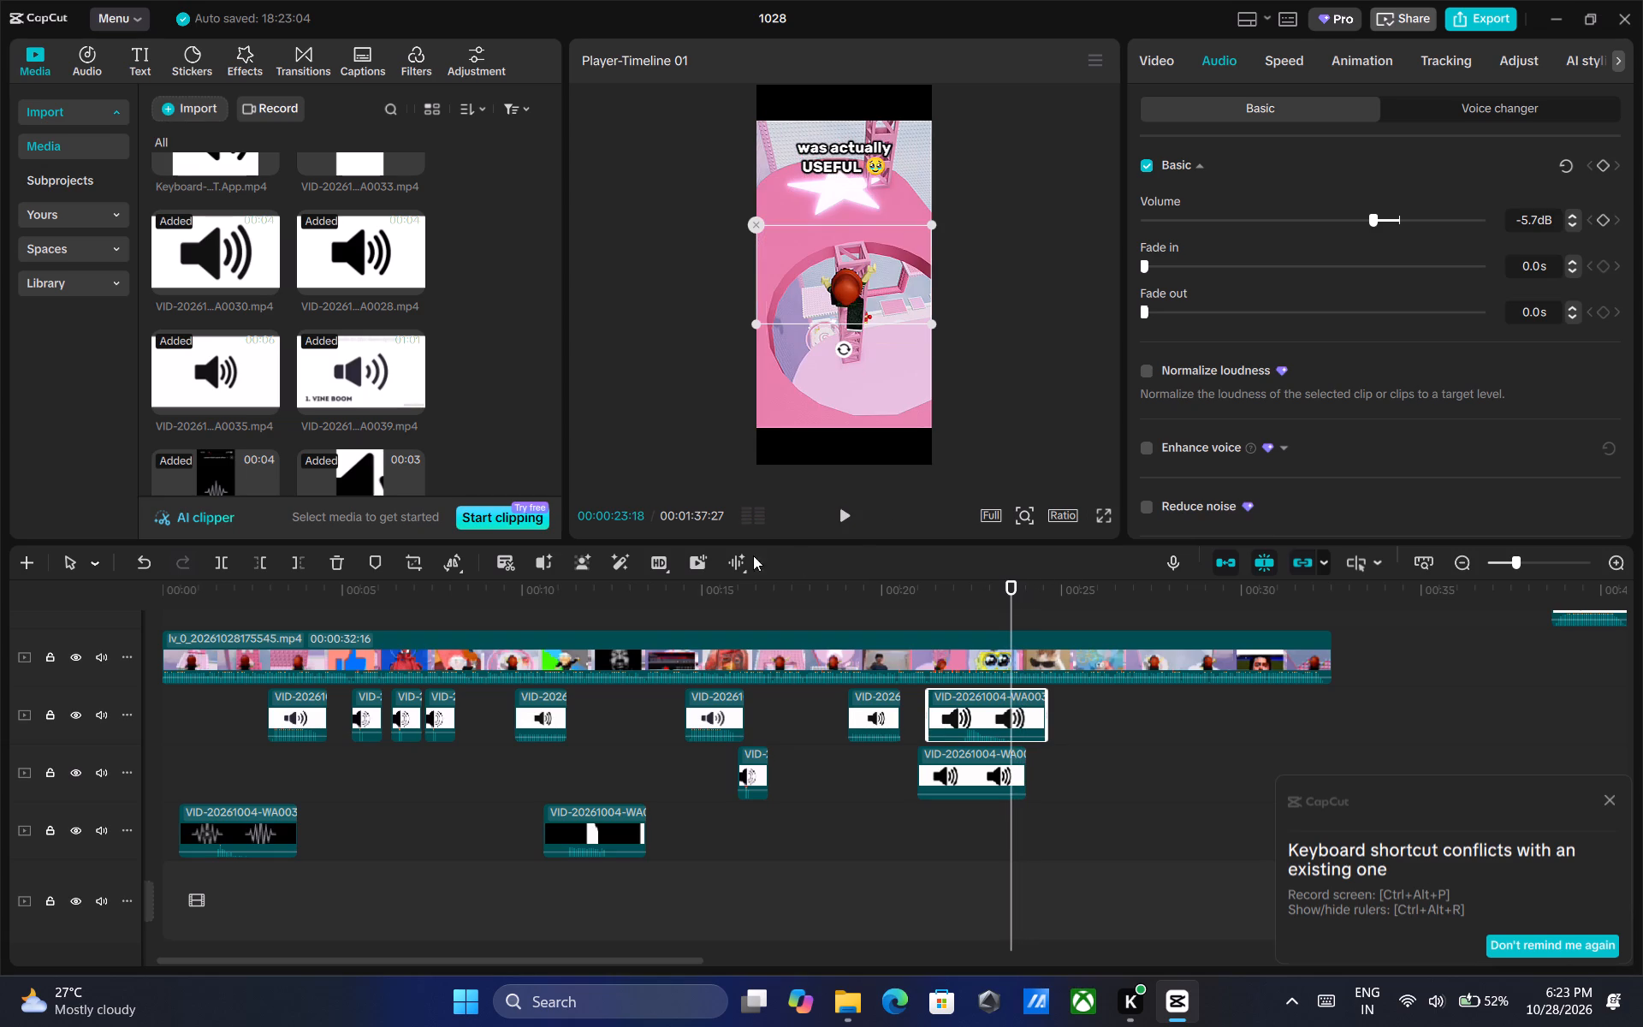
pyautogui.click(844, 517)
pyautogui.click(844, 517)
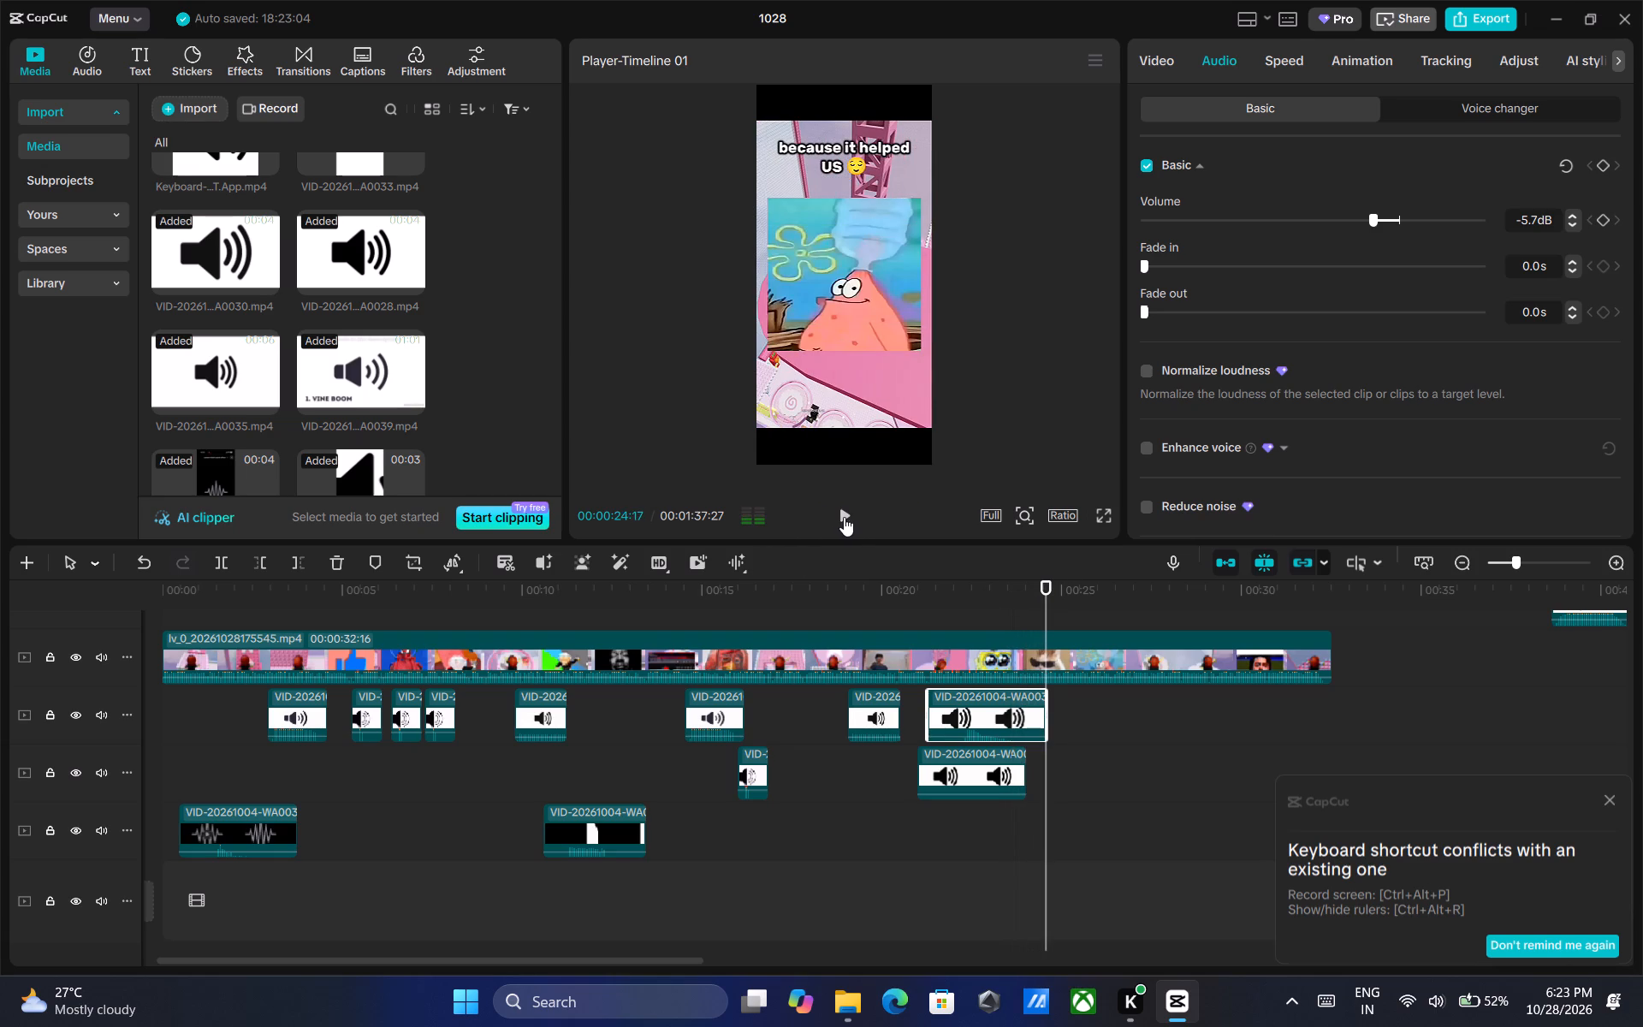
pyautogui.click(1044, 585)
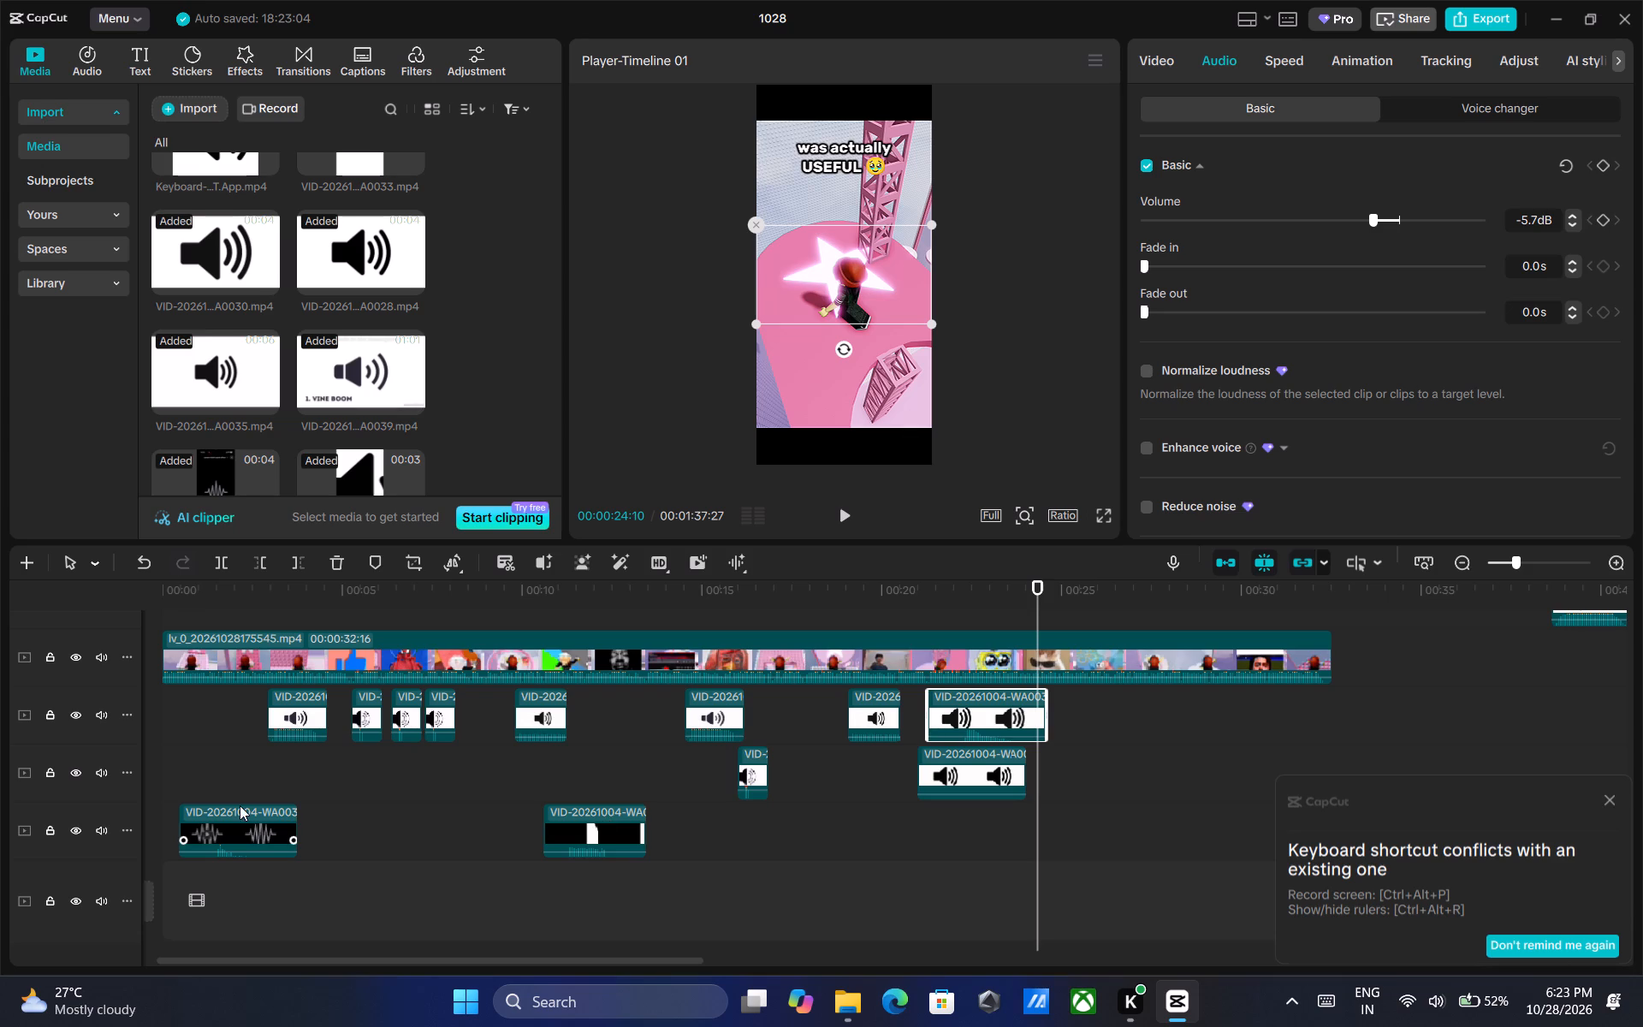
pyautogui.click(557, 822)
pyautogui.rightClick(557, 822)
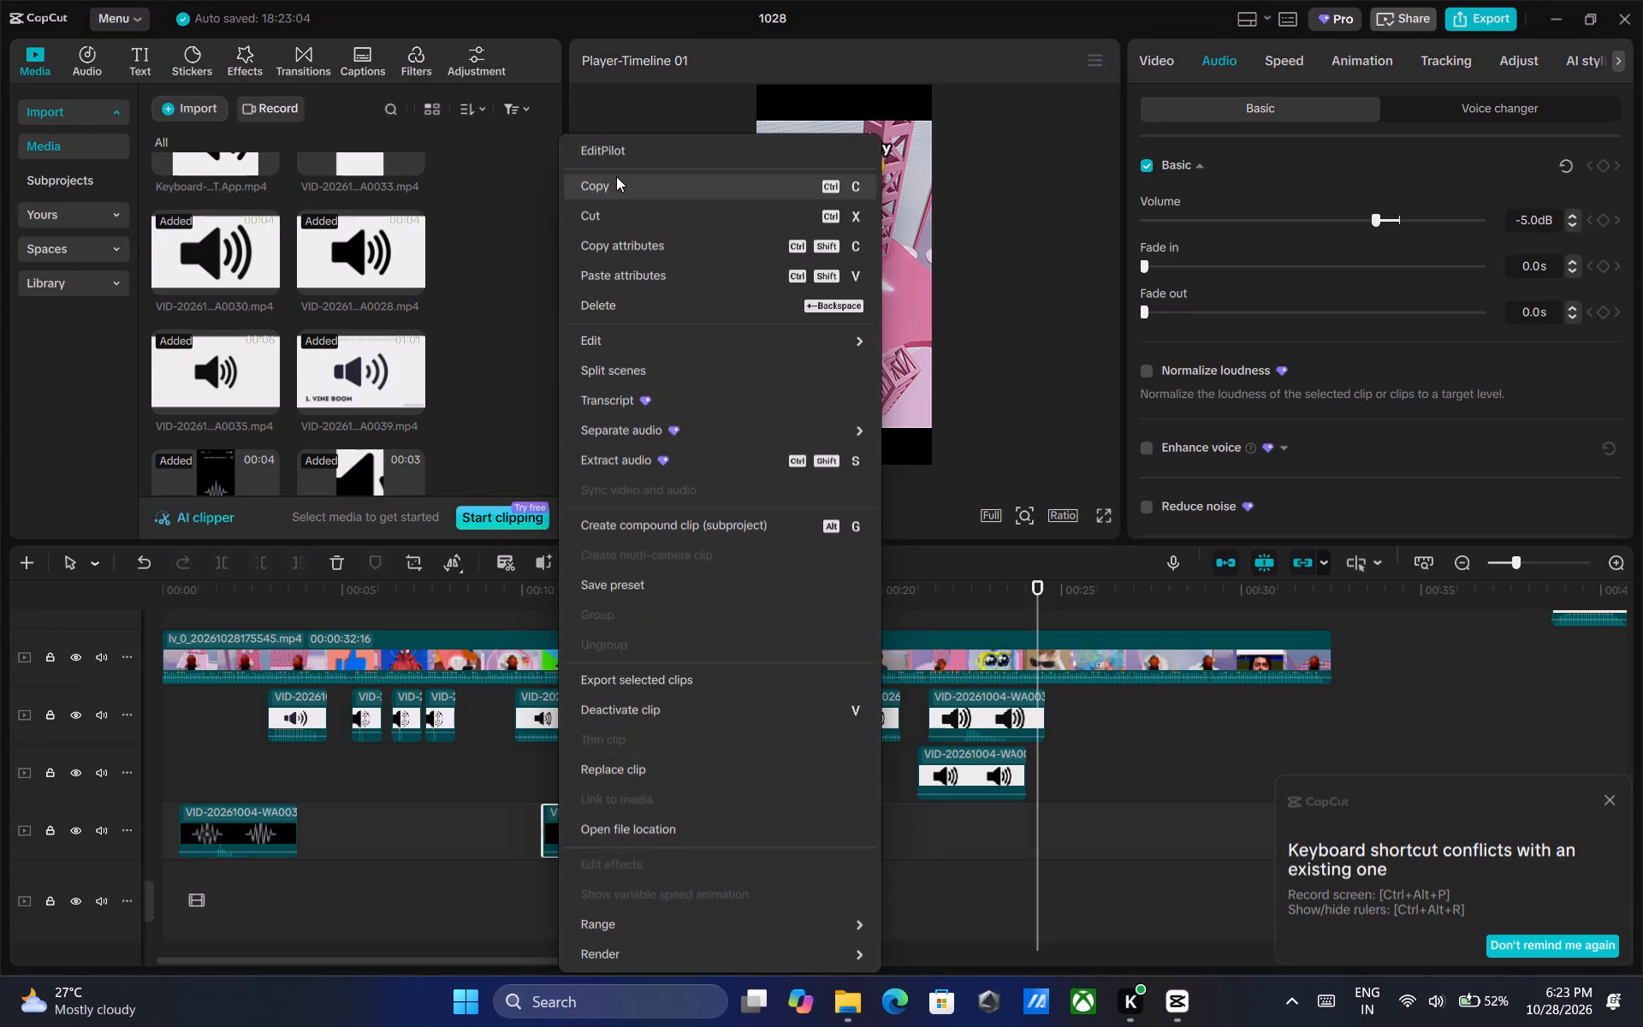
pyautogui.click(616, 176)
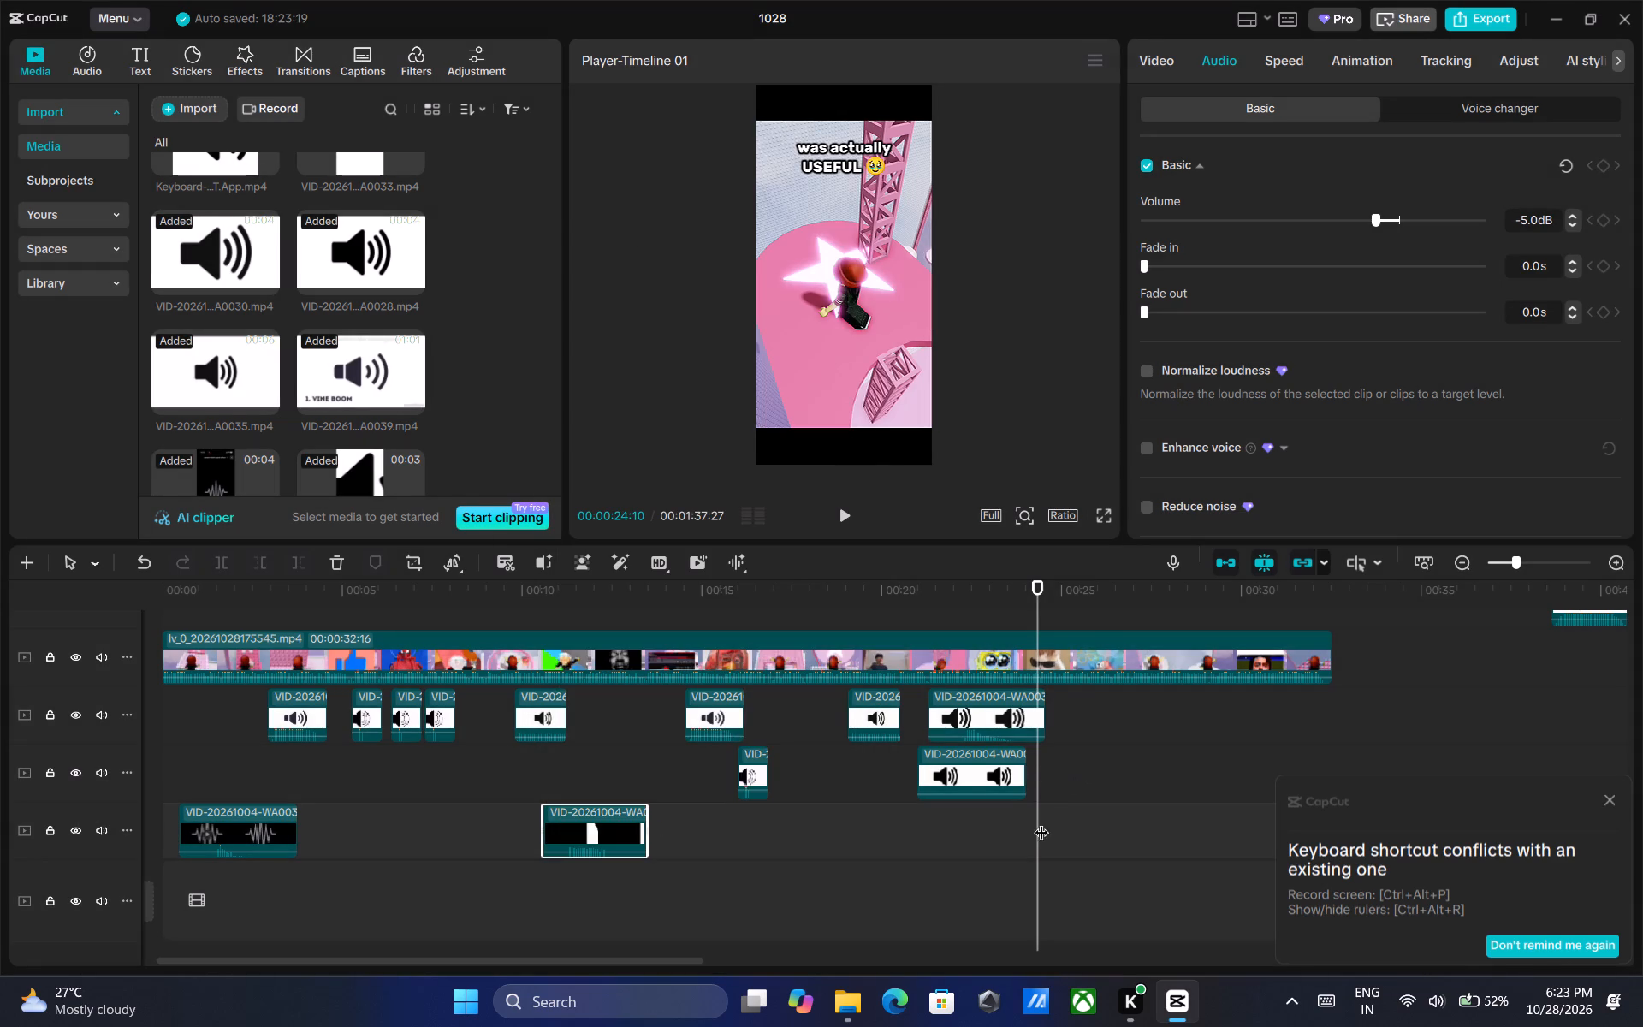
pyautogui.rightClick(1038, 822)
pyautogui.click(1093, 899)
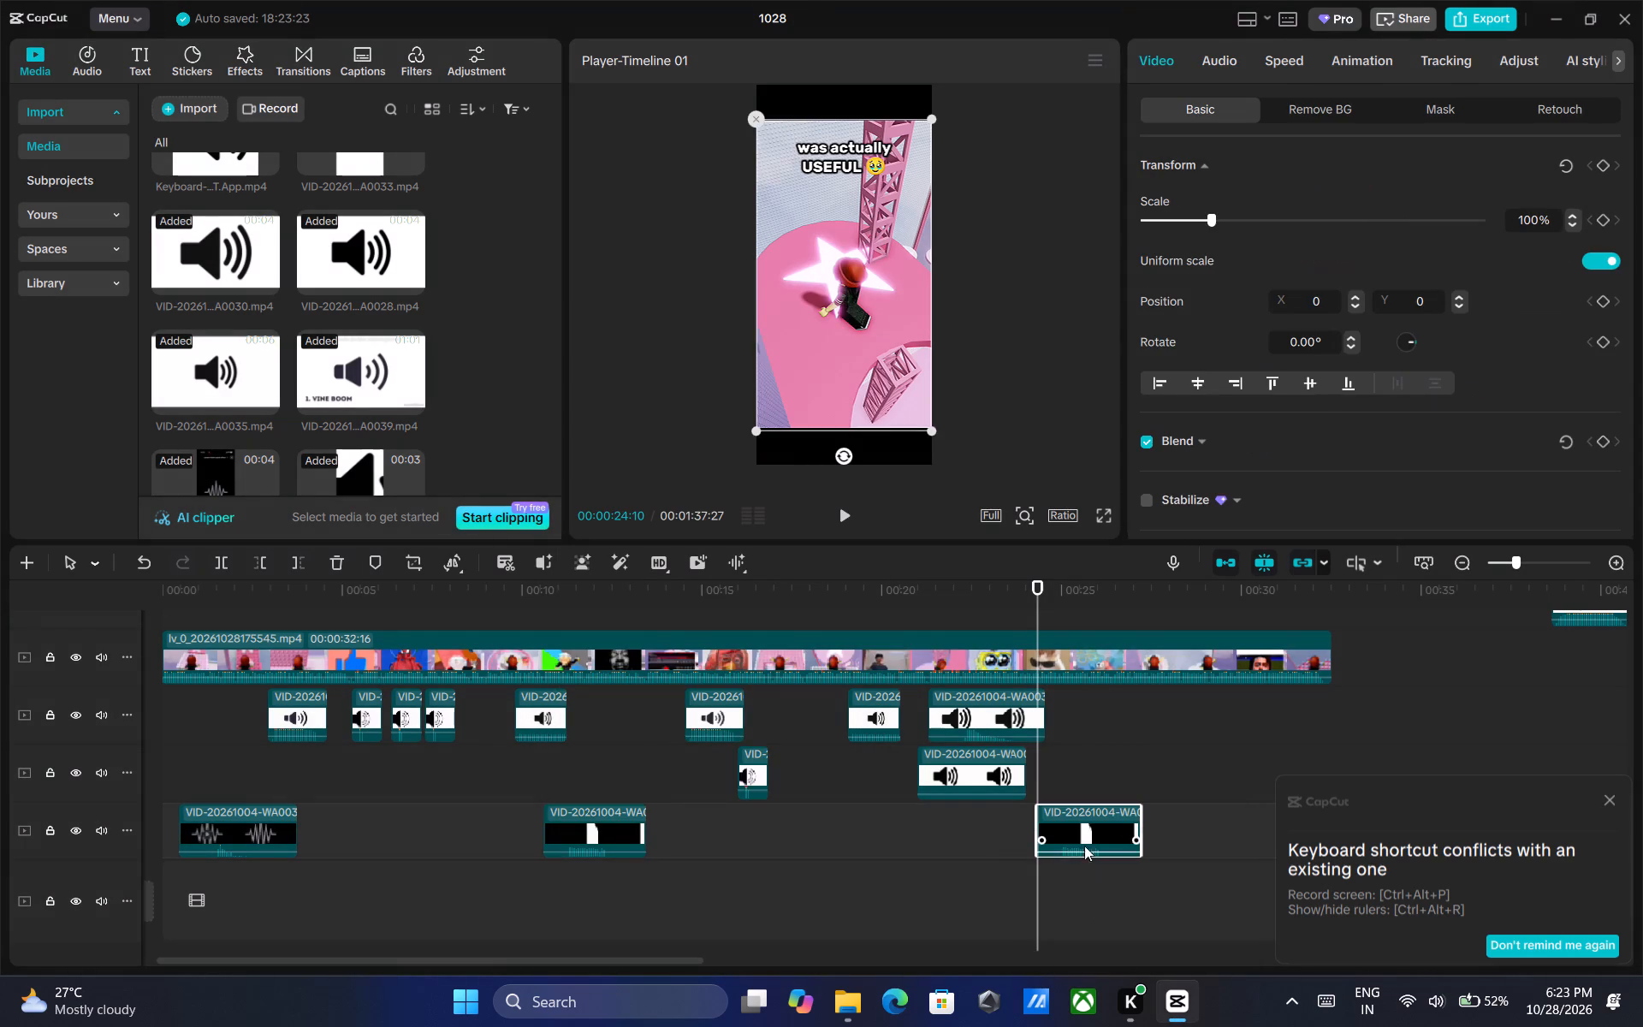
pyautogui.moveTo(1083, 824); pyautogui.dragTo(1059, 826)
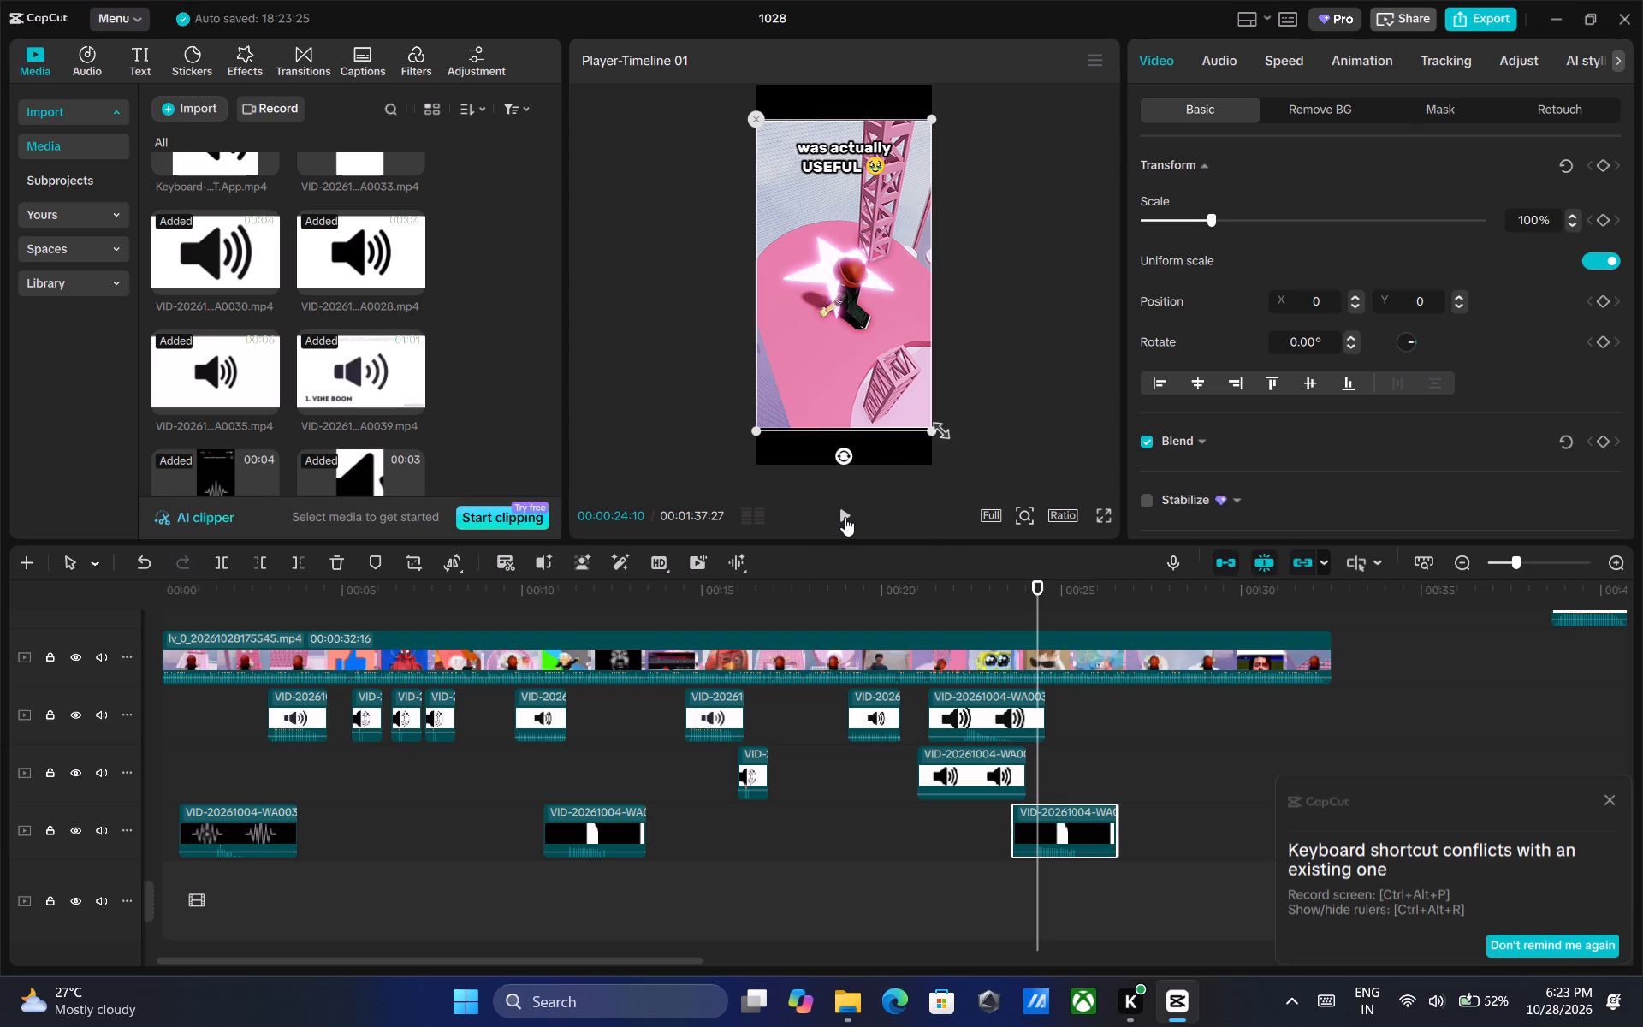
# Listen to the copied WA0037 clip and play on to the man's picture at 00:00:26:26.
pyautogui.click(845, 517)
pyautogui.tripleClick(845, 517)
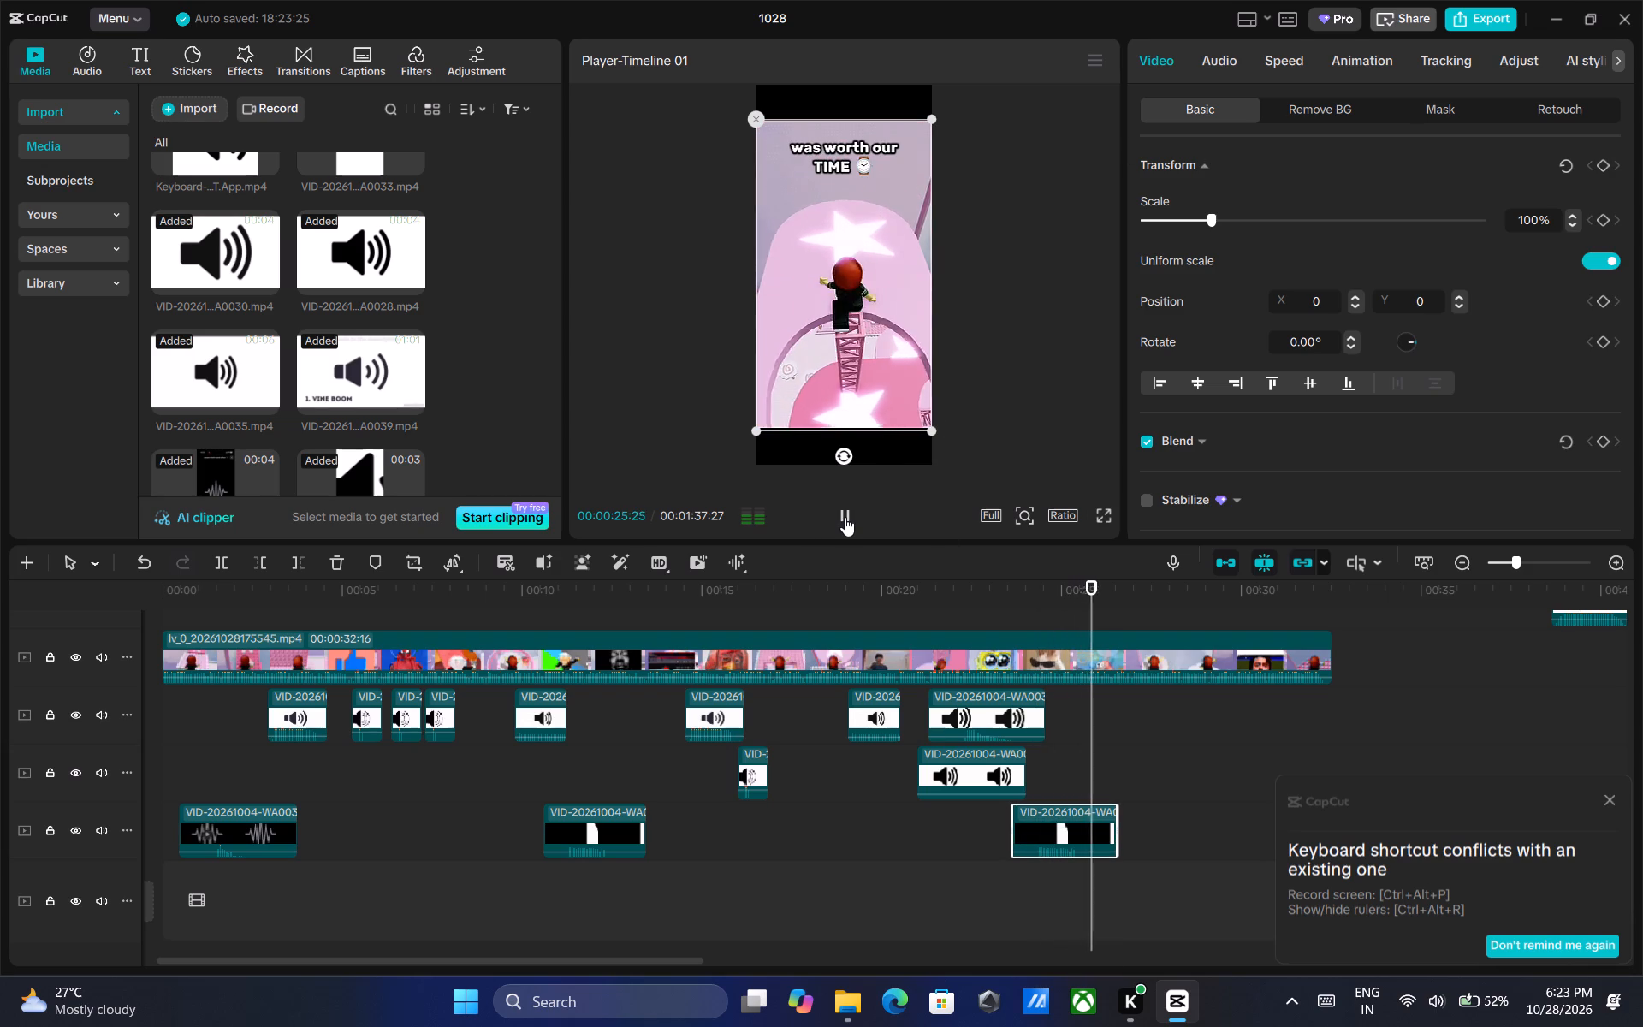
pyautogui.tripleClick(845, 517)
pyautogui.click(845, 517)
pyautogui.doubleClick(845, 517)
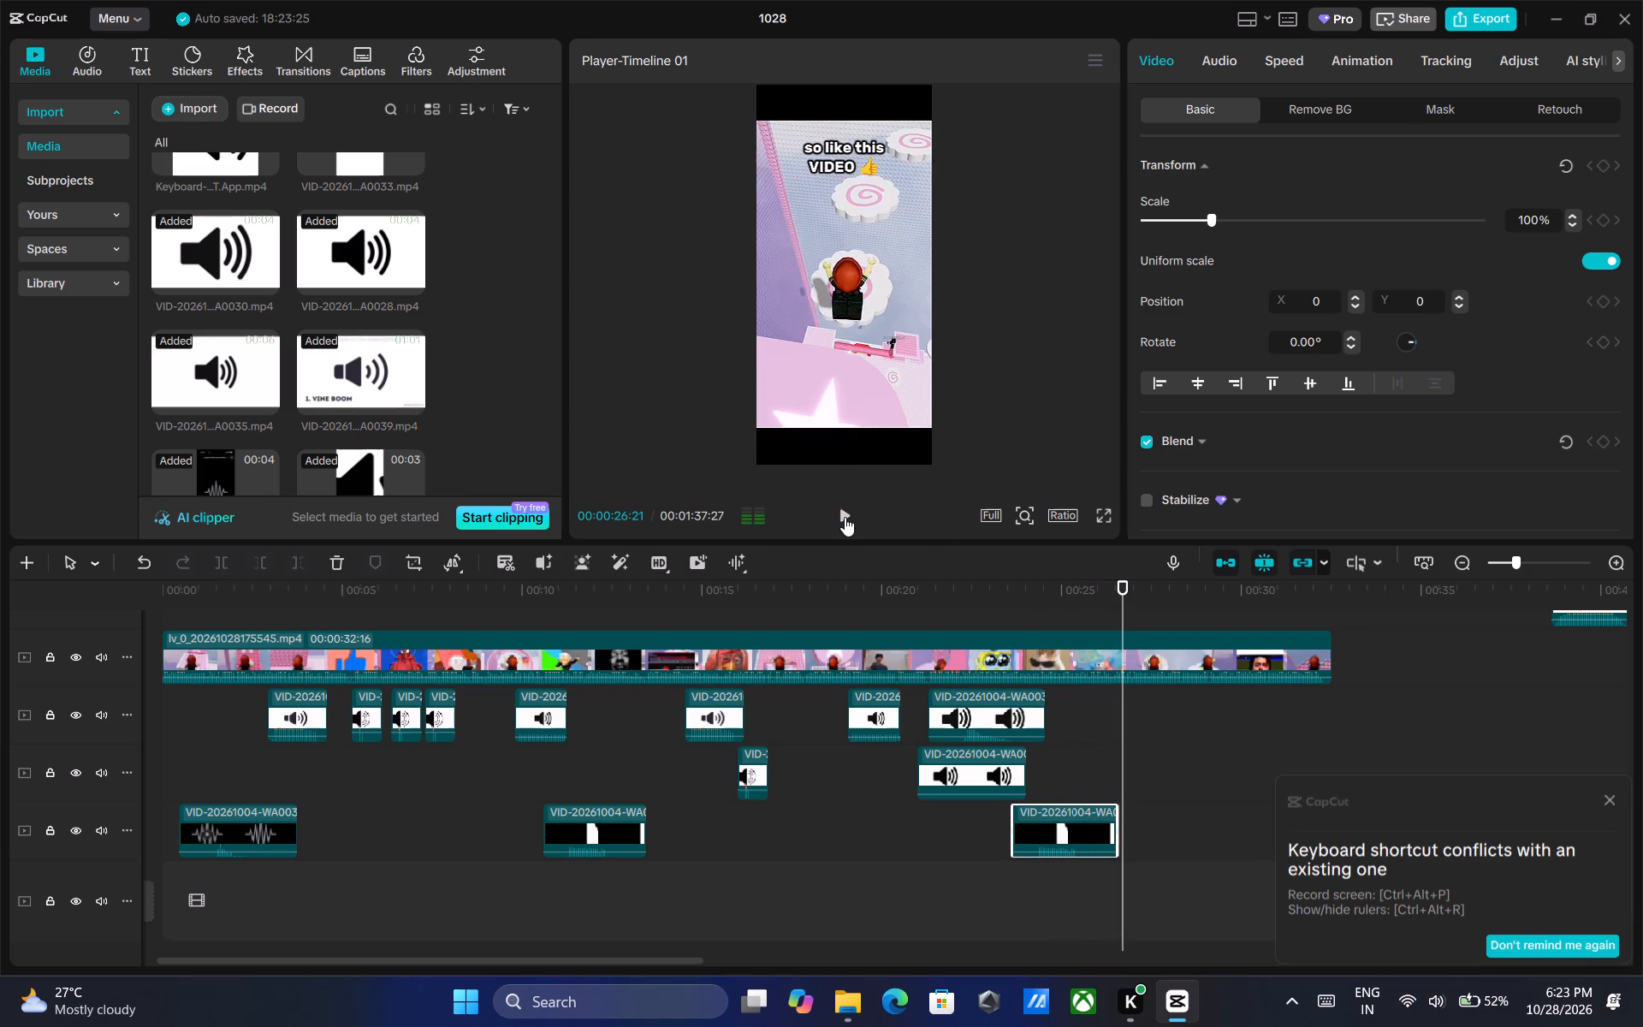
pyautogui.doubleClick(845, 517)
# Place WA0034 on the second track below the main video, aligned with the man's picture, starting at about 00:00:26:11.
pyautogui.scroll(-1, 115, 299)
pyautogui.scroll(10, 115, 299)
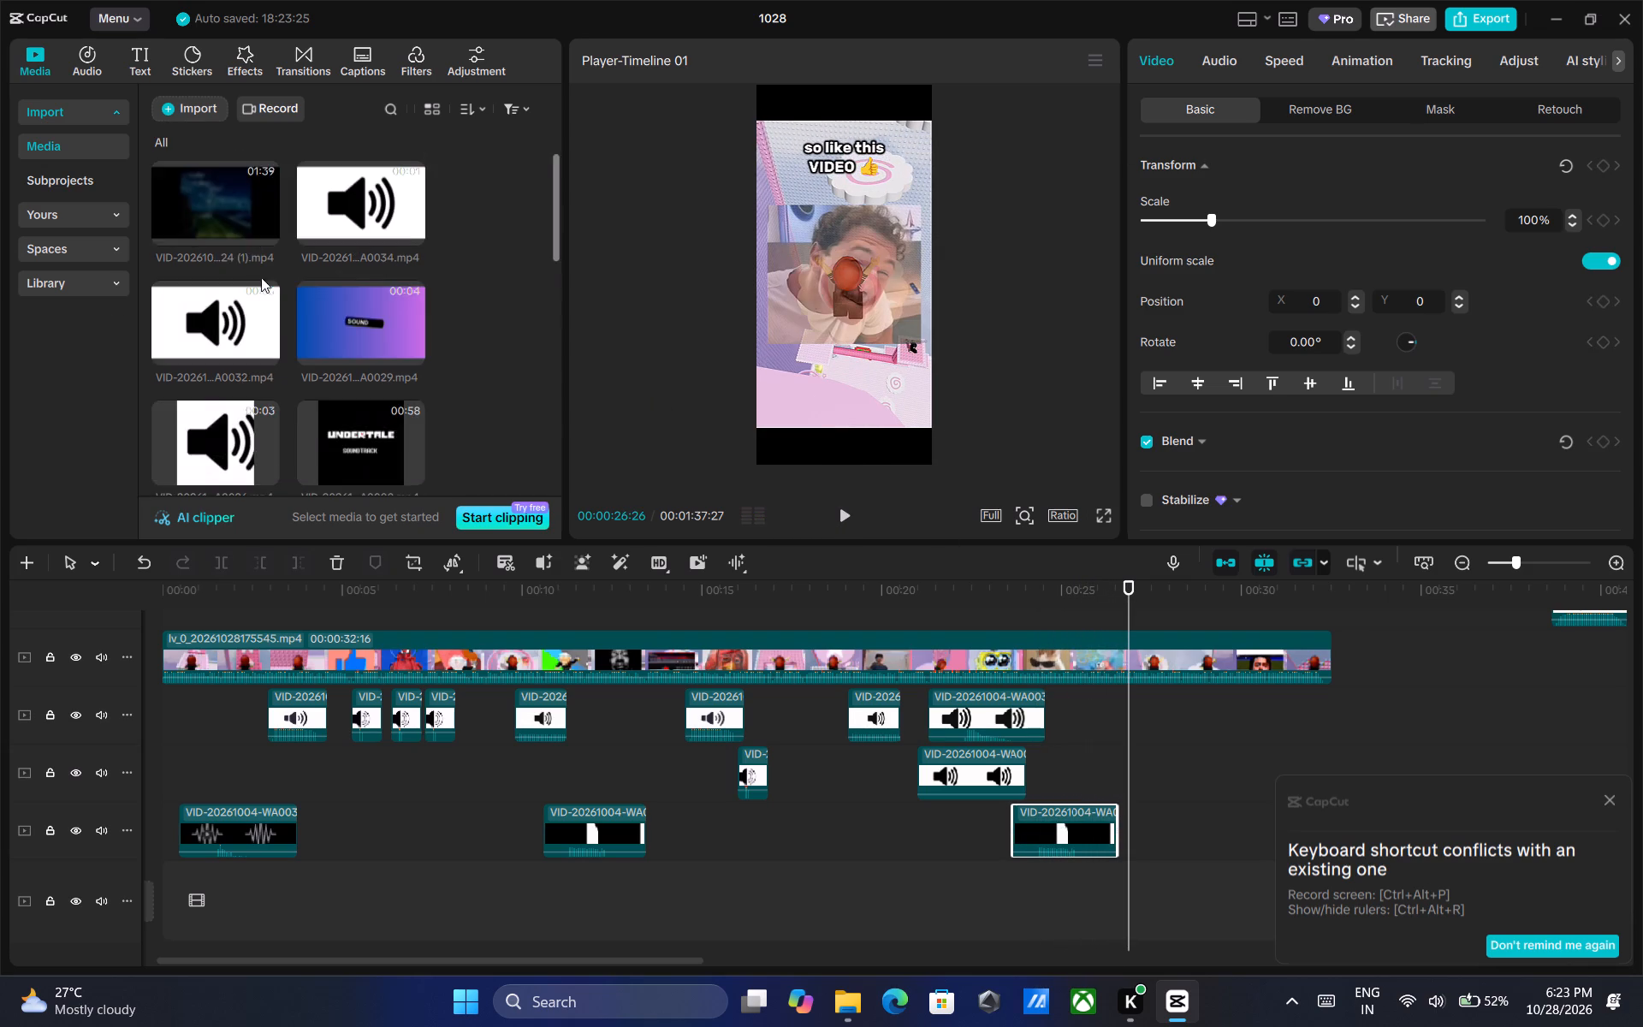
pyautogui.scroll(4, 261, 277)
pyautogui.click(346, 211)
pyautogui.moveTo(361, 199); pyautogui.dragTo(681, 544)
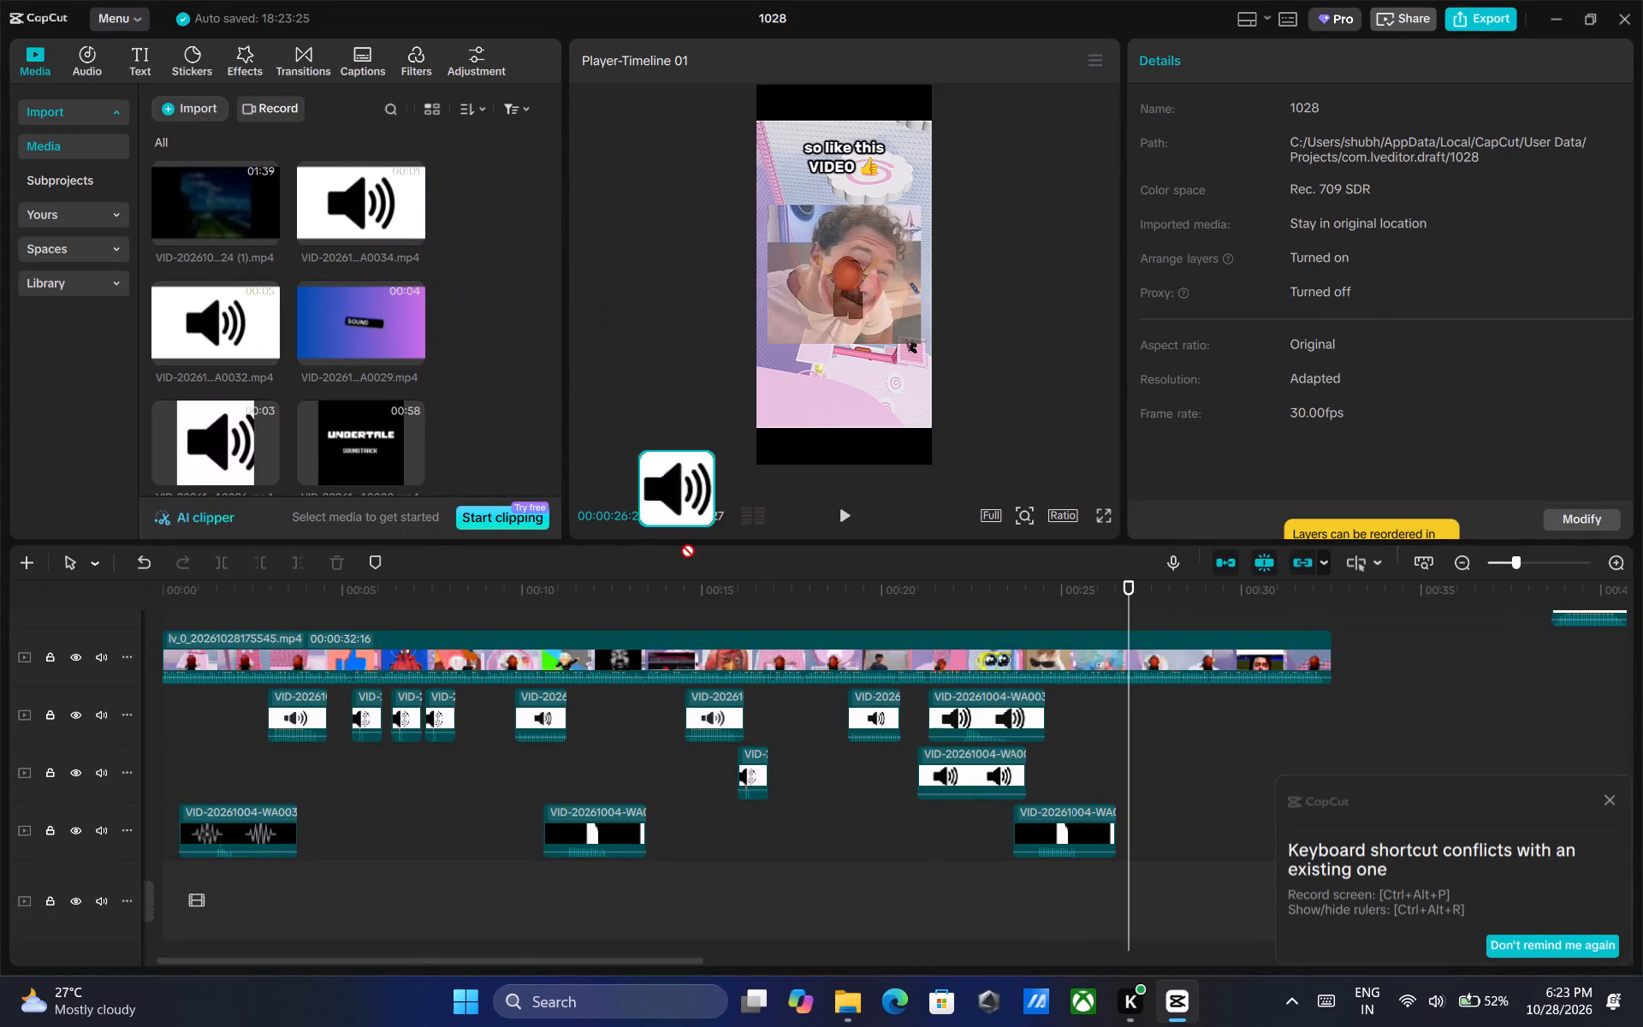
pyautogui.moveTo(681, 544); pyautogui.dragTo(1106, 770)
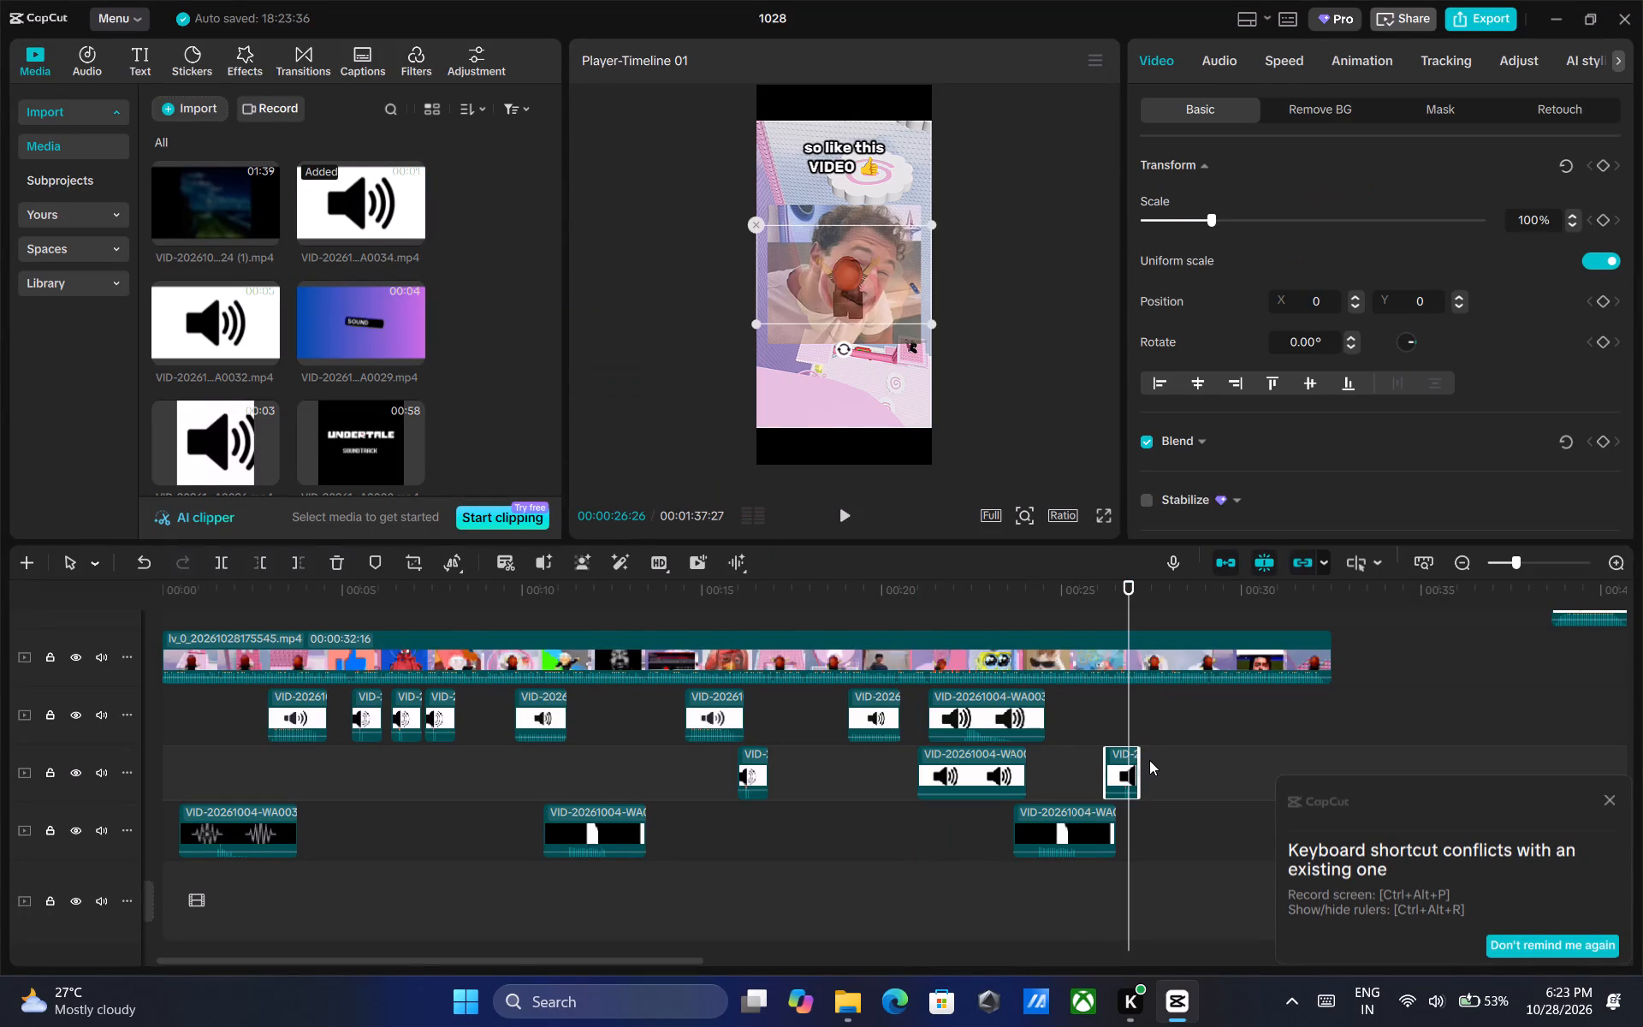
pyautogui.keyDown('ctrl'); pyautogui.scroll(11, 1218, 751); pyautogui.keyUp('ctrl')
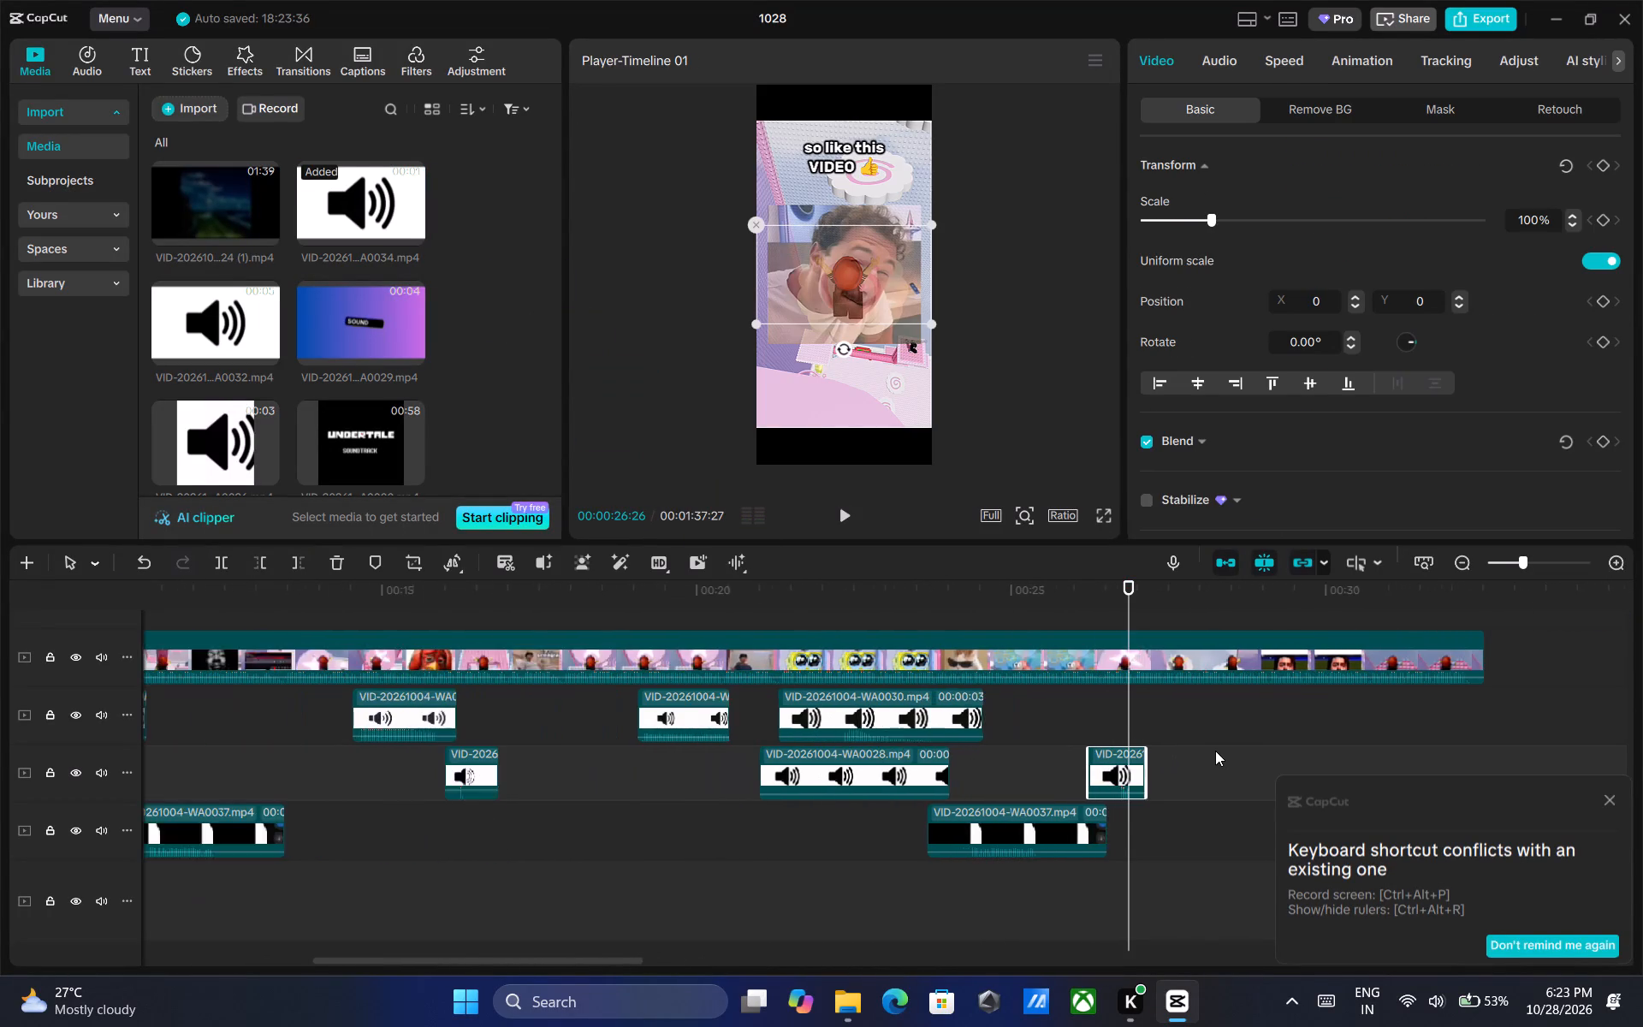
pyautogui.keyDown('ctrl'); pyautogui.scroll(9, 1215, 751); pyautogui.keyUp('ctrl')
pyautogui.moveTo(1125, 755); pyautogui.dragTo(1136, 755)
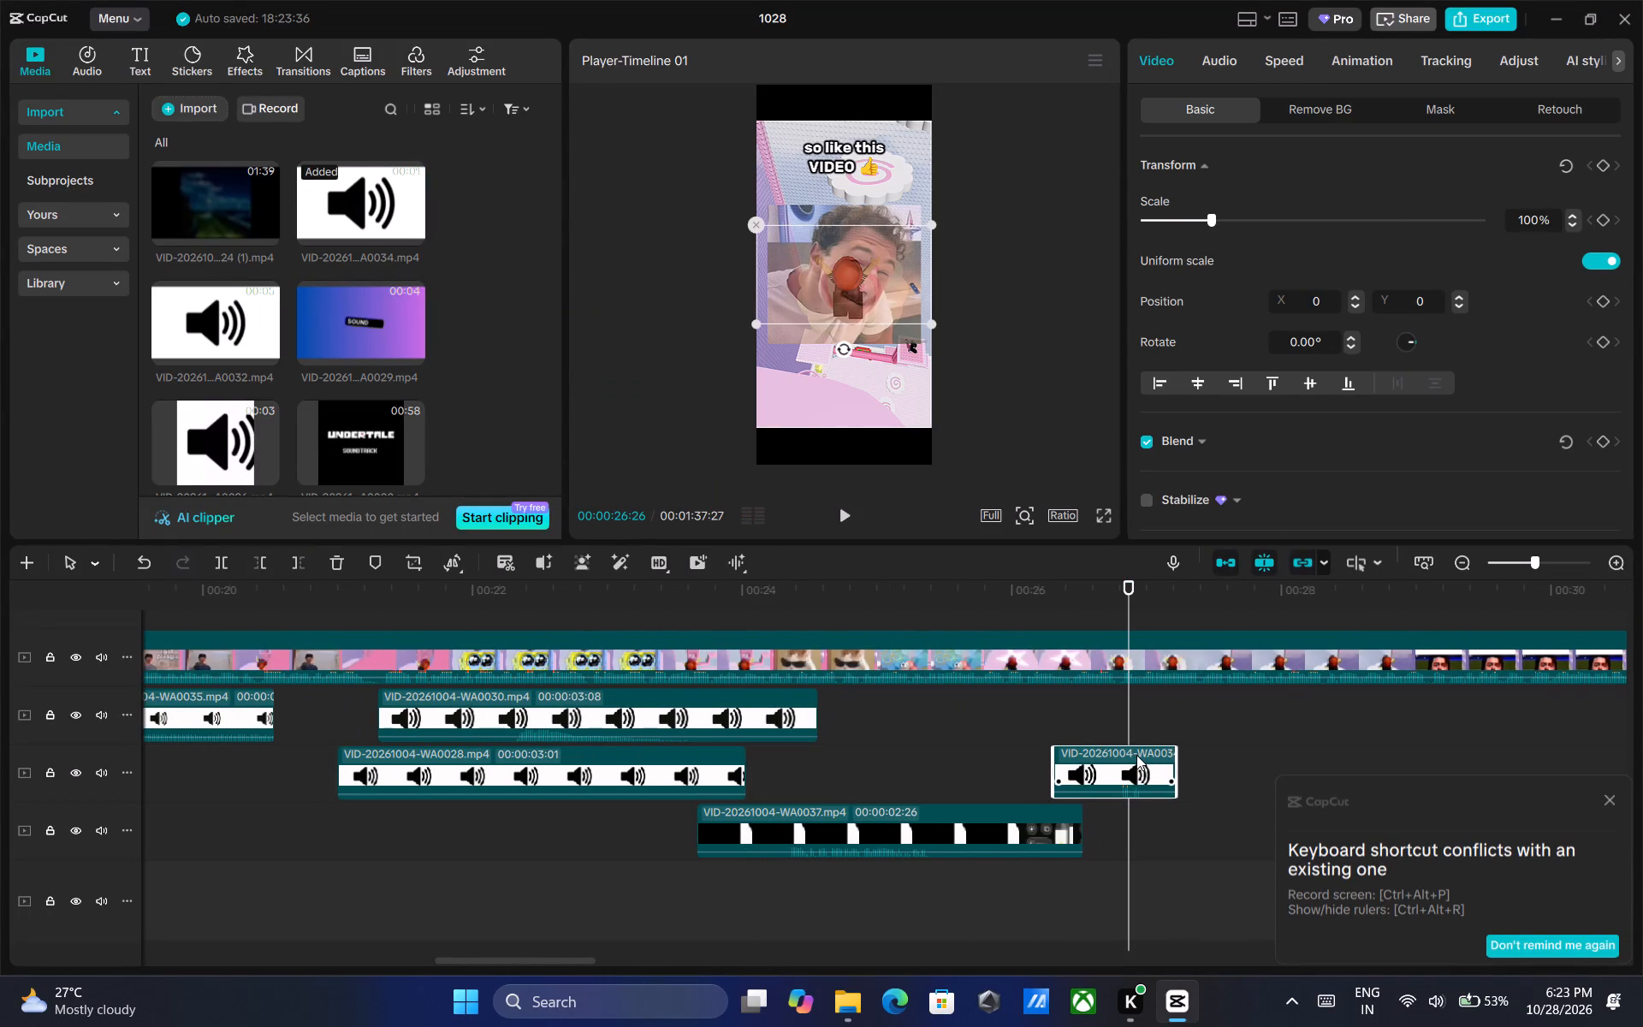
pyautogui.moveTo(1136, 755); pyautogui.dragTo(1142, 755)
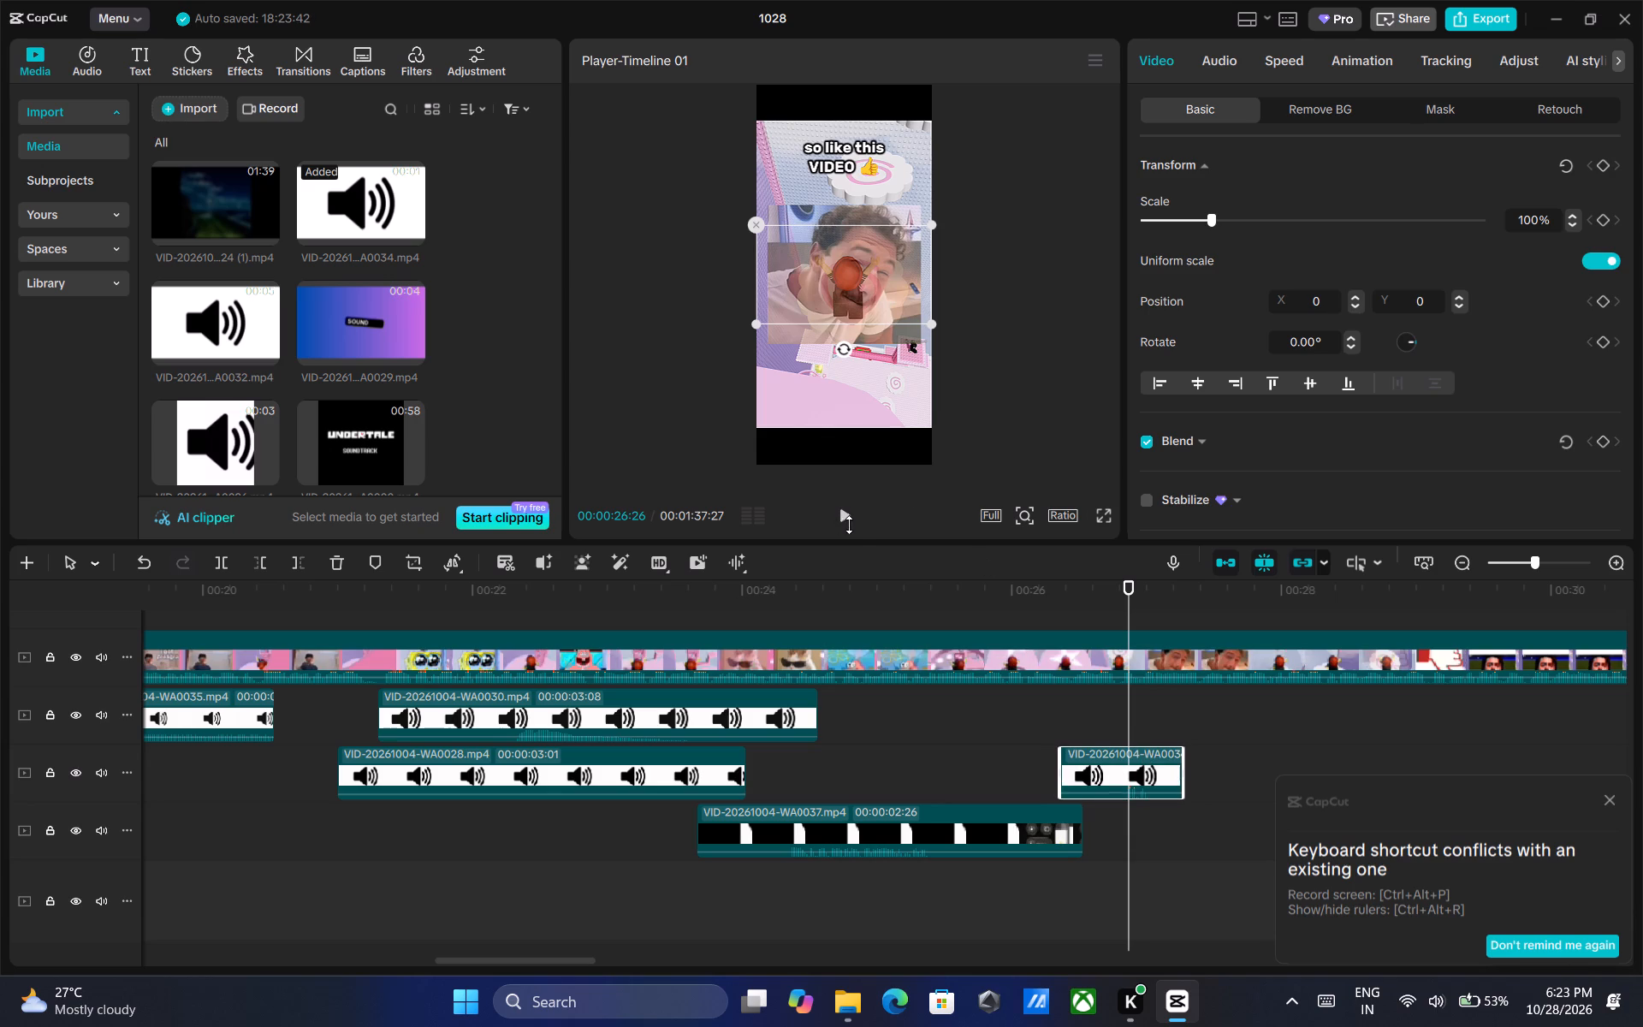
# Listen to the WA0034 clip and play on to the dislike-button picture at 00:00:28:19.
pyautogui.click(841, 508)
pyautogui.tripleClick(841, 508)
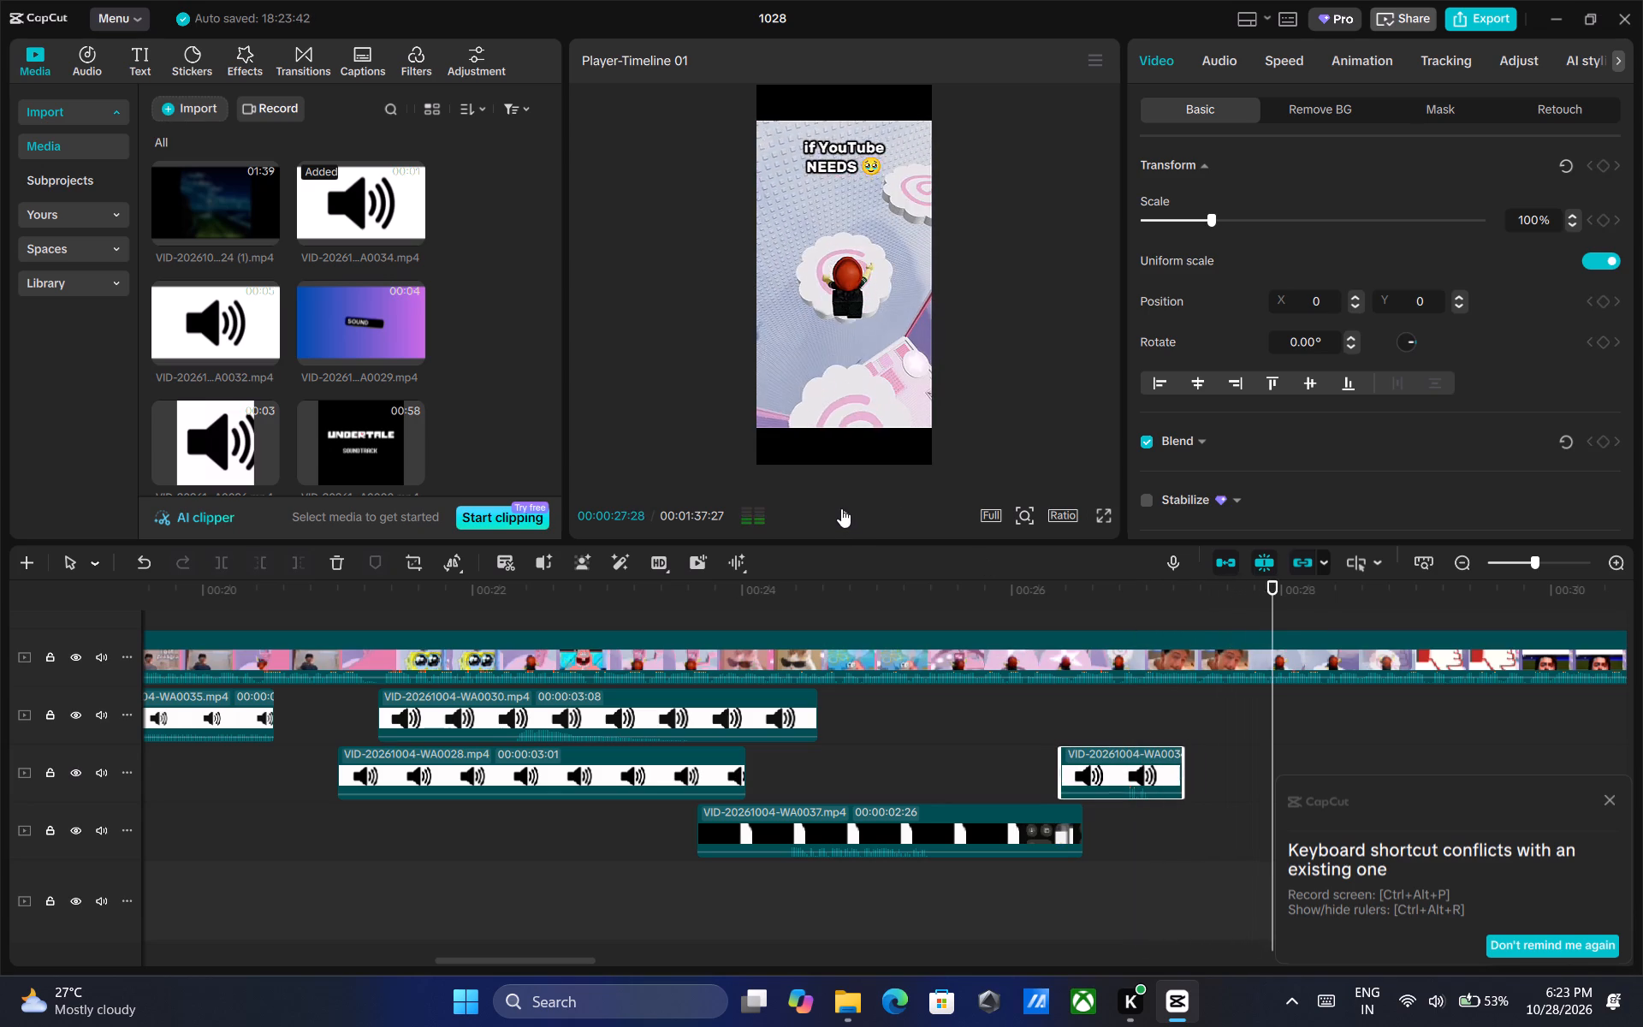
pyautogui.tripleClick(841, 508)
pyautogui.tripleClick(841, 508)
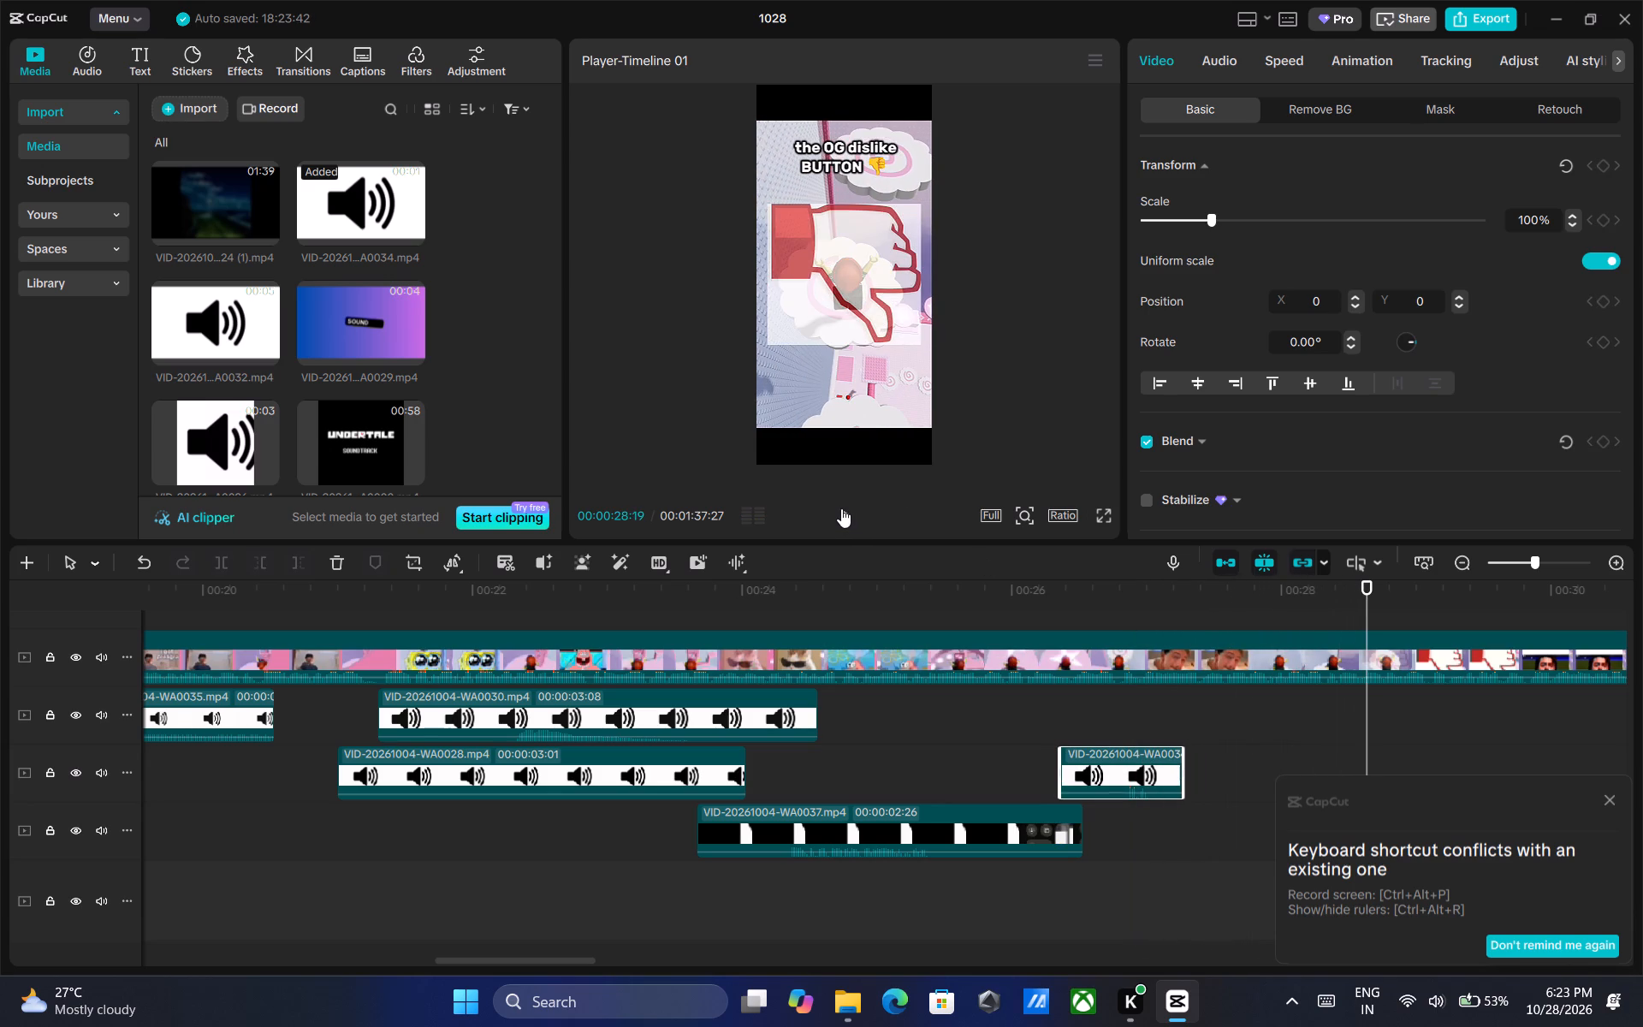
# Audition WA0032, WA0029, WA0026, WA0033 and the keyboard sound as candidates for the dislike-button picture.
pyautogui.click(256, 325)
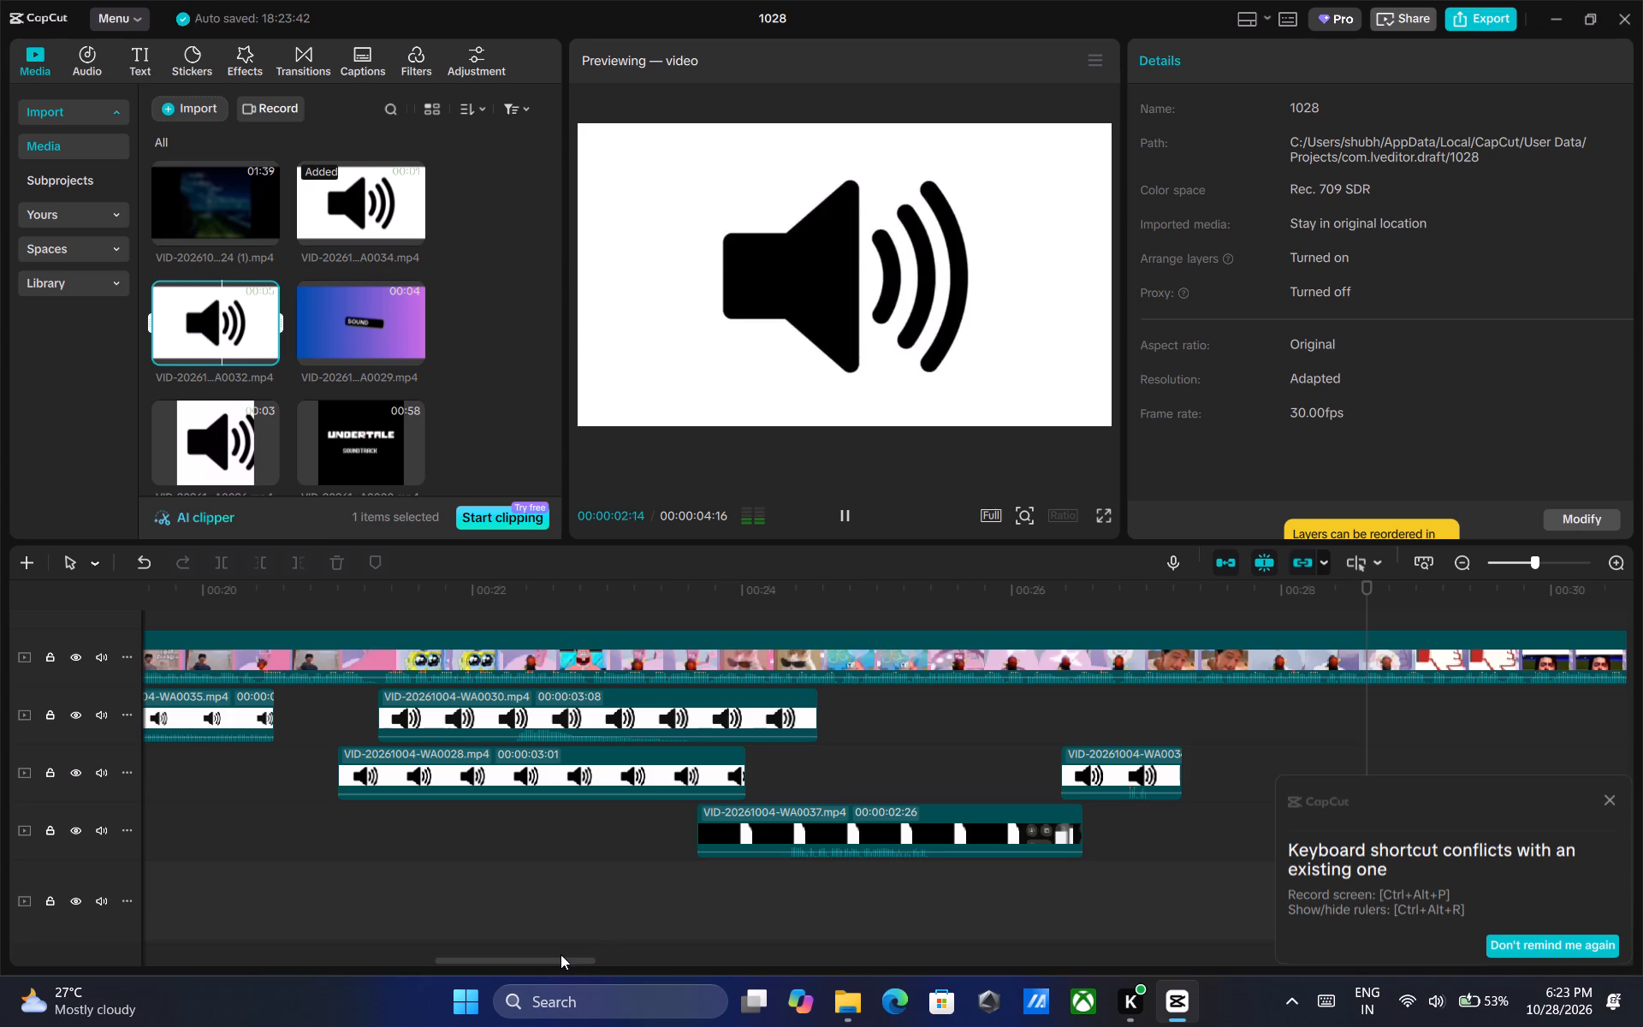
pyautogui.moveTo(556, 957); pyautogui.dragTo(644, 961)
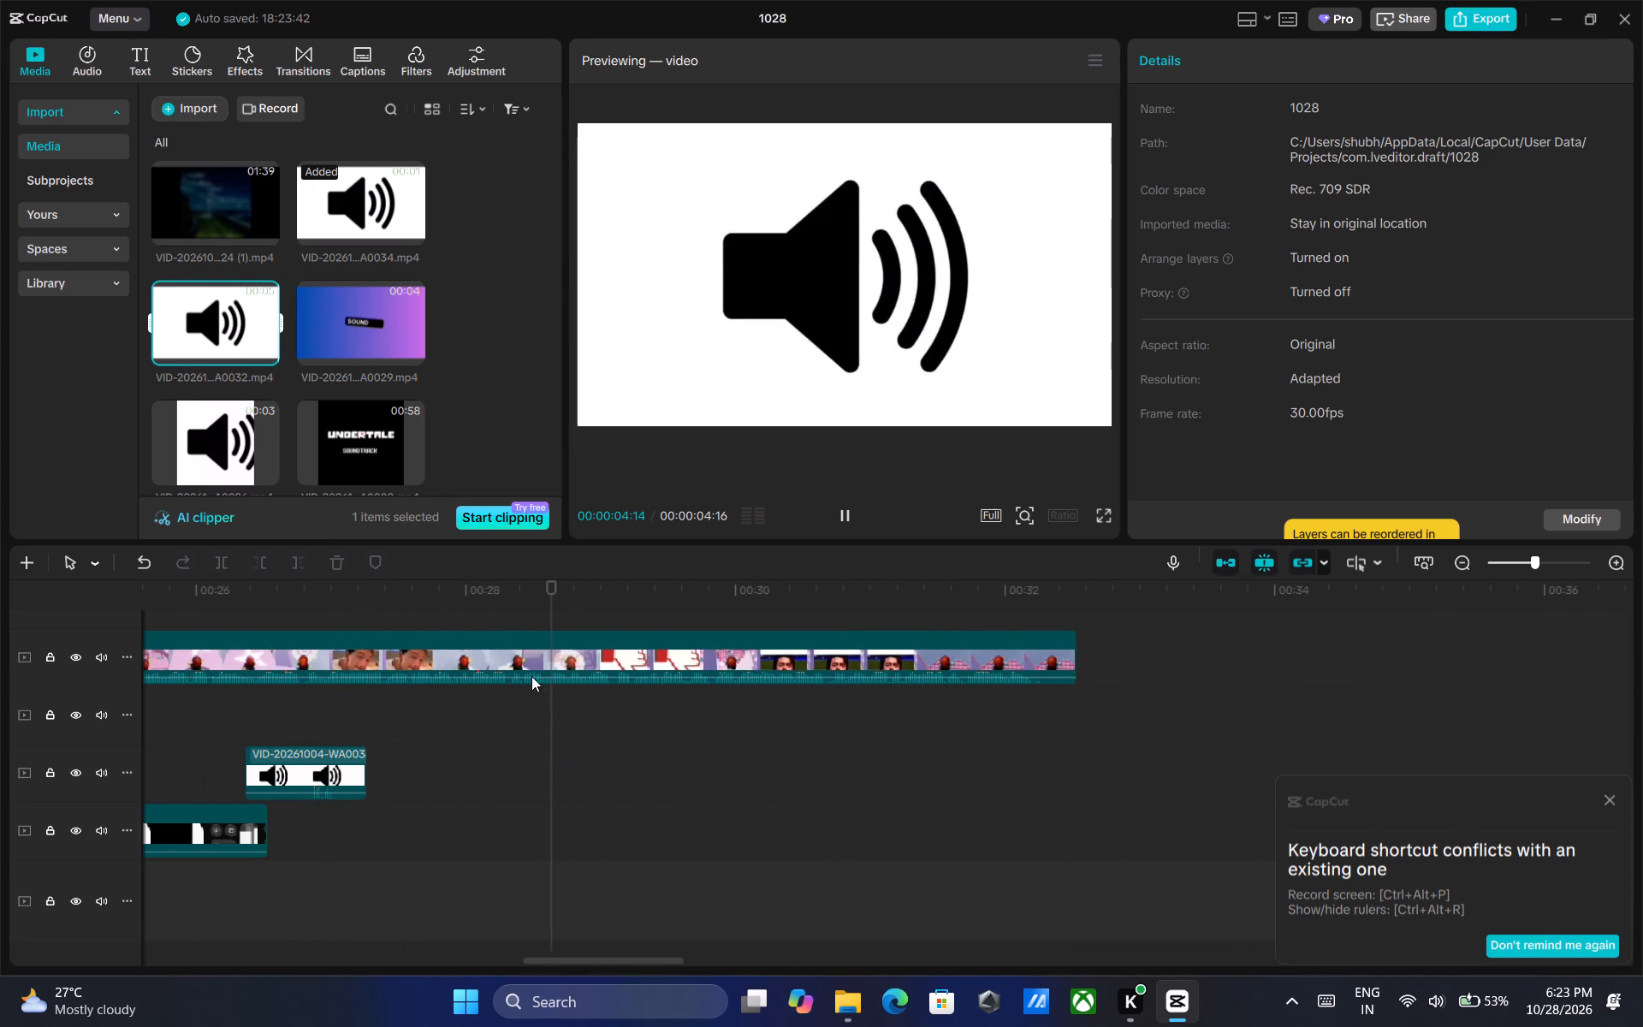
pyautogui.click(391, 325)
pyautogui.scroll(-1, 377, 311)
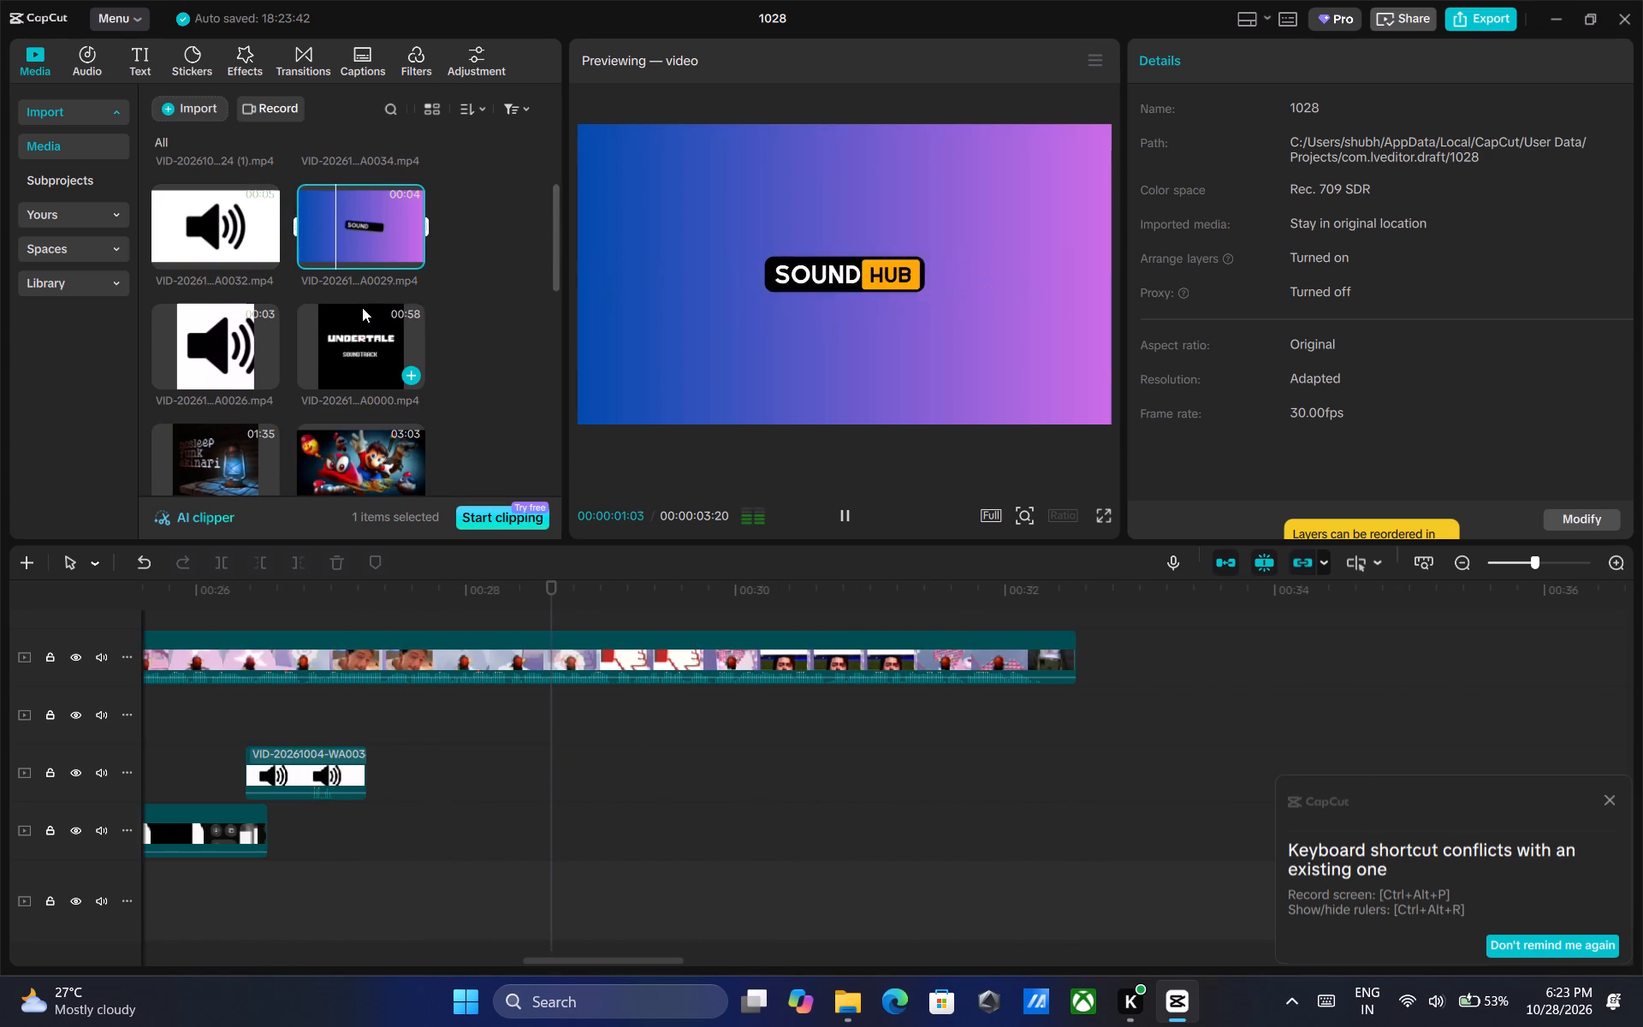
pyautogui.click(262, 340)
pyautogui.scroll(-2, 244, 335)
pyautogui.click(212, 403)
pyautogui.click(221, 400)
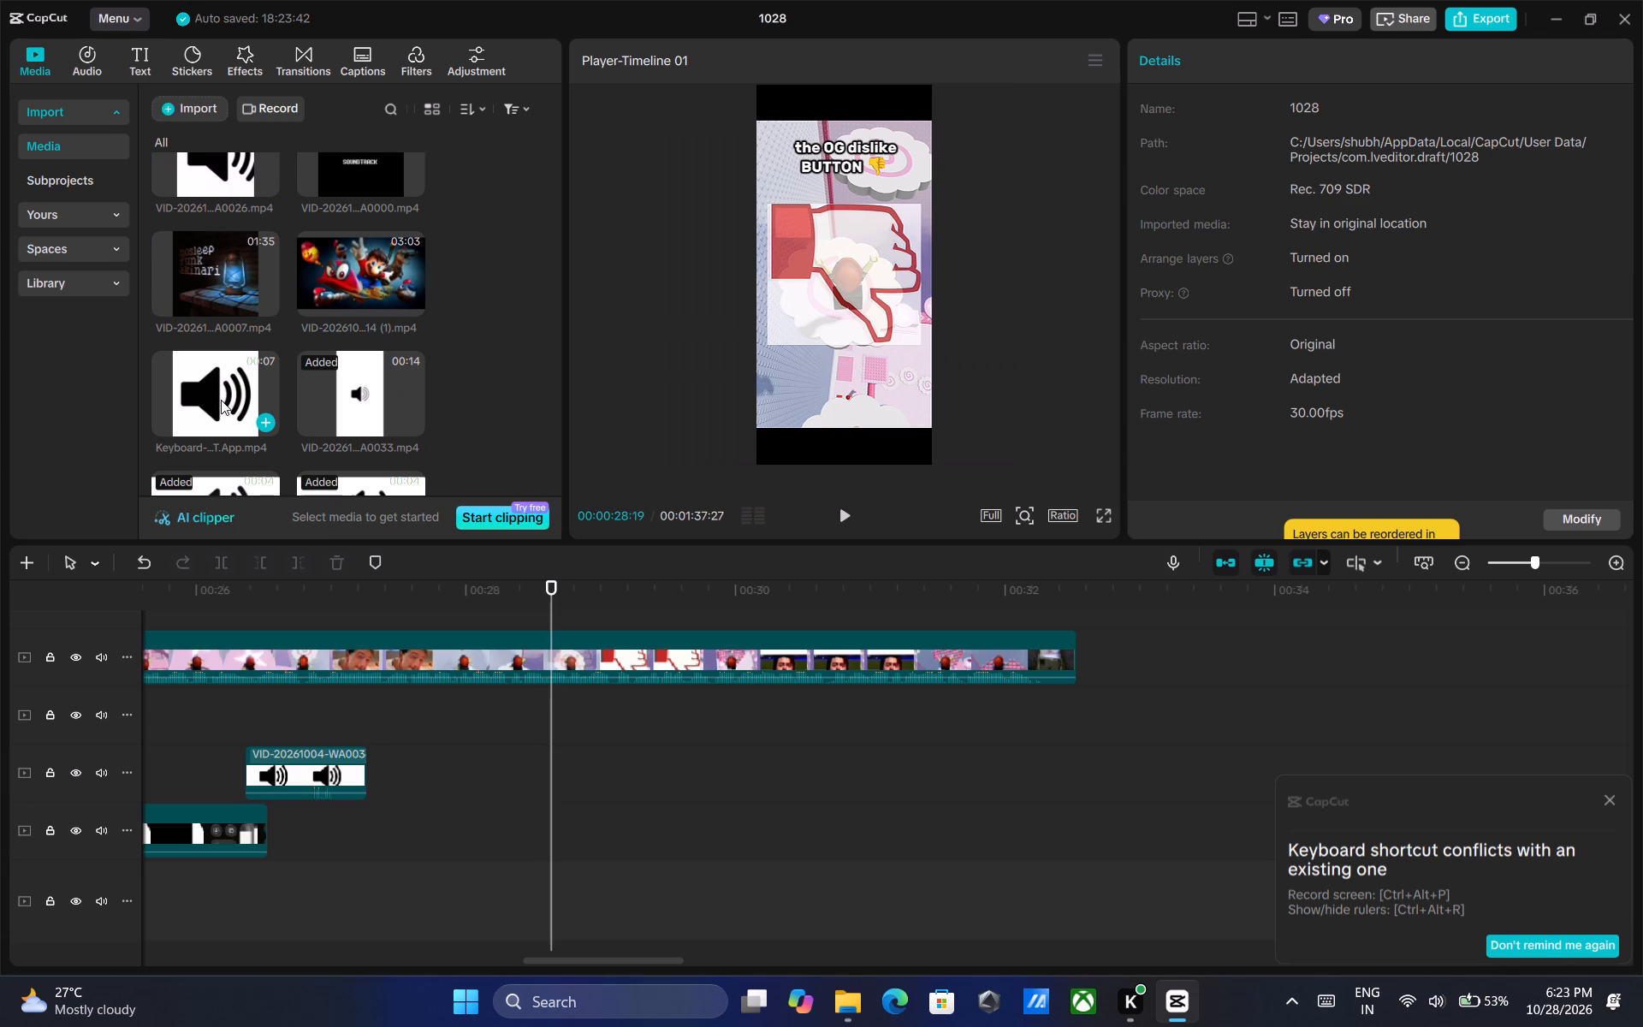
pyautogui.click(340, 377)
pyautogui.click(226, 371)
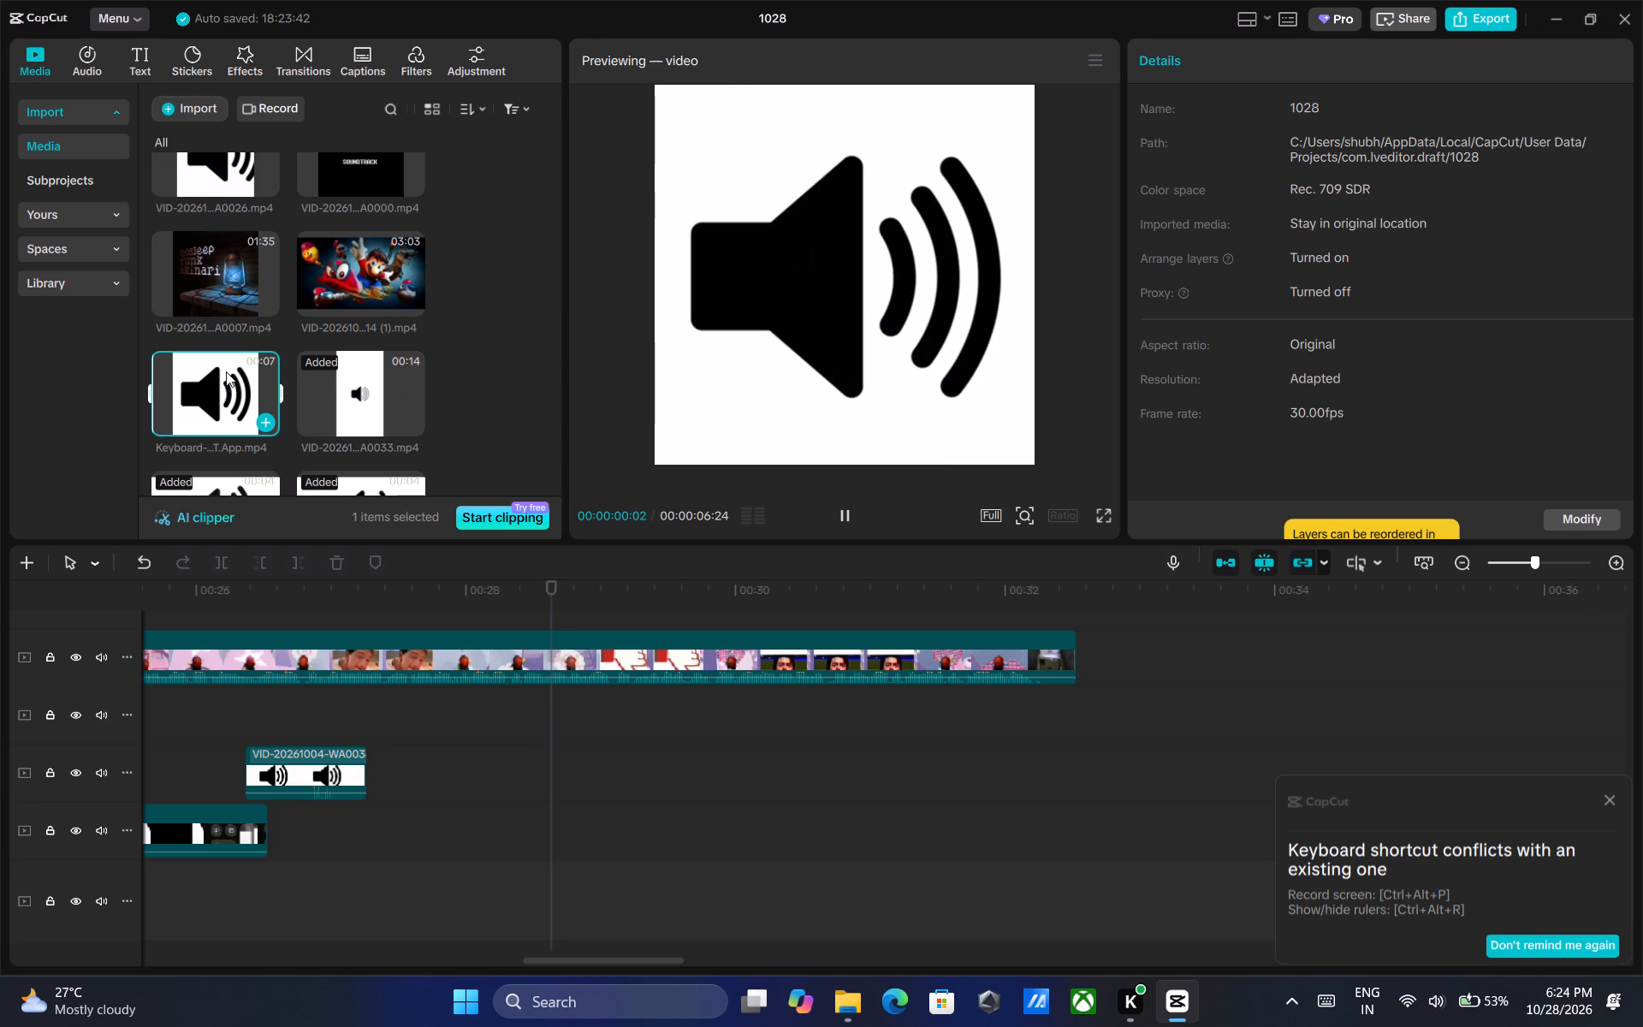
# Audition WA0028, WA0035, WA0036 and WA0037 as further candidates for the dislike-button picture.
pyautogui.scroll(-1, 261, 390)
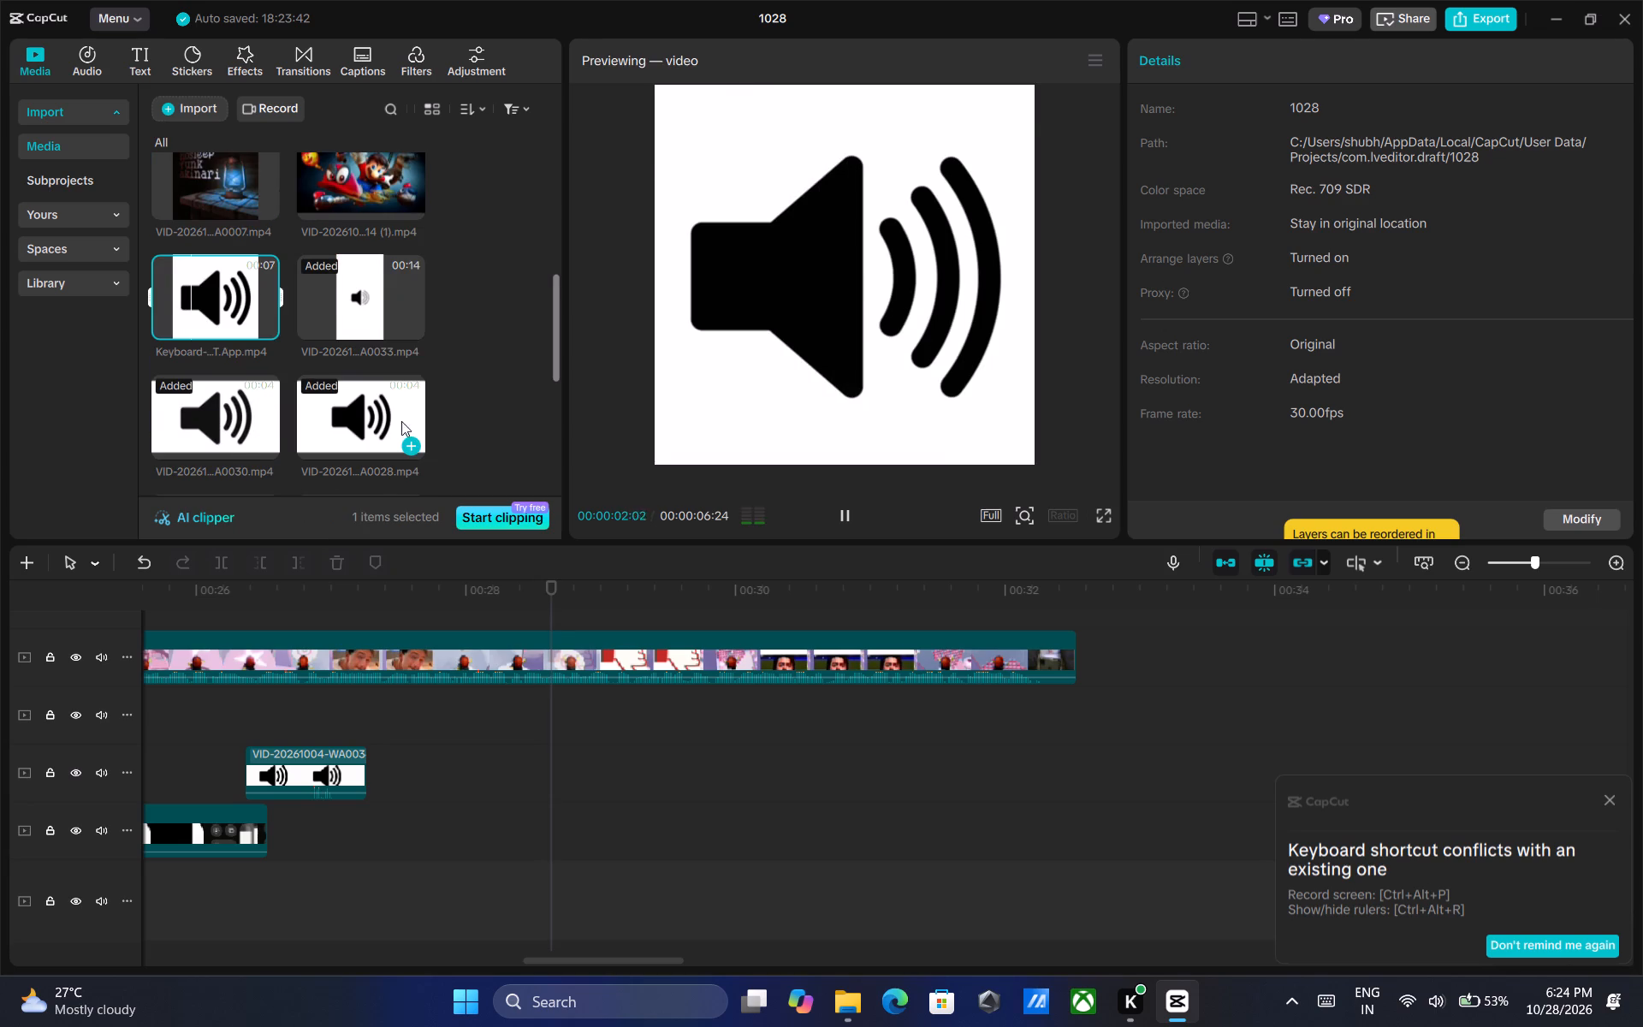
pyautogui.click(370, 407)
pyautogui.scroll(-2, 370, 407)
pyautogui.click(220, 347)
pyautogui.scroll(-1, 204, 341)
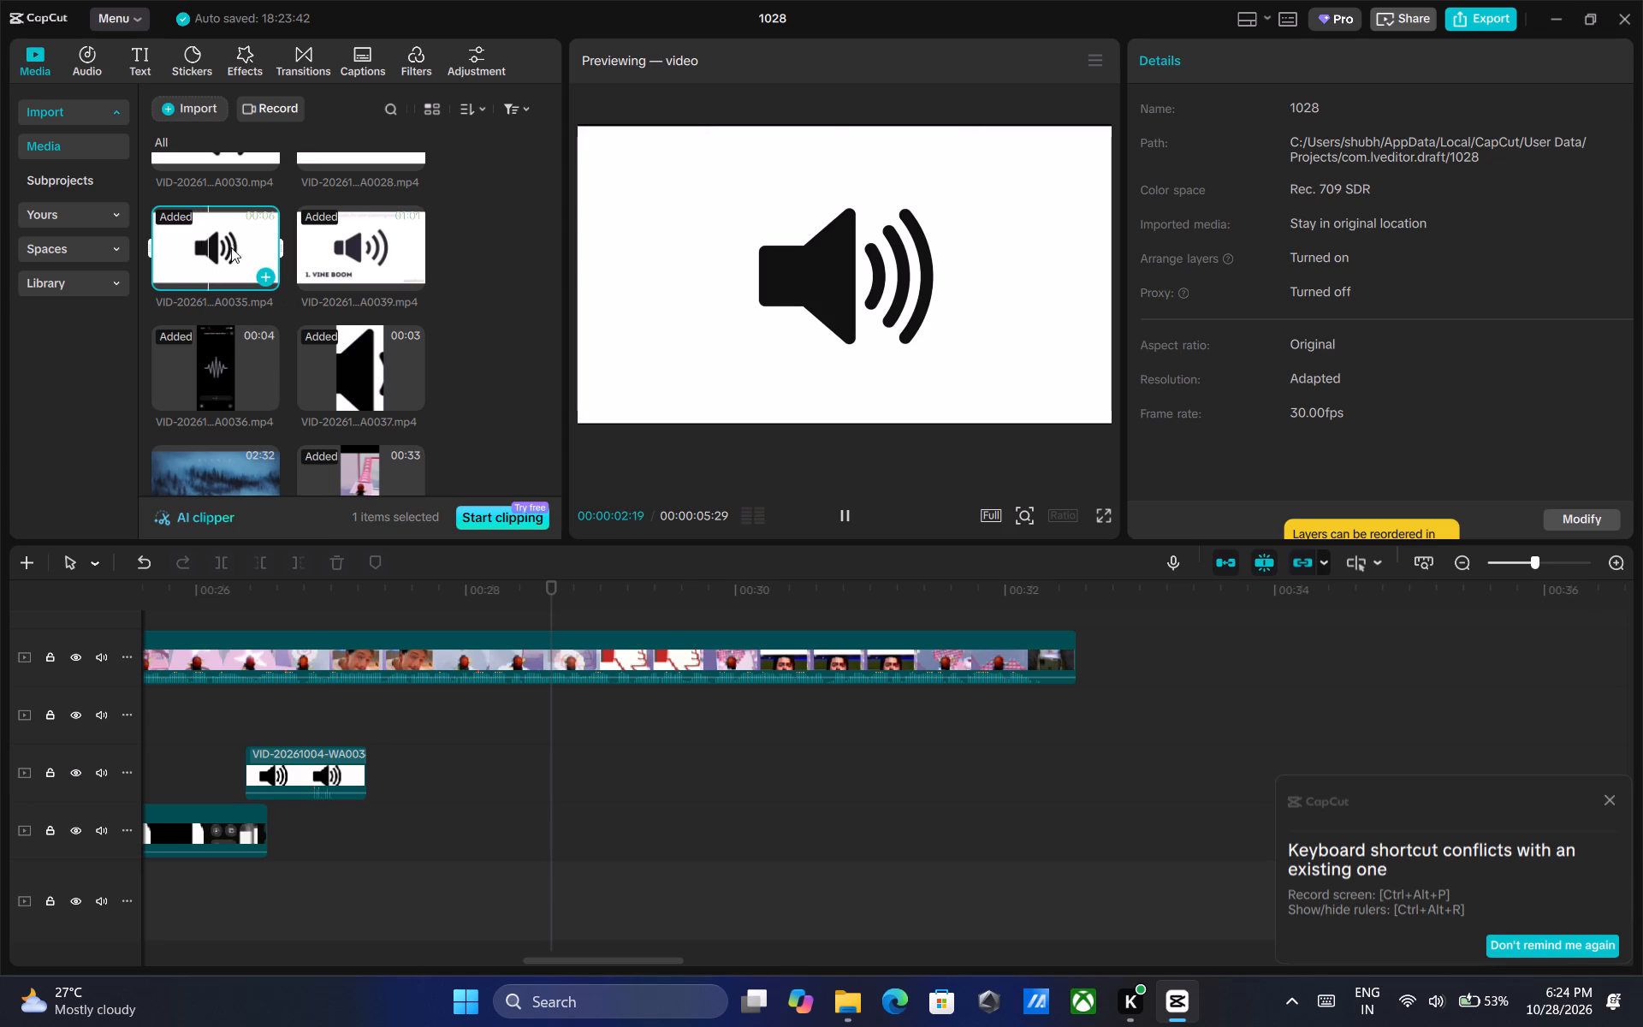
pyautogui.click(228, 356)
pyautogui.scroll(-5, 349, 344)
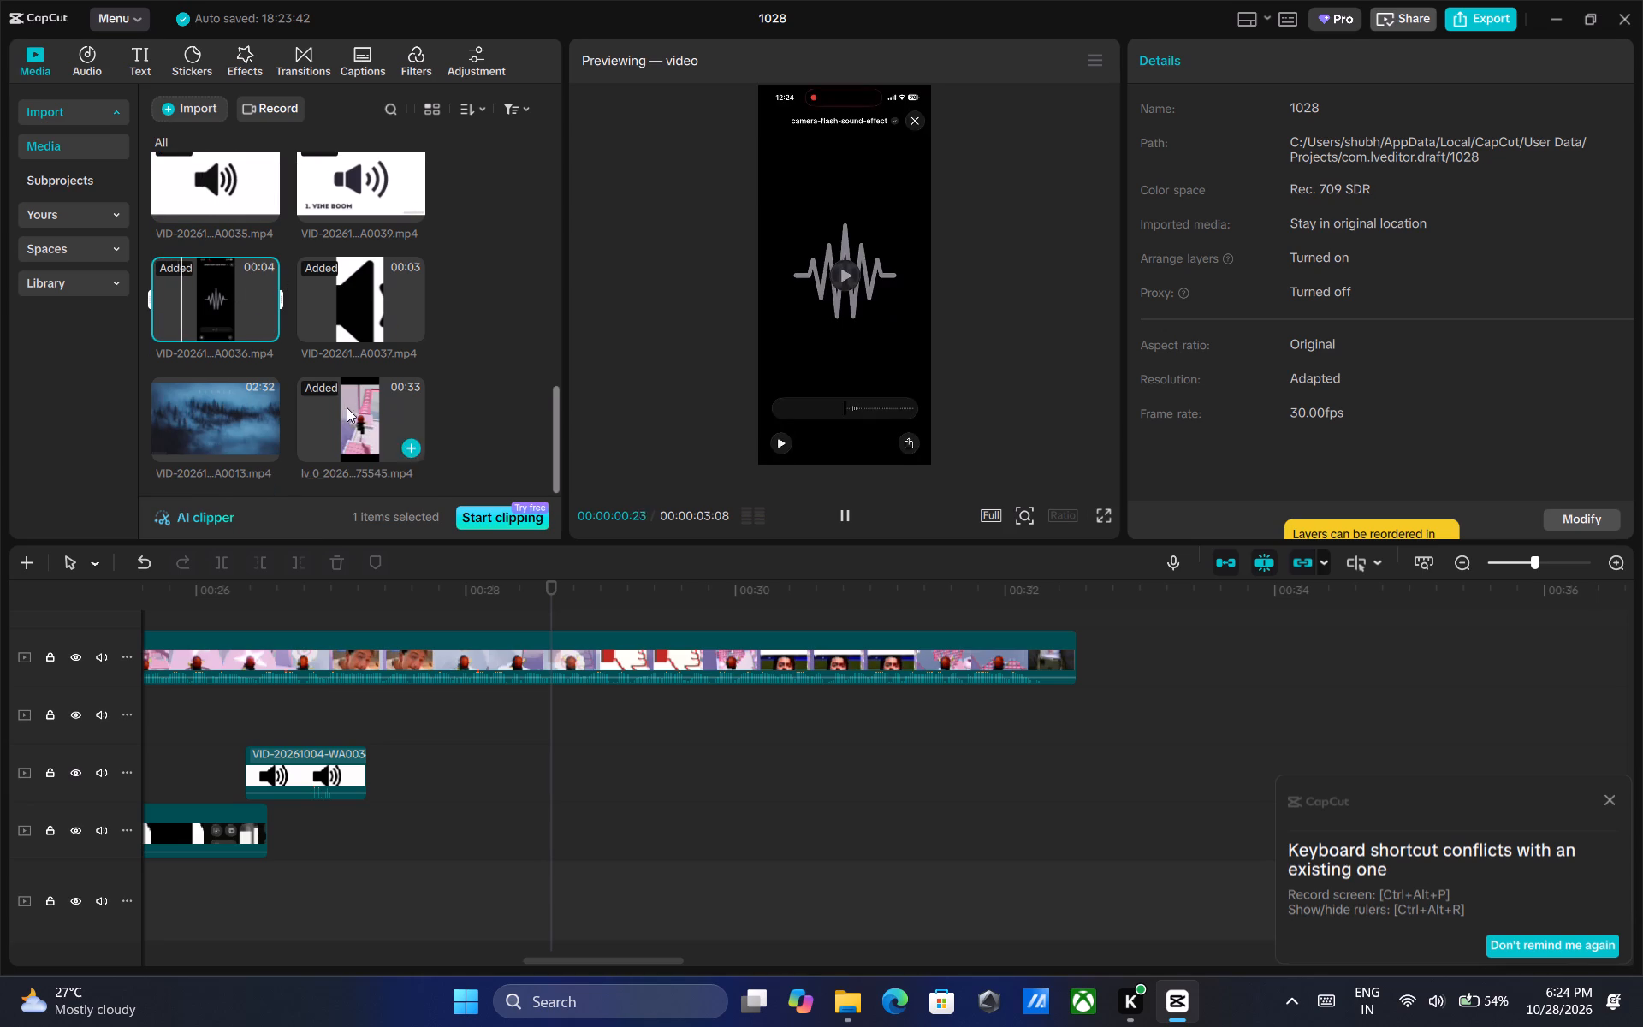
pyautogui.click(358, 297)
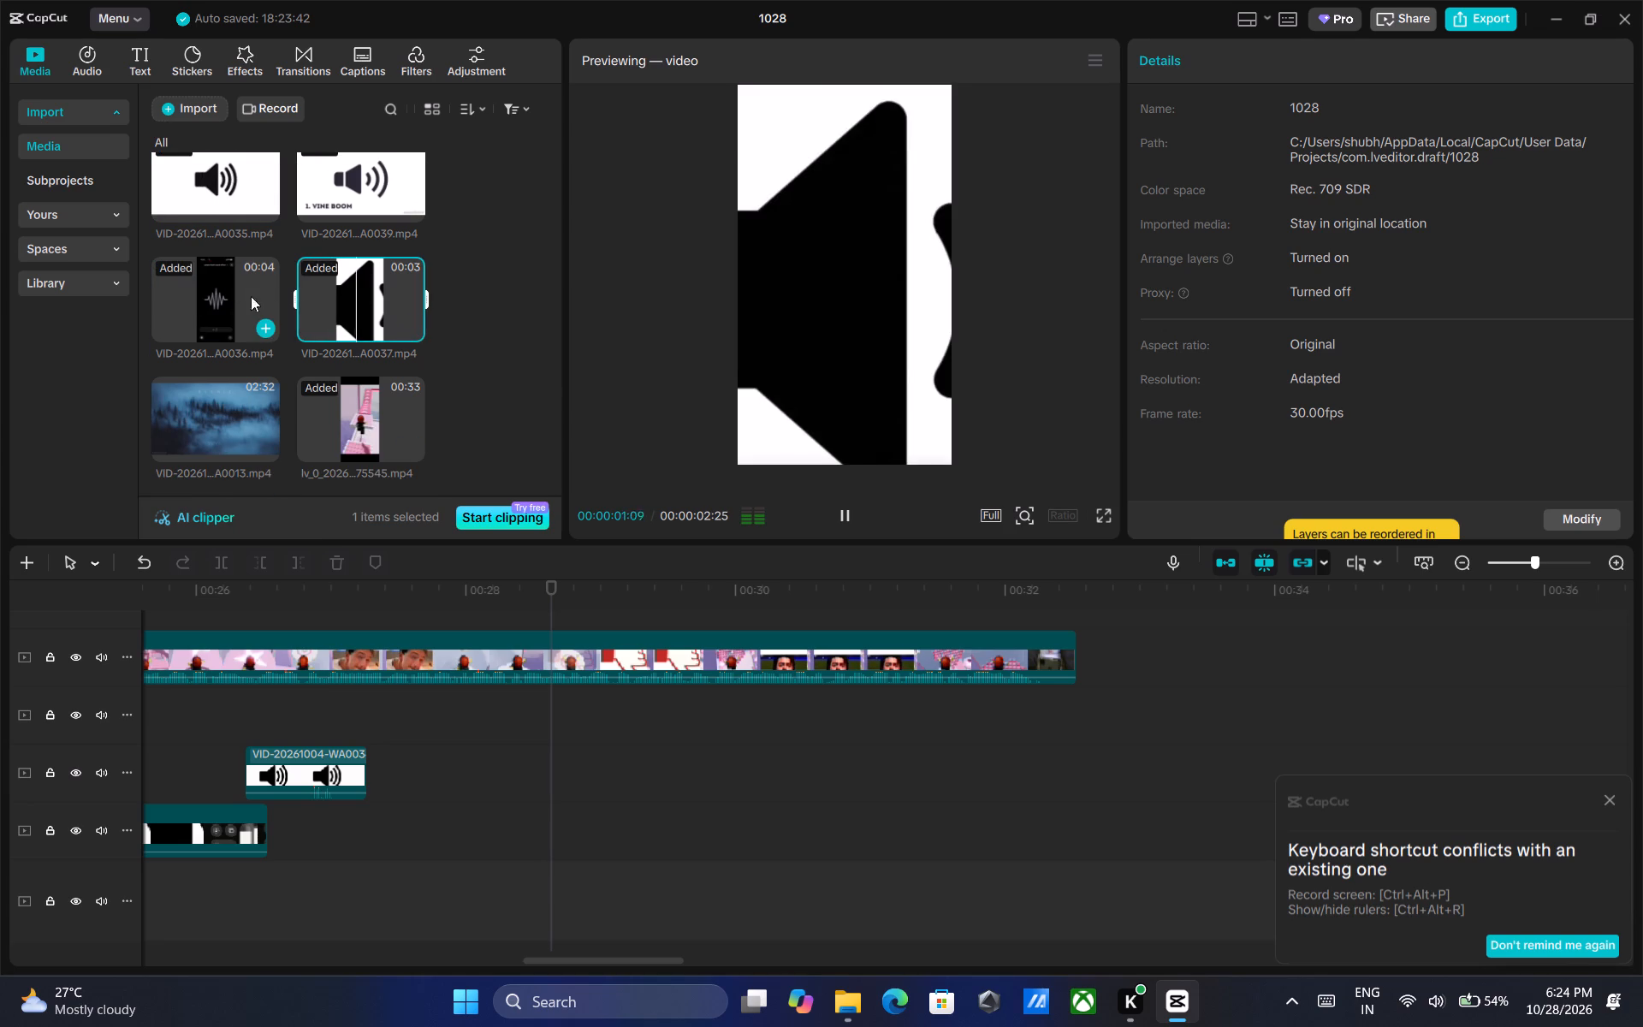
pyautogui.click(219, 296)
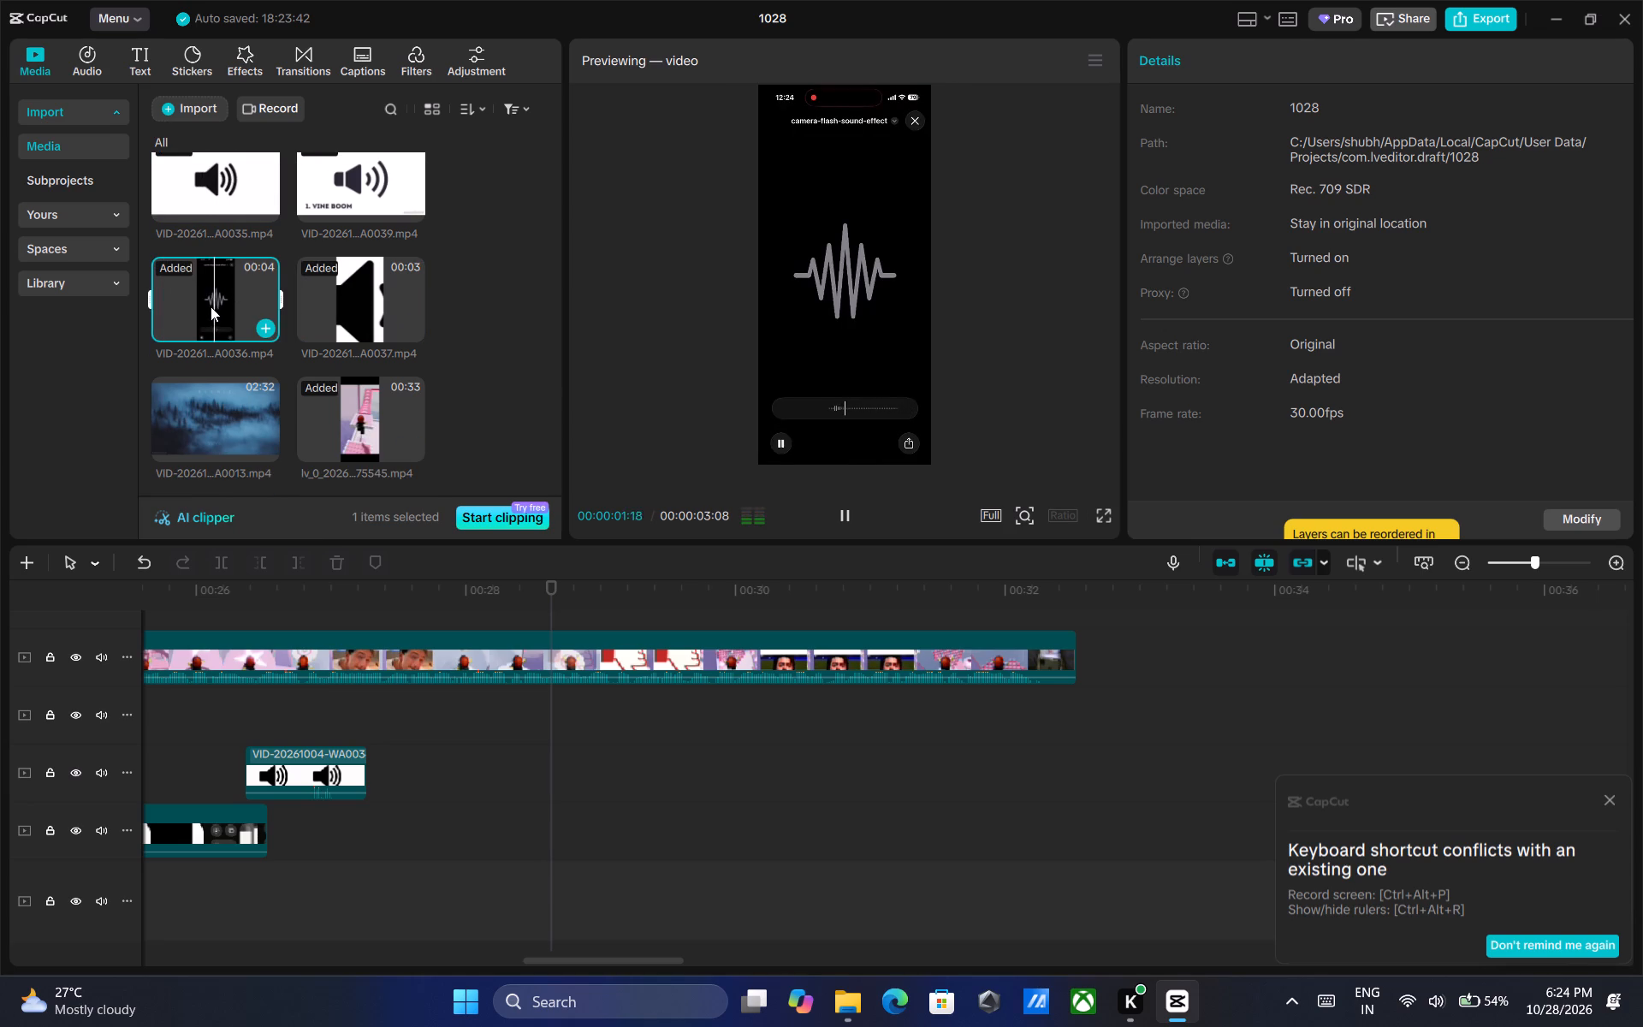
# Place WA0036 on the first track below the main video, ahead of the dislike-button picture, starting at about 00:00:27:17.
pyautogui.moveTo(213, 304); pyautogui.dragTo(512, 703)
pyautogui.moveTo(630, 709); pyautogui.dragTo(610, 707)
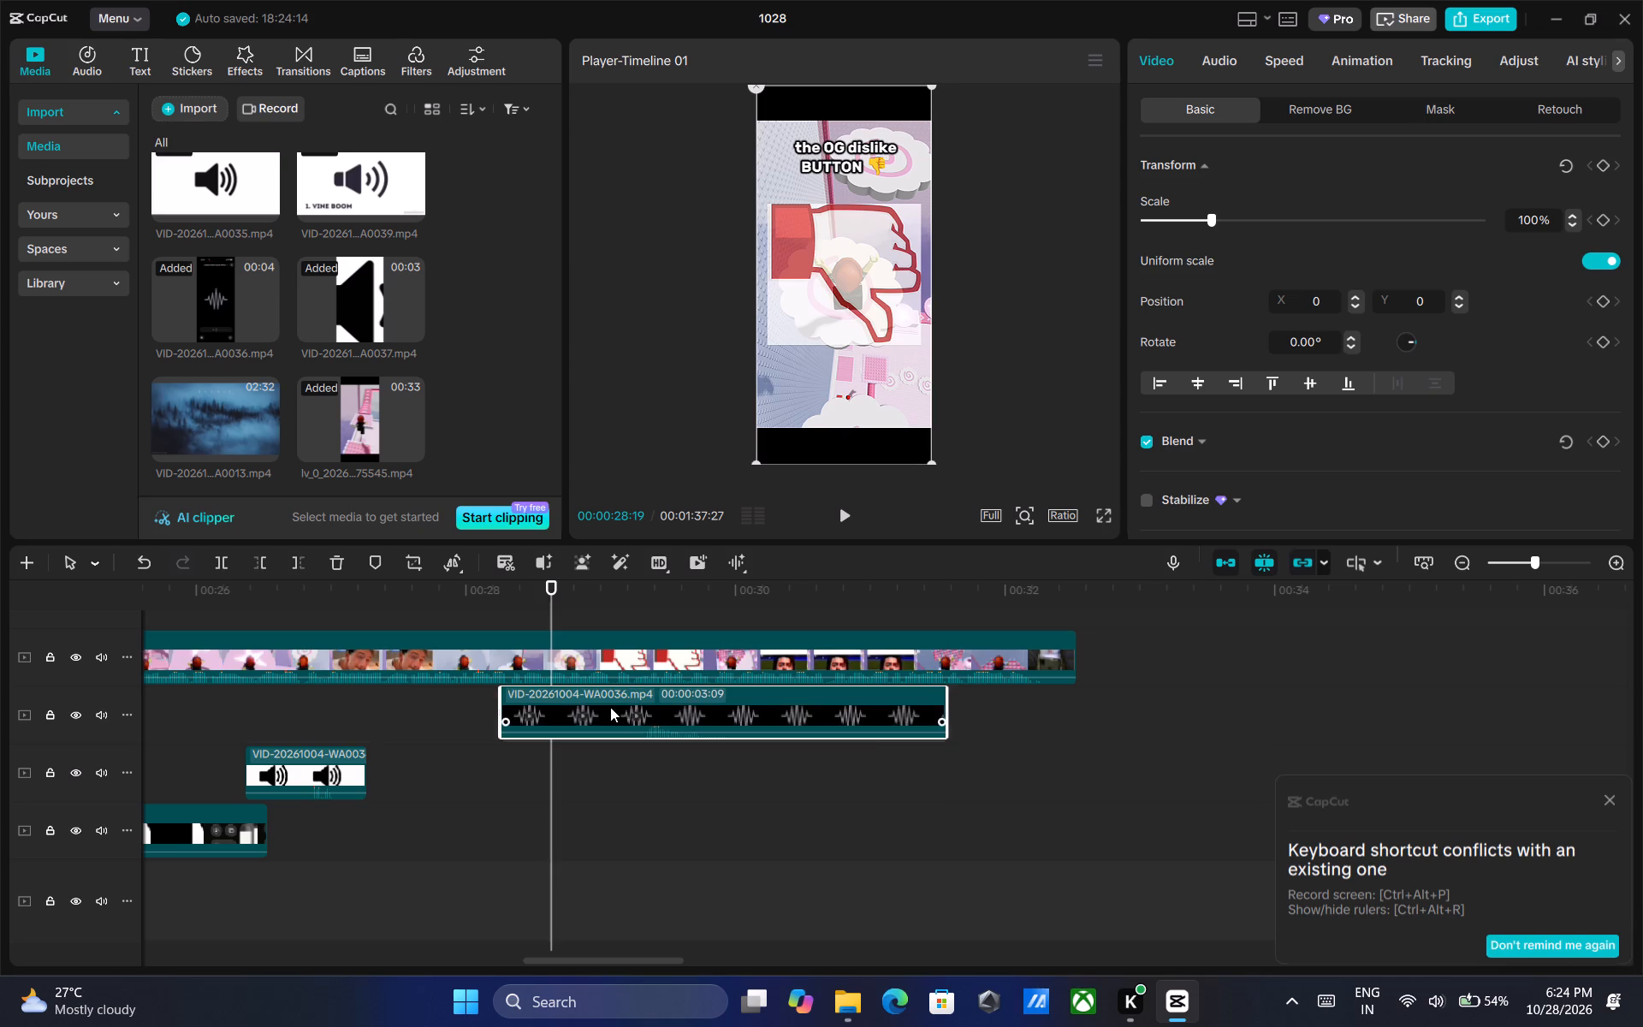
pyautogui.moveTo(610, 707); pyautogui.dragTo(527, 707)
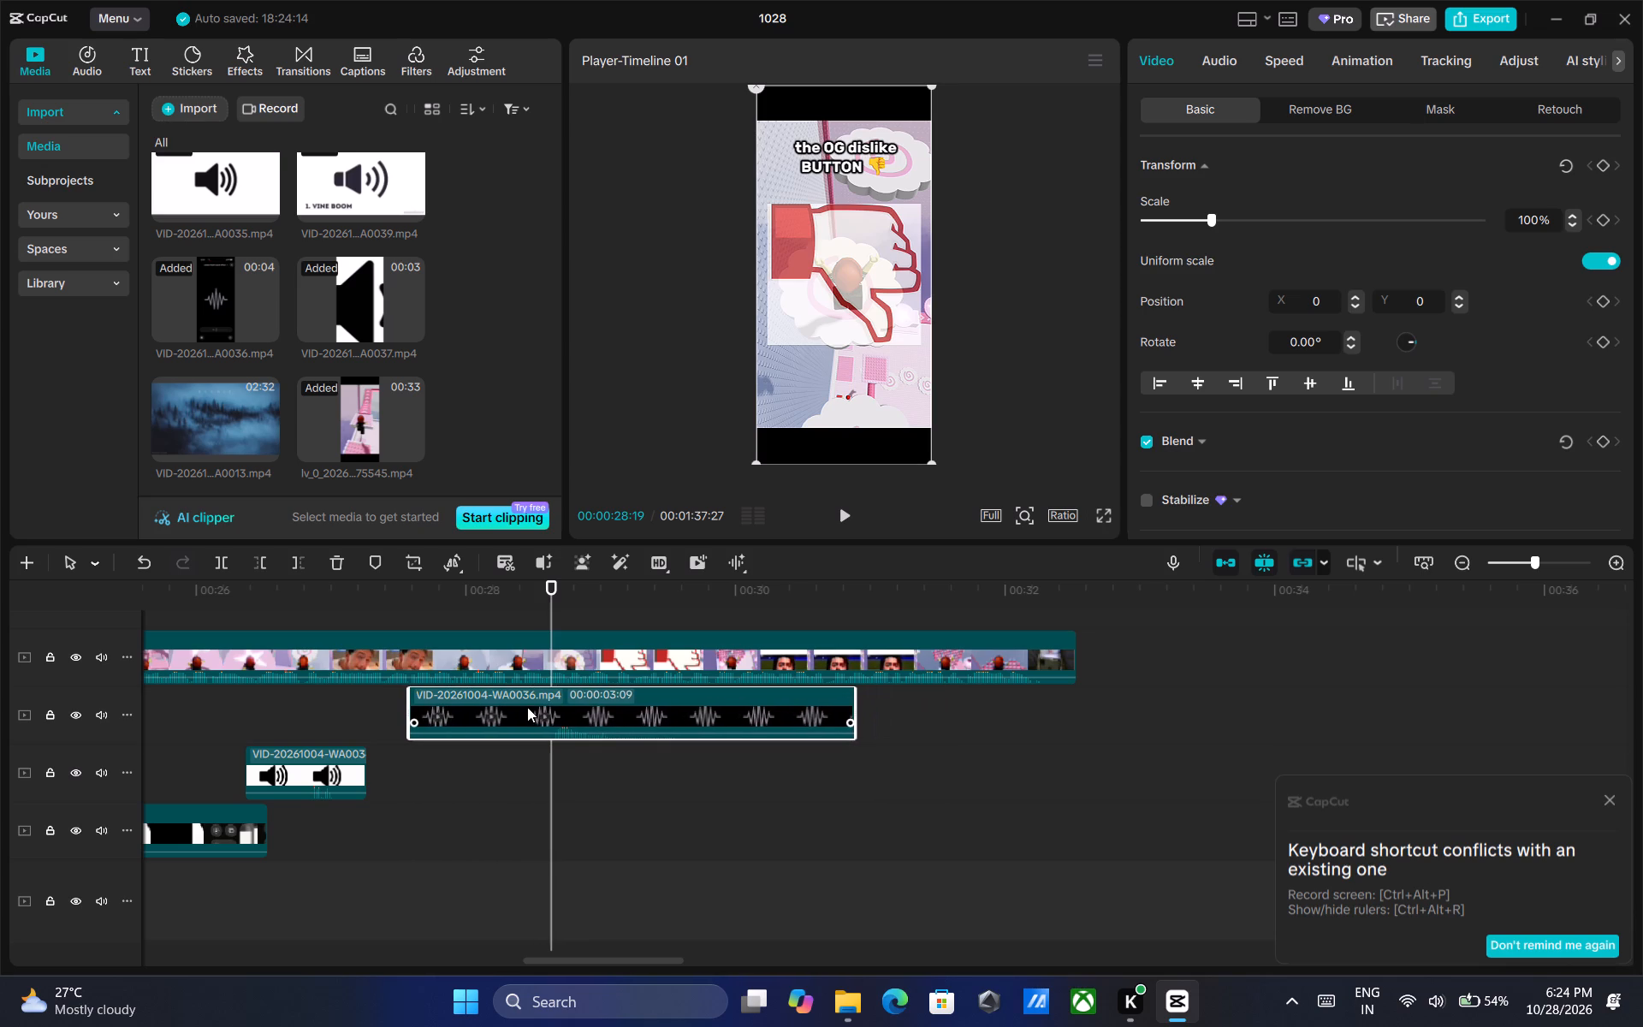
pyautogui.moveTo(527, 707); pyautogui.dragTo(525, 708)
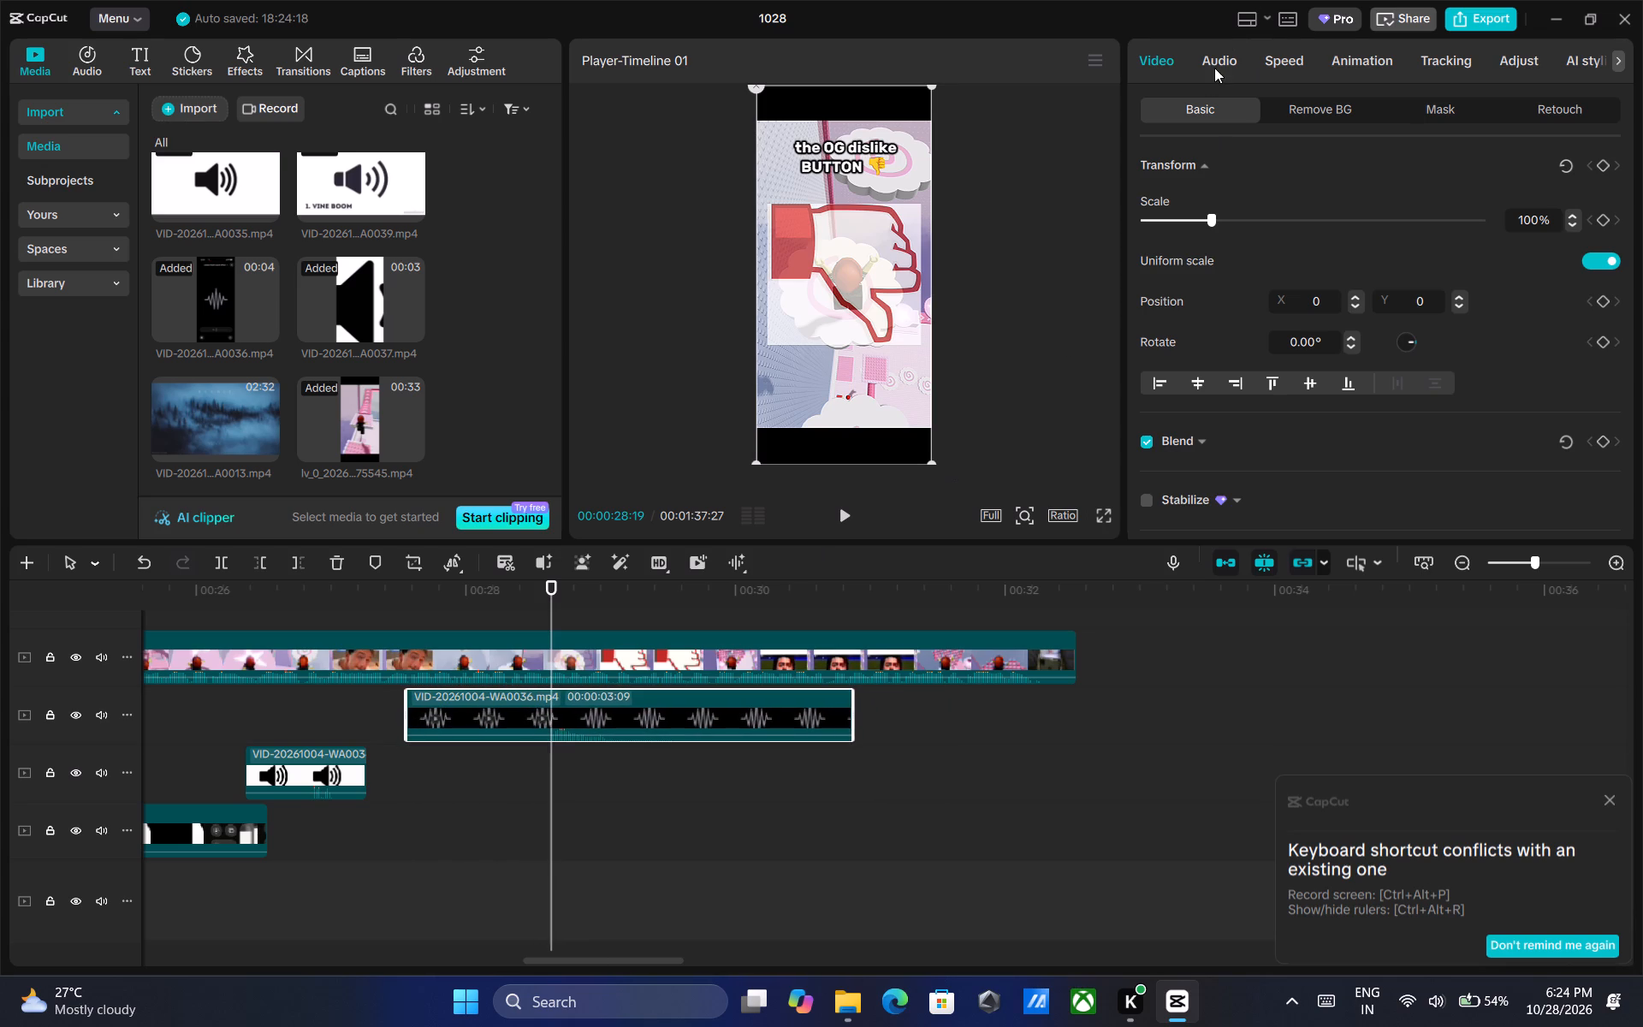
# Set the placed WA0036 clip's volume to -7.5 dB, test-playing it at -8.5 dB along the way.
pyautogui.click(1214, 68)
pyautogui.click(1357, 217)
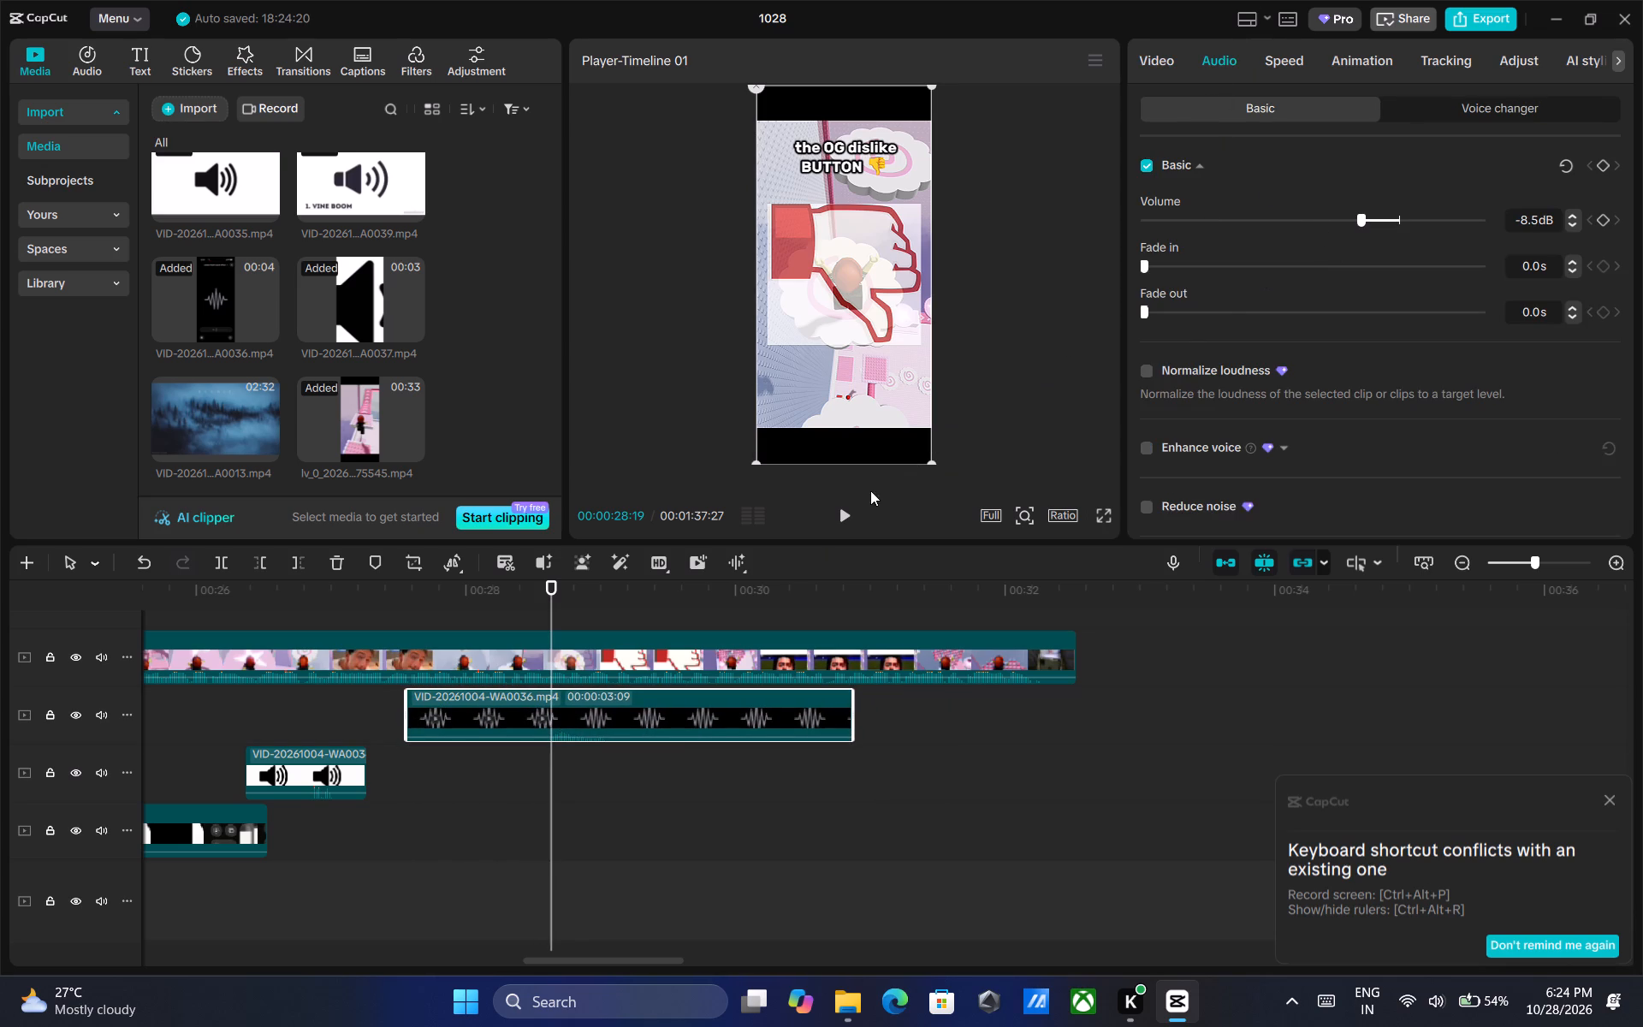
pyautogui.click(852, 510)
pyautogui.click(848, 513)
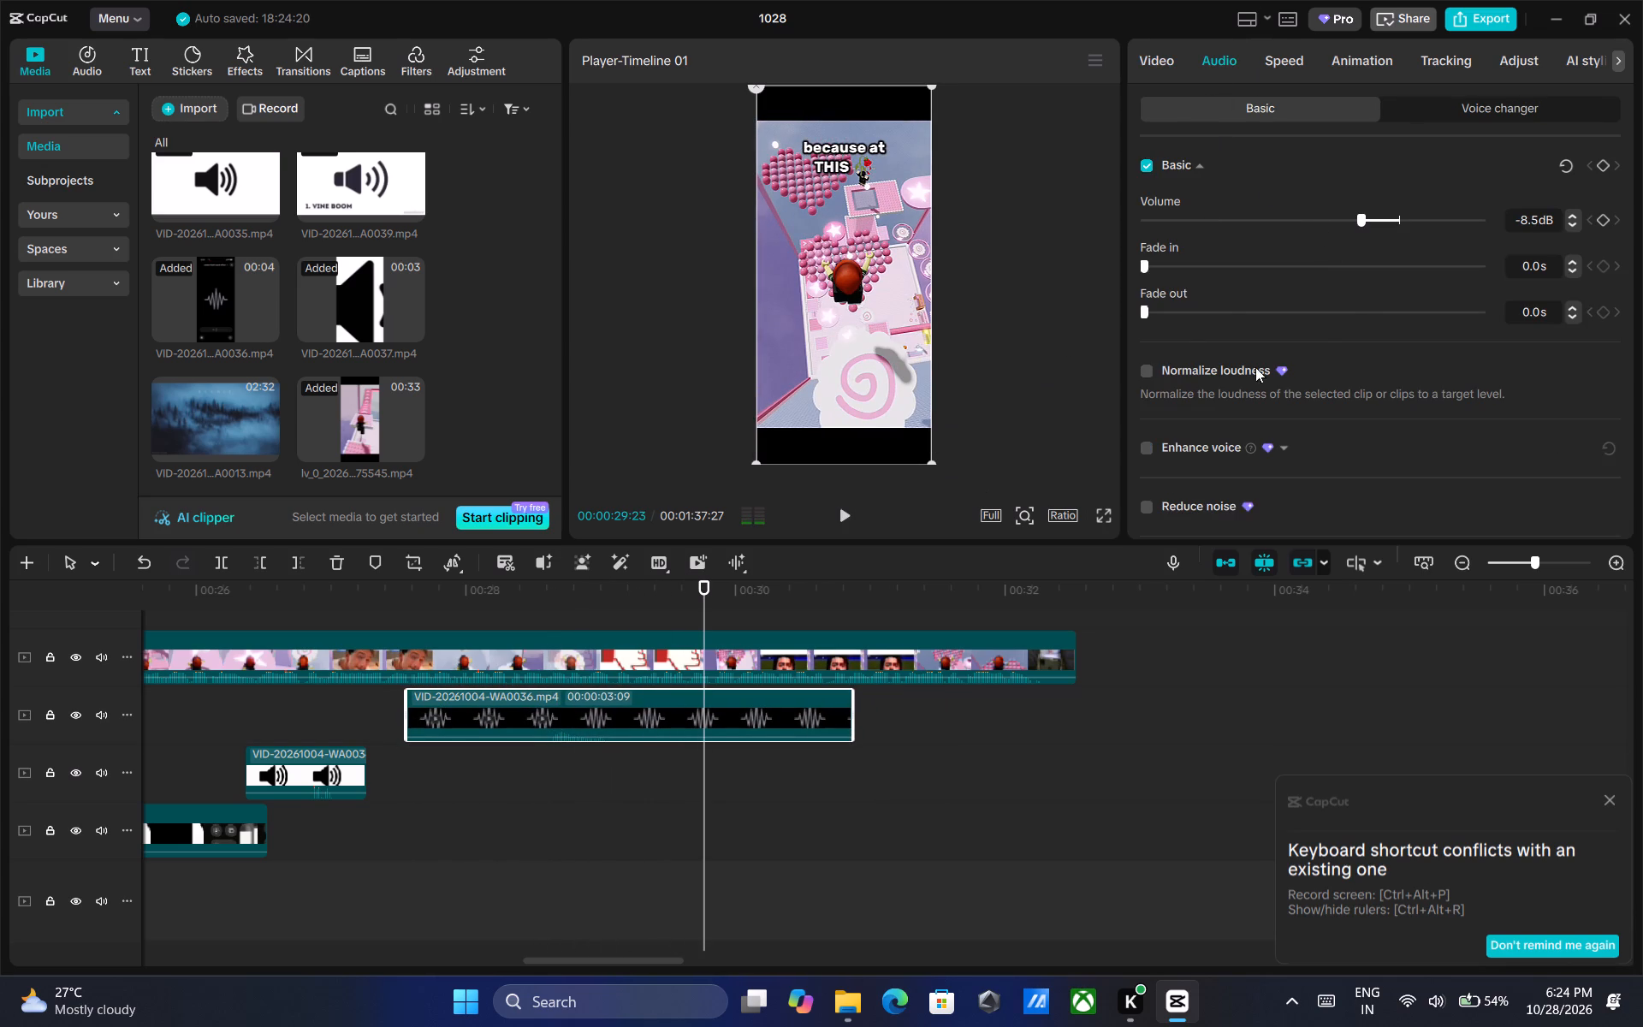
pyautogui.tripleClick(1574, 212)
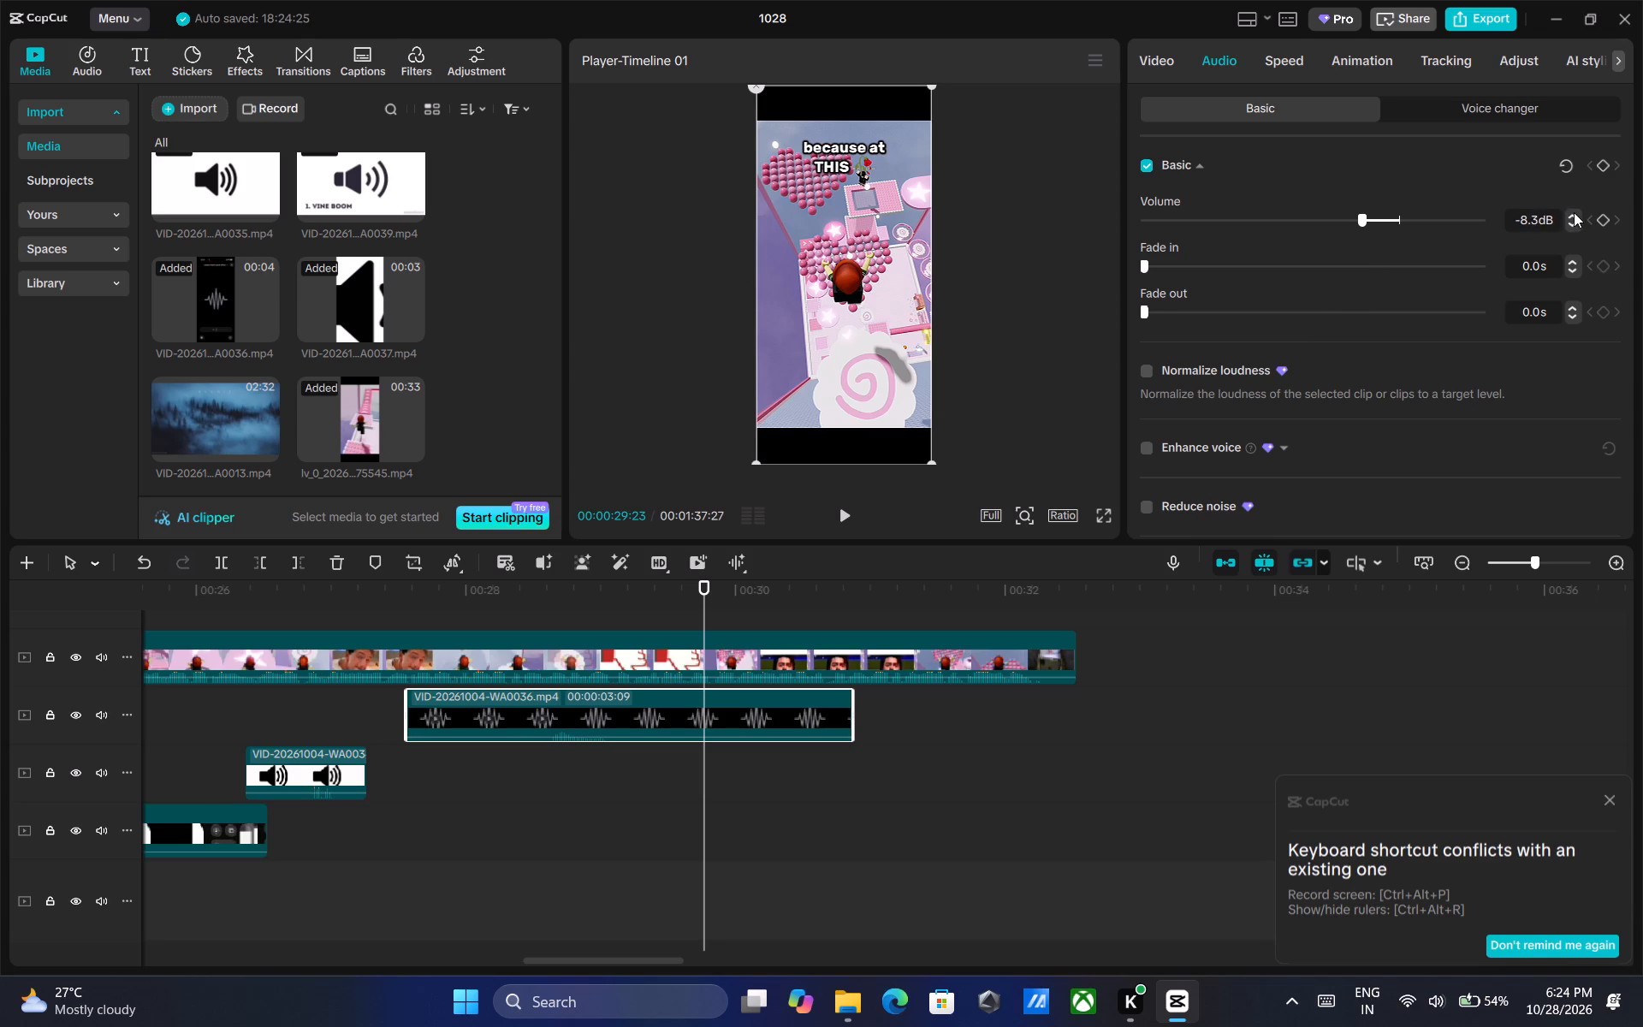
pyautogui.tripleClick(1574, 212)
pyautogui.tripleClick(1574, 212)
pyautogui.click(1574, 212)
# Play on to the "Jarvis, end it all." picture and set the playhead just before it at 00:00:29:25.
pyautogui.click(851, 508)
pyautogui.click(850, 508)
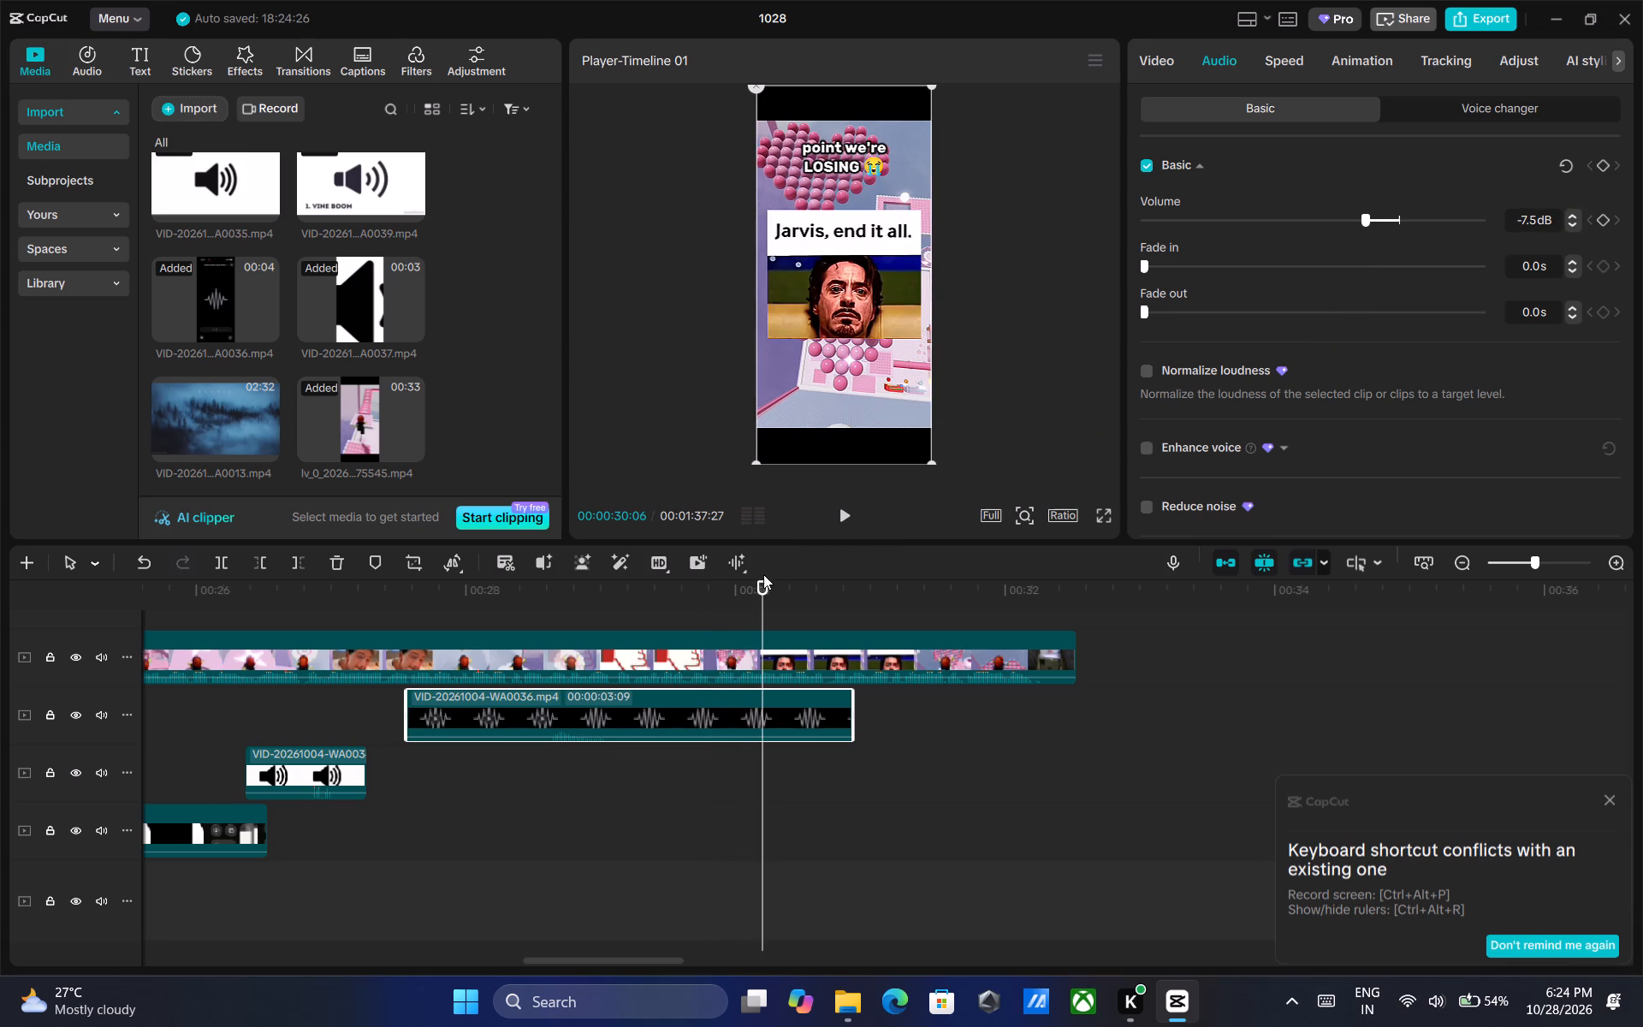
pyautogui.moveTo(761, 581); pyautogui.dragTo(727, 584)
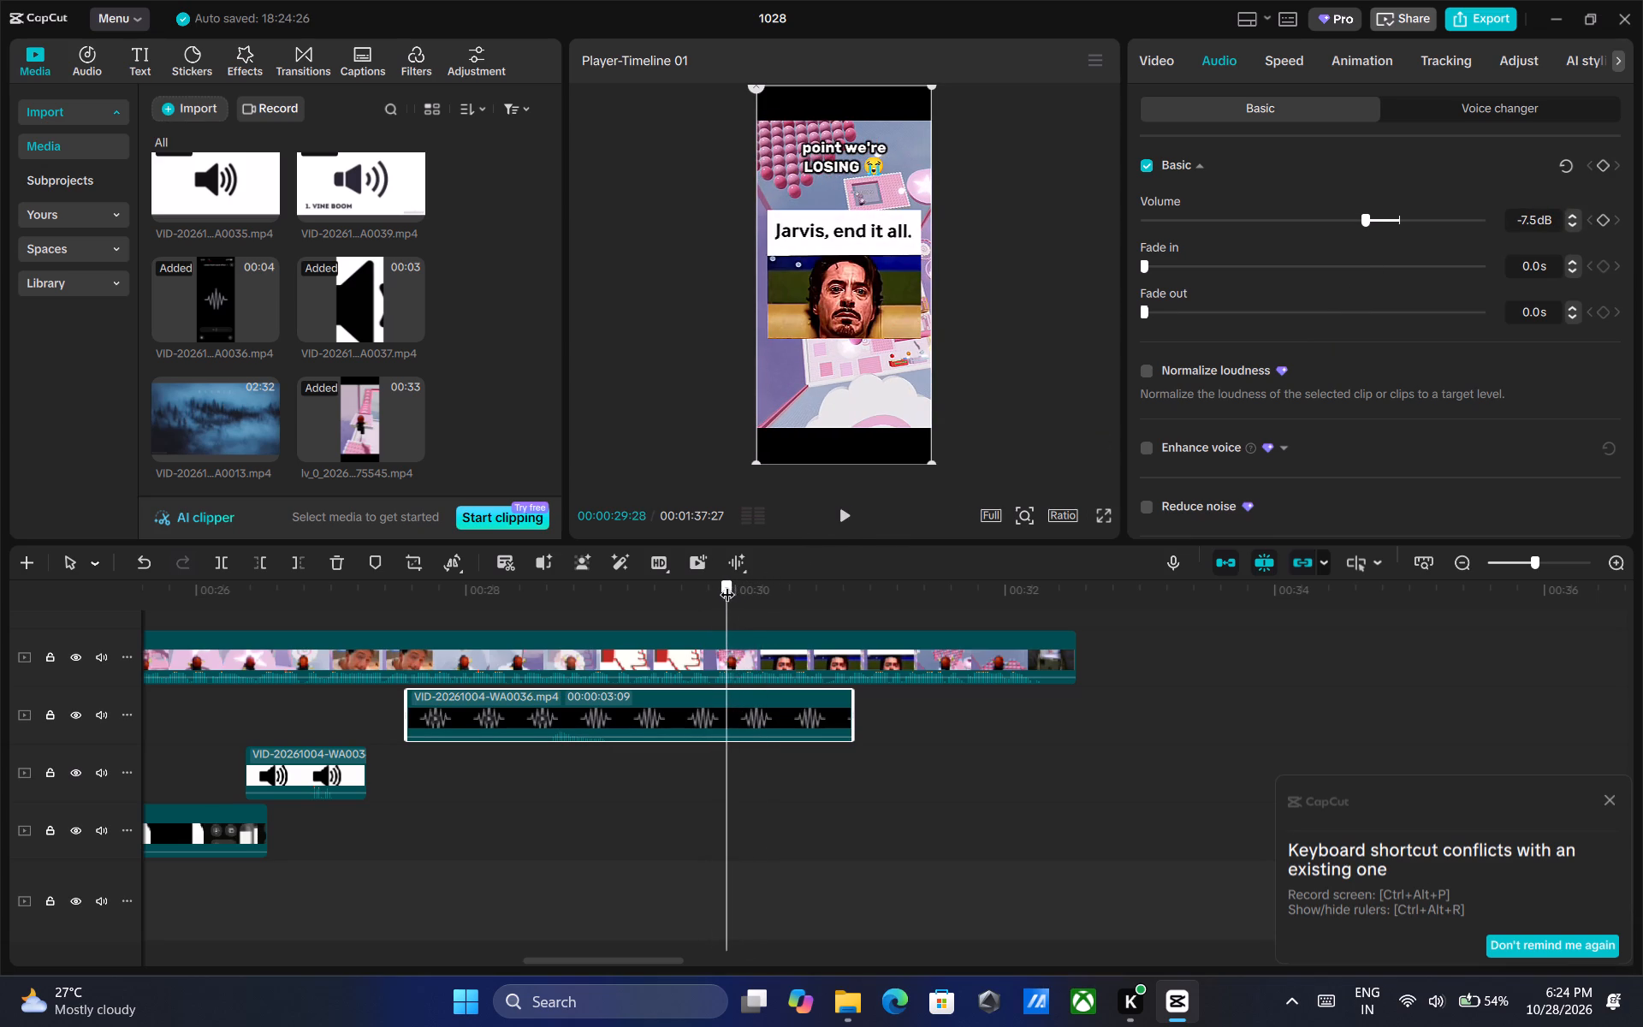
pyautogui.moveTo(727, 584); pyautogui.dragTo(711, 585)
# Copy the WA0039 clip from about 00:00:03 and paste it directly below the main video, starting at about 00:00:30:11.
pyautogui.scroll(3, 314, 291)
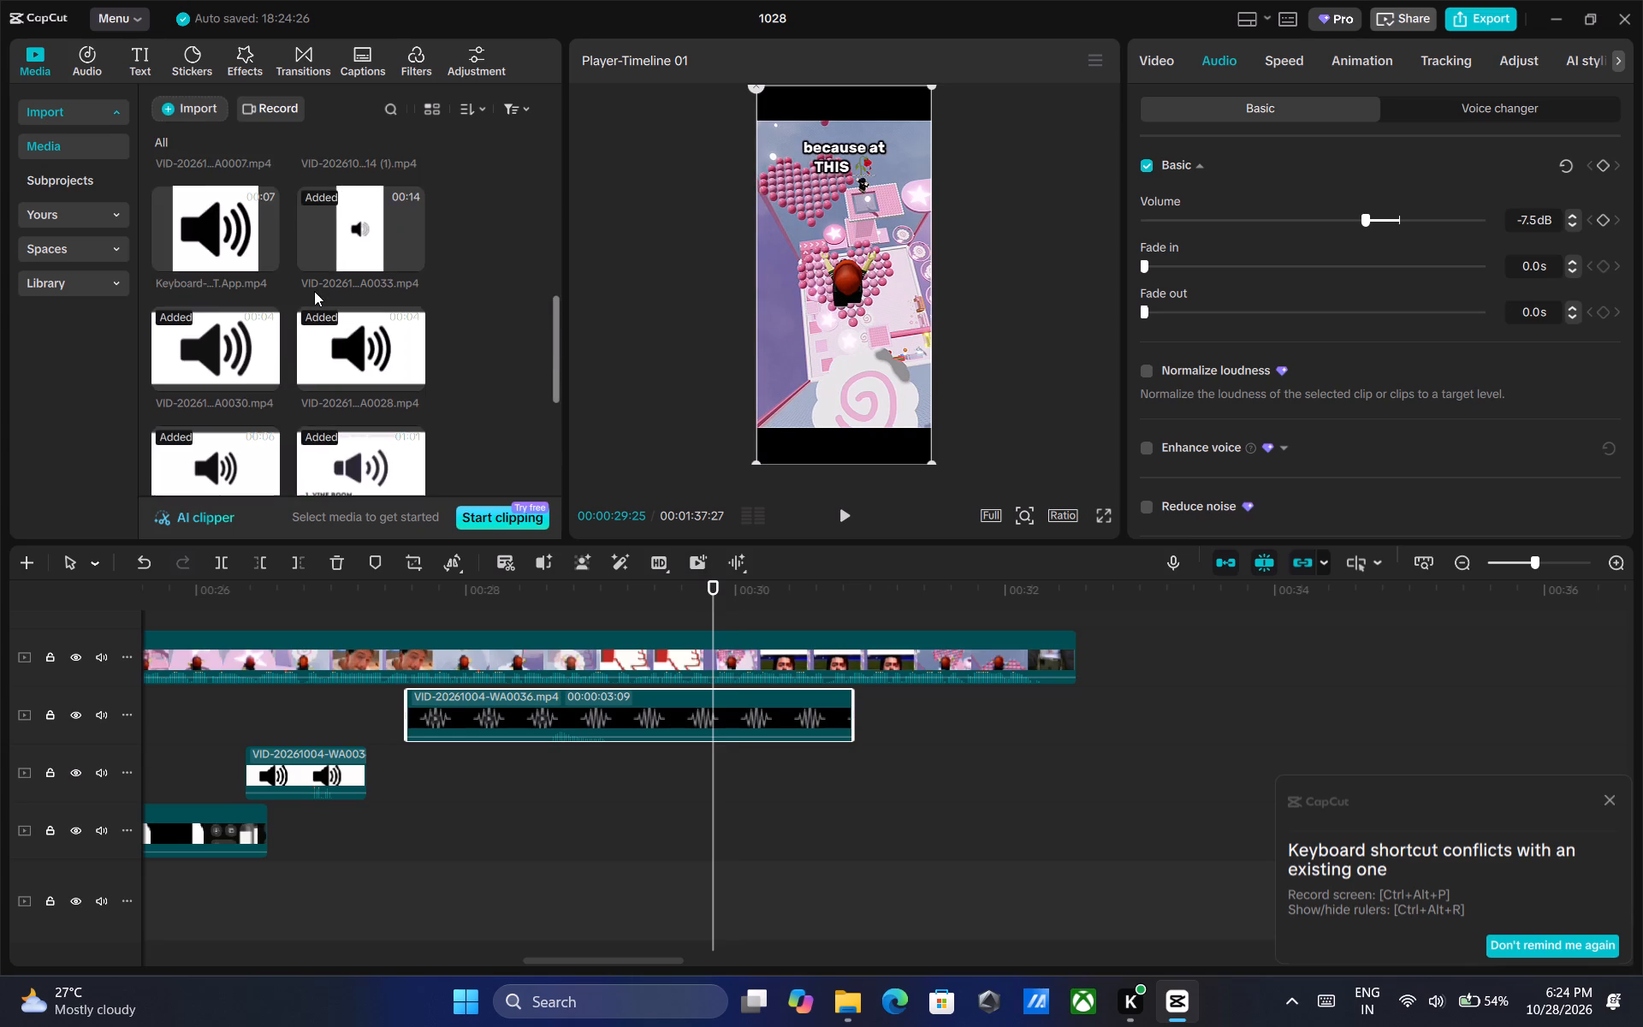
pyautogui.scroll(4, 315, 290)
pyautogui.moveTo(656, 965); pyautogui.dragTo(235, 965)
pyautogui.rightClick(686, 708)
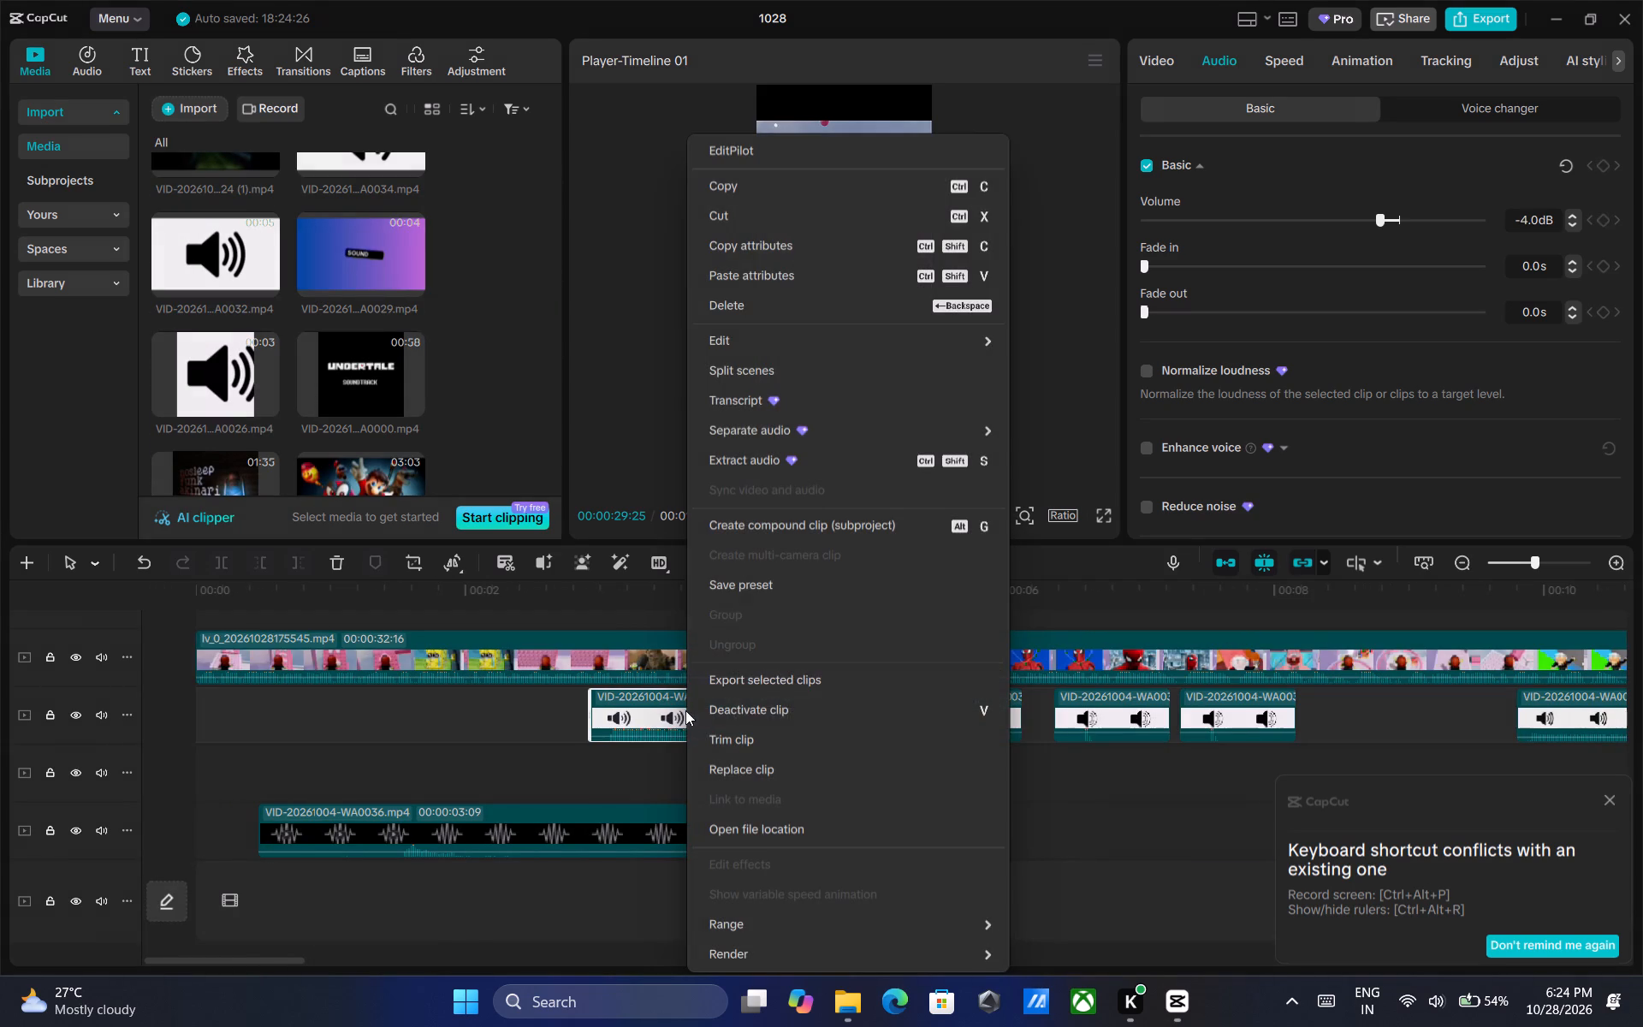
pyautogui.click(782, 193)
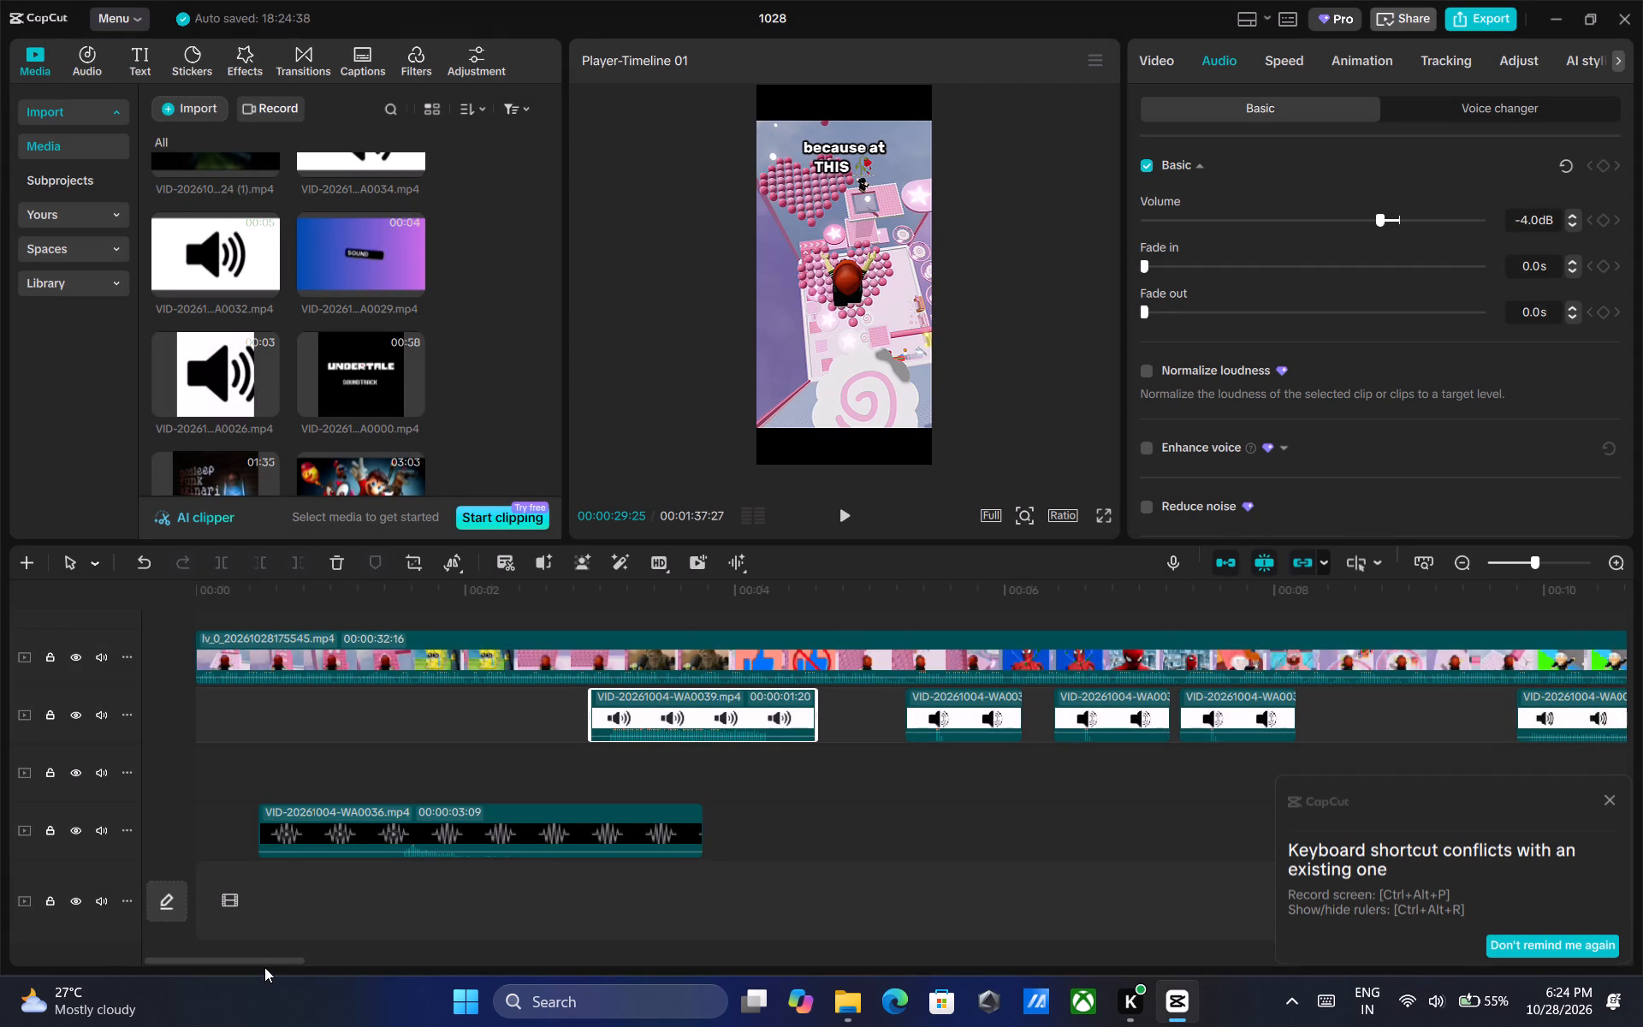
pyautogui.click(264, 967)
pyautogui.moveTo(264, 965); pyautogui.dragTo(656, 965)
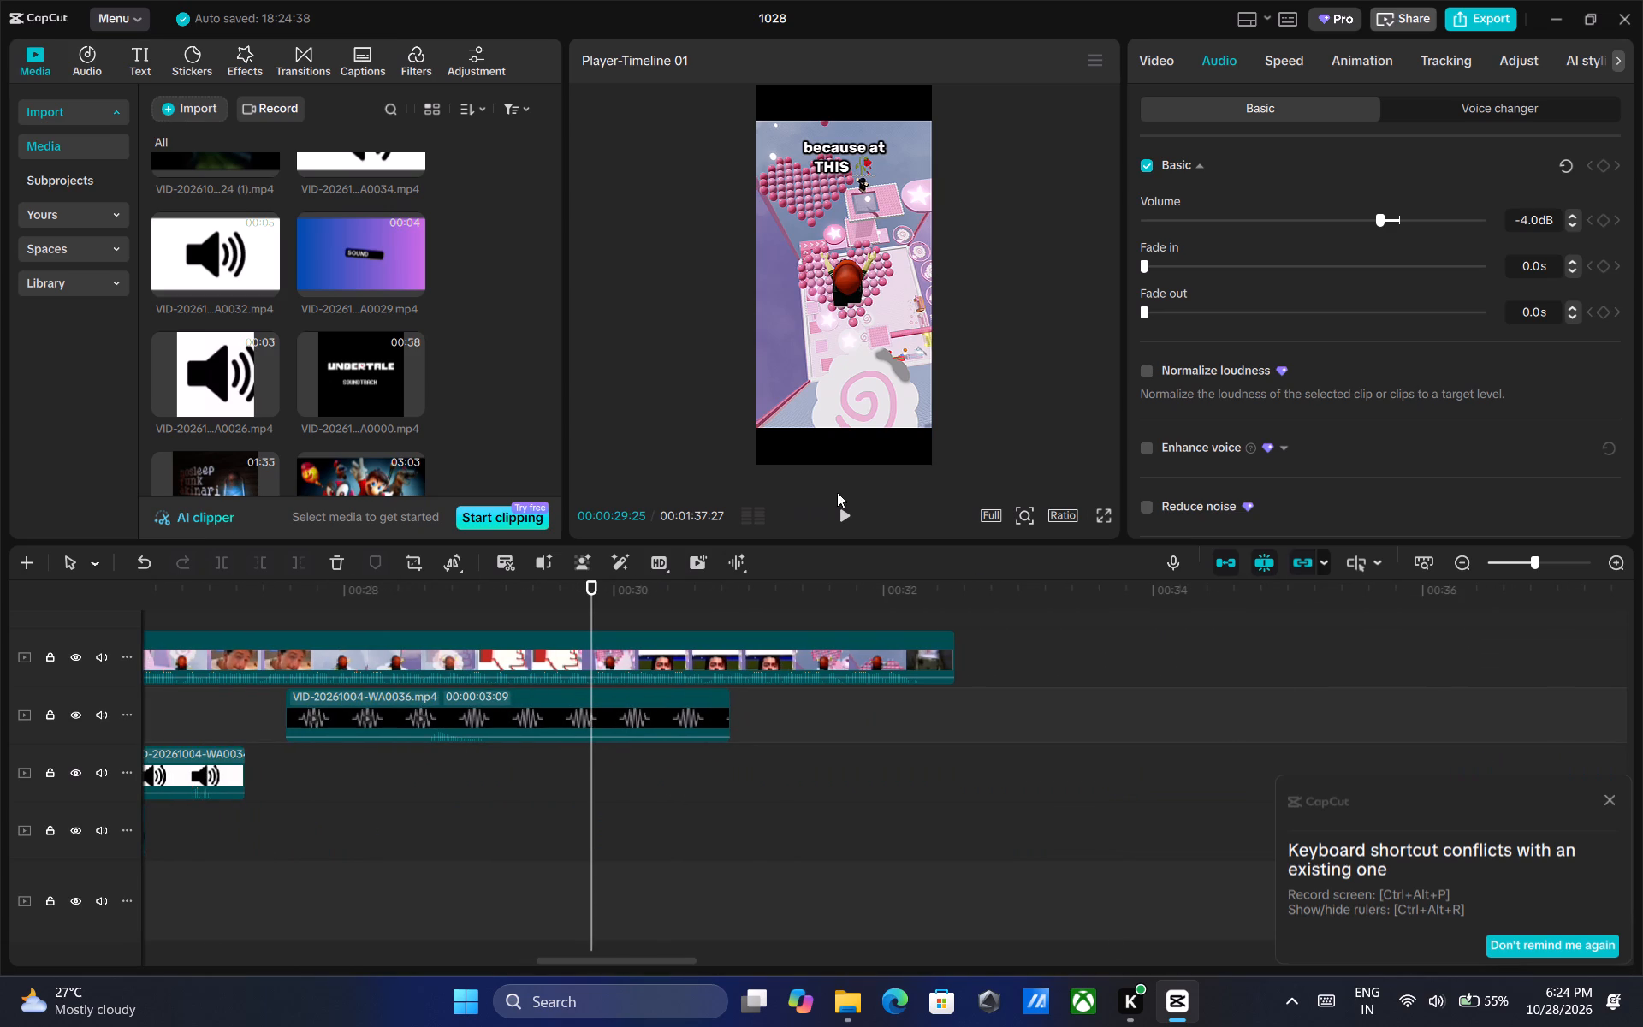
pyautogui.click(840, 509)
pyautogui.tripleClick(840, 509)
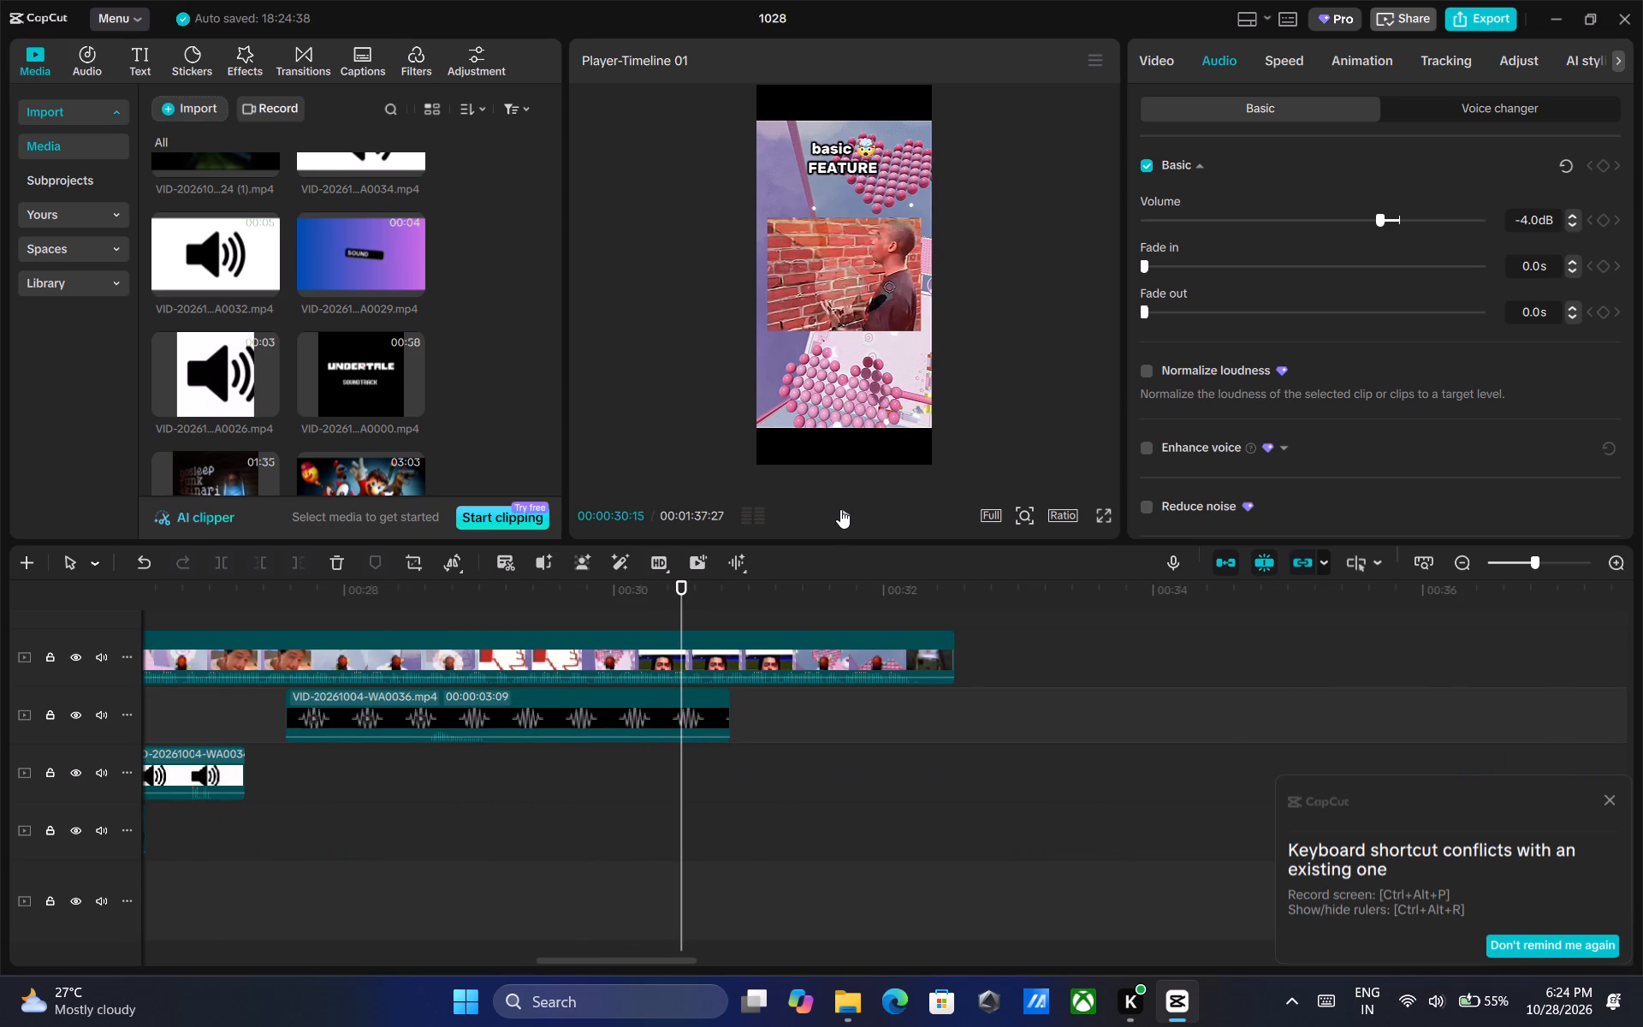
pyautogui.rightClick(682, 772)
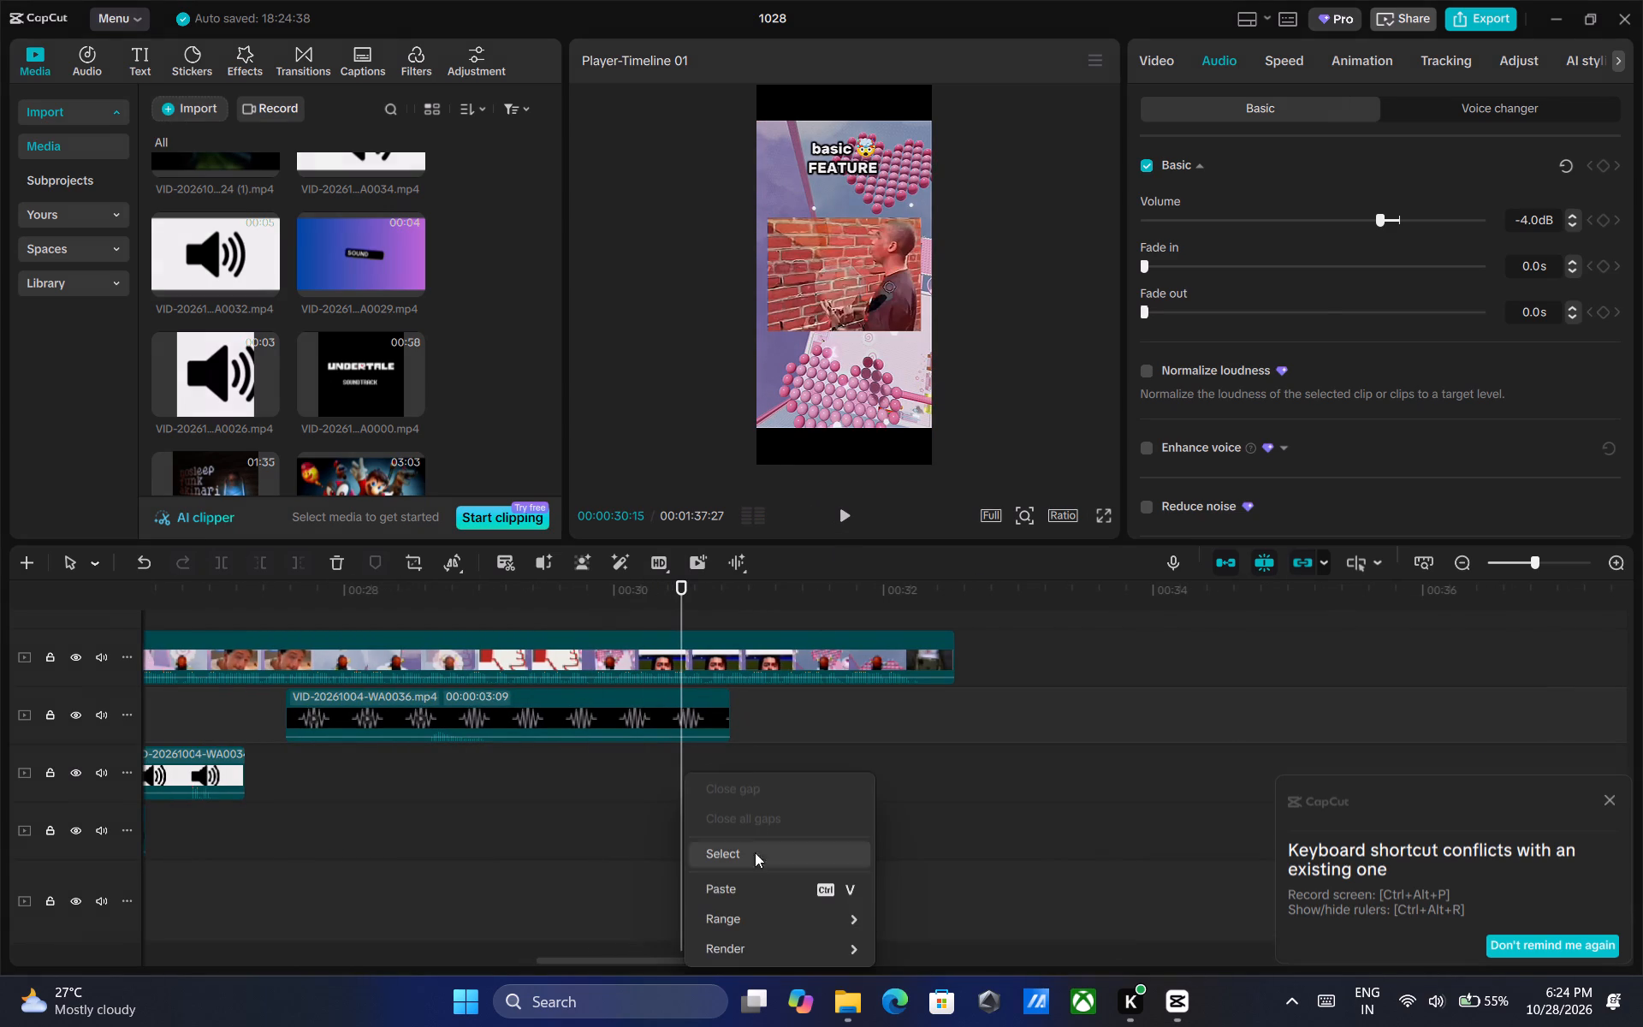
pyautogui.click(754, 886)
pyautogui.moveTo(746, 708); pyautogui.dragTo(736, 708)
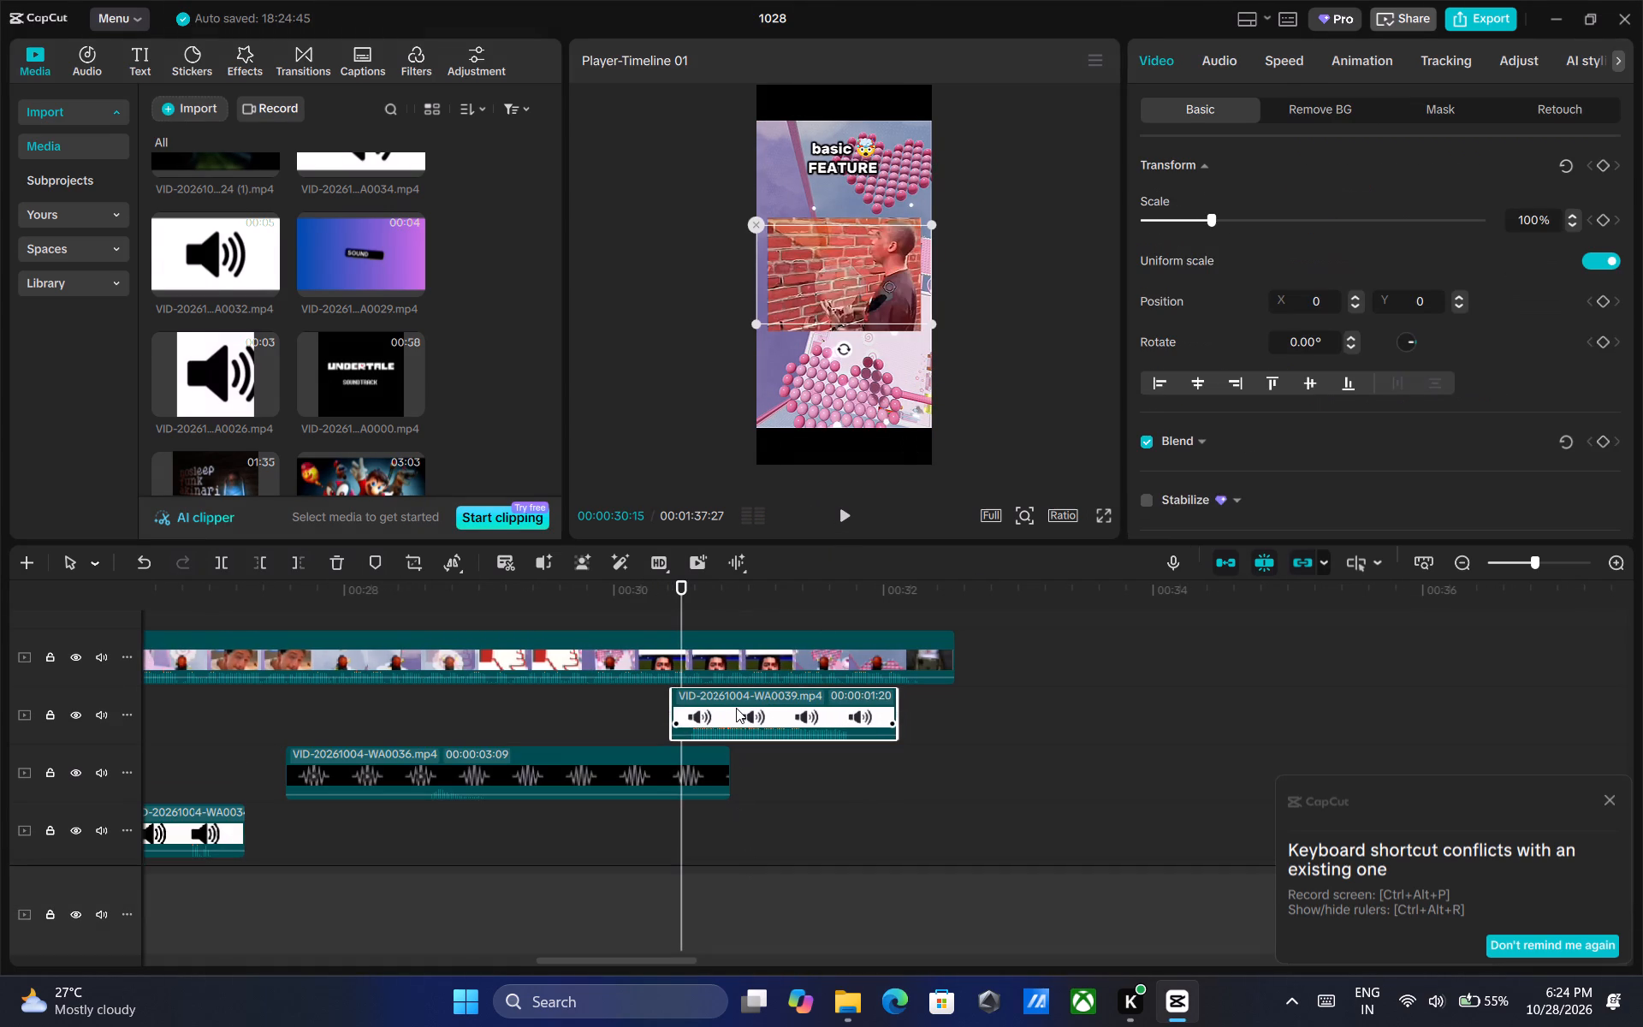
pyautogui.moveTo(736, 708); pyautogui.dragTo(727, 708)
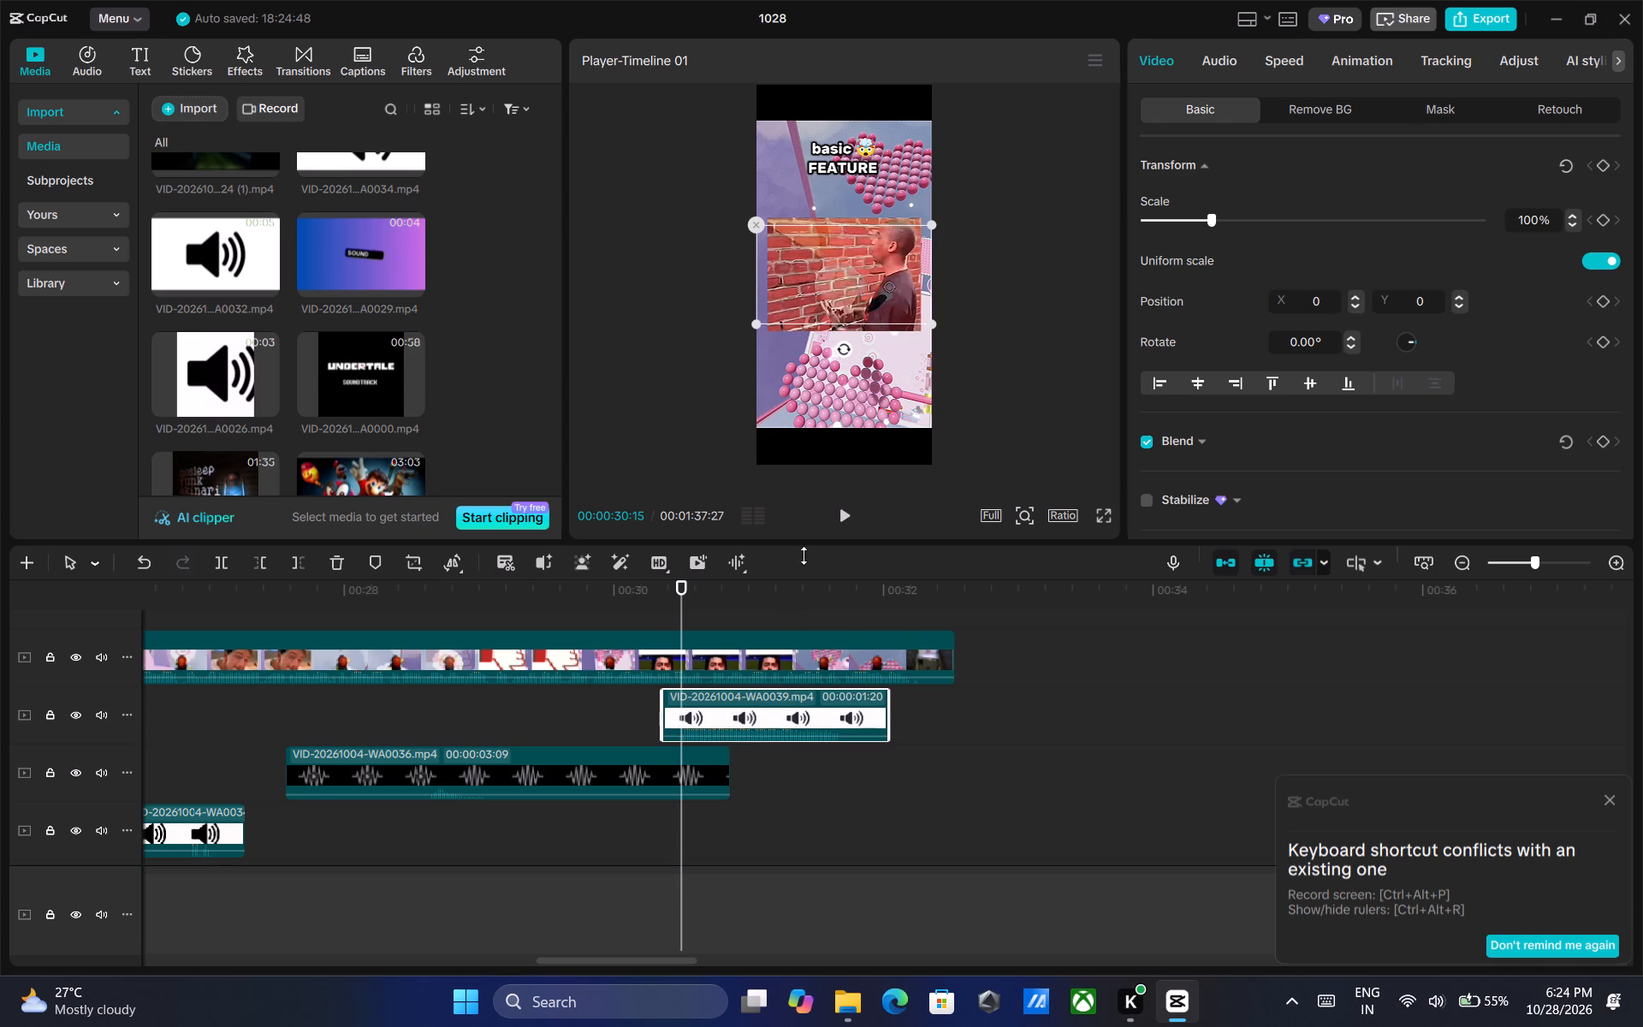
# Listen to the pasted WA0039 clip and set the playhead where the cat picture starts to appear, at 00:00:31:24.
pyautogui.click(838, 510)
pyautogui.tripleClick(838, 510)
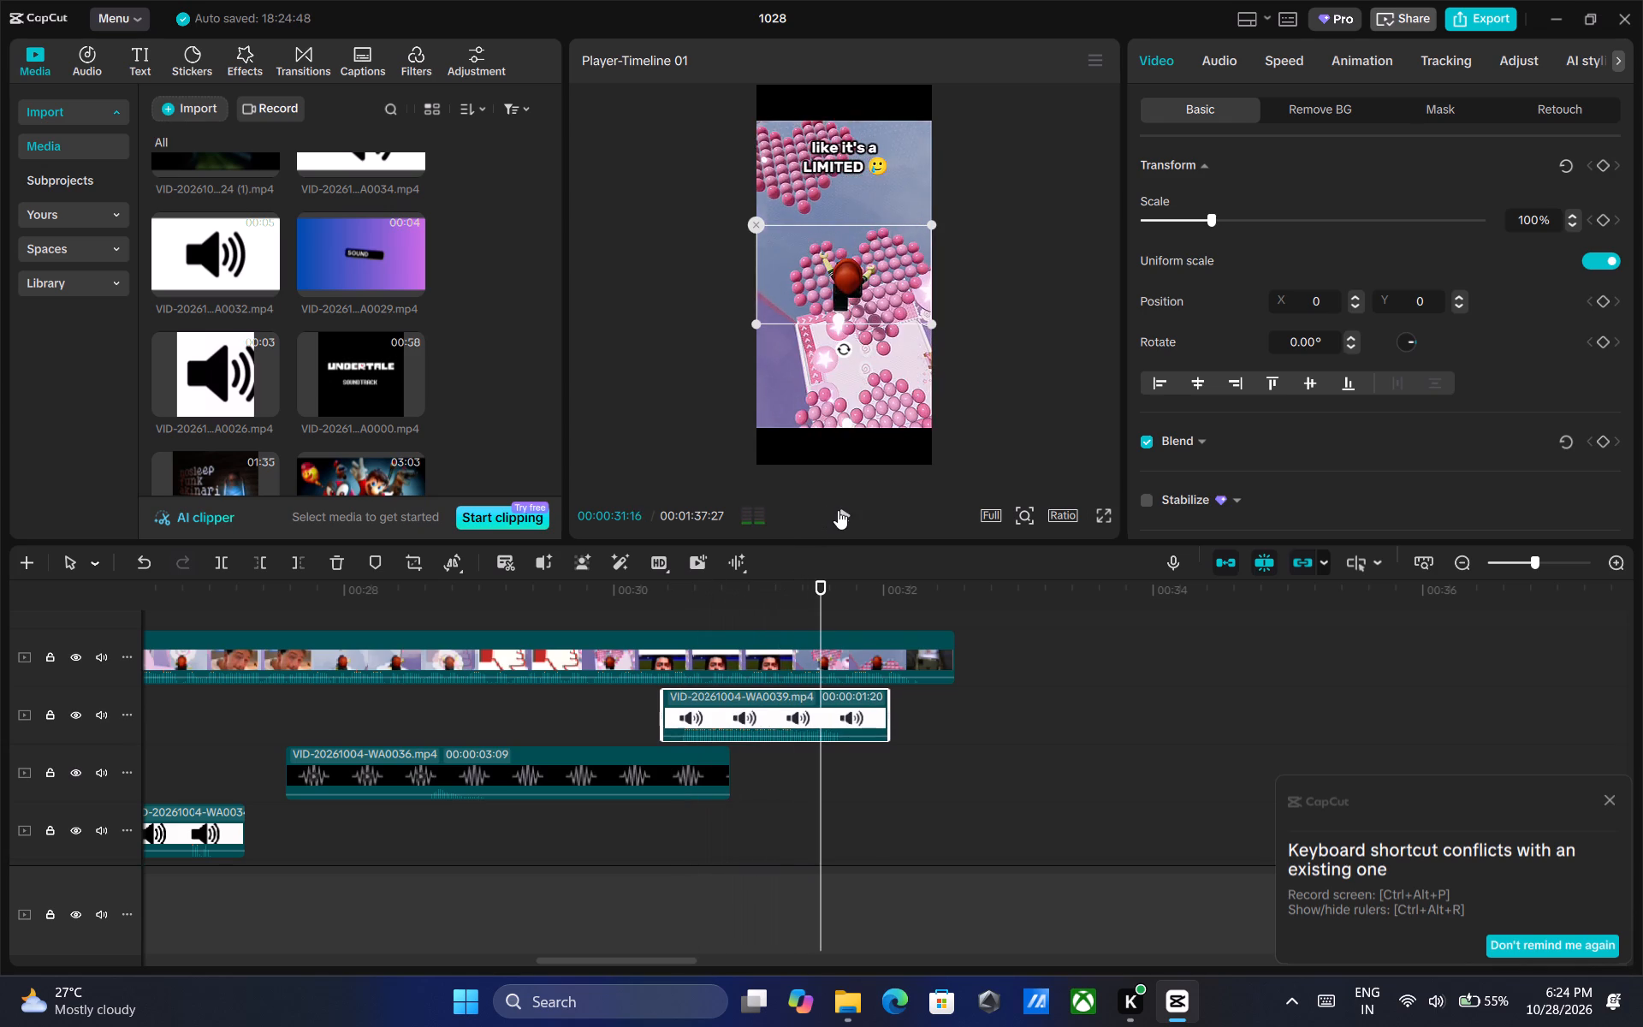
pyautogui.moveTo(875, 583); pyautogui.dragTo(864, 583)
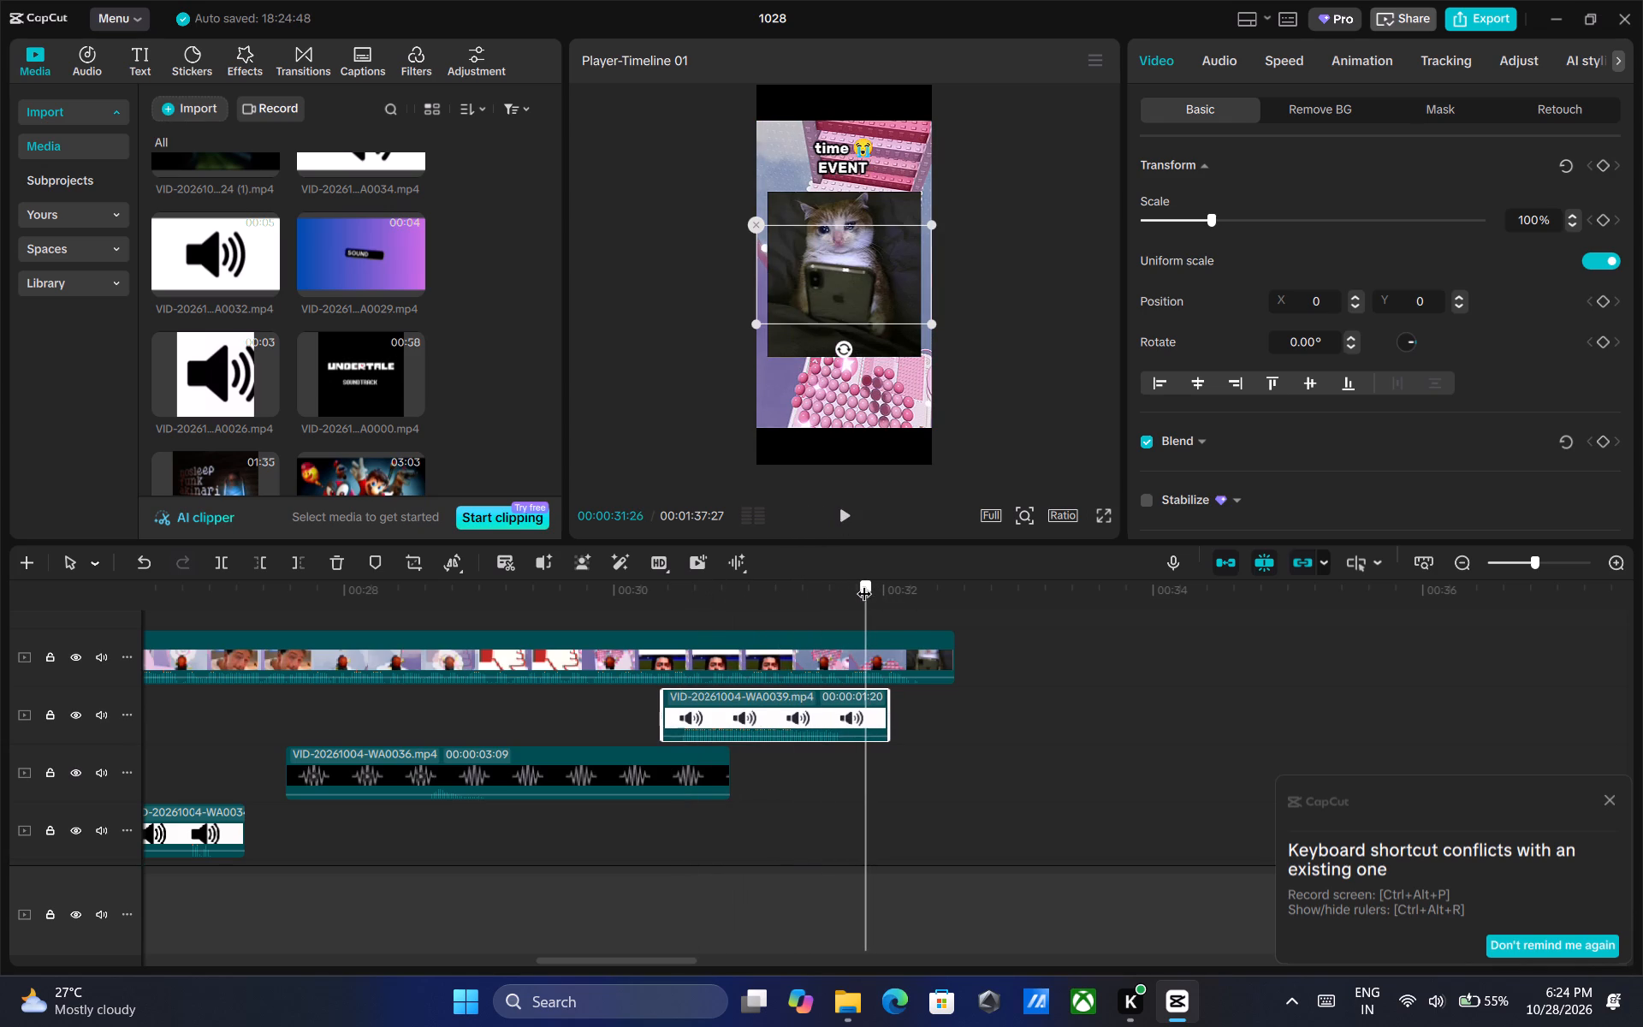
pyautogui.moveTo(864, 583); pyautogui.dragTo(855, 583)
# Find and copy the WA0037 clip that starts at about 00:00:10:18 on the timeline.
pyautogui.scroll(-2, 389, 451)
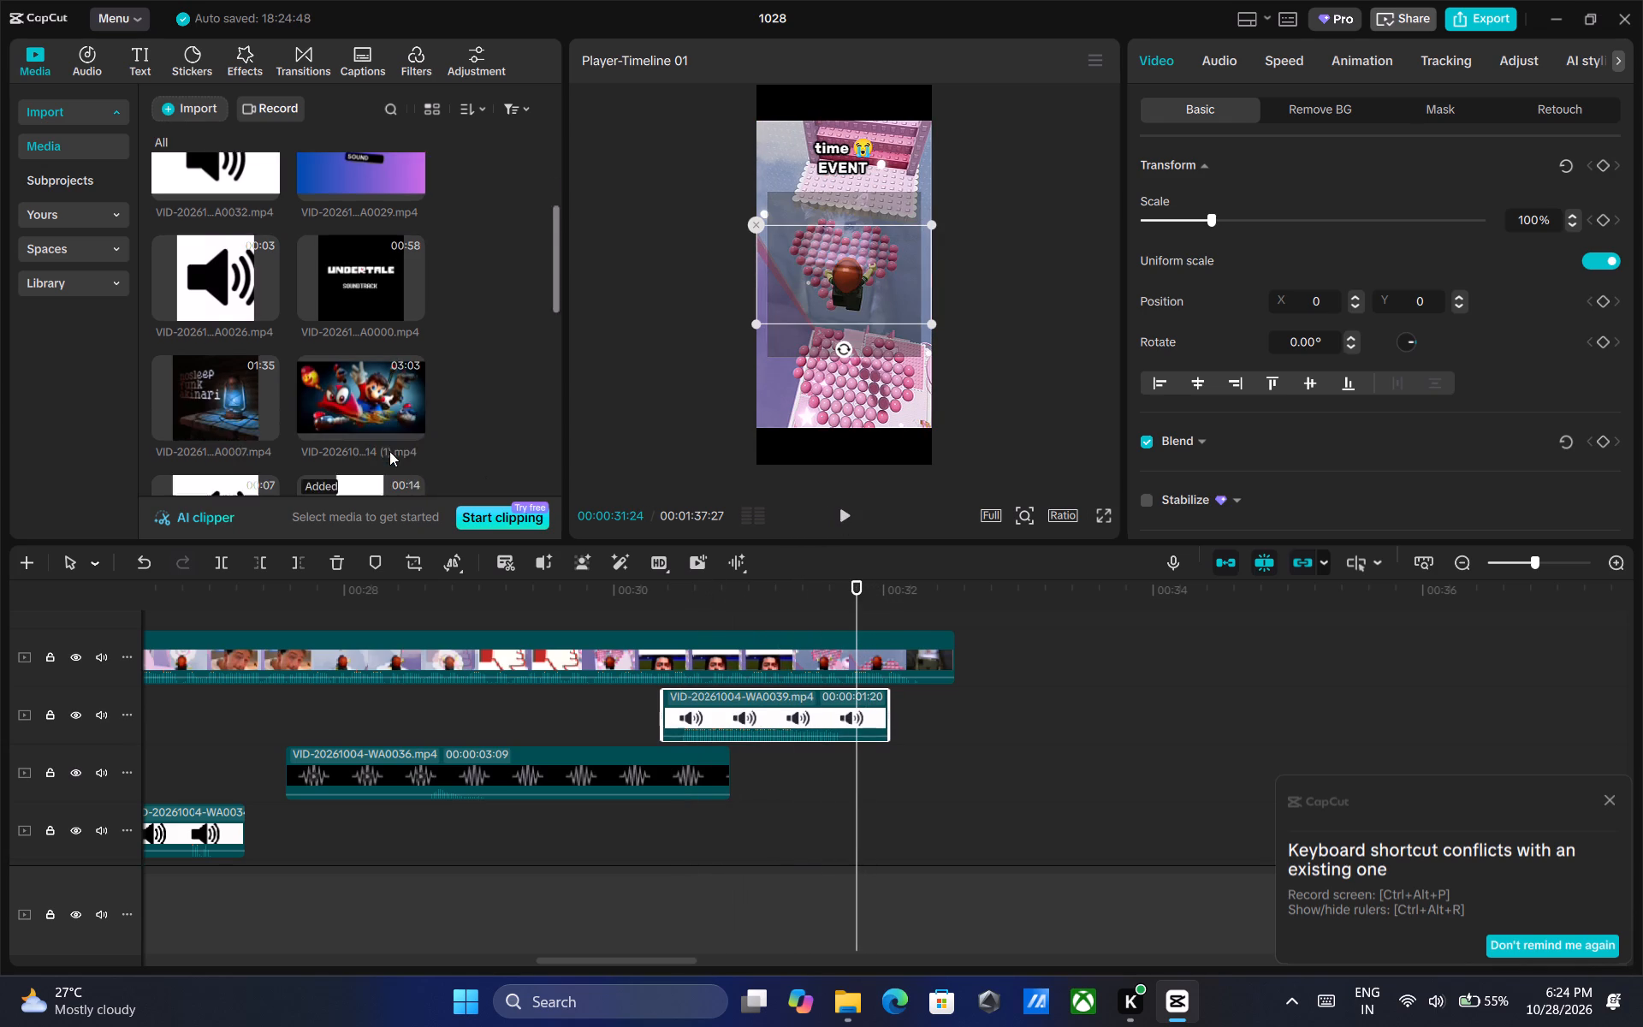
pyautogui.moveTo(580, 956); pyautogui.dragTo(365, 928)
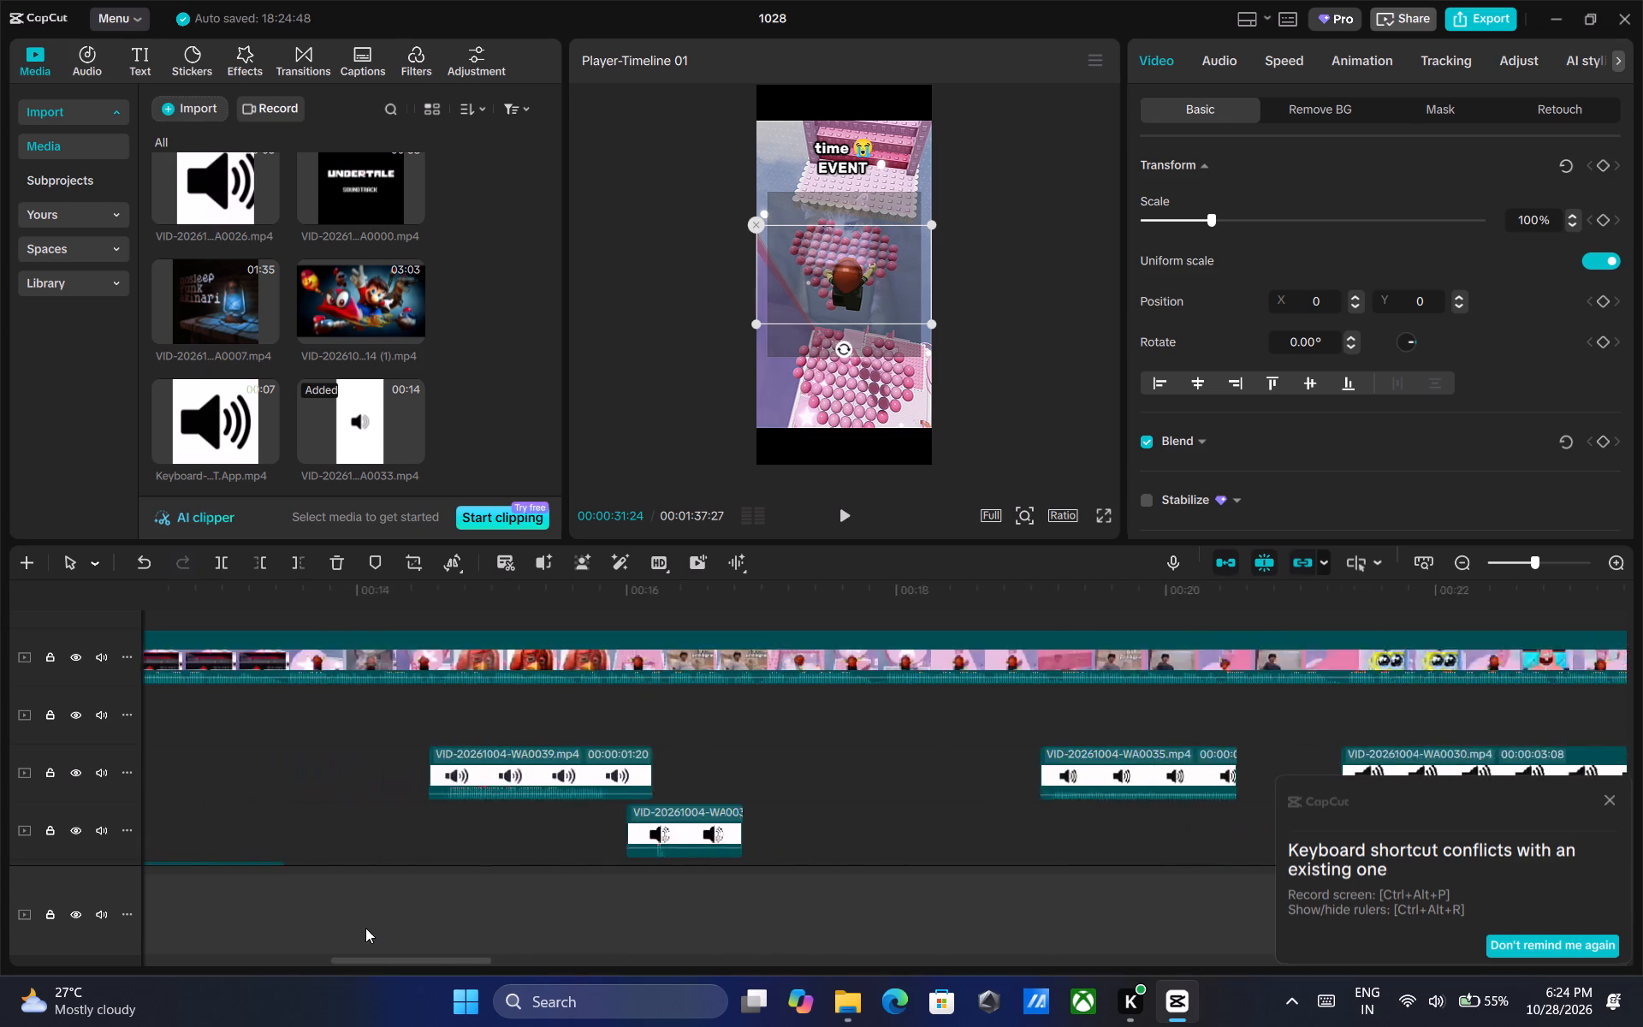
pyautogui.moveTo(365, 928); pyautogui.dragTo(306, 928)
pyautogui.scroll(-5, 363, 771)
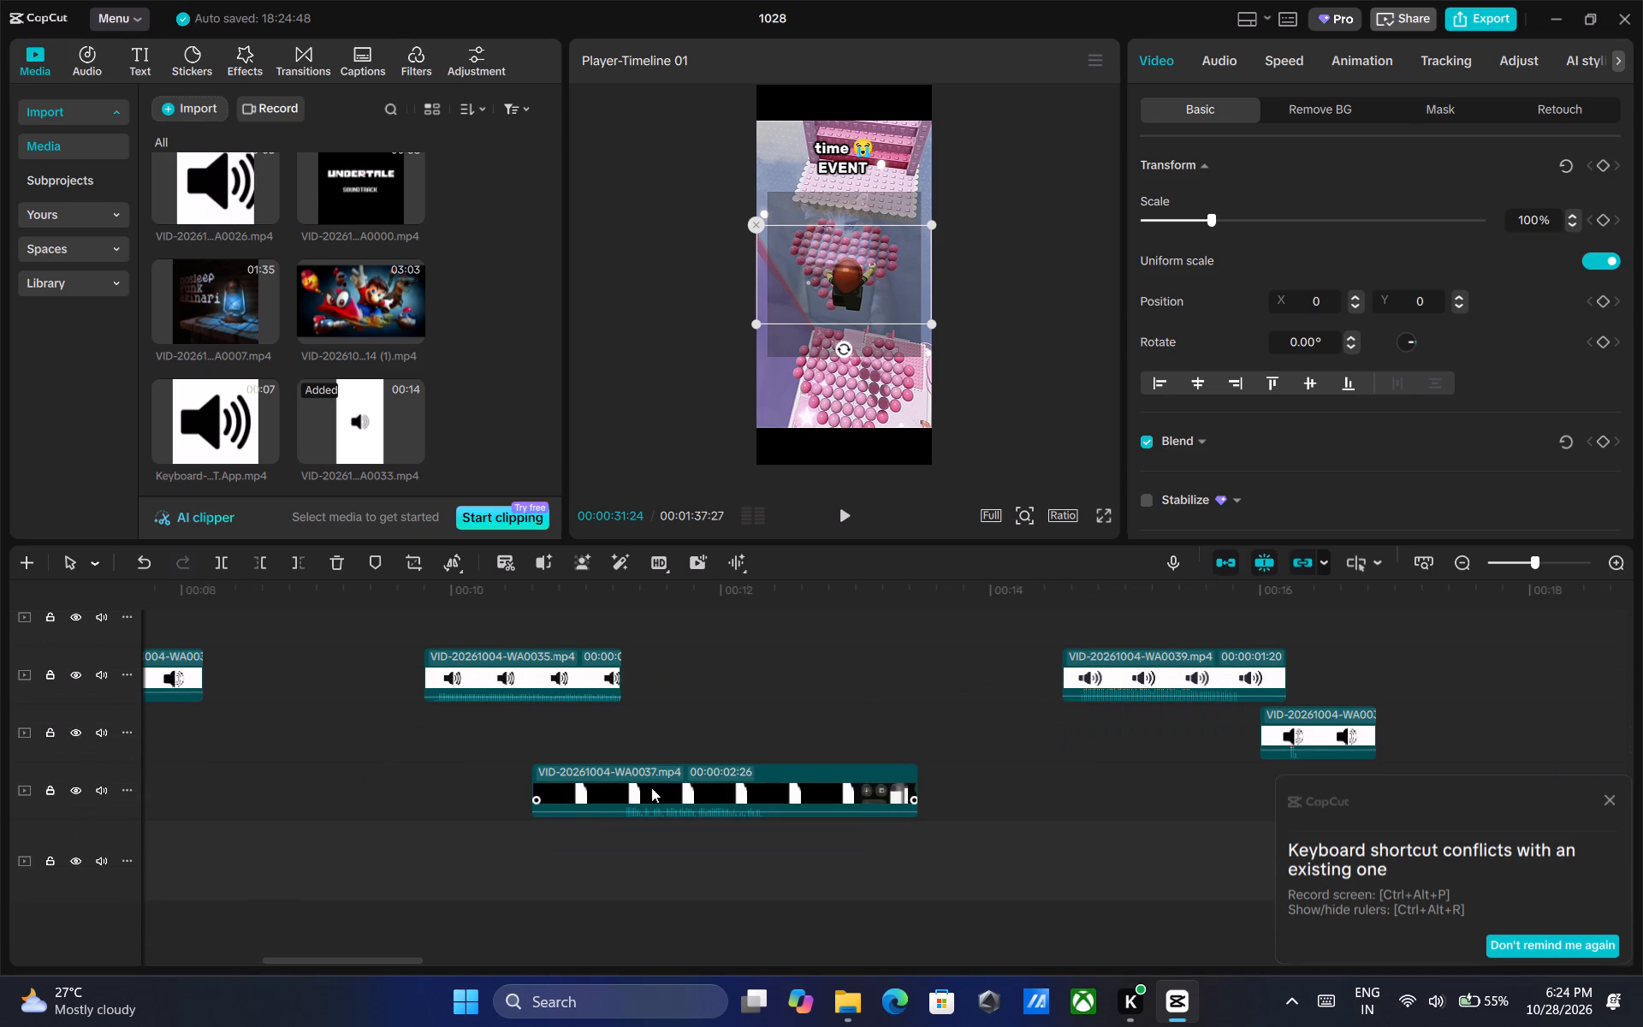
pyautogui.scroll(5, 809, 738)
pyautogui.moveTo(389, 958); pyautogui.dragTo(311, 953)
pyautogui.scroll(-4, 527, 844)
pyautogui.moveTo(318, 960); pyautogui.dragTo(431, 959)
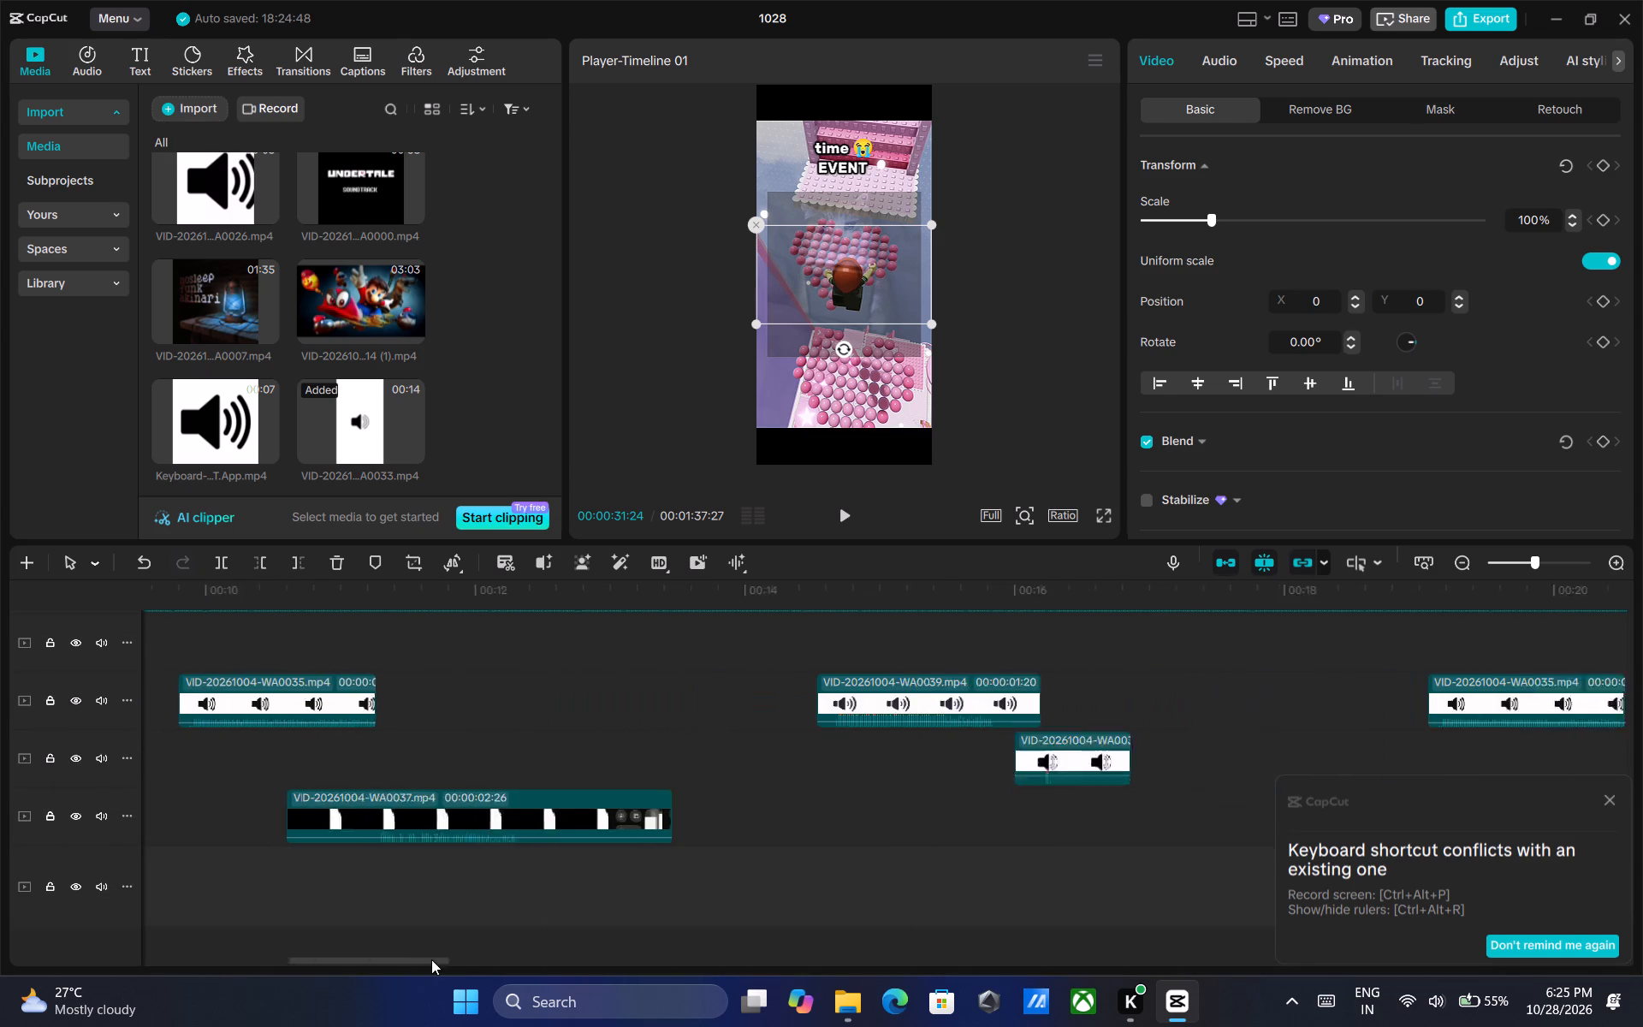
pyautogui.moveTo(431, 959); pyautogui.dragTo(460, 959)
pyautogui.rightClick(279, 814)
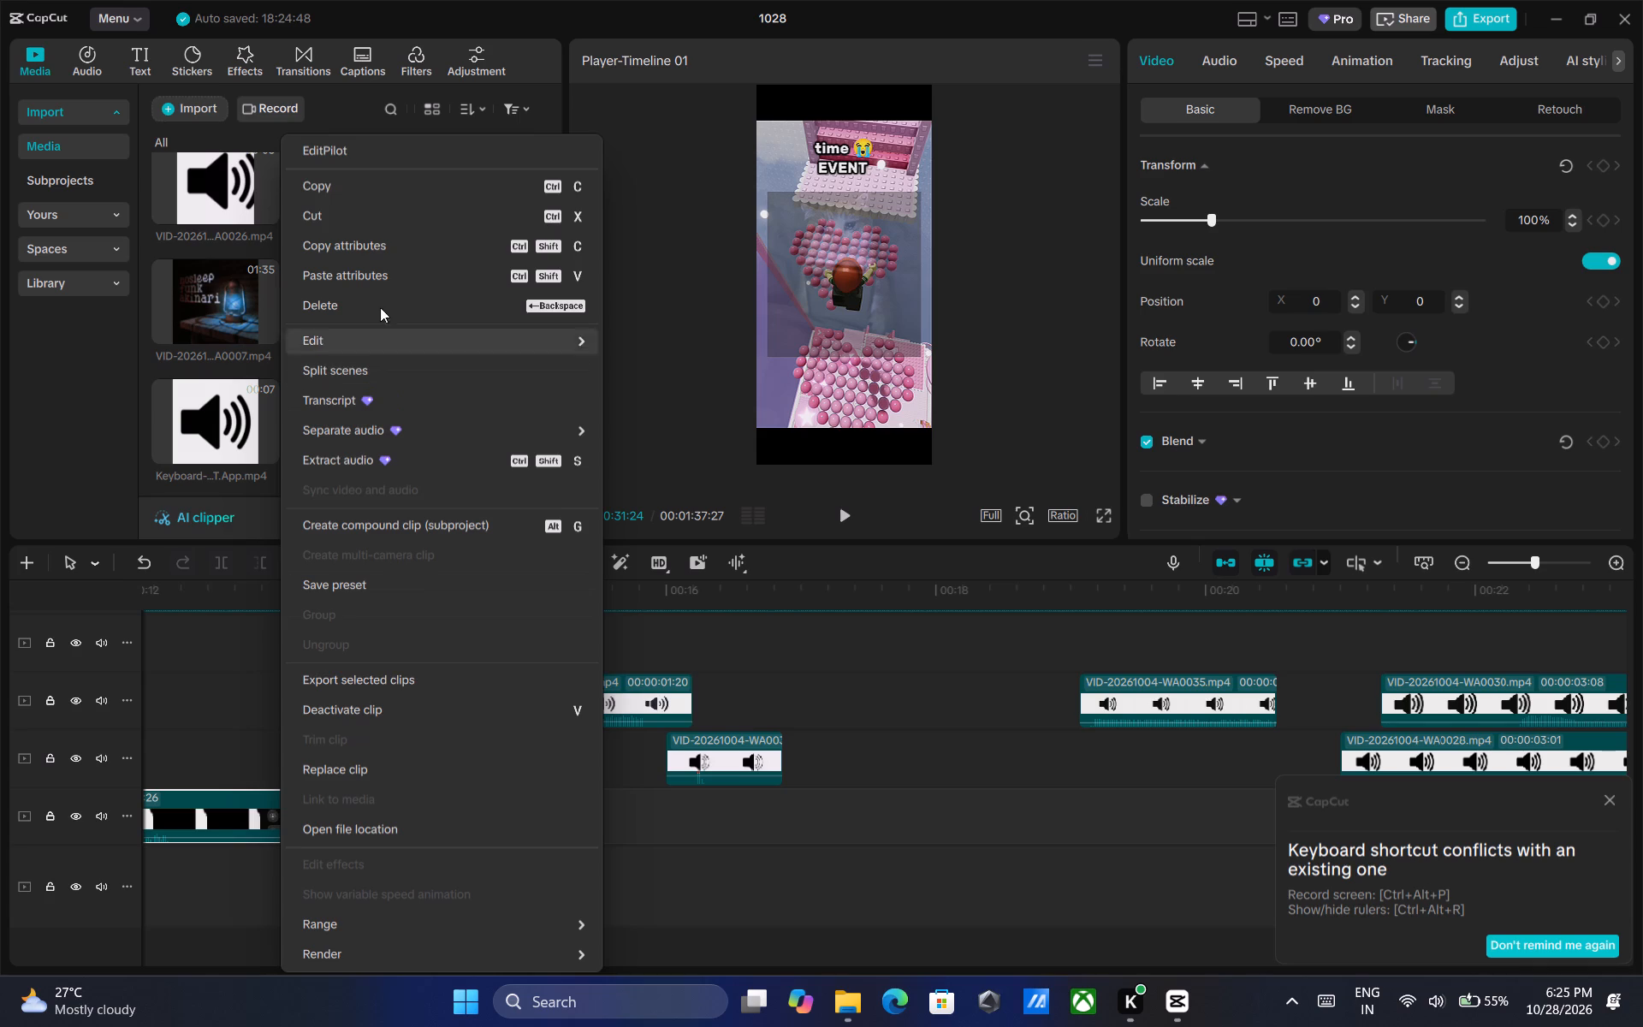
pyautogui.click(371, 183)
# Paste the WA0037 copy on a lower track for the cat picture, starting at about 00:00:31:03.
pyautogui.moveTo(418, 959); pyautogui.dragTo(465, 959)
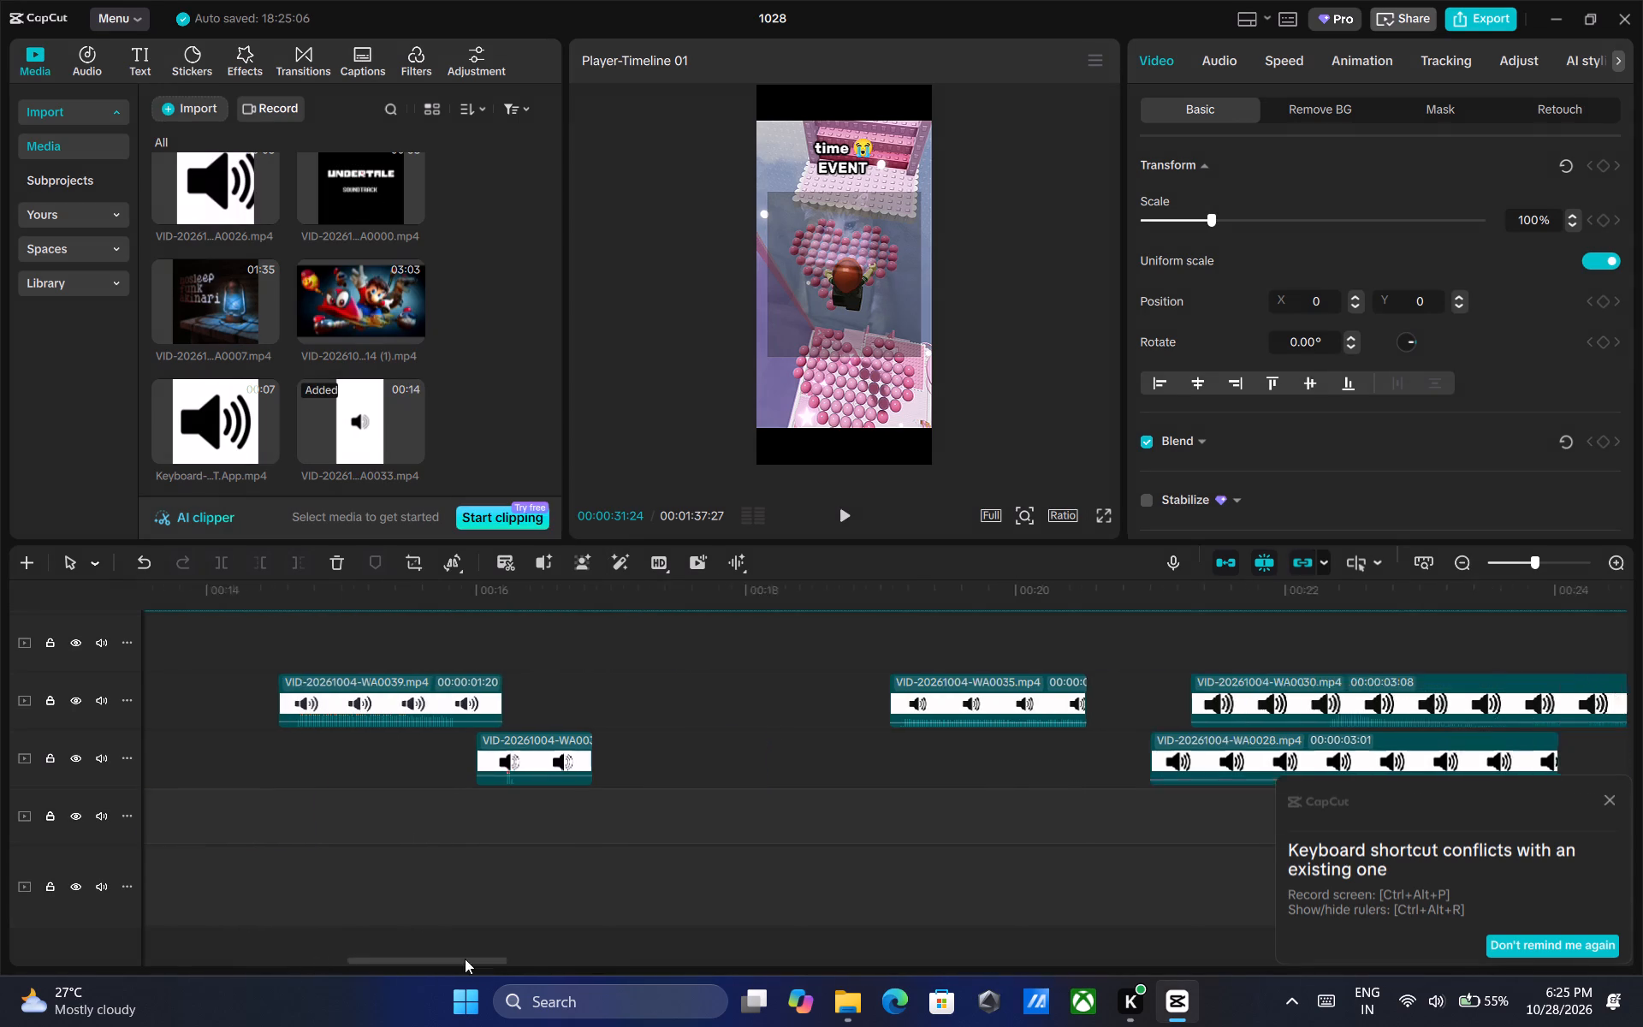
pyautogui.moveTo(465, 959); pyautogui.dragTo(642, 959)
pyautogui.rightClick(729, 749)
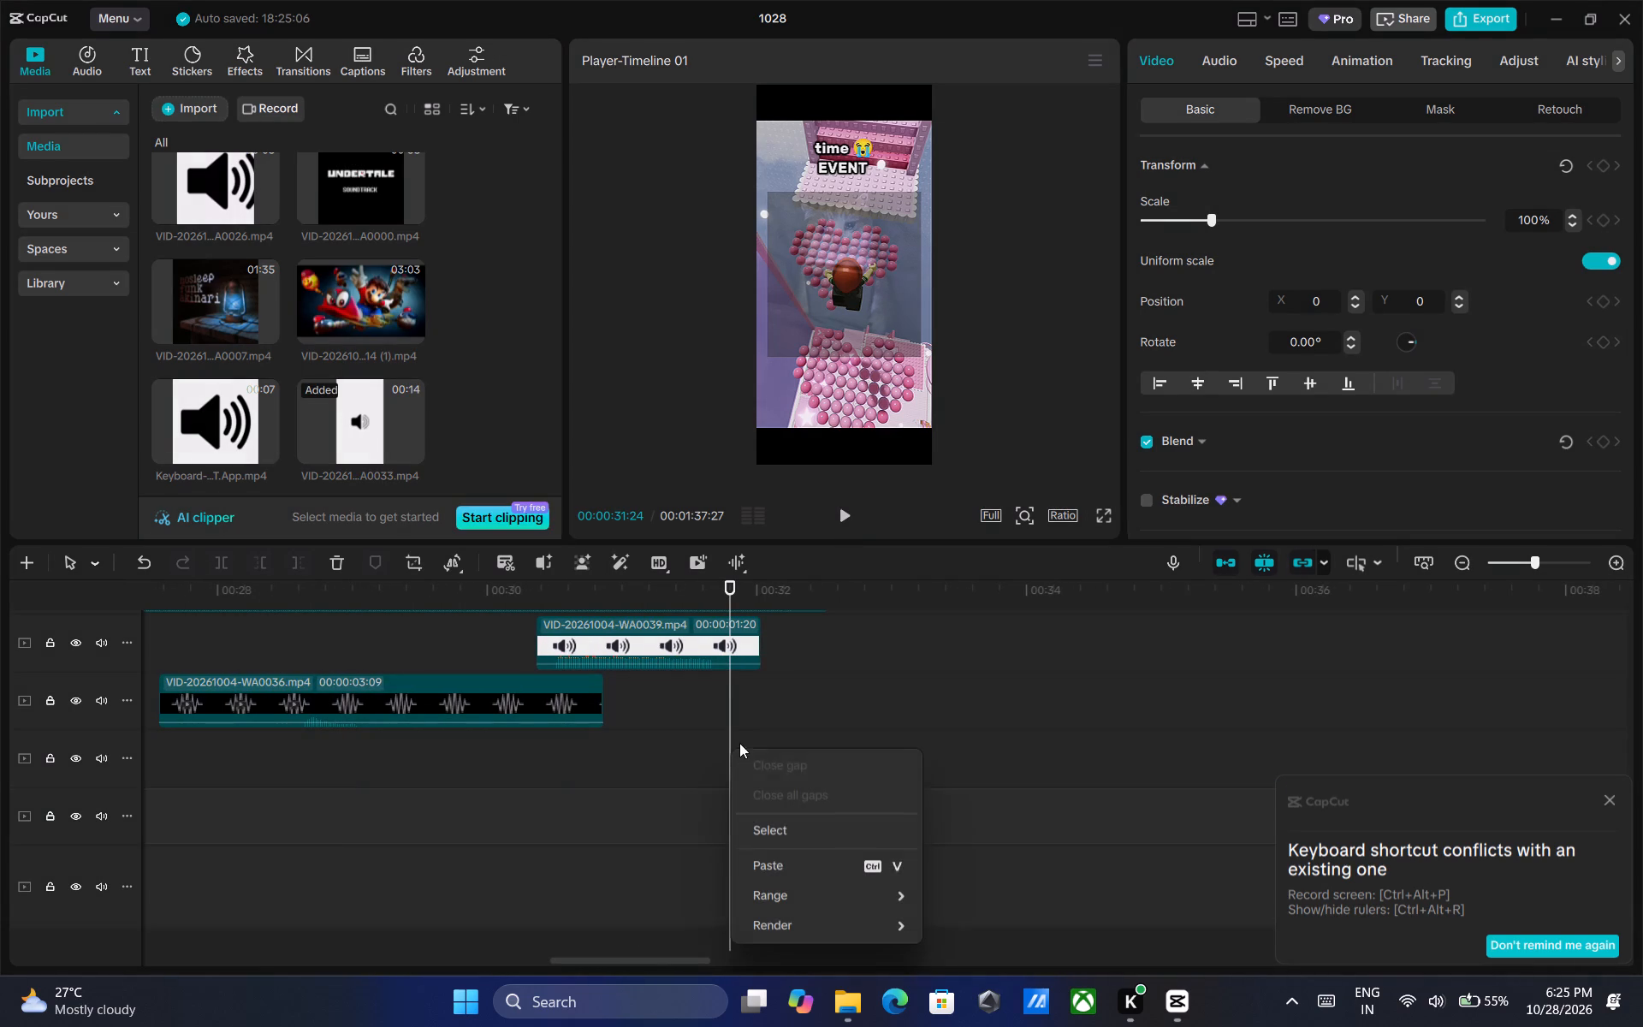
pyautogui.click(812, 866)
pyautogui.moveTo(854, 801); pyautogui.dragTo(769, 786)
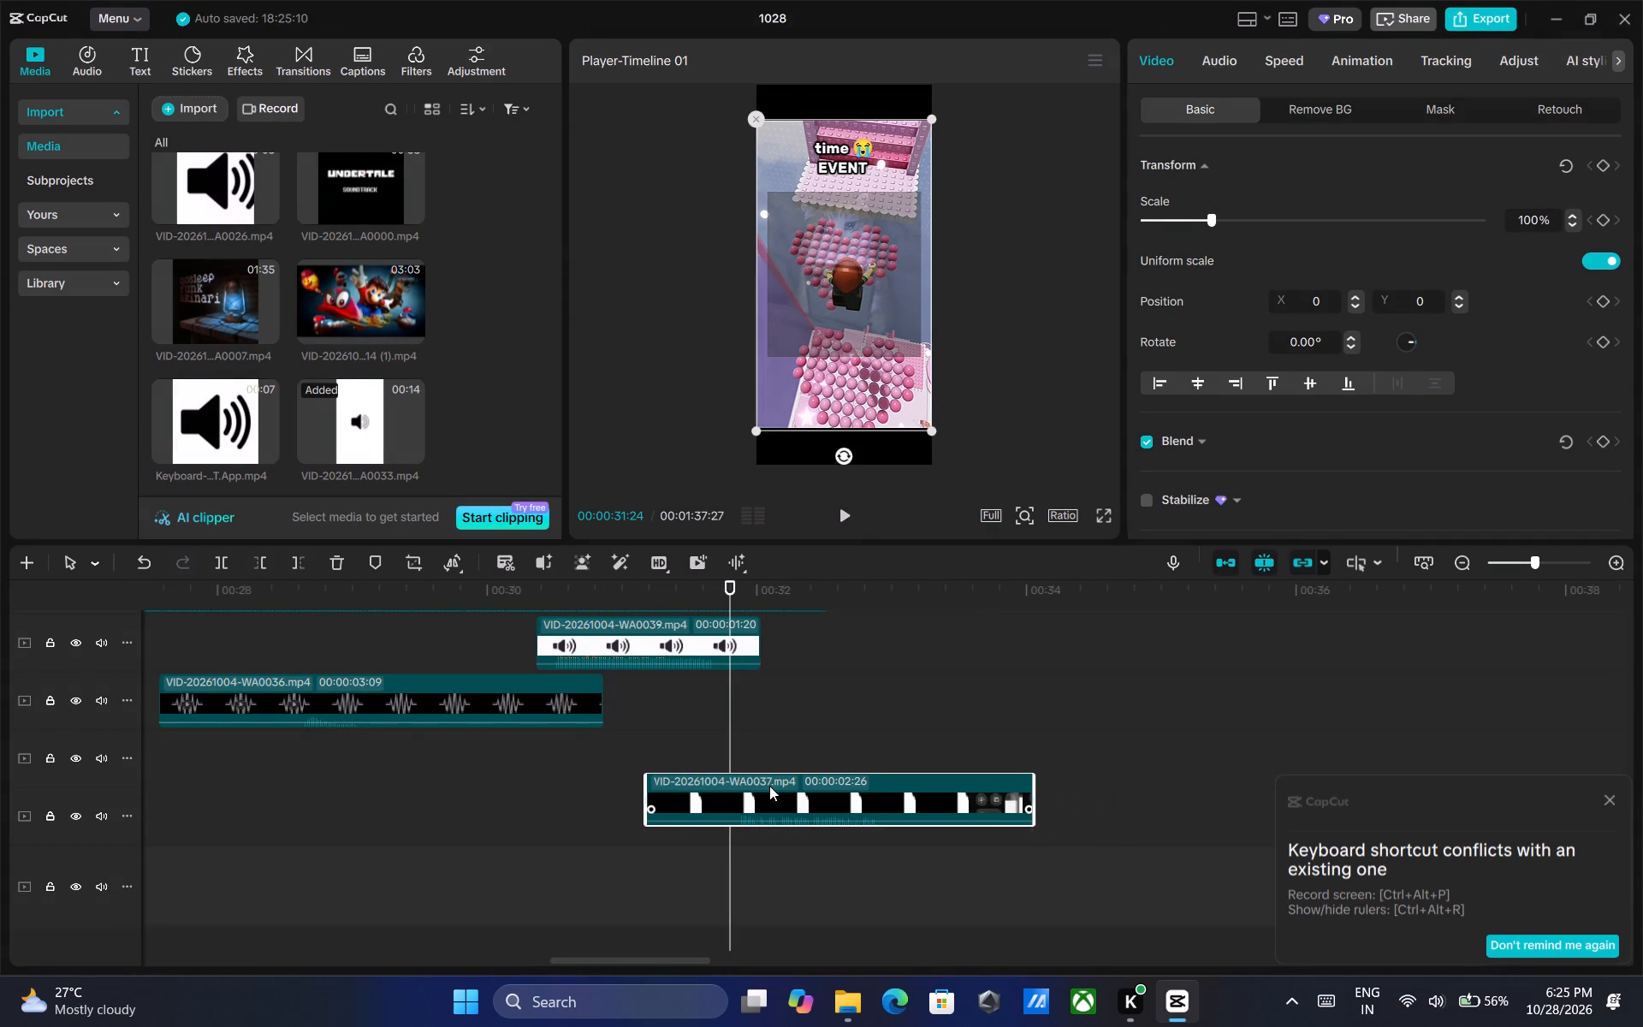
pyautogui.moveTo(769, 786); pyautogui.dragTo(761, 784)
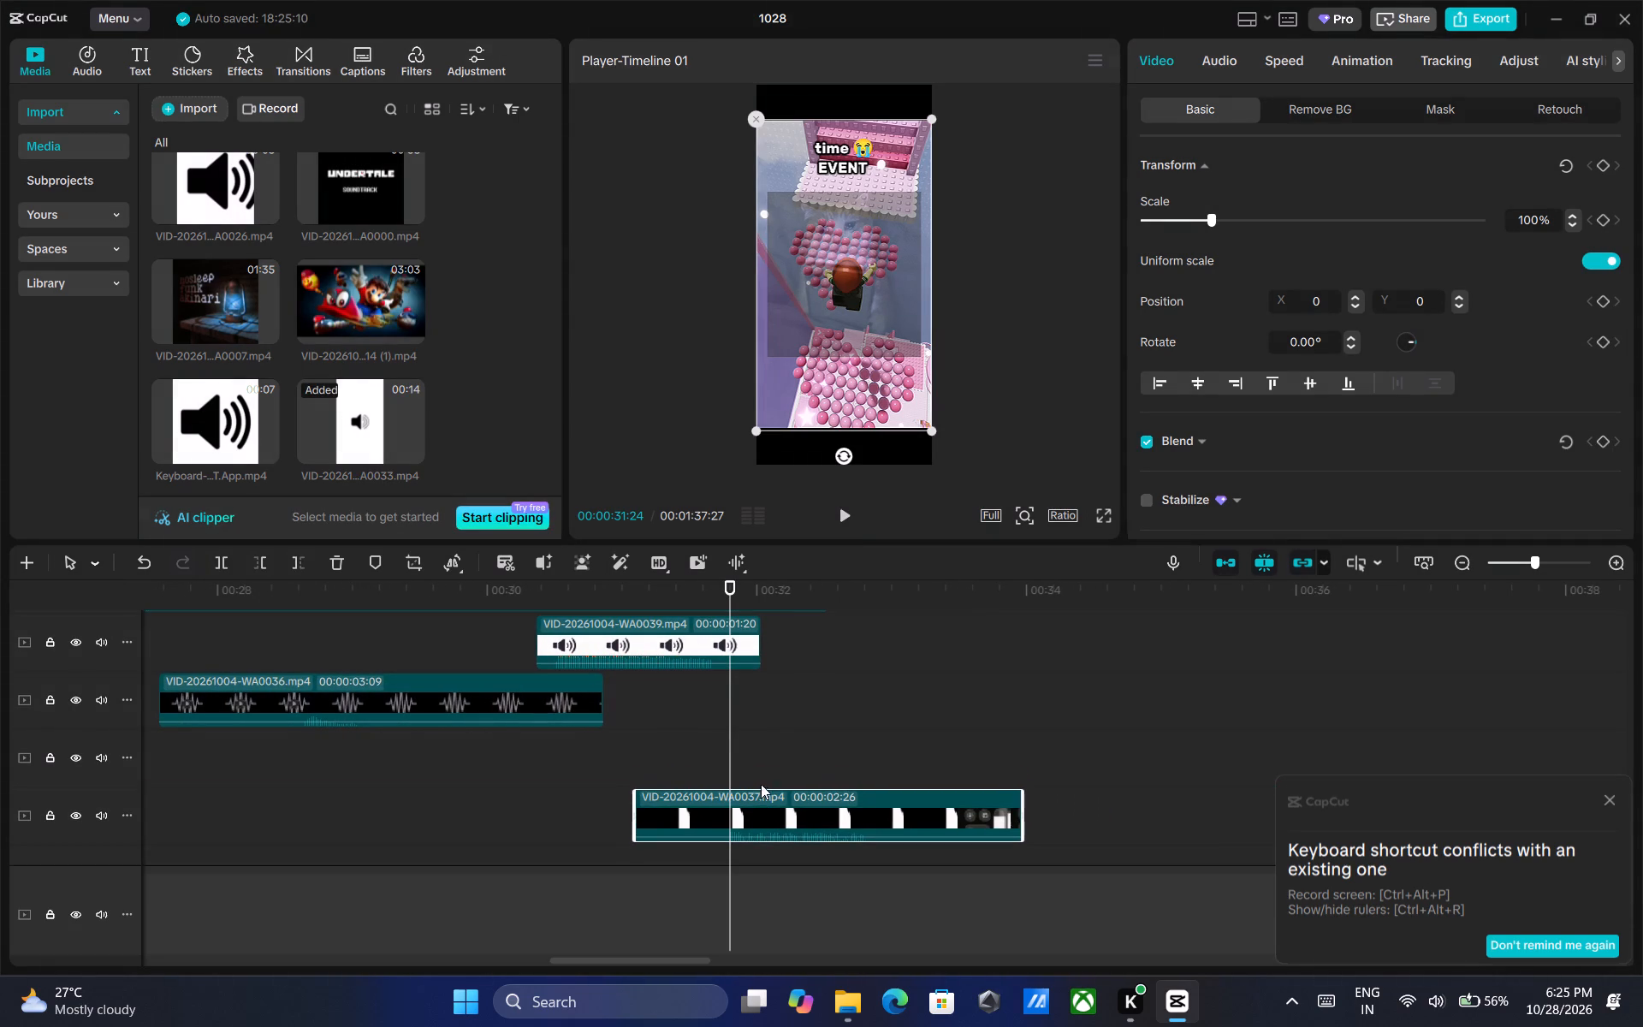
# Listen to the pasted WA0037 clip under the cat picture and move on to the main video's end at 00:00:32:15.
pyautogui.click(847, 510)
pyautogui.click(847, 510)
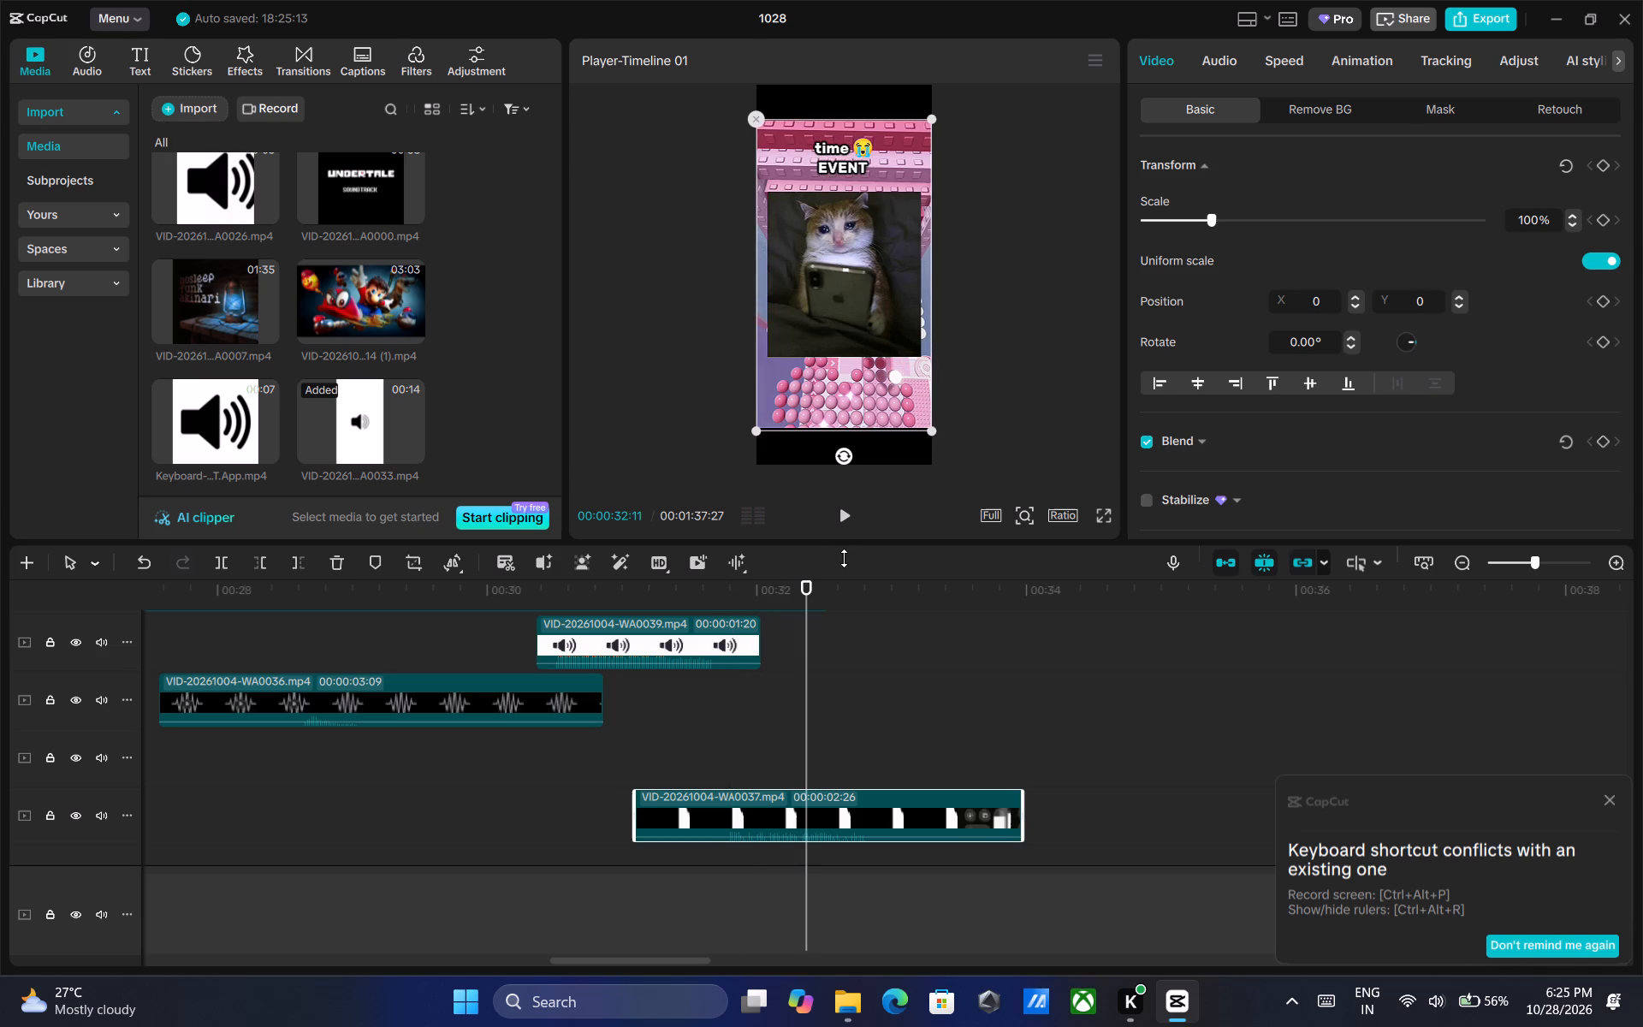
pyautogui.doubleClick(845, 519)
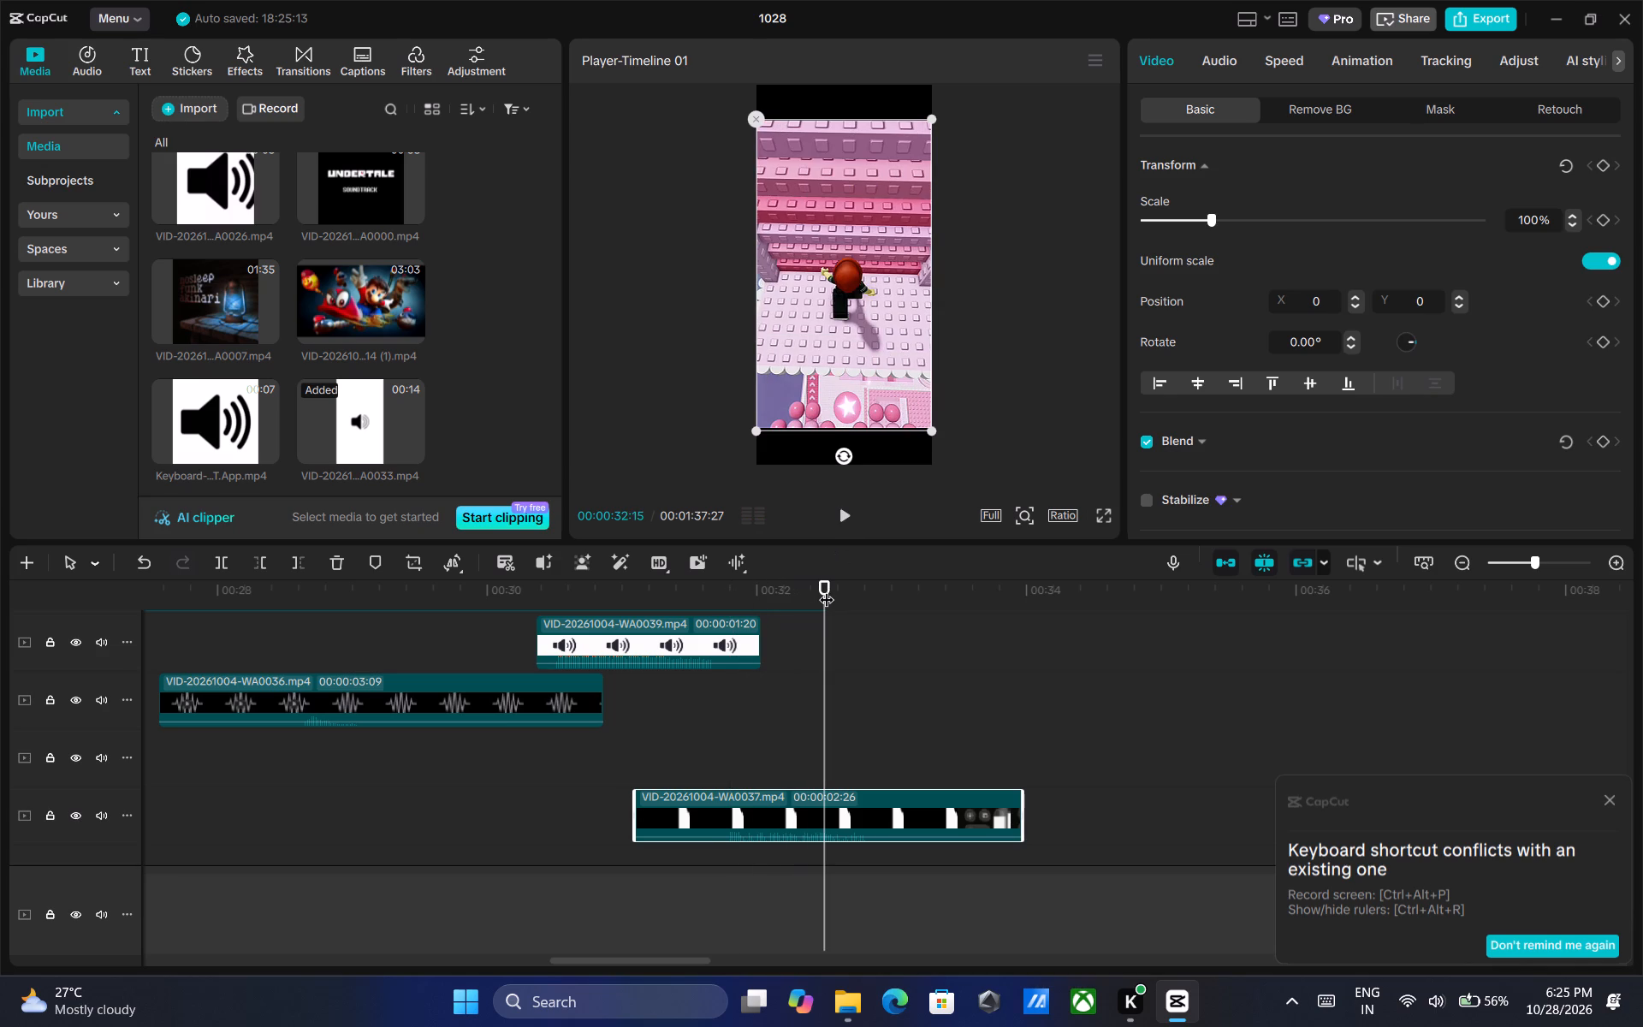
# Split the WA0037 clip under the cat picture at 00:00:32:15 and delete the part past the main video's end.
pyautogui.hotkey('ctrl', 'b')
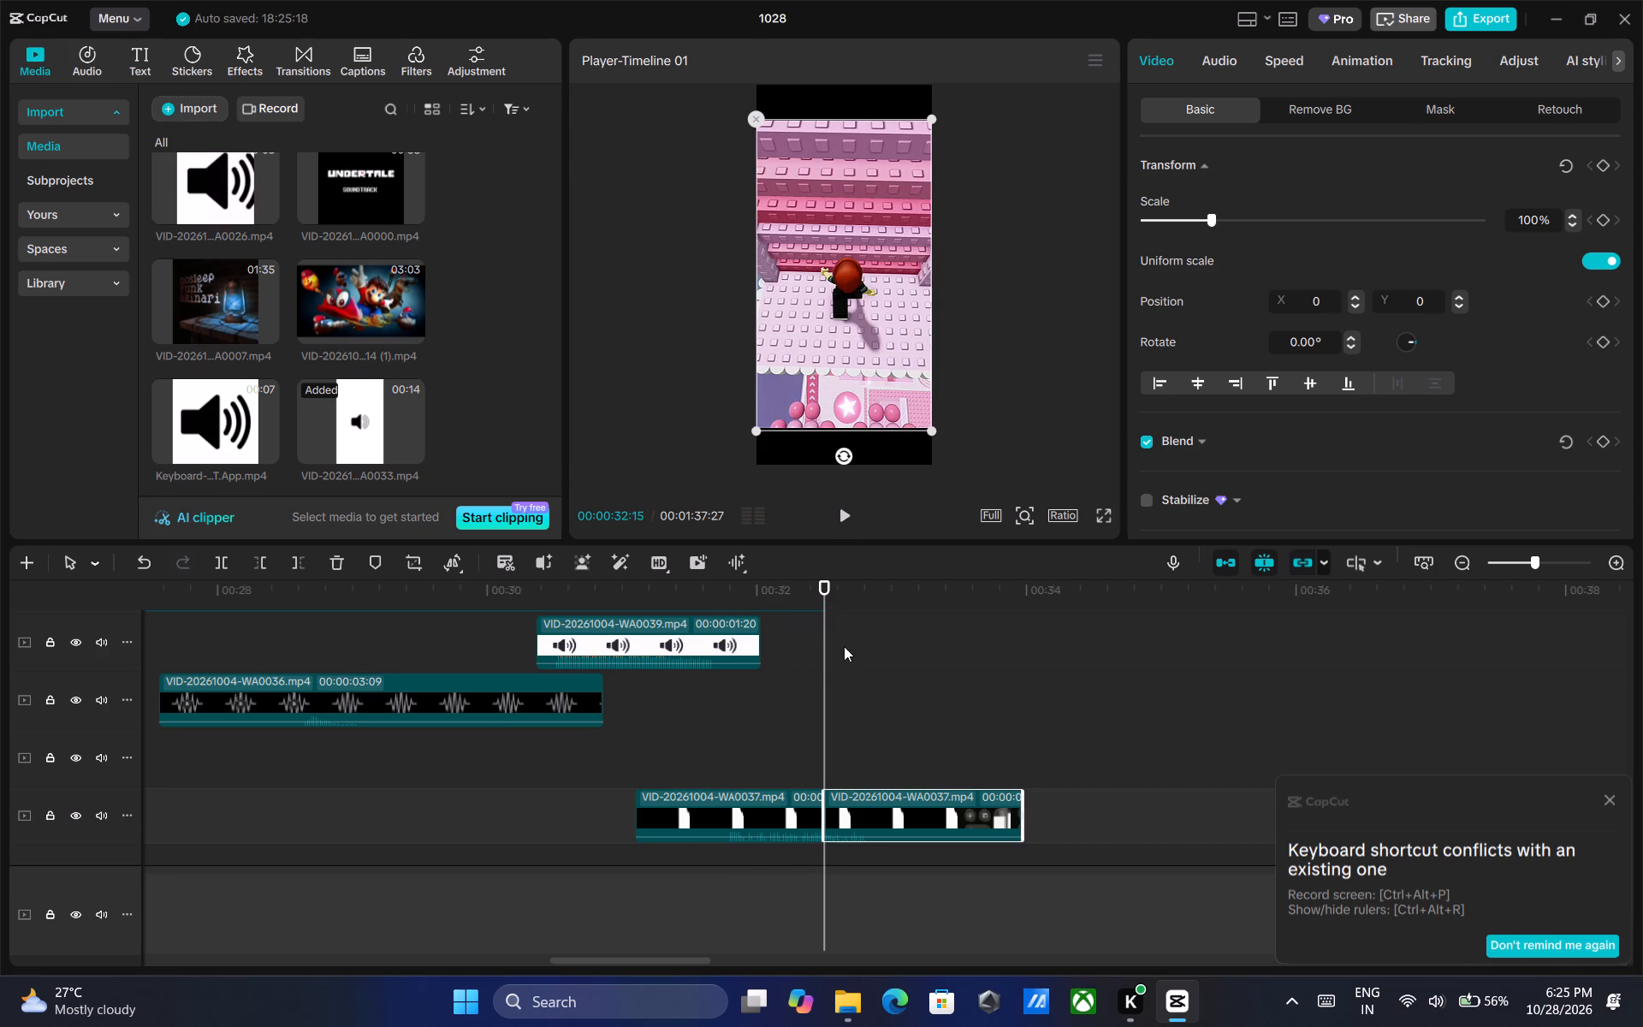
pyautogui.press('Delete')
# Add the imported WA0014 (1) Mario video as background music on the bottom main track, starting at 00:00.
pyautogui.click(356, 309)
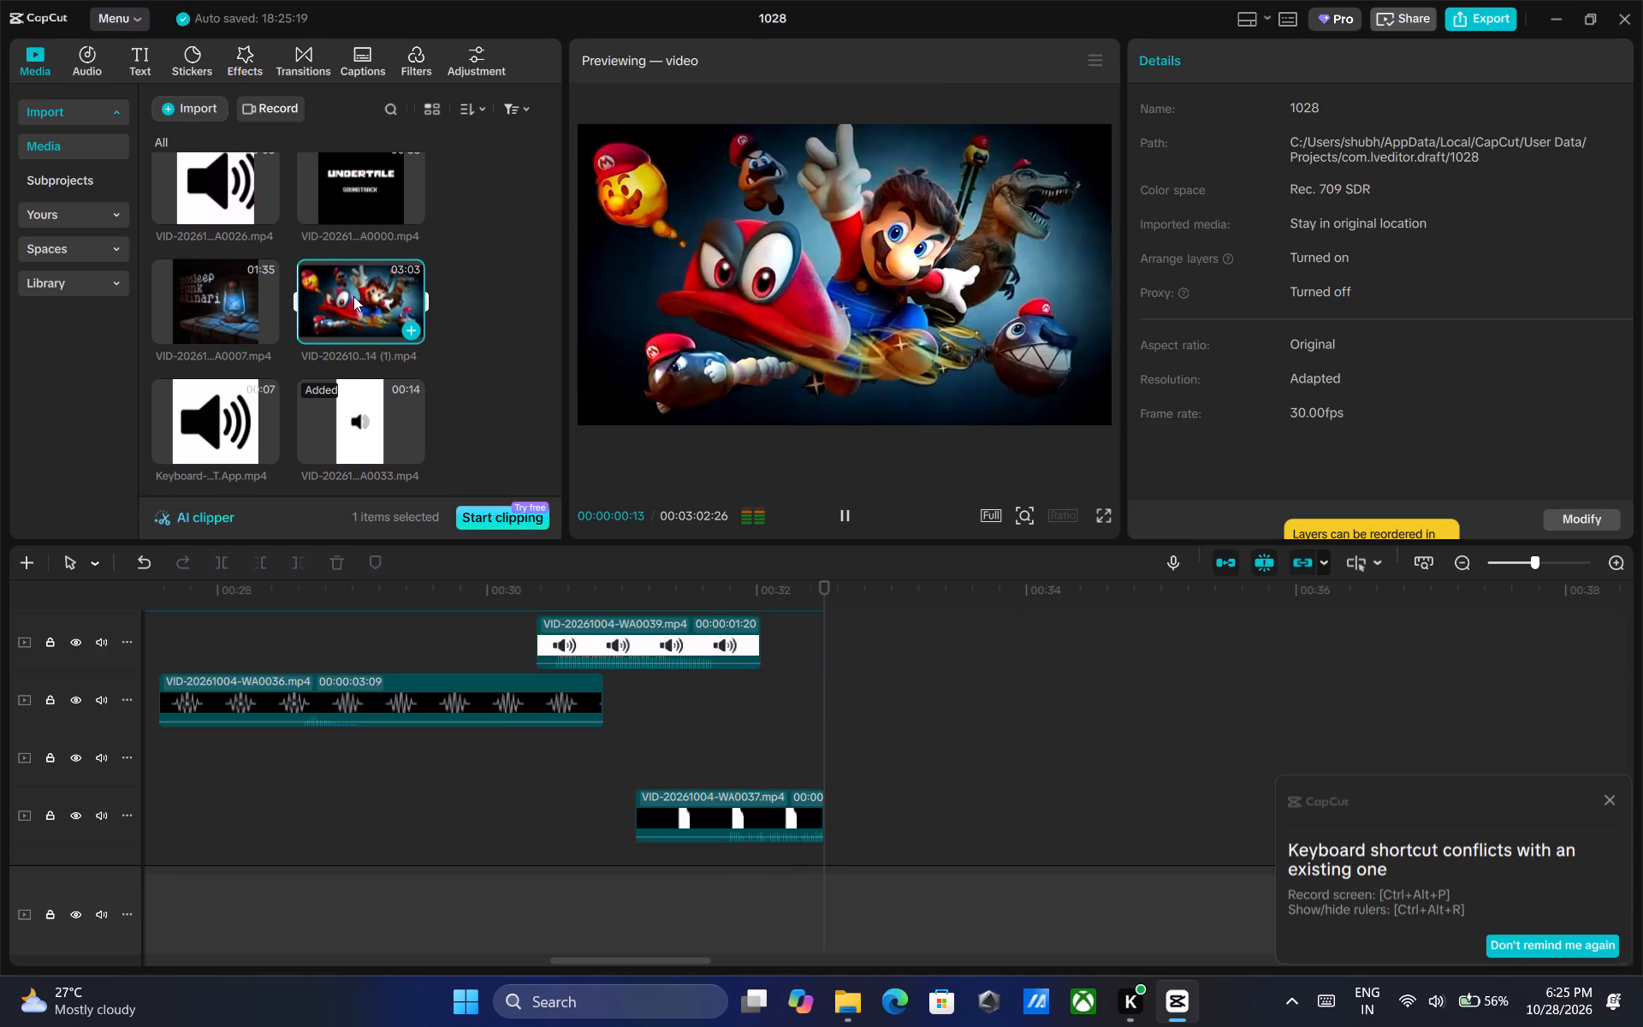
pyautogui.moveTo(355, 294); pyautogui.dragTo(288, 933)
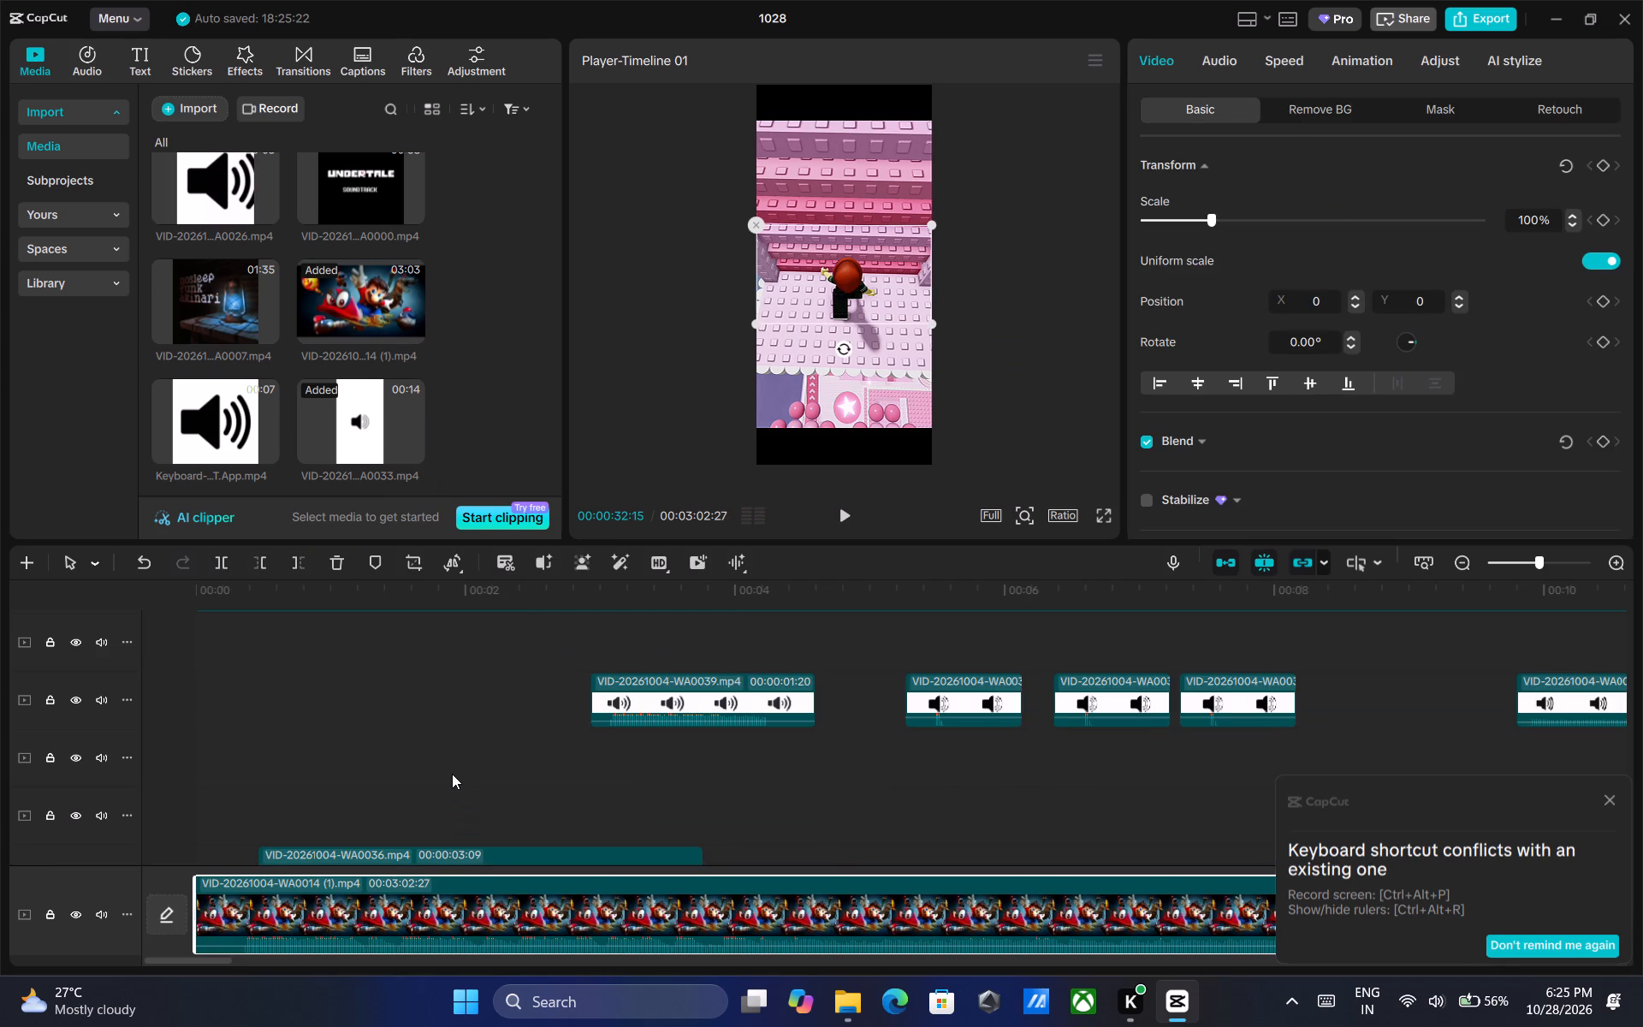
pyautogui.keyDown('ctrl'); pyautogui.scroll(-18, 451, 759); pyautogui.keyUp('ctrl')
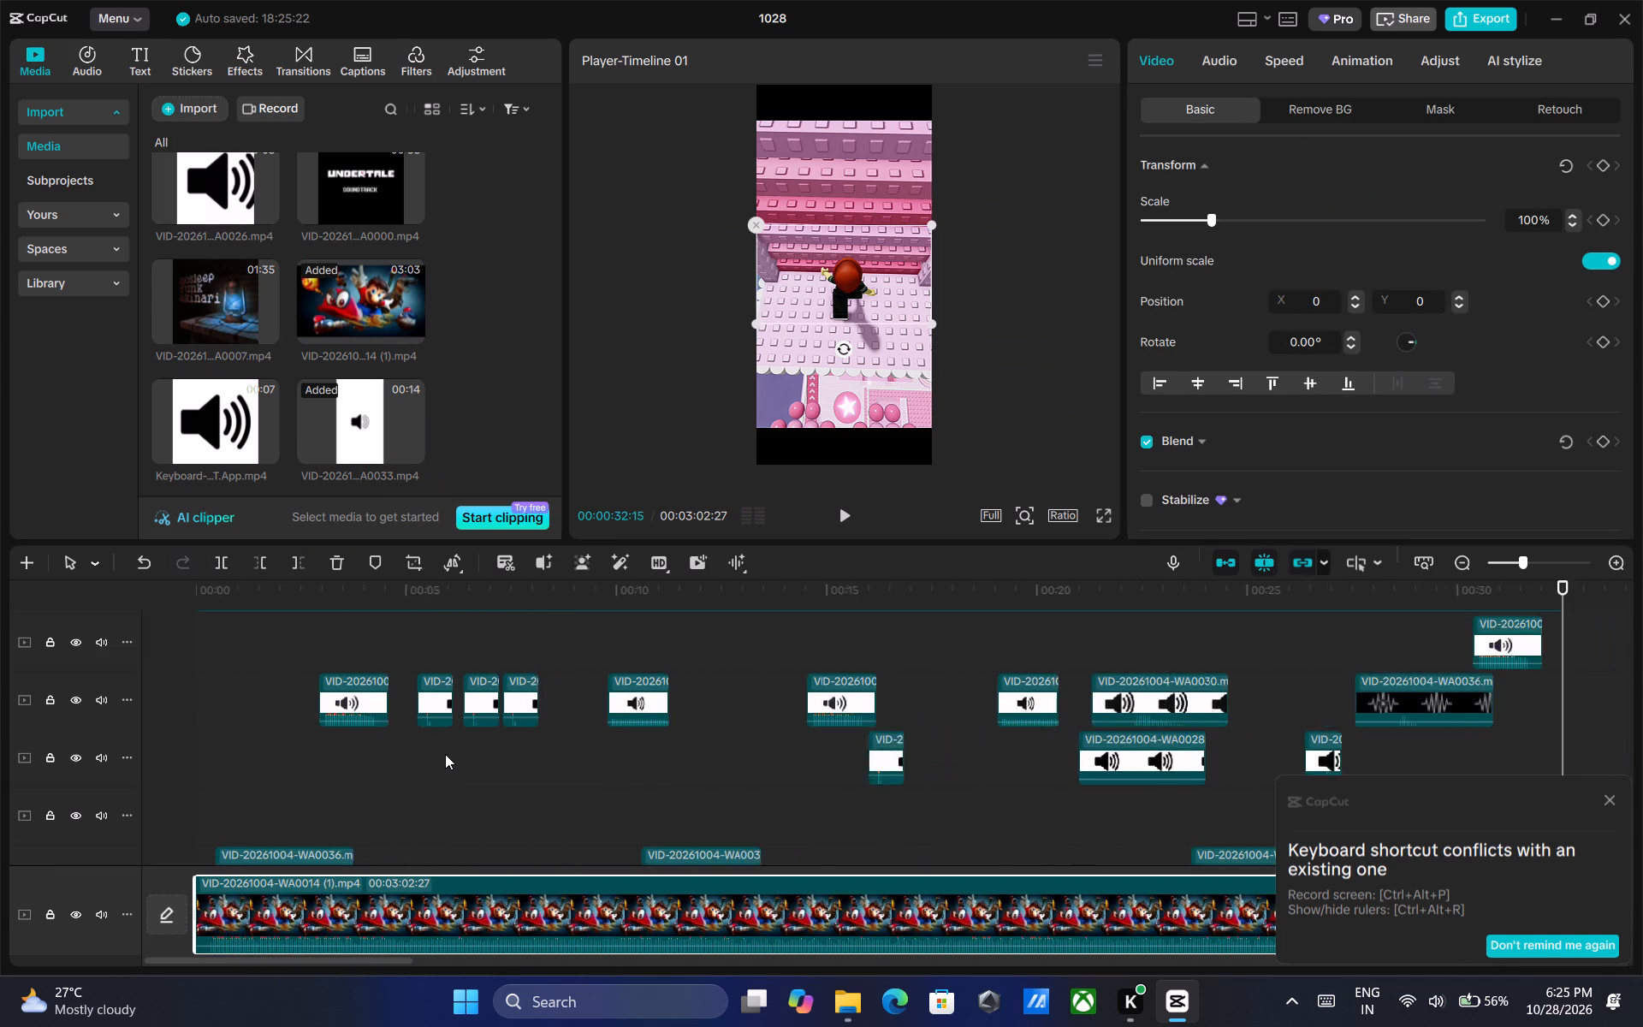
pyautogui.keyDown('ctrl'); pyautogui.scroll(-3, 445, 754); pyautogui.keyUp('ctrl')
pyautogui.click(488, 905)
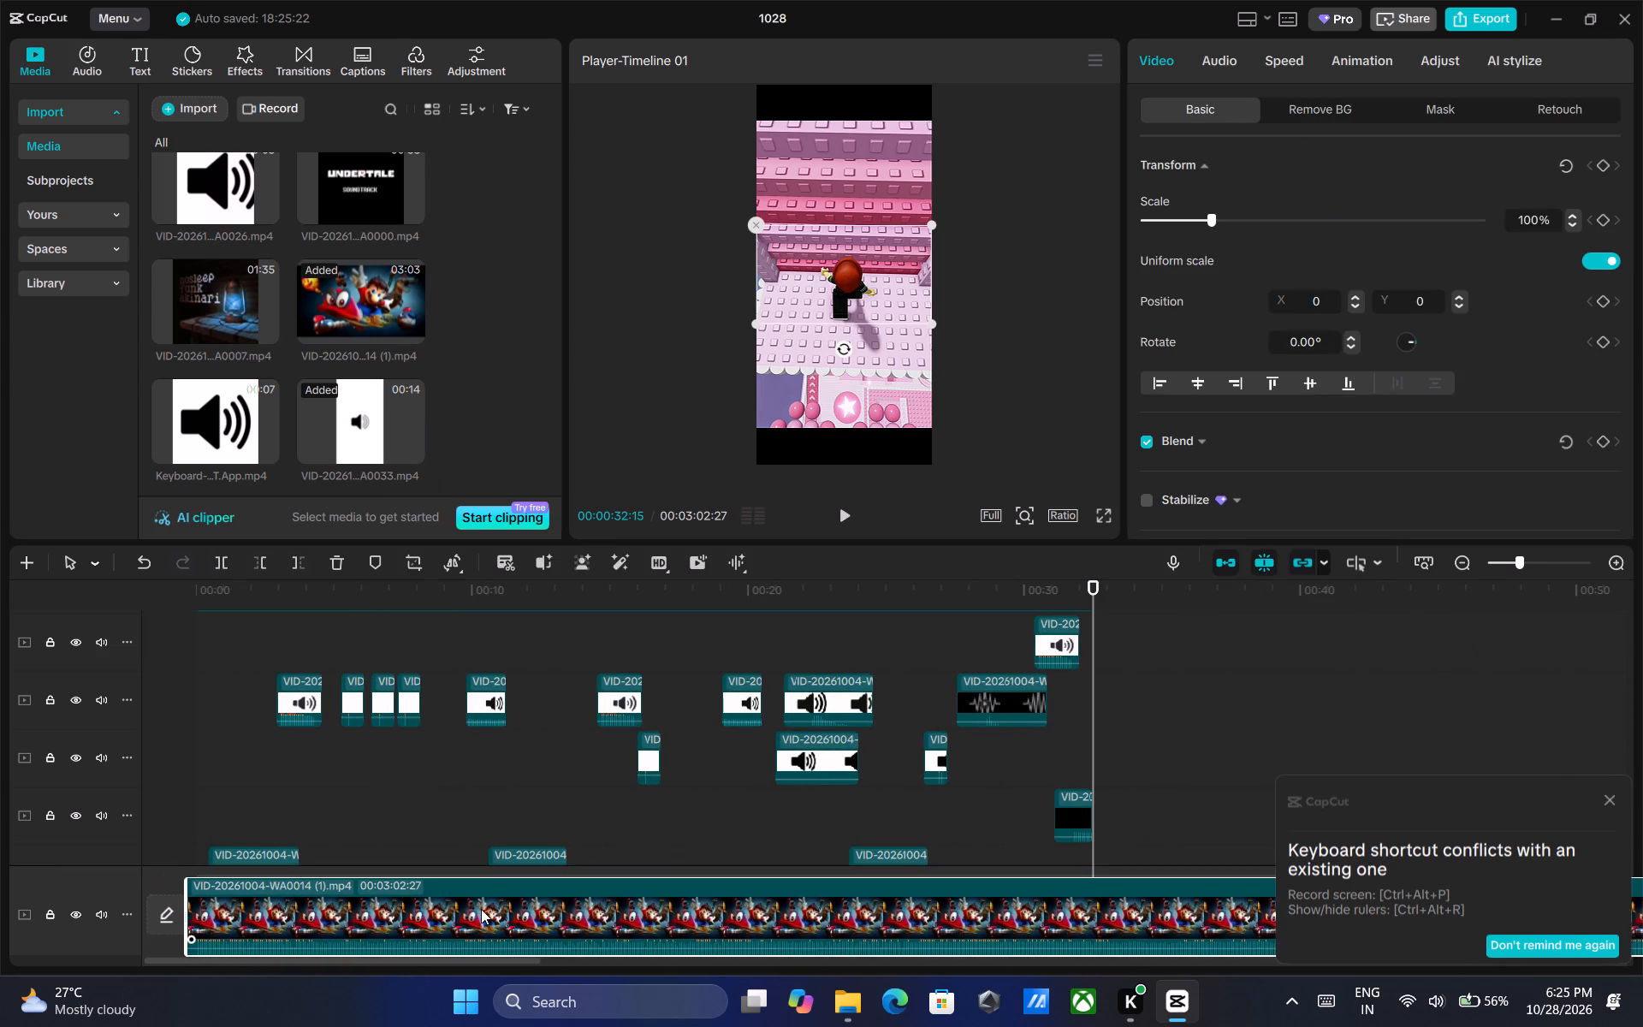
pyautogui.scroll(2, 358, 793)
pyautogui.scroll(-4, 358, 793)
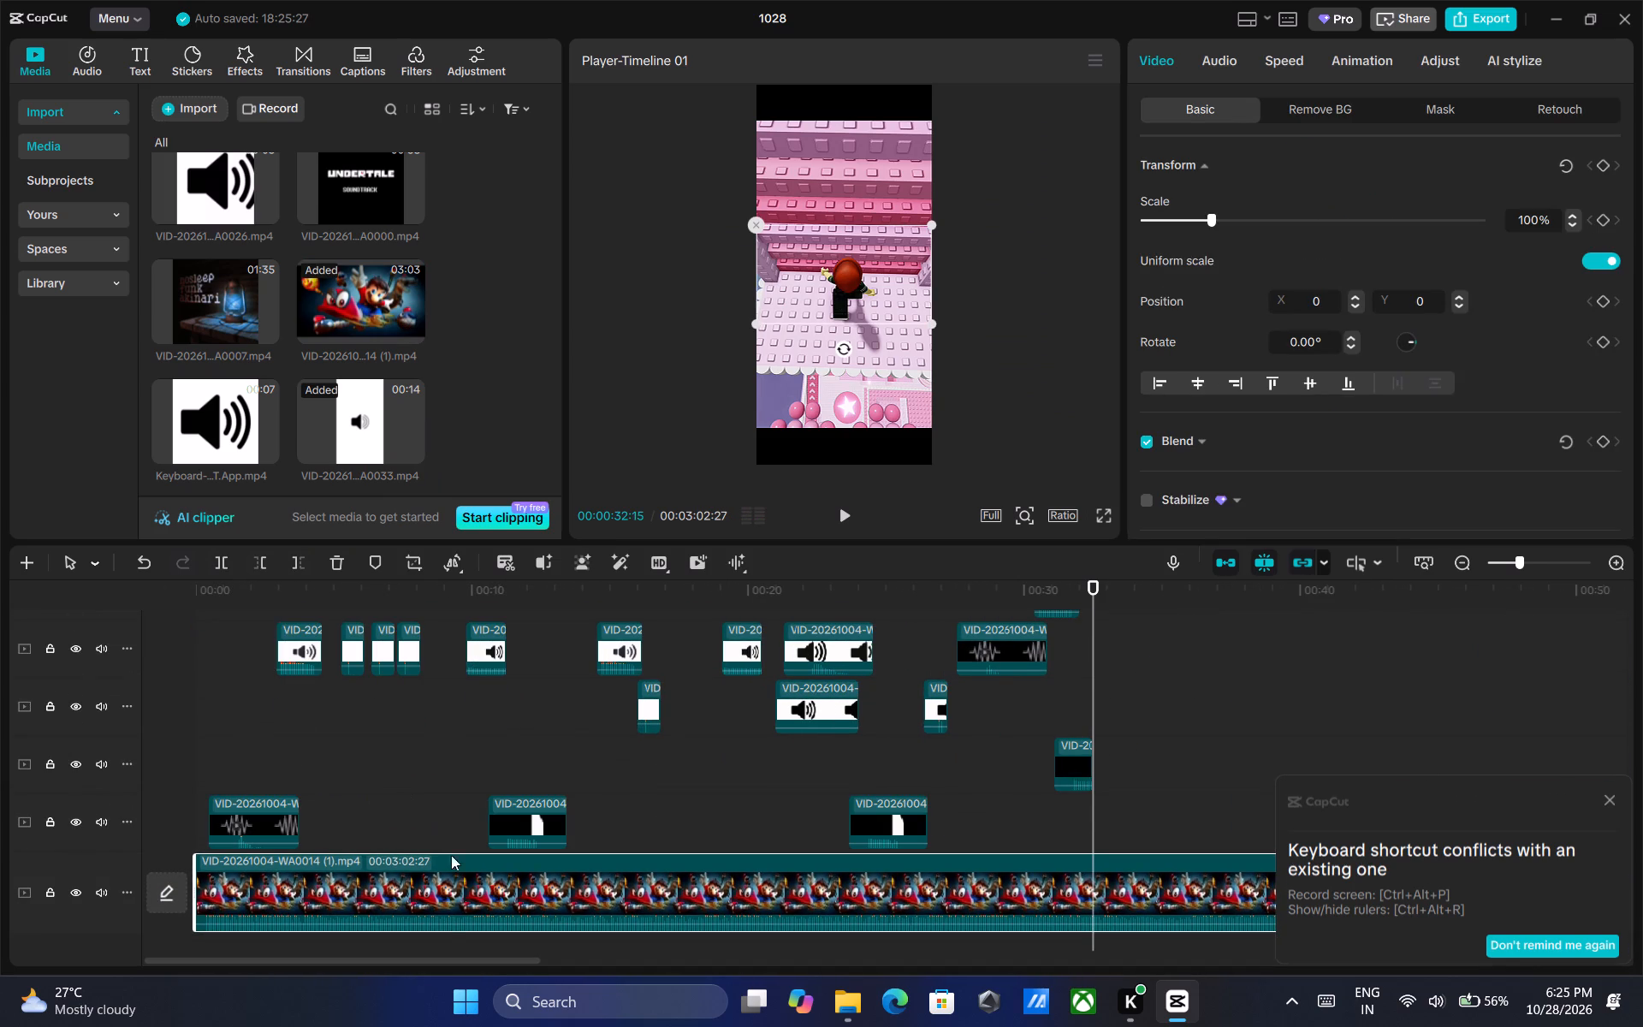
pyautogui.moveTo(449, 880); pyautogui.dragTo(416, 879)
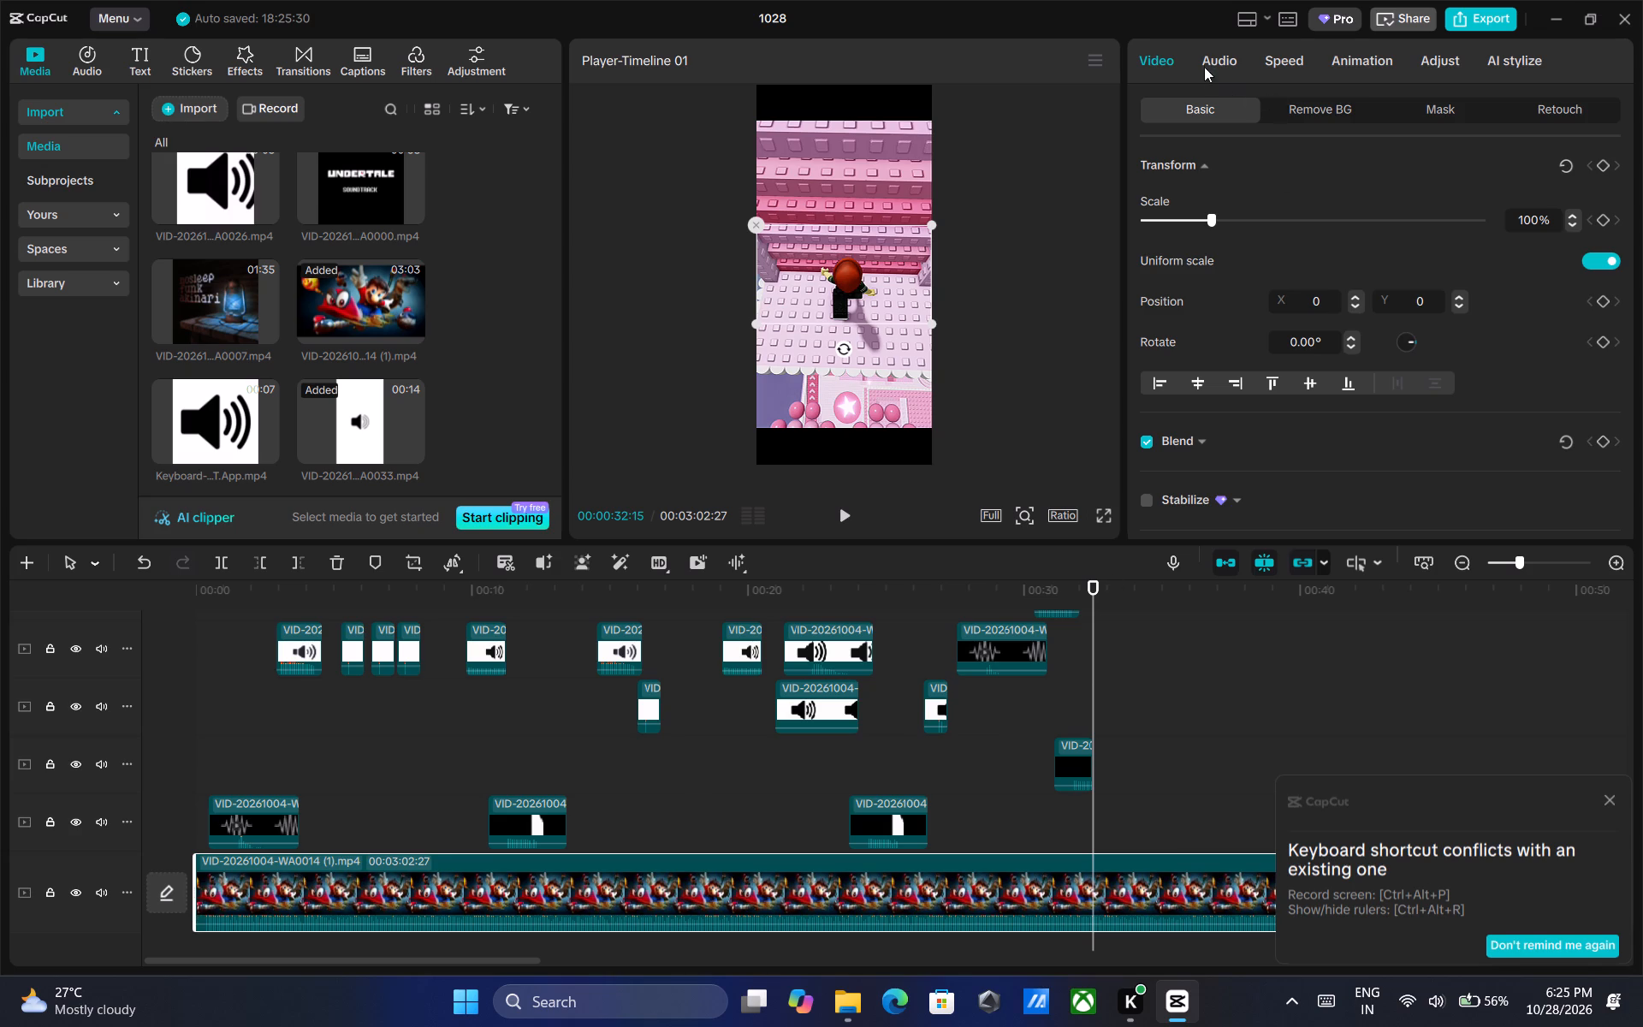
# Set the volume of the WA0014 (1) music clip to -18.0dB.
pyautogui.click(1209, 56)
pyautogui.click(1333, 219)
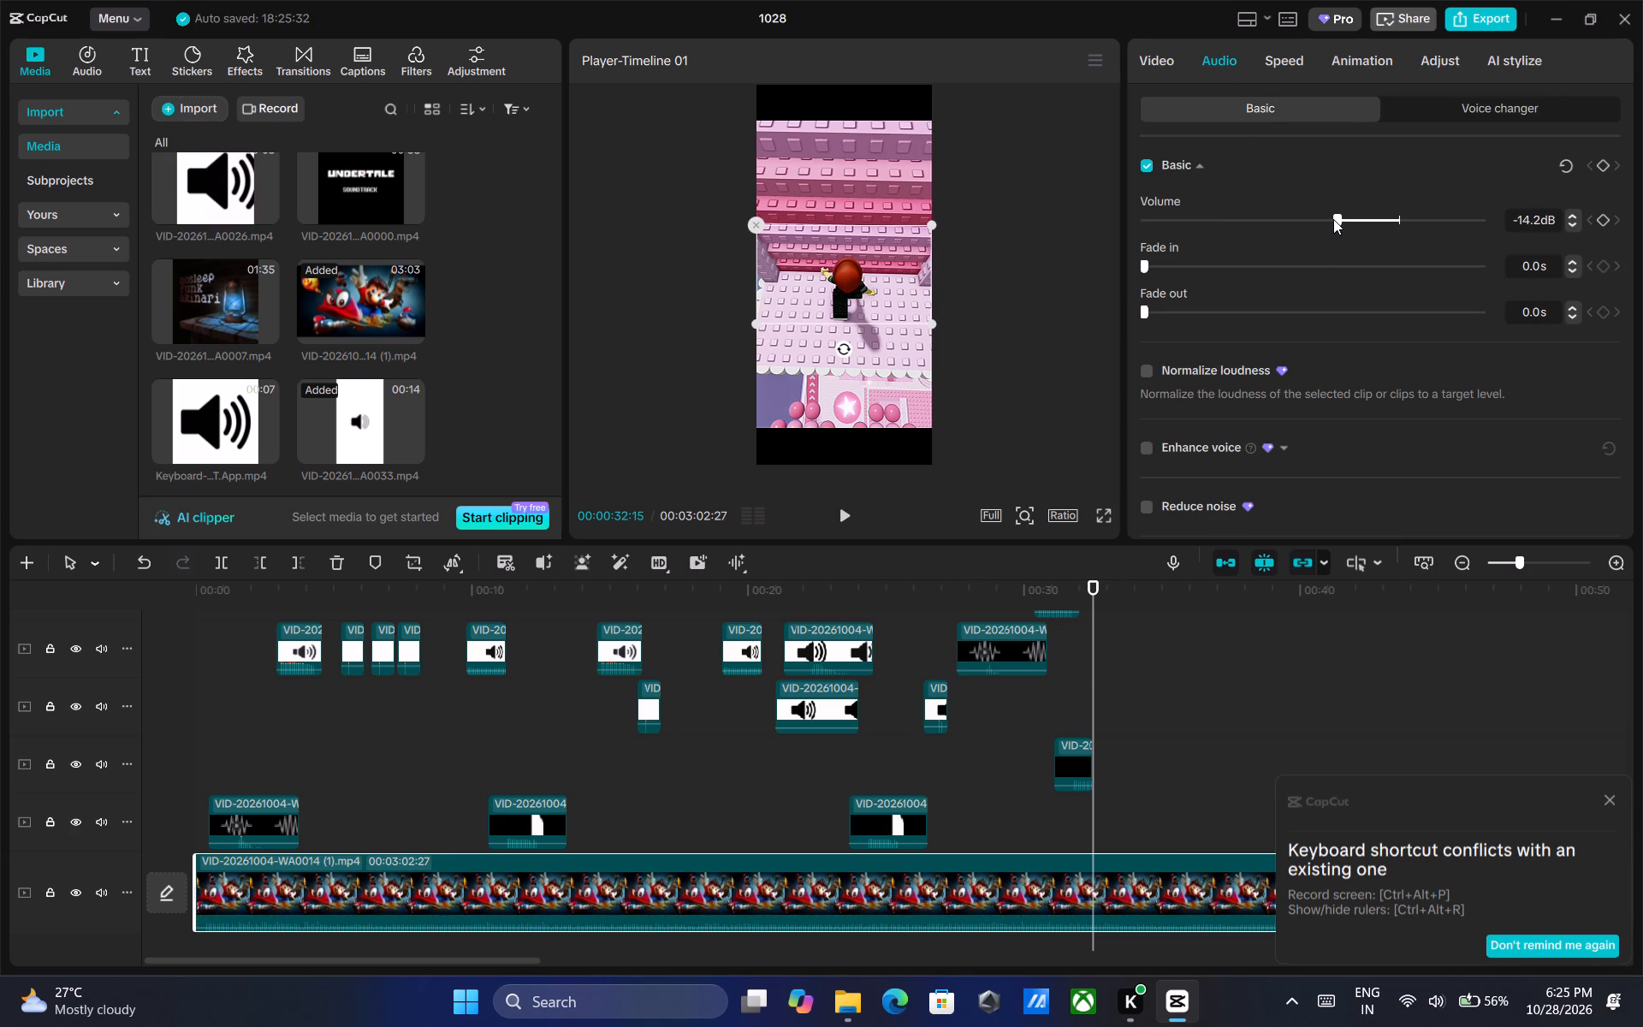
pyautogui.click(1316, 214)
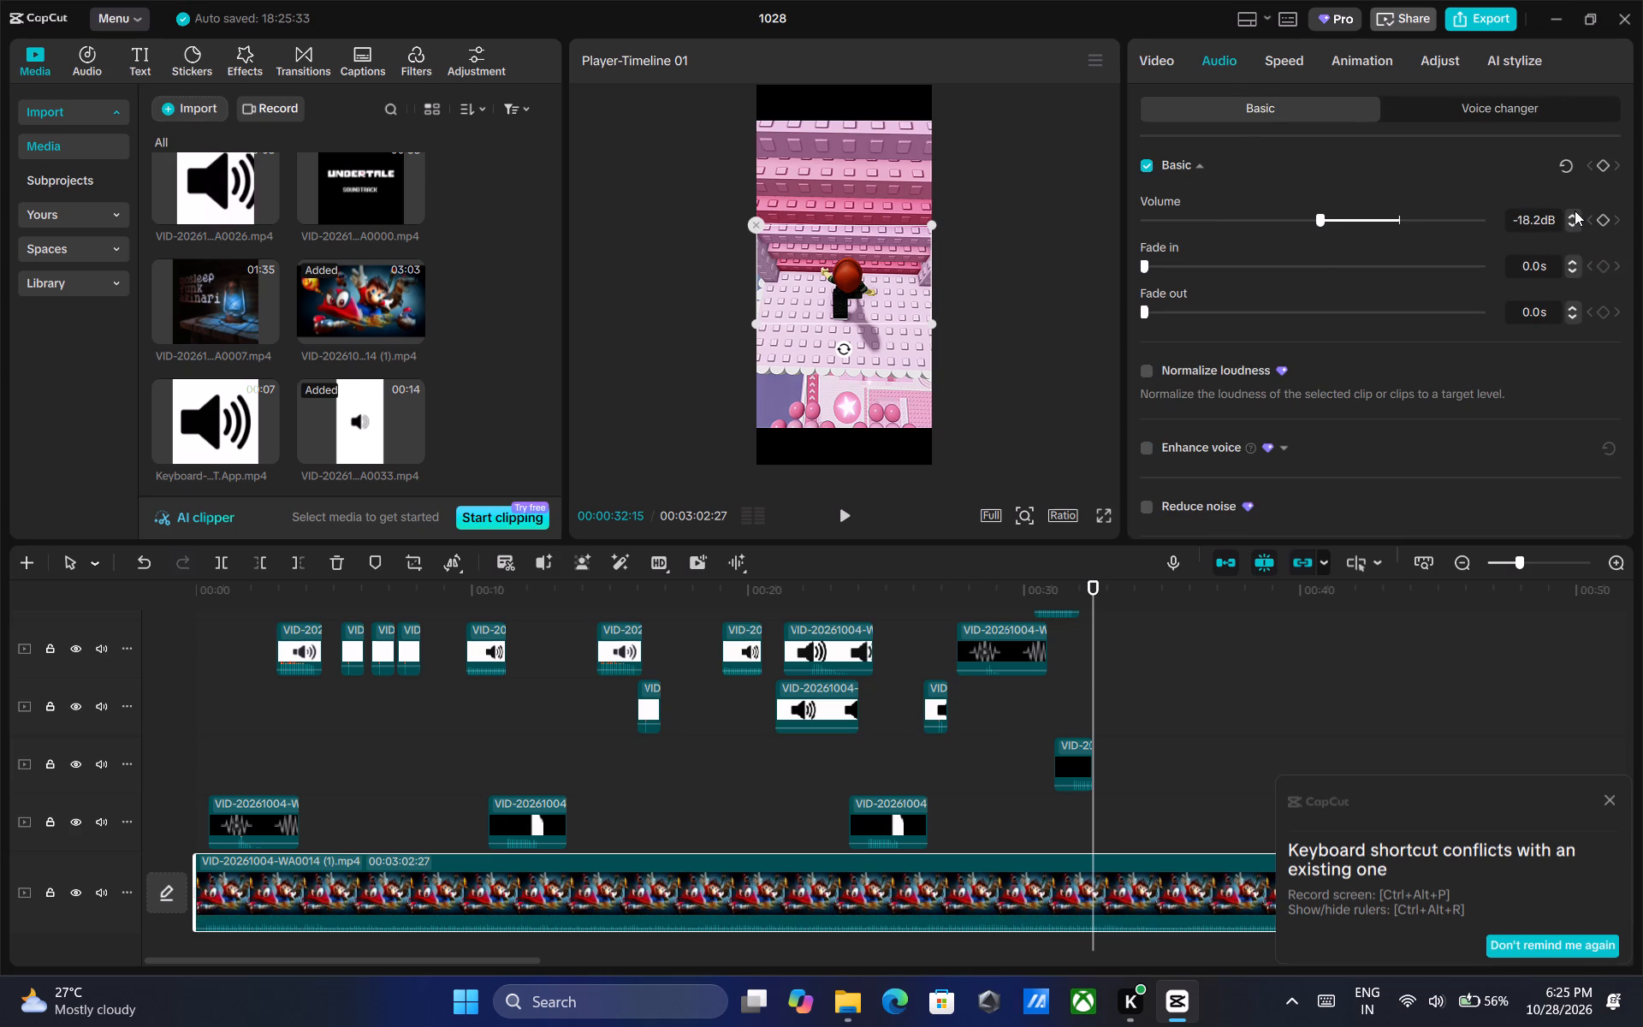
pyautogui.doubleClick(1575, 211)
pyautogui.doubleClick(1570, 214)
# Split the WA0014 (1) music clip at 00:00:32:15 and delete the remainder.
pyautogui.scroll(4, 1124, 660)
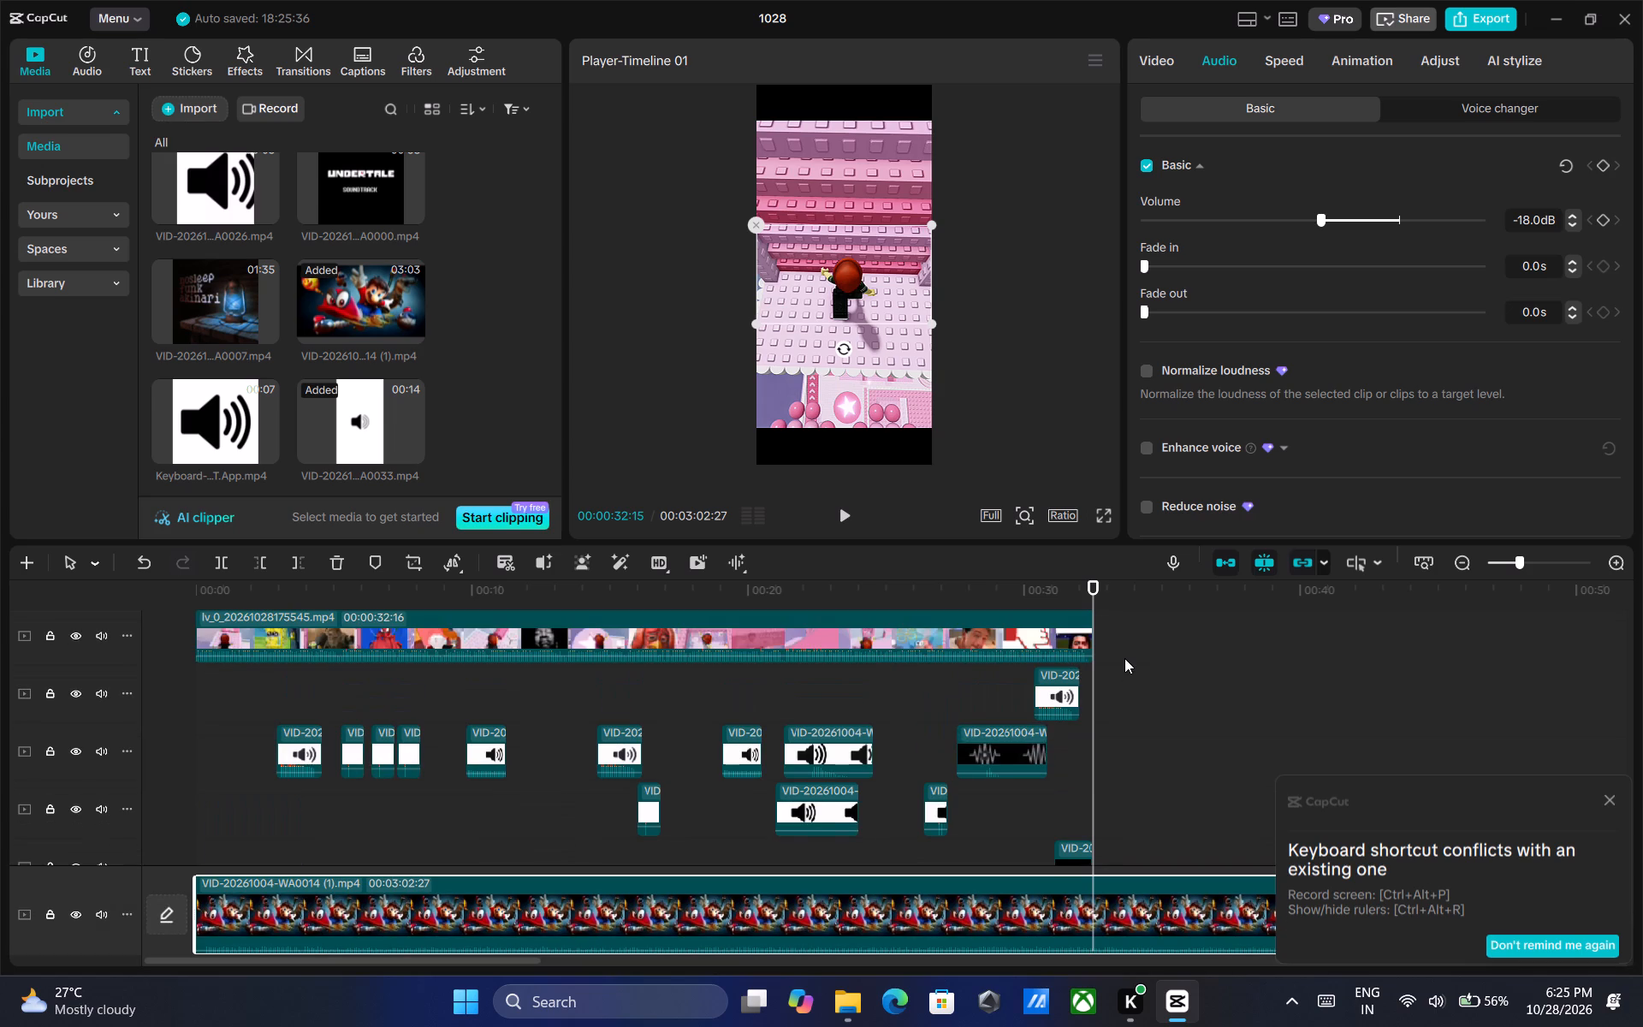
pyautogui.hotkey('ctrl', 'b')
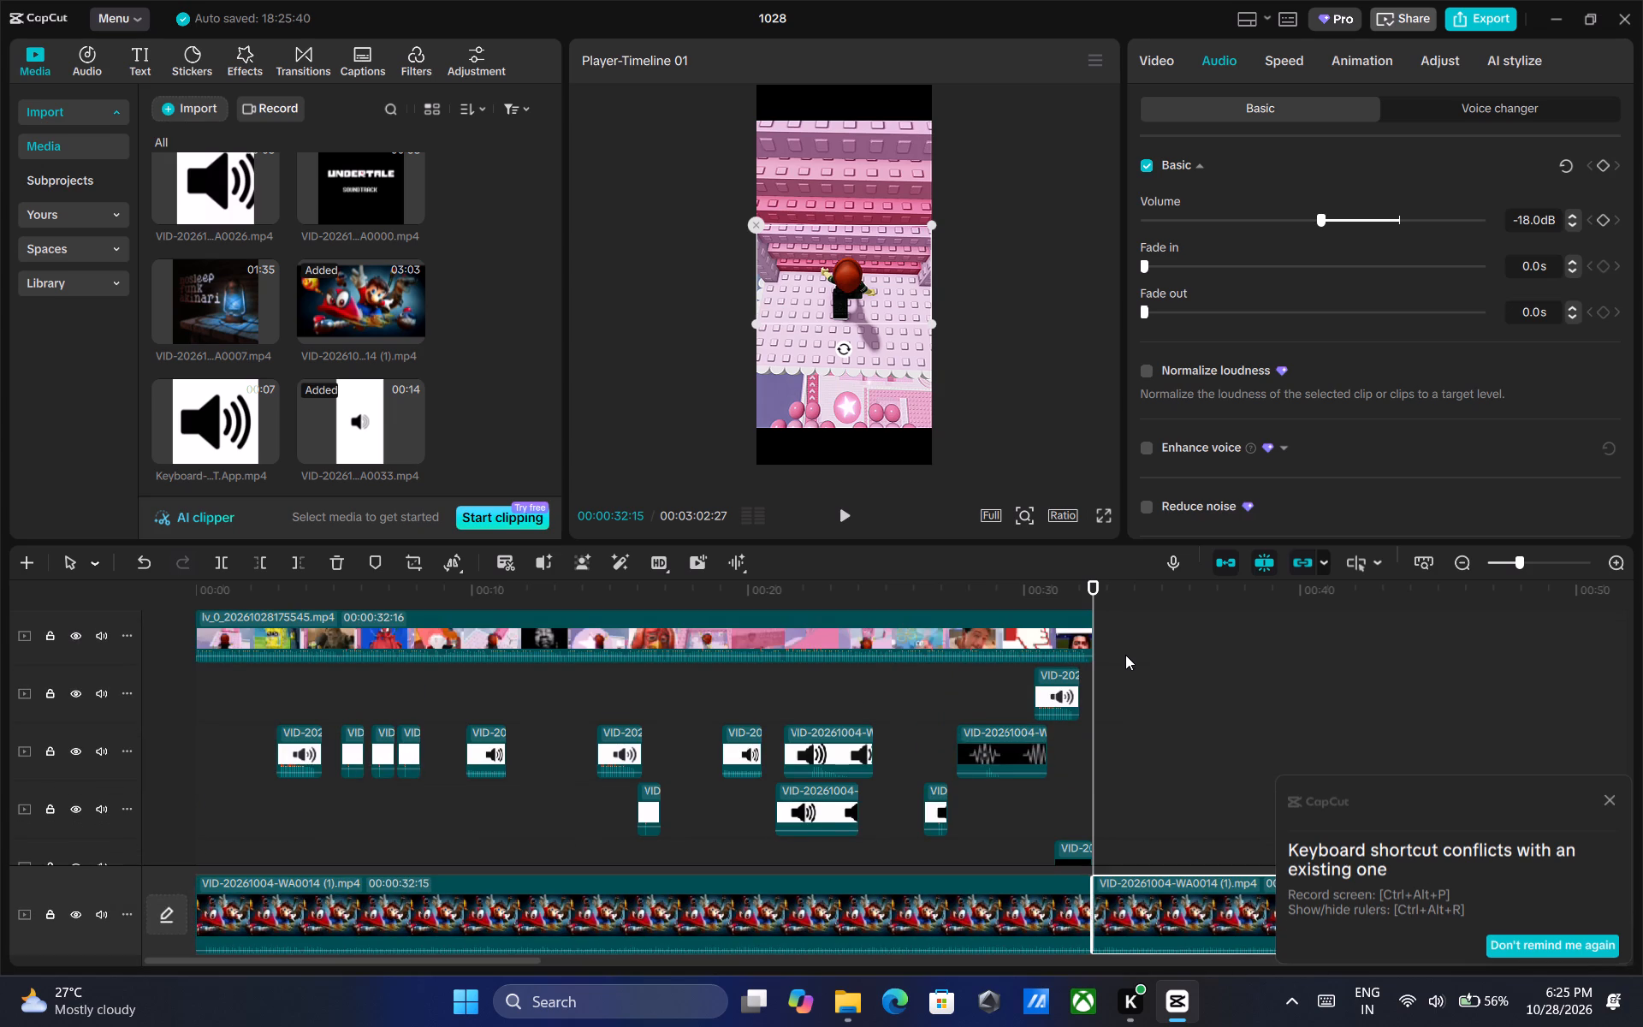
pyautogui.press('Delete')
# Play the whole edit from the start to review the sound effects with the background music.
pyautogui.moveTo(1096, 591); pyautogui.dragTo(0, 590)
pyautogui.click(839, 517)
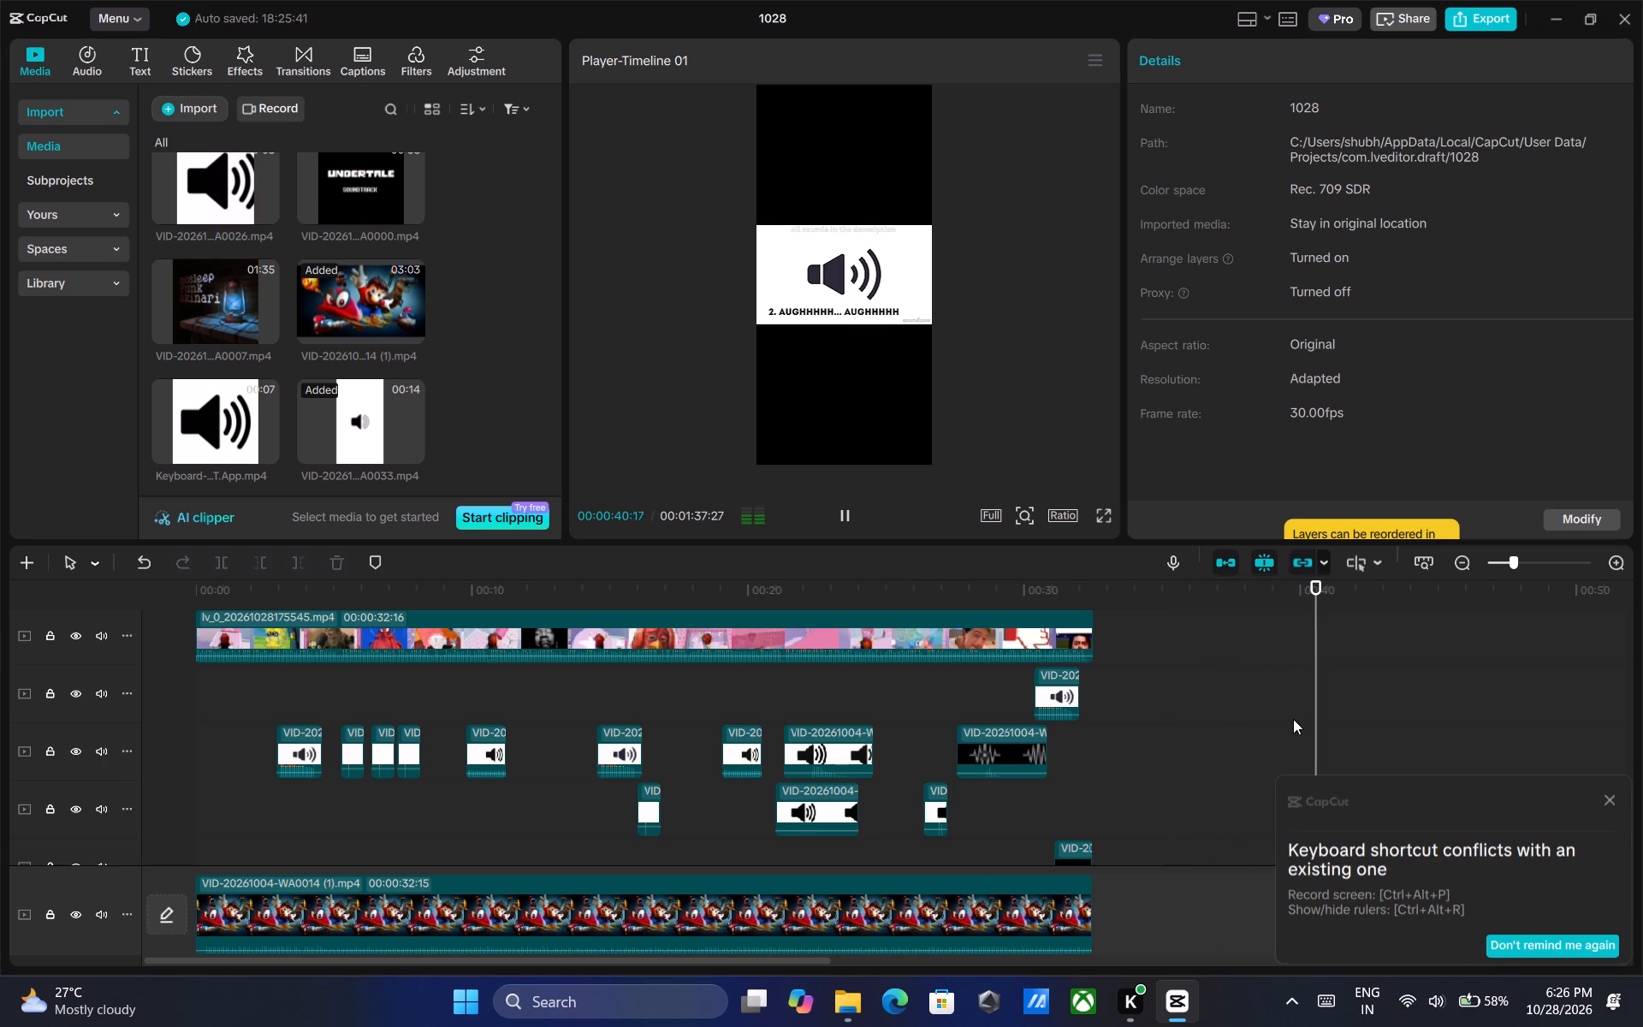
pyautogui.click(1293, 719)
# Delete the leftover WA0039 clip on the top track beyond the main video's end.
pyautogui.moveTo(1299, 679); pyautogui.dragTo(1253, 680)
pyautogui.scroll(-9, 1266, 693)
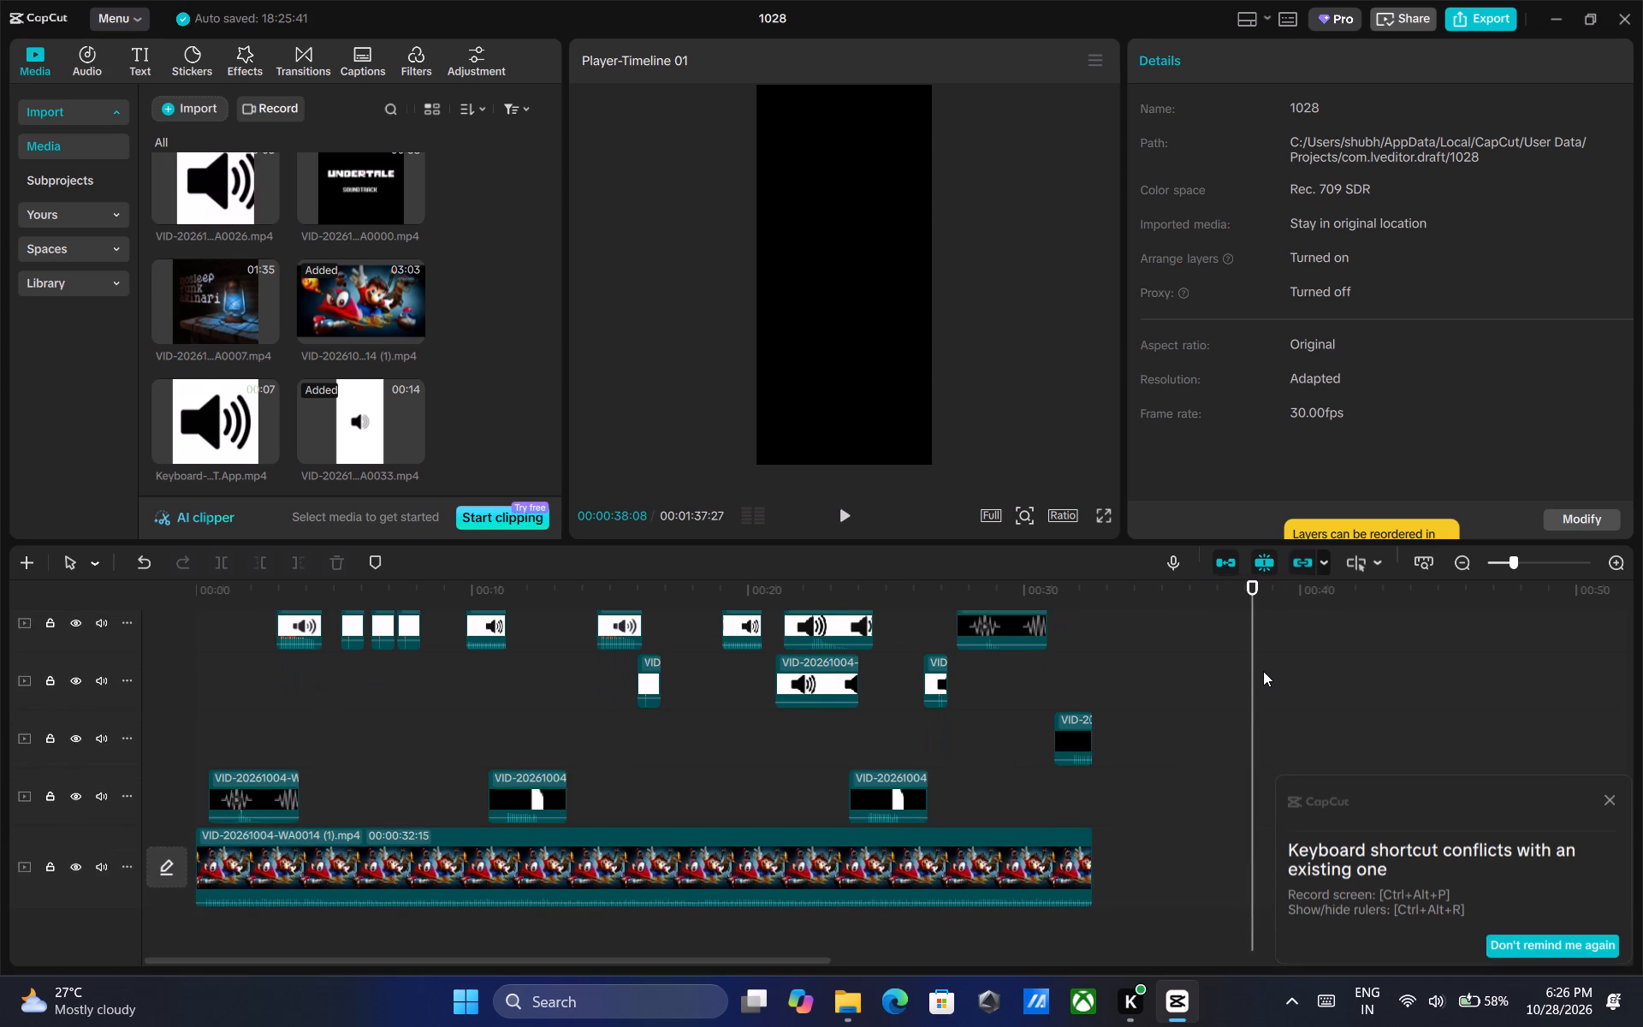
pyautogui.scroll(13, 1263, 670)
pyautogui.click(1331, 684)
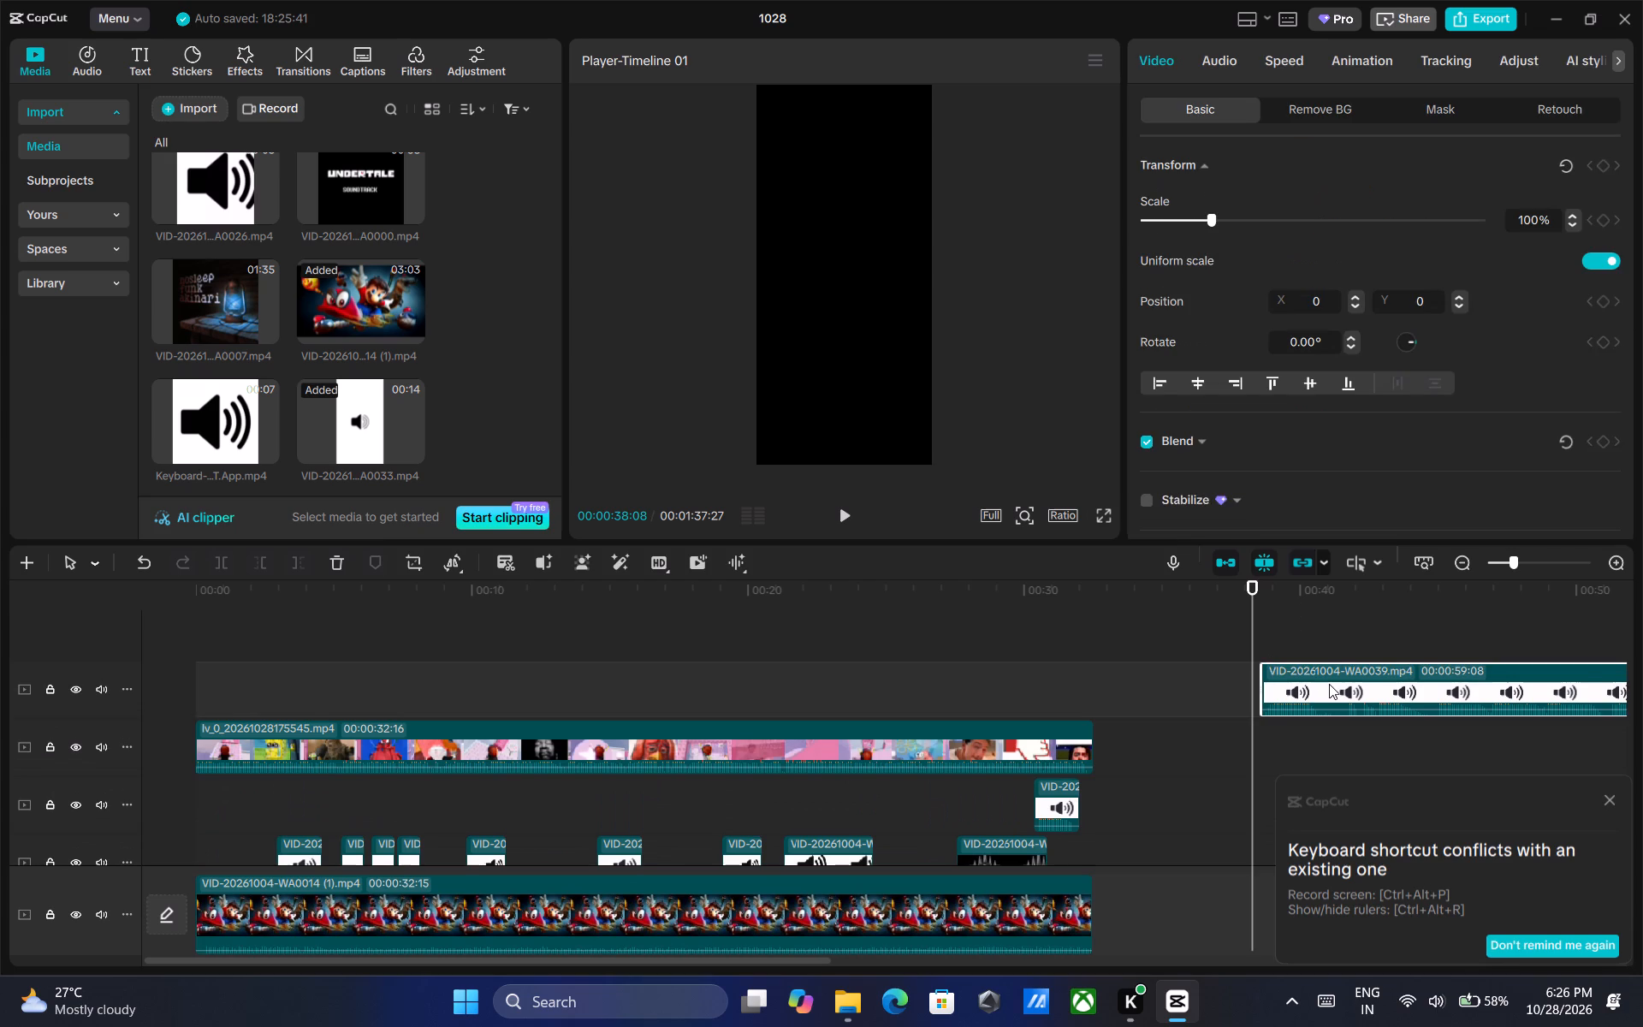
pyautogui.press('Delete')
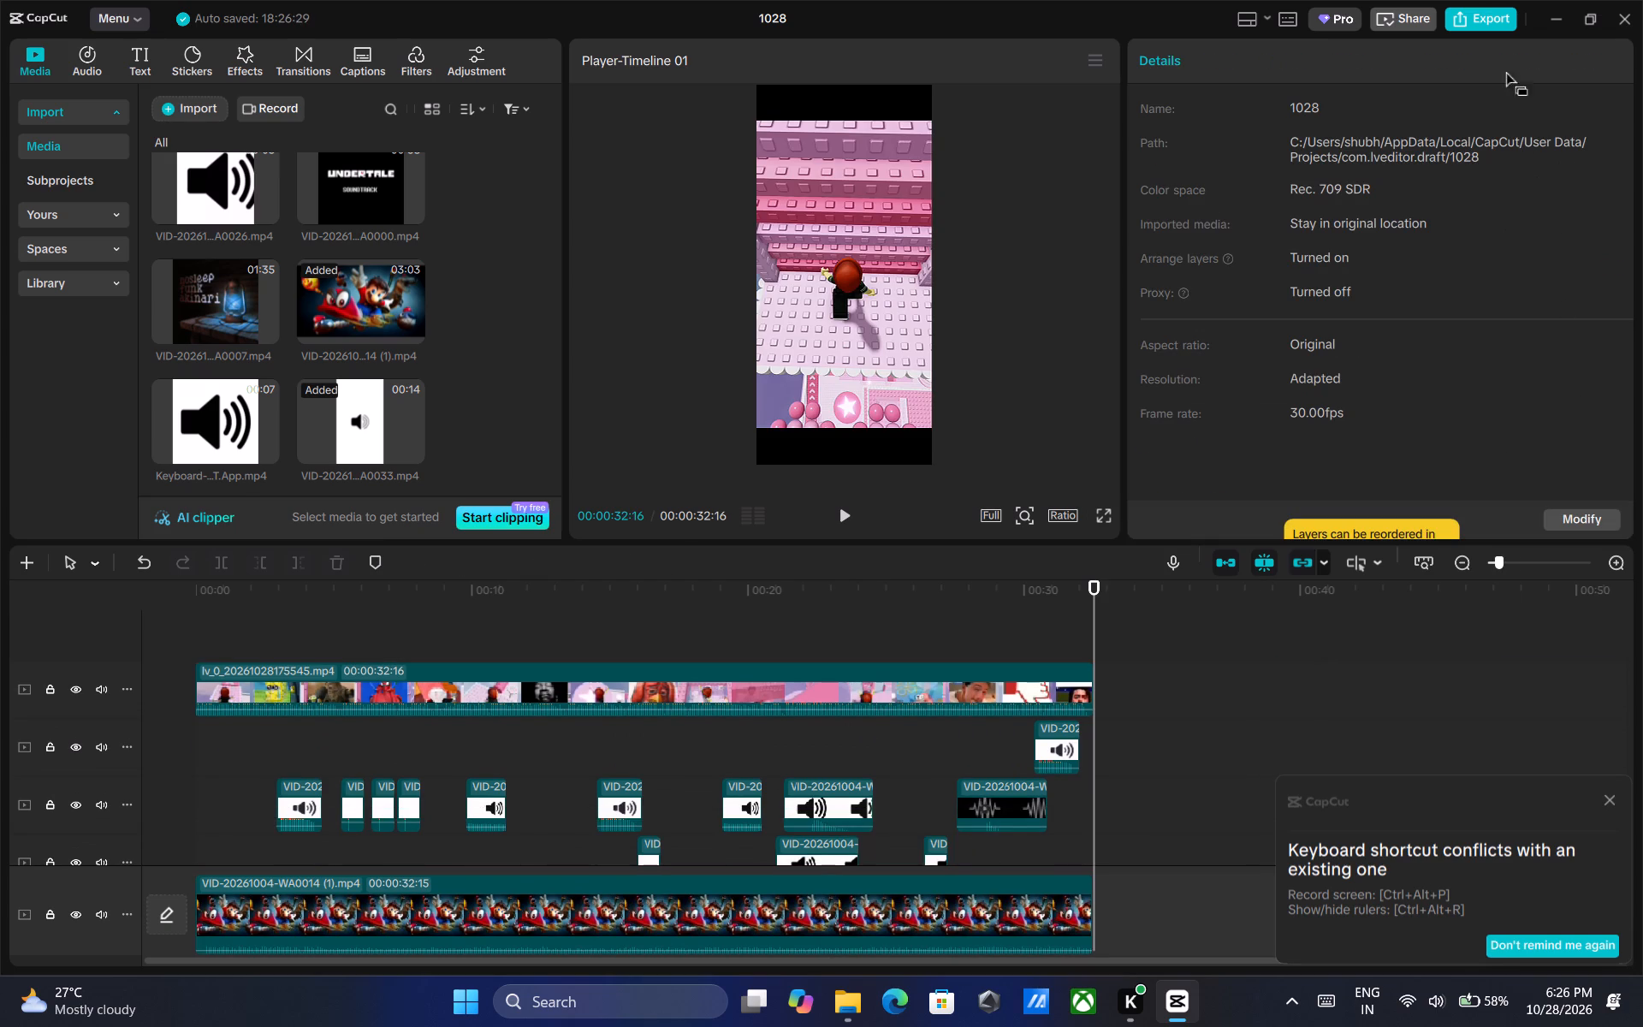
# Export the 1028 project with the frame rate set to 60fps, and close the export window.
pyautogui.click(1479, 13)
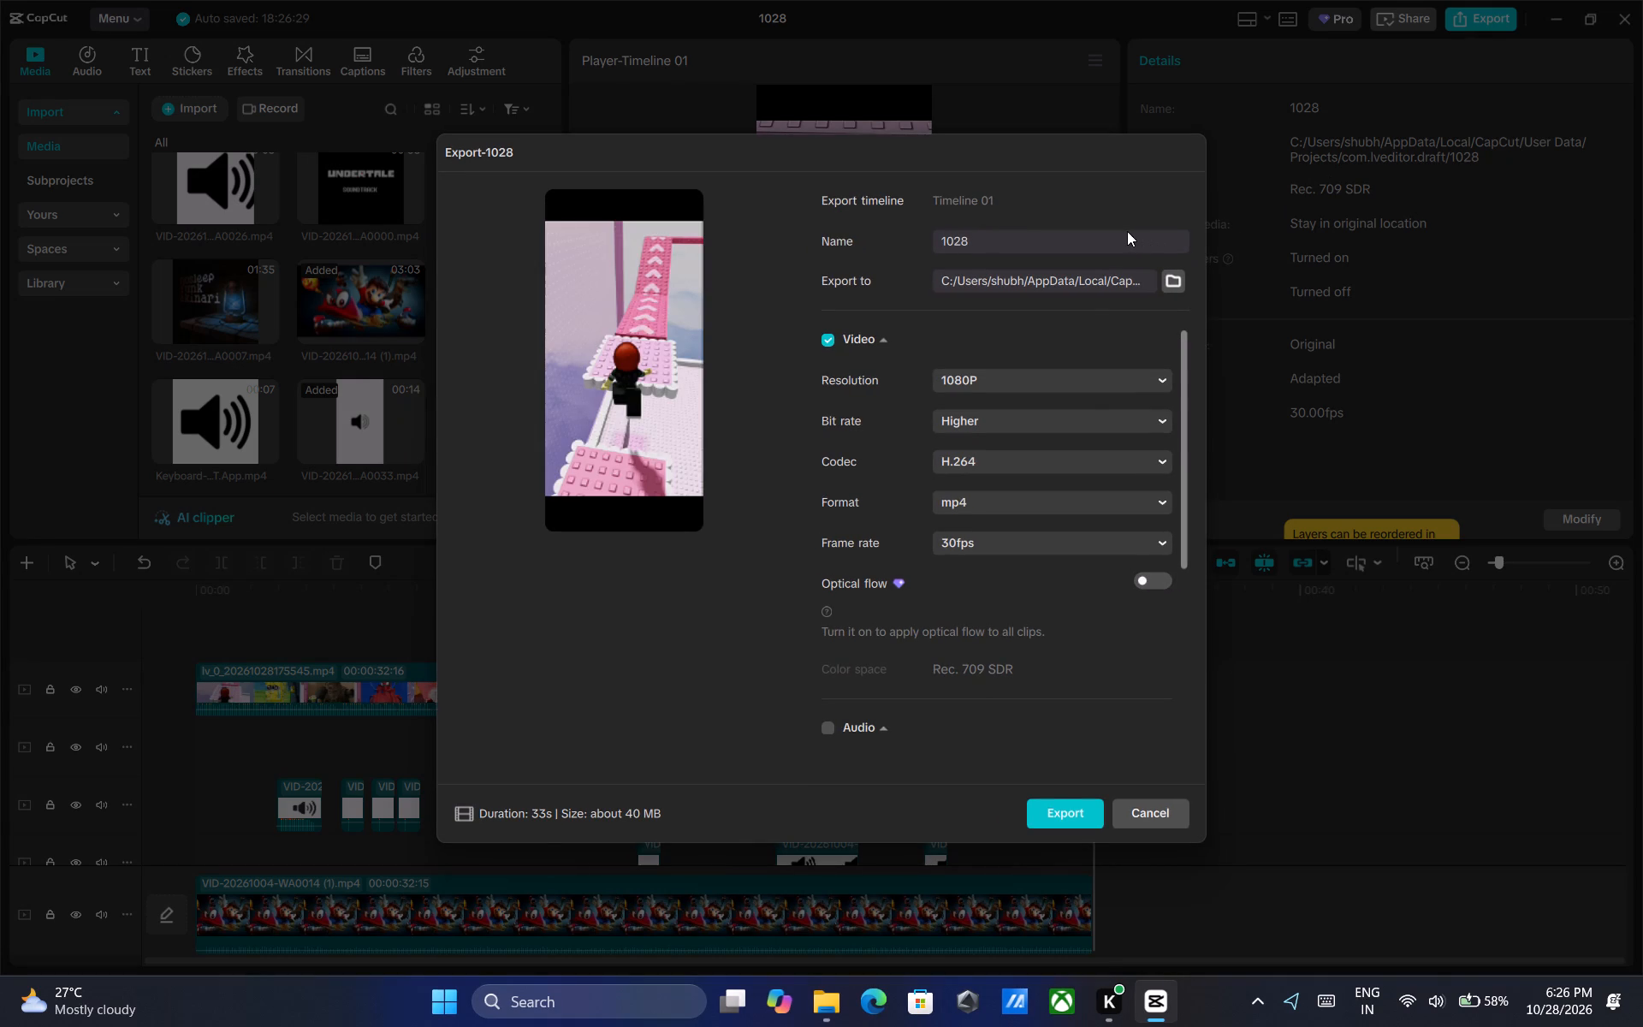
pyautogui.click(1072, 547)
pyautogui.click(1017, 792)
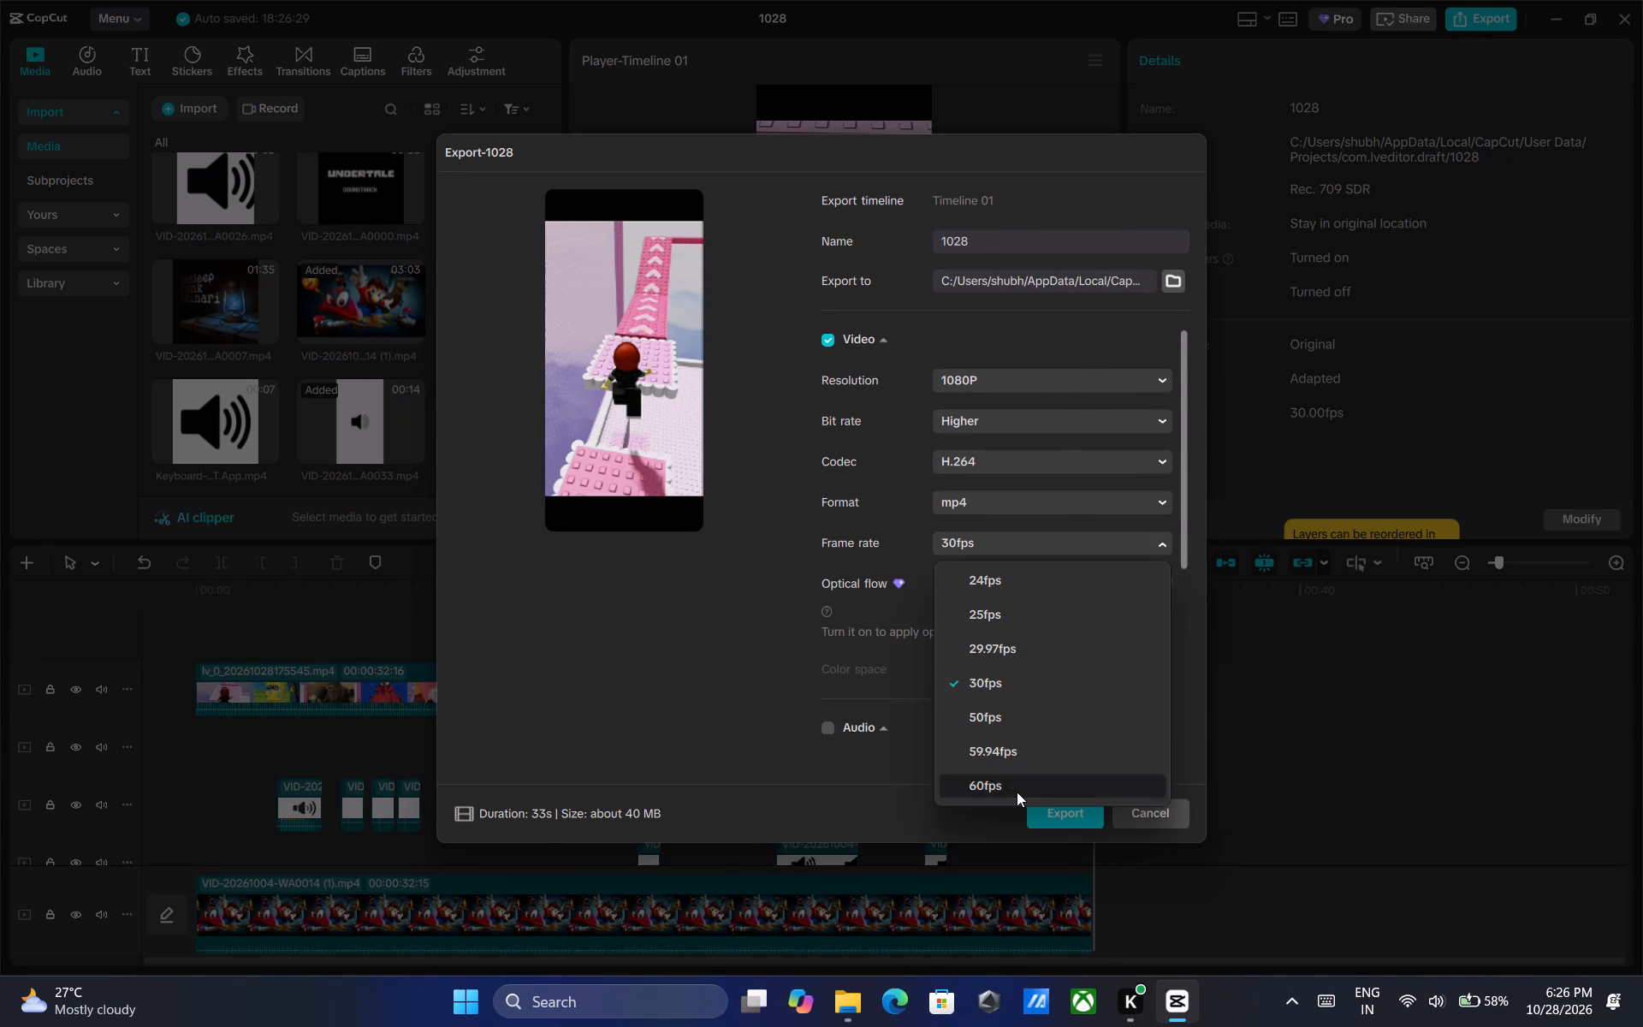
pyautogui.scroll(-4, 1040, 531)
pyautogui.scroll(5, 1041, 521)
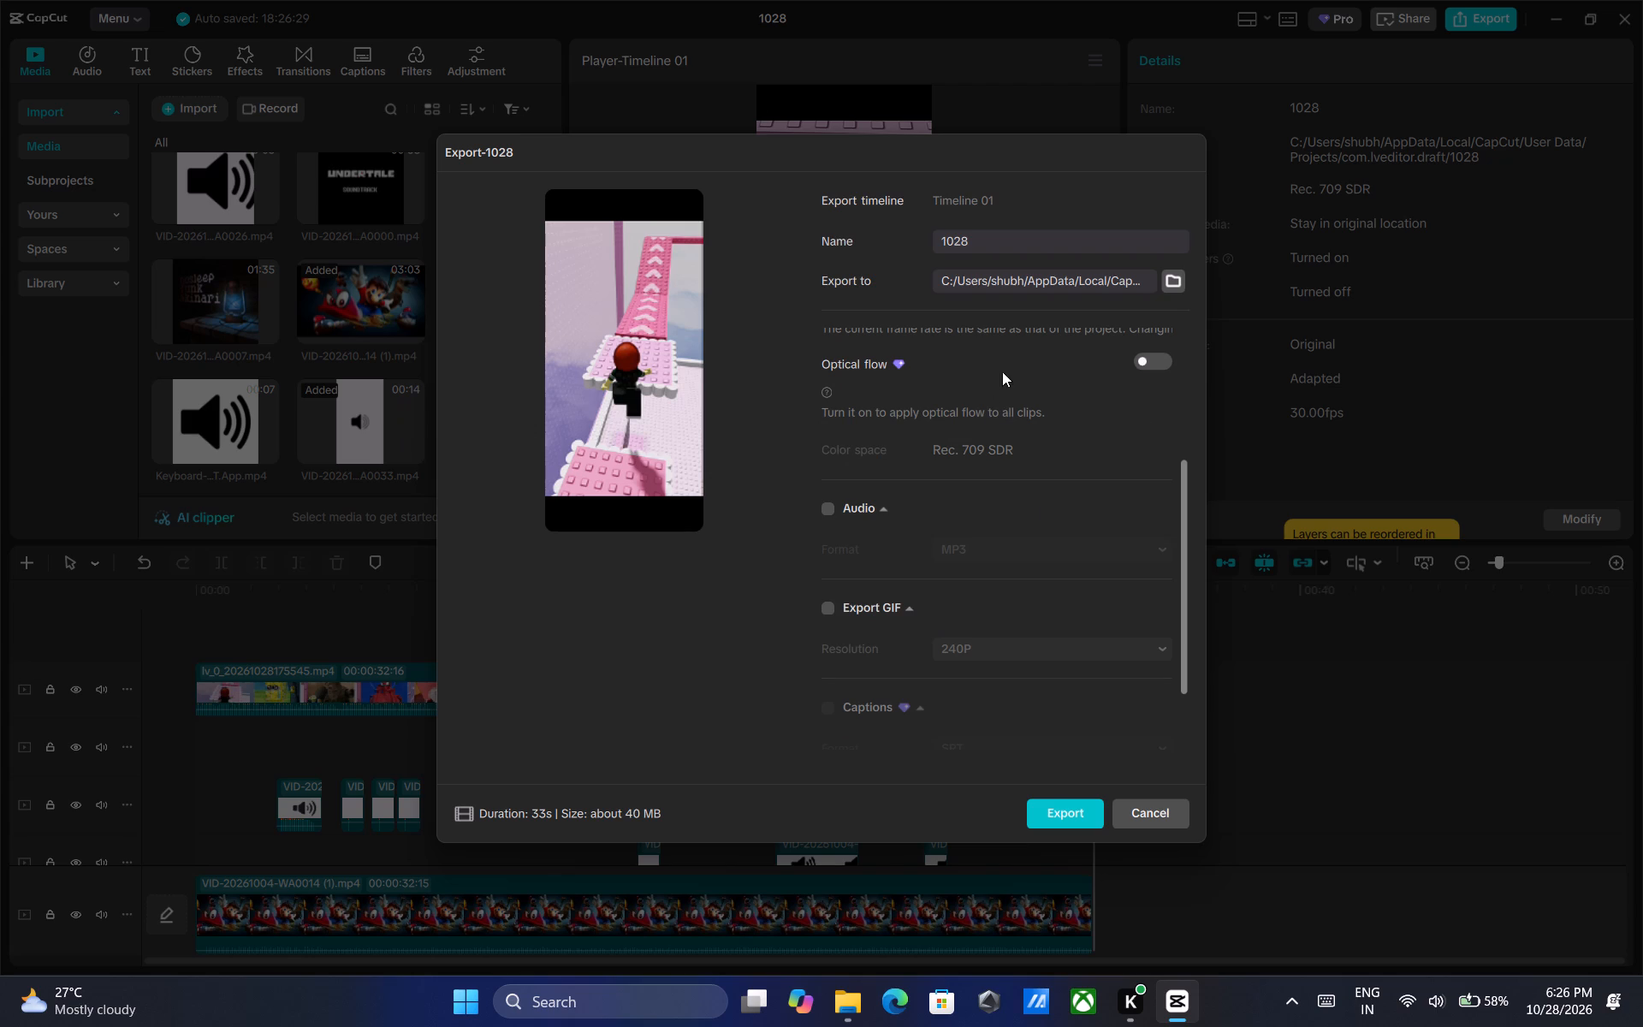
pyautogui.click(1064, 815)
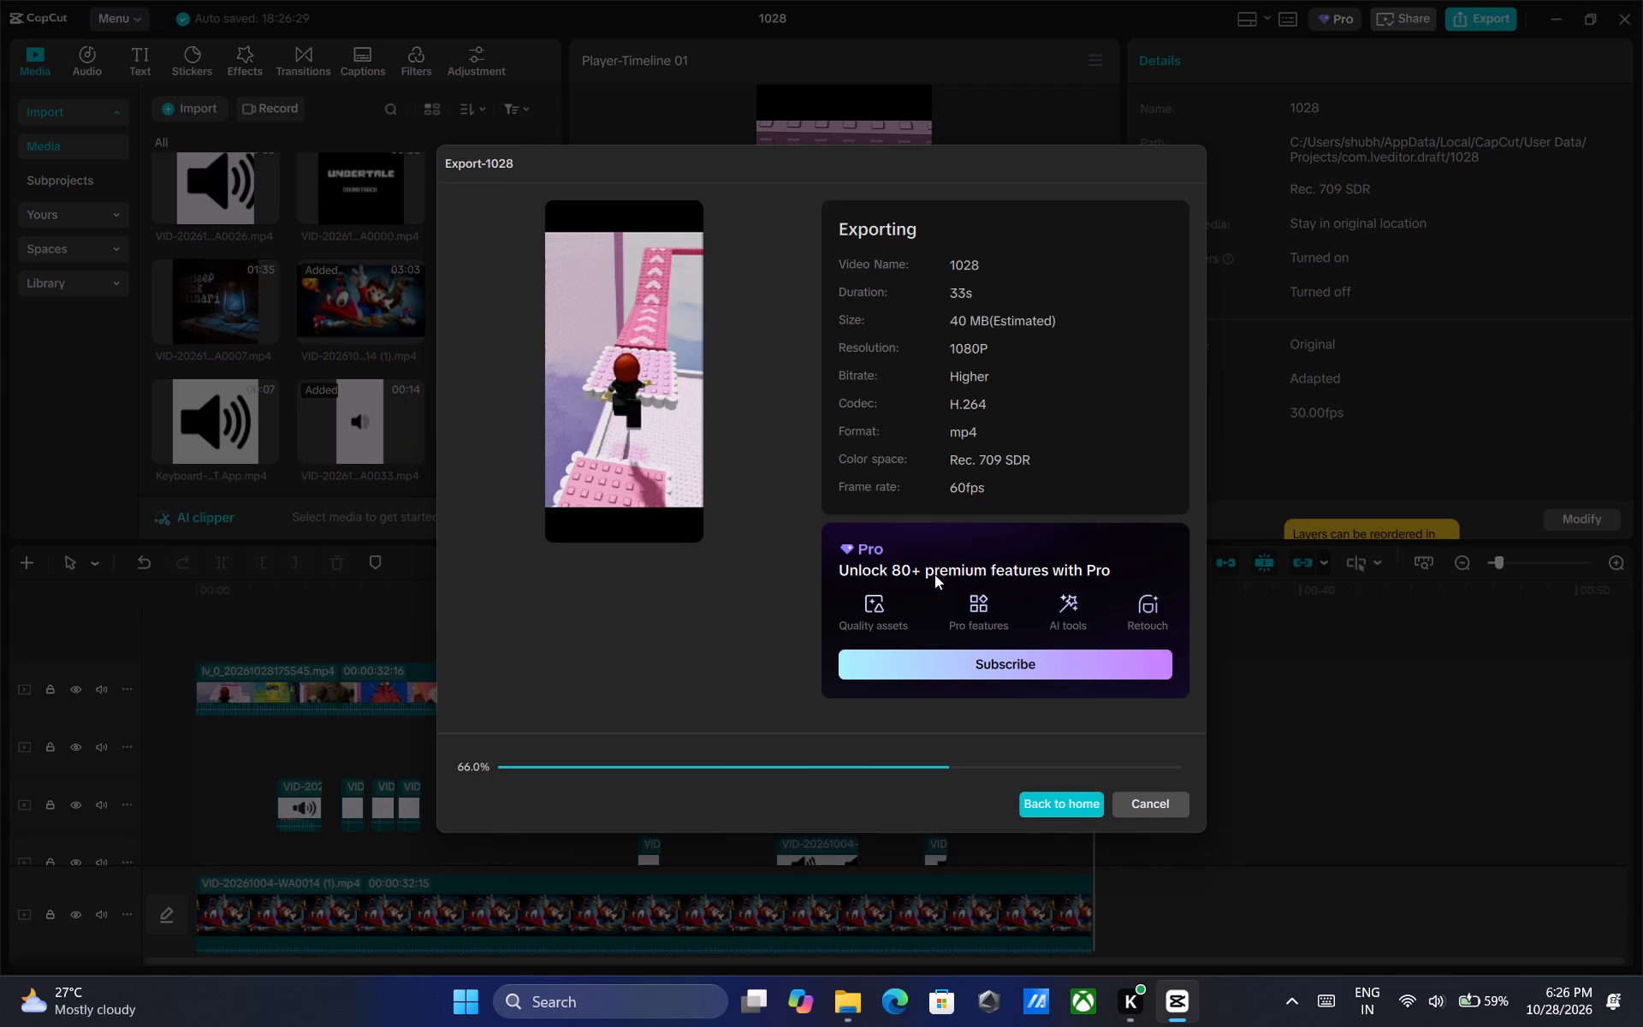
pyautogui.click(1161, 798)
pyautogui.scroll(4, 234, 152)
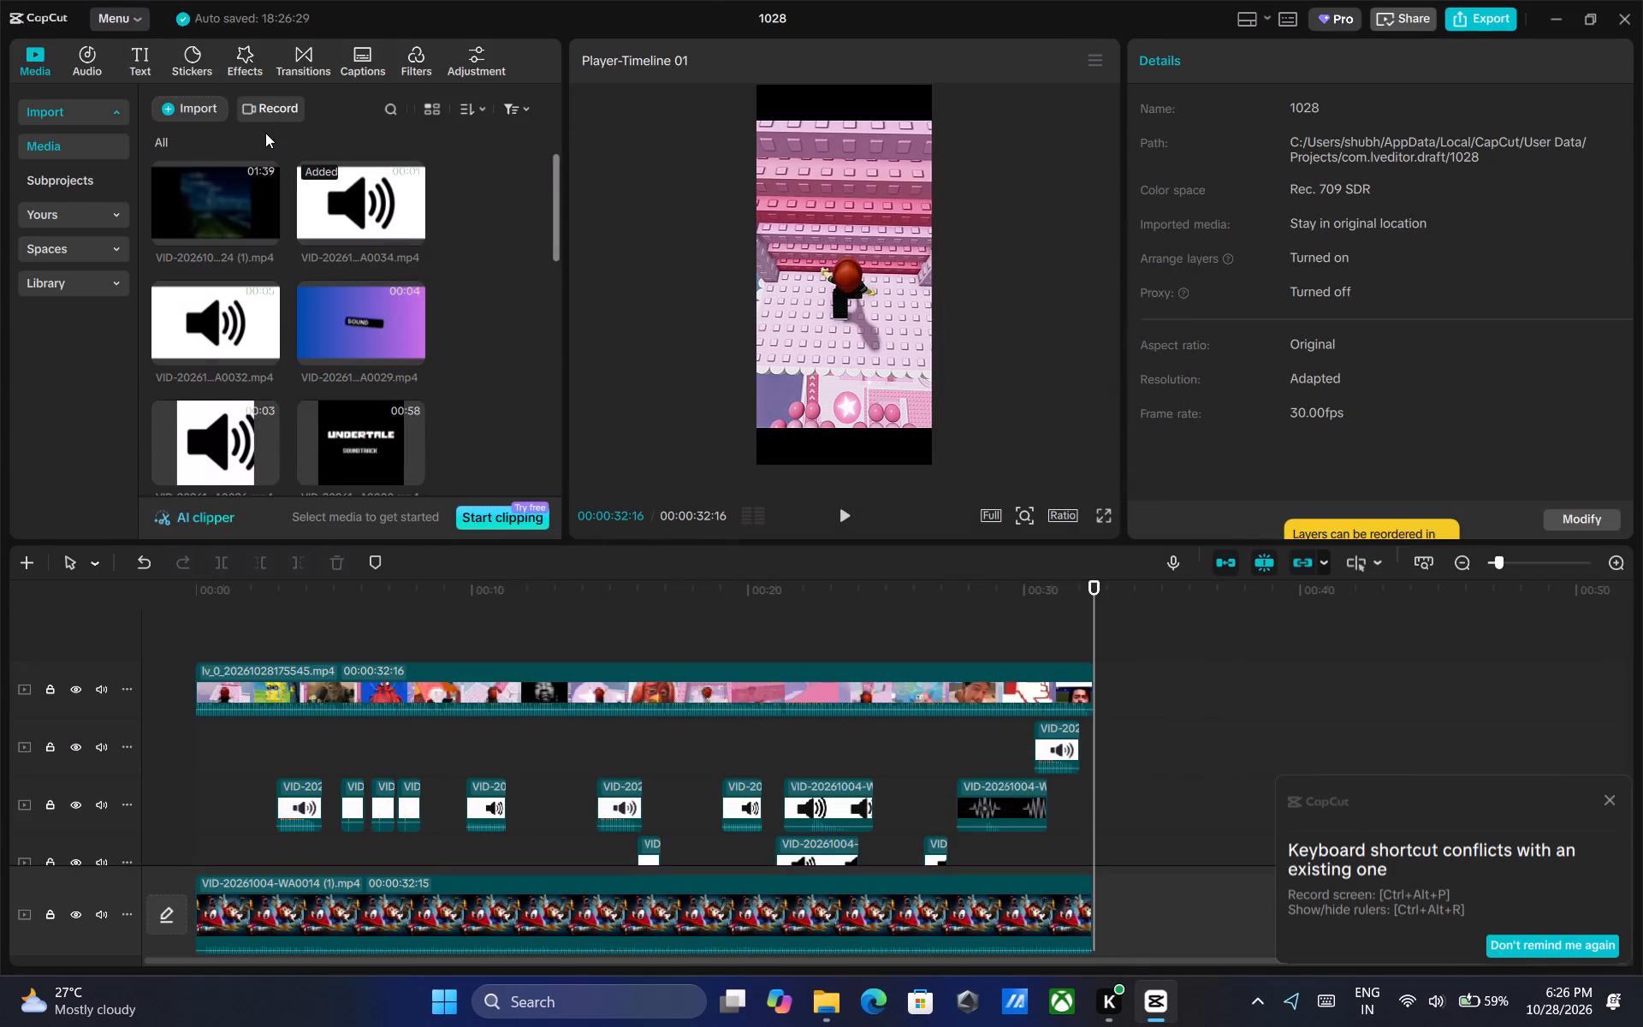
pyautogui.scroll(4, 265, 133)
pyautogui.click(203, 100)
pyautogui.click(219, 149)
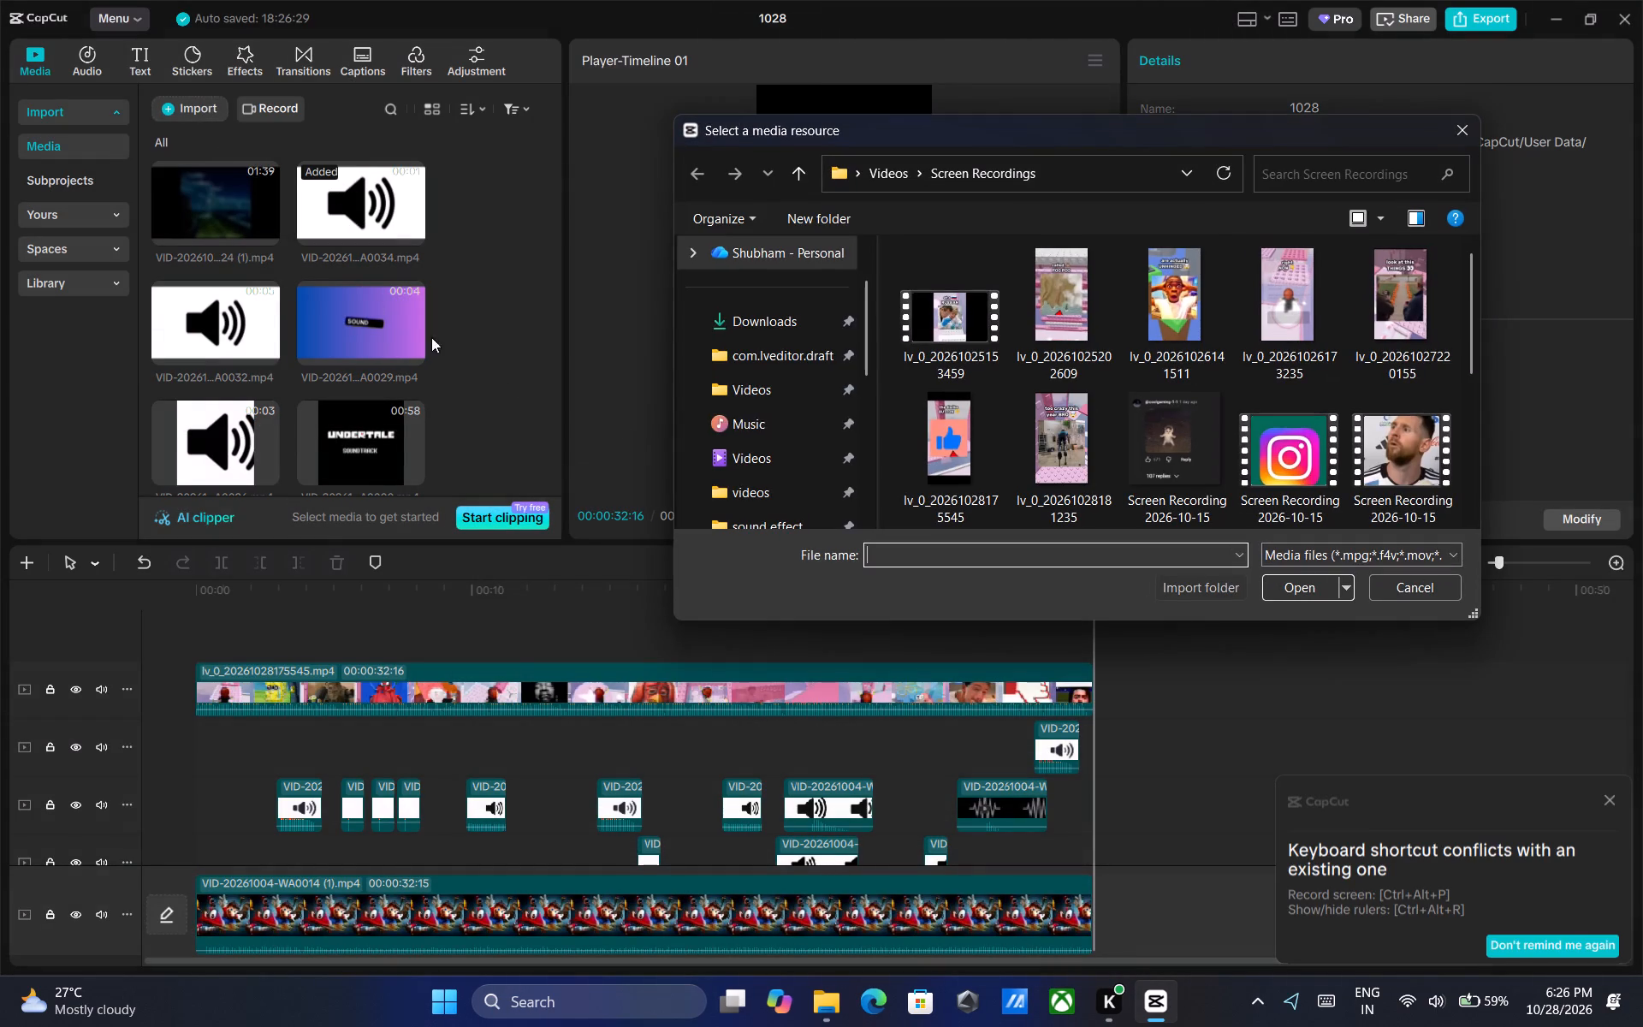
pyautogui.scroll(-2, 769, 368)
pyautogui.click(820, 386)
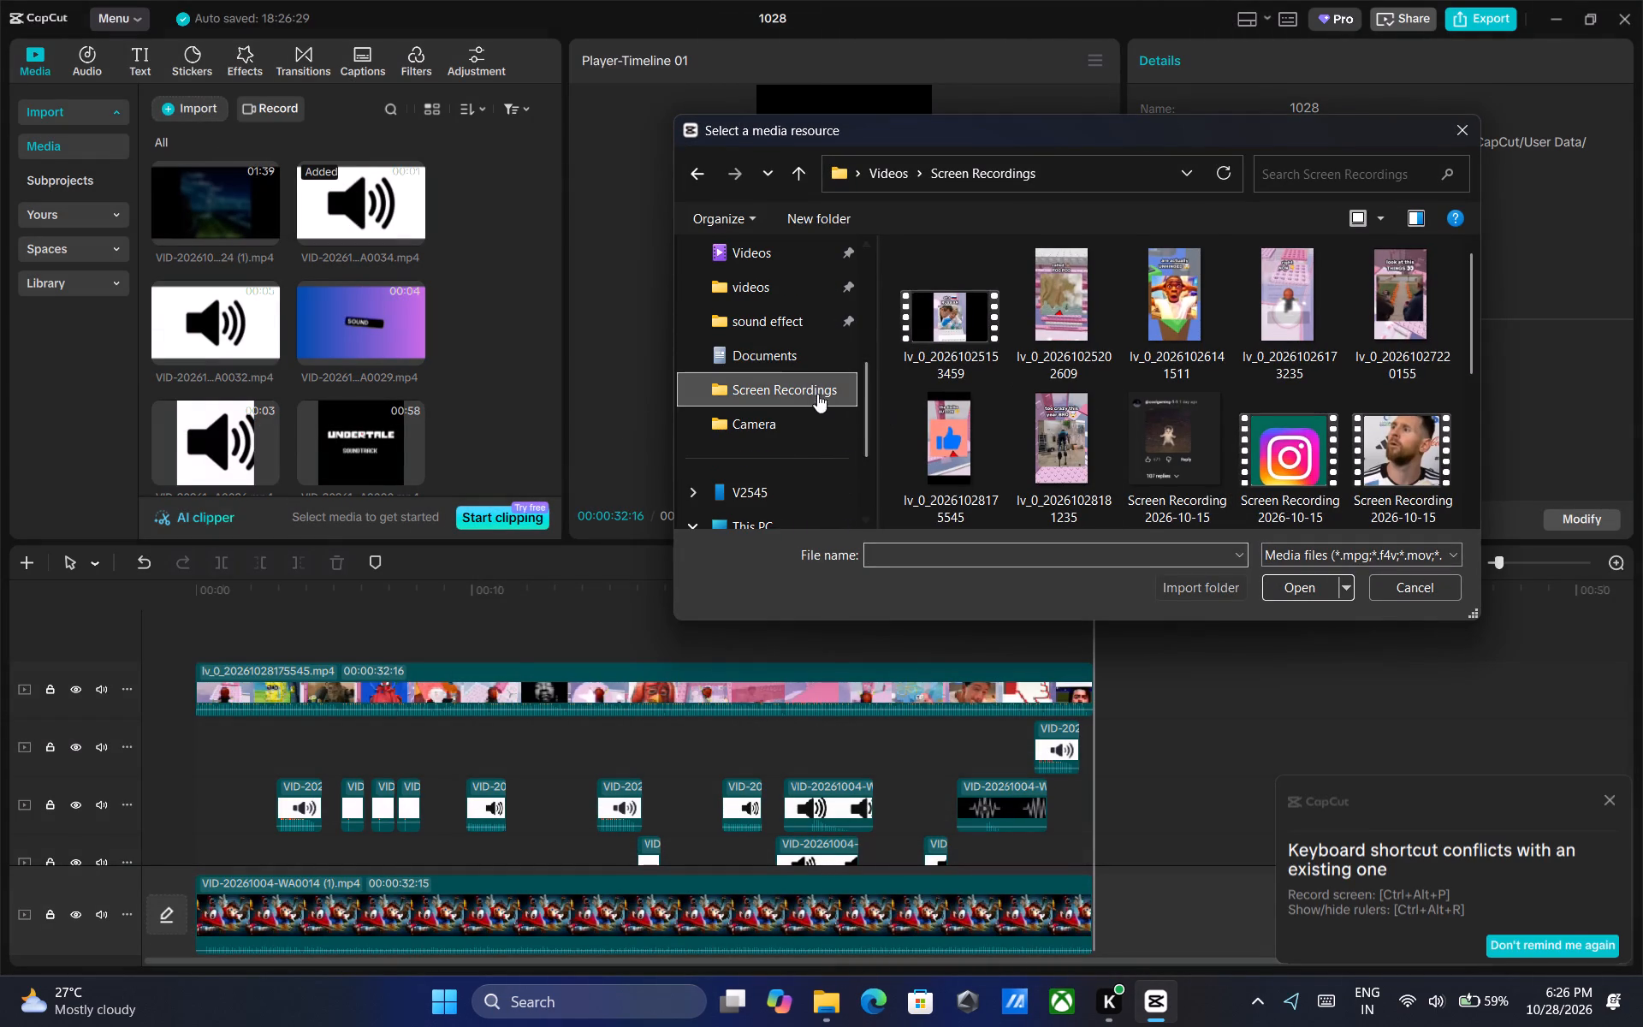
pyautogui.scroll(-7, 1151, 390)
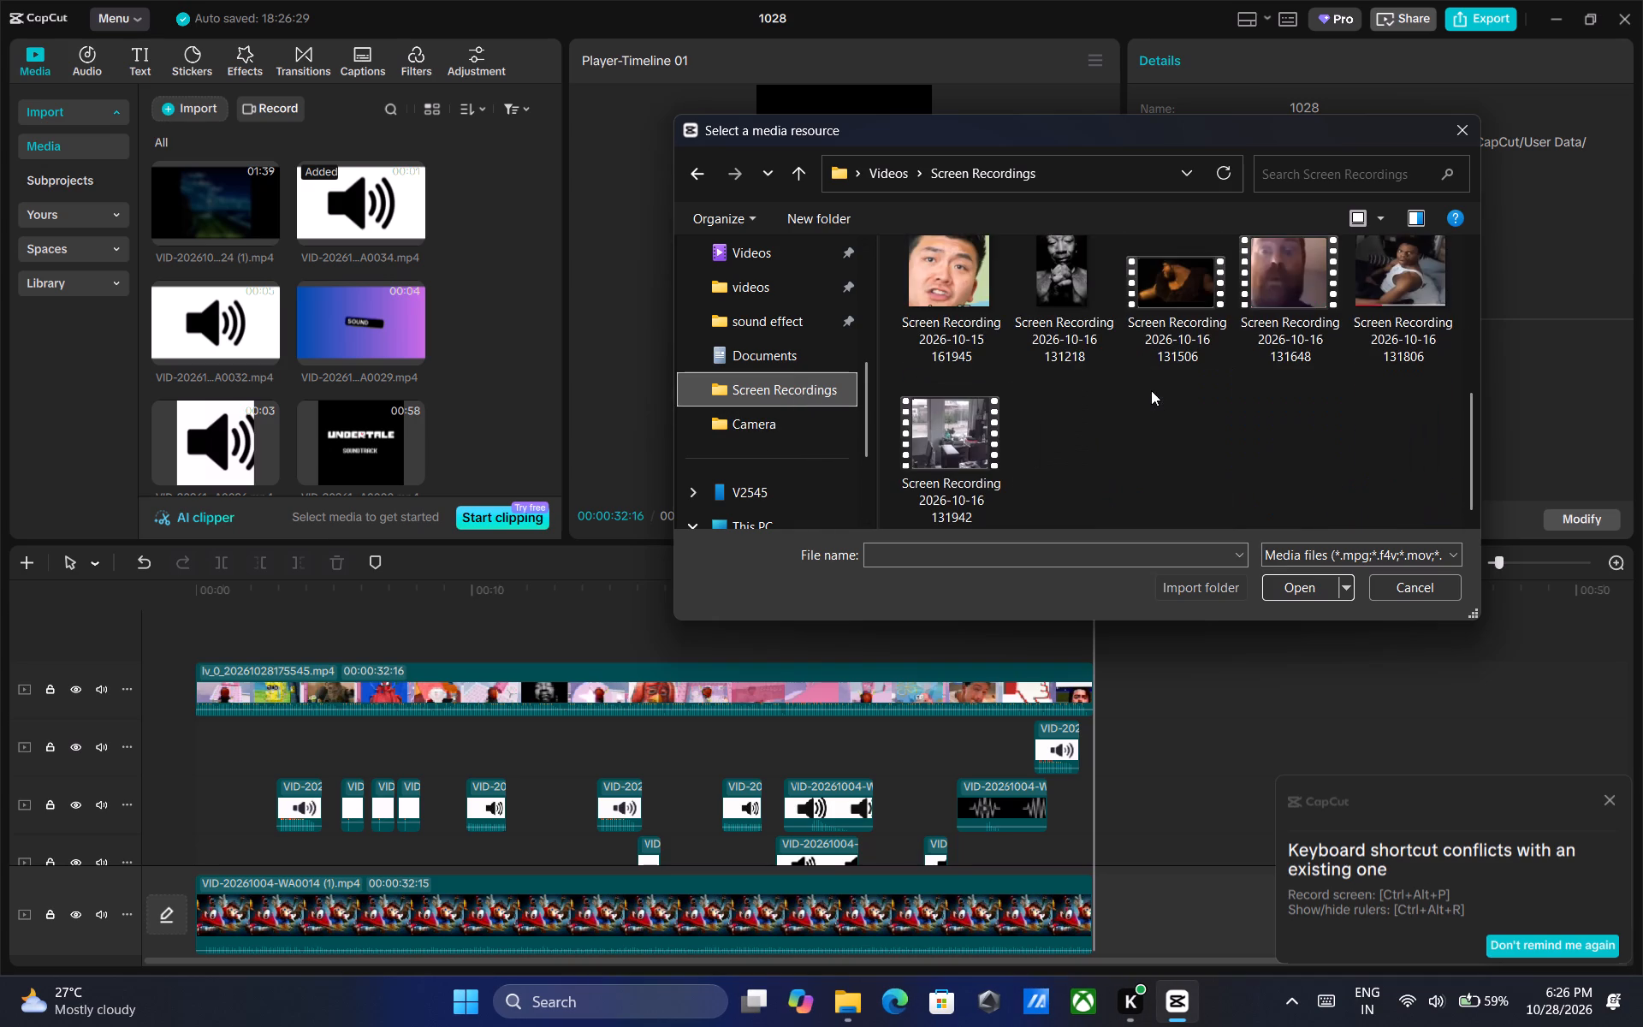
pyautogui.scroll(3, 1145, 390)
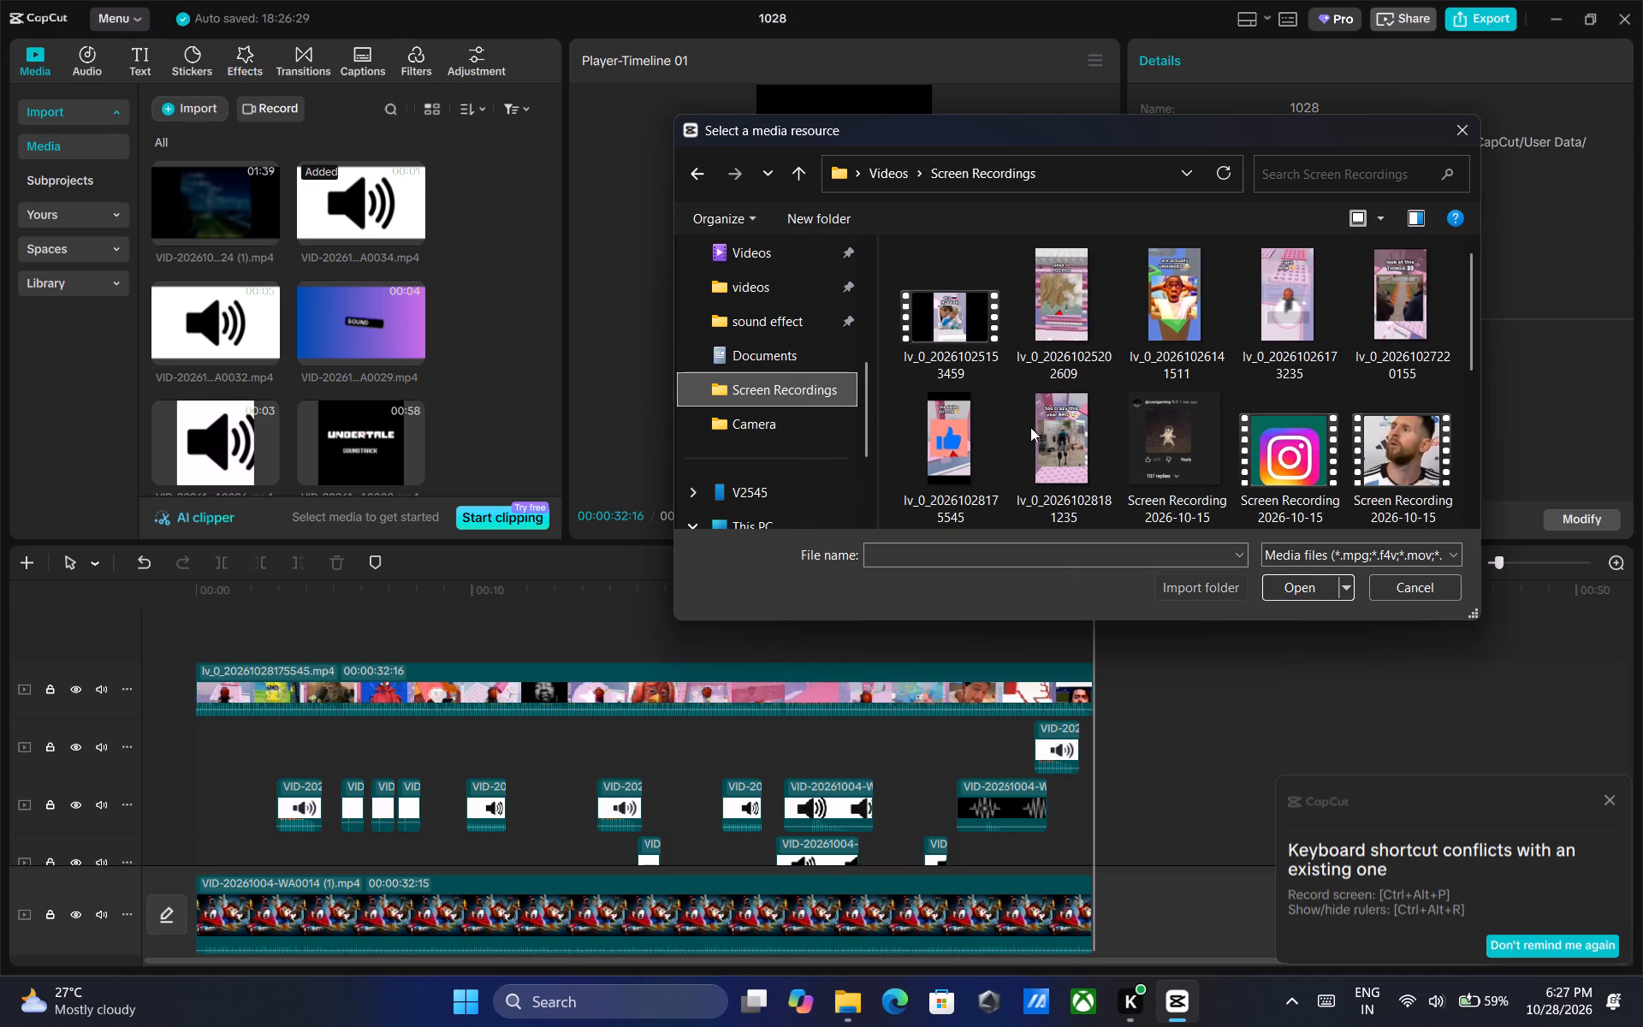
pyautogui.click(1067, 432)
pyautogui.click(1324, 585)
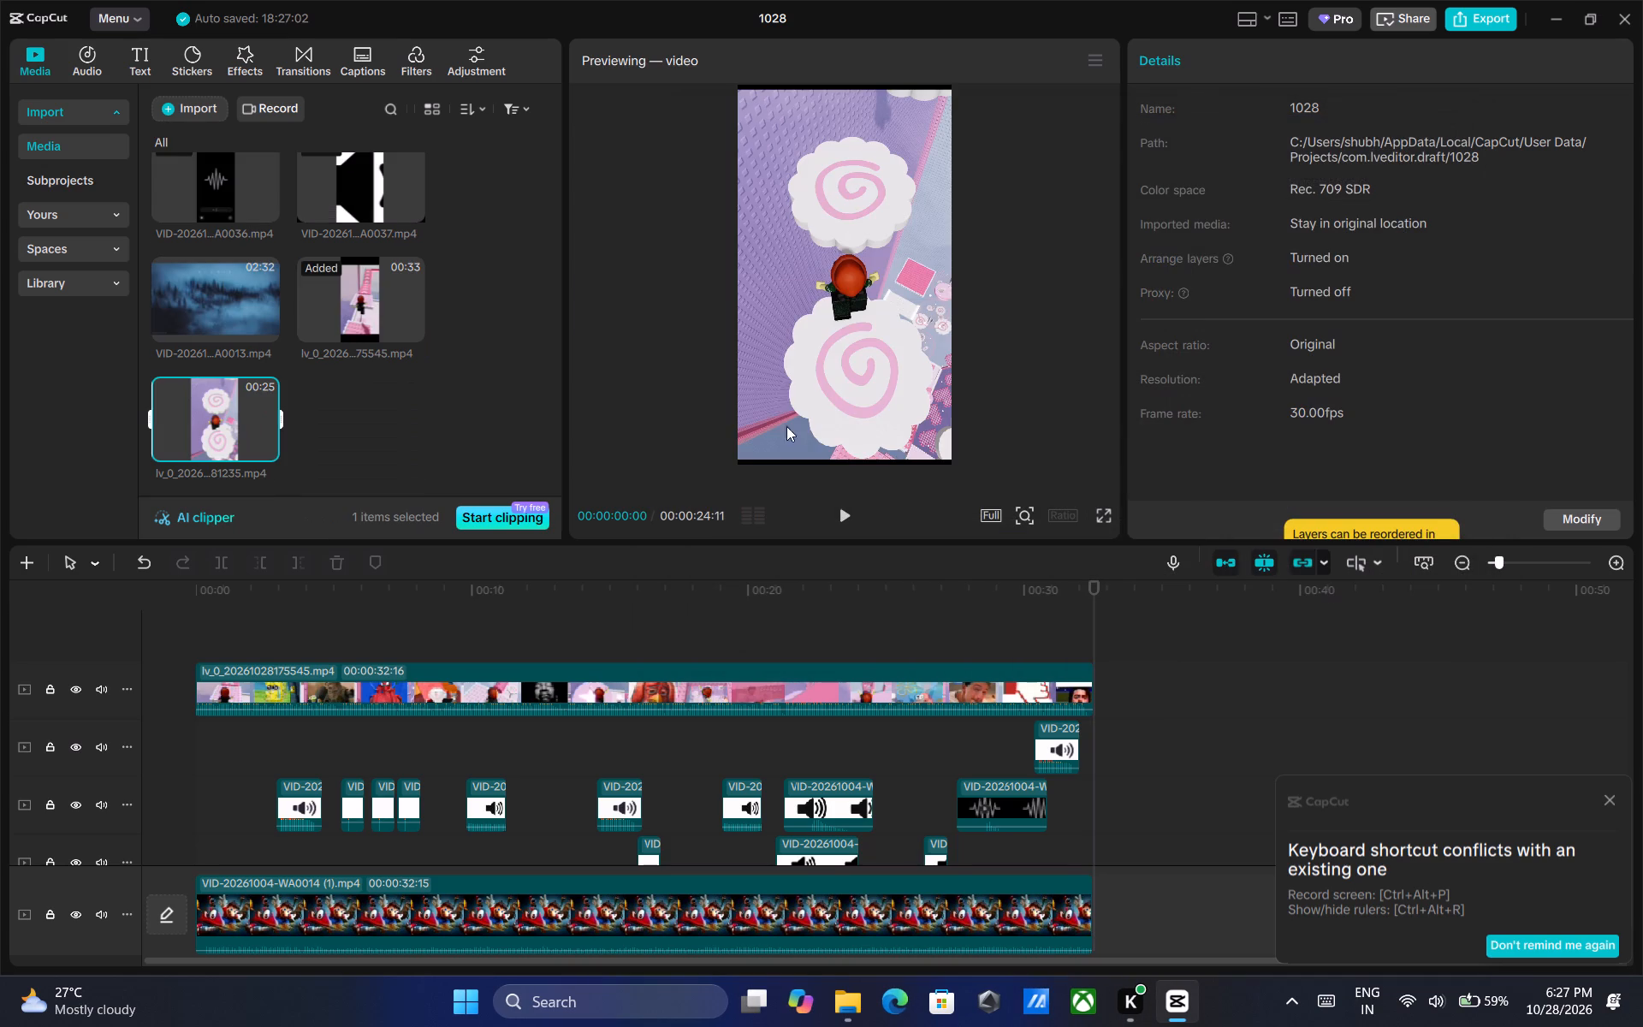
# Delete all clips of the previous edit, including the WA0014 (1) music, to empty the timeline.
pyautogui.moveTo(1200, 658); pyautogui.dragTo(167, 949)
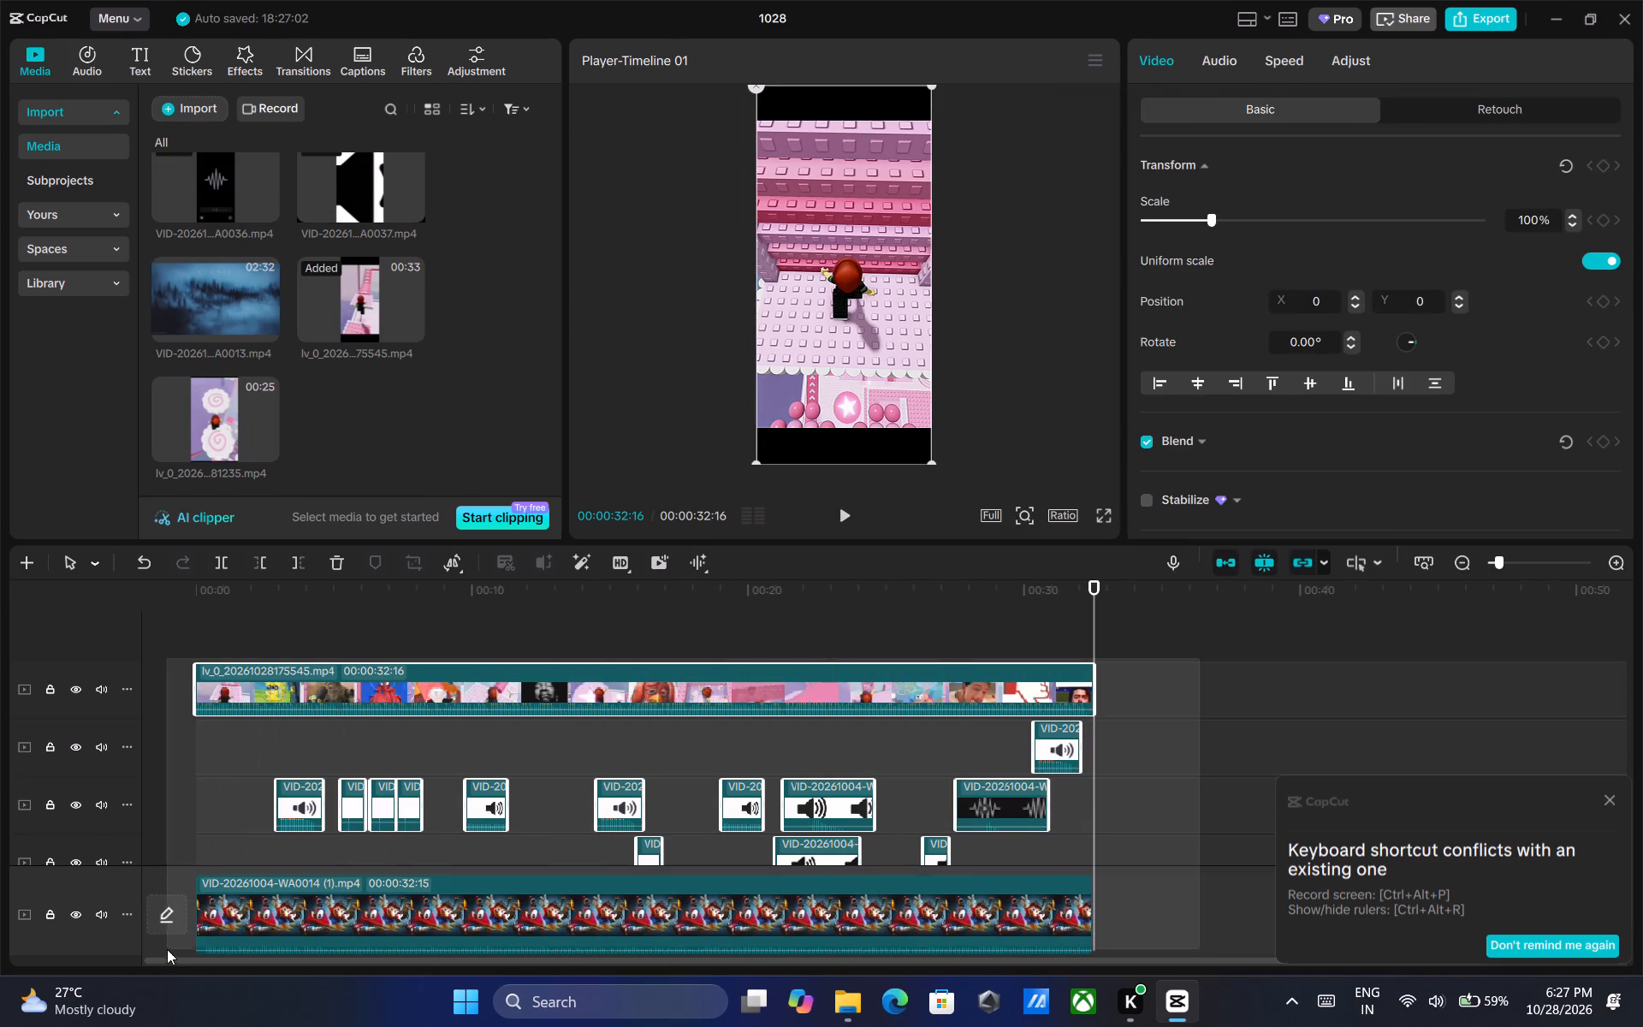
pyautogui.moveTo(167, 949); pyautogui.dragTo(168, 951)
pyautogui.scroll(-8, 657, 850)
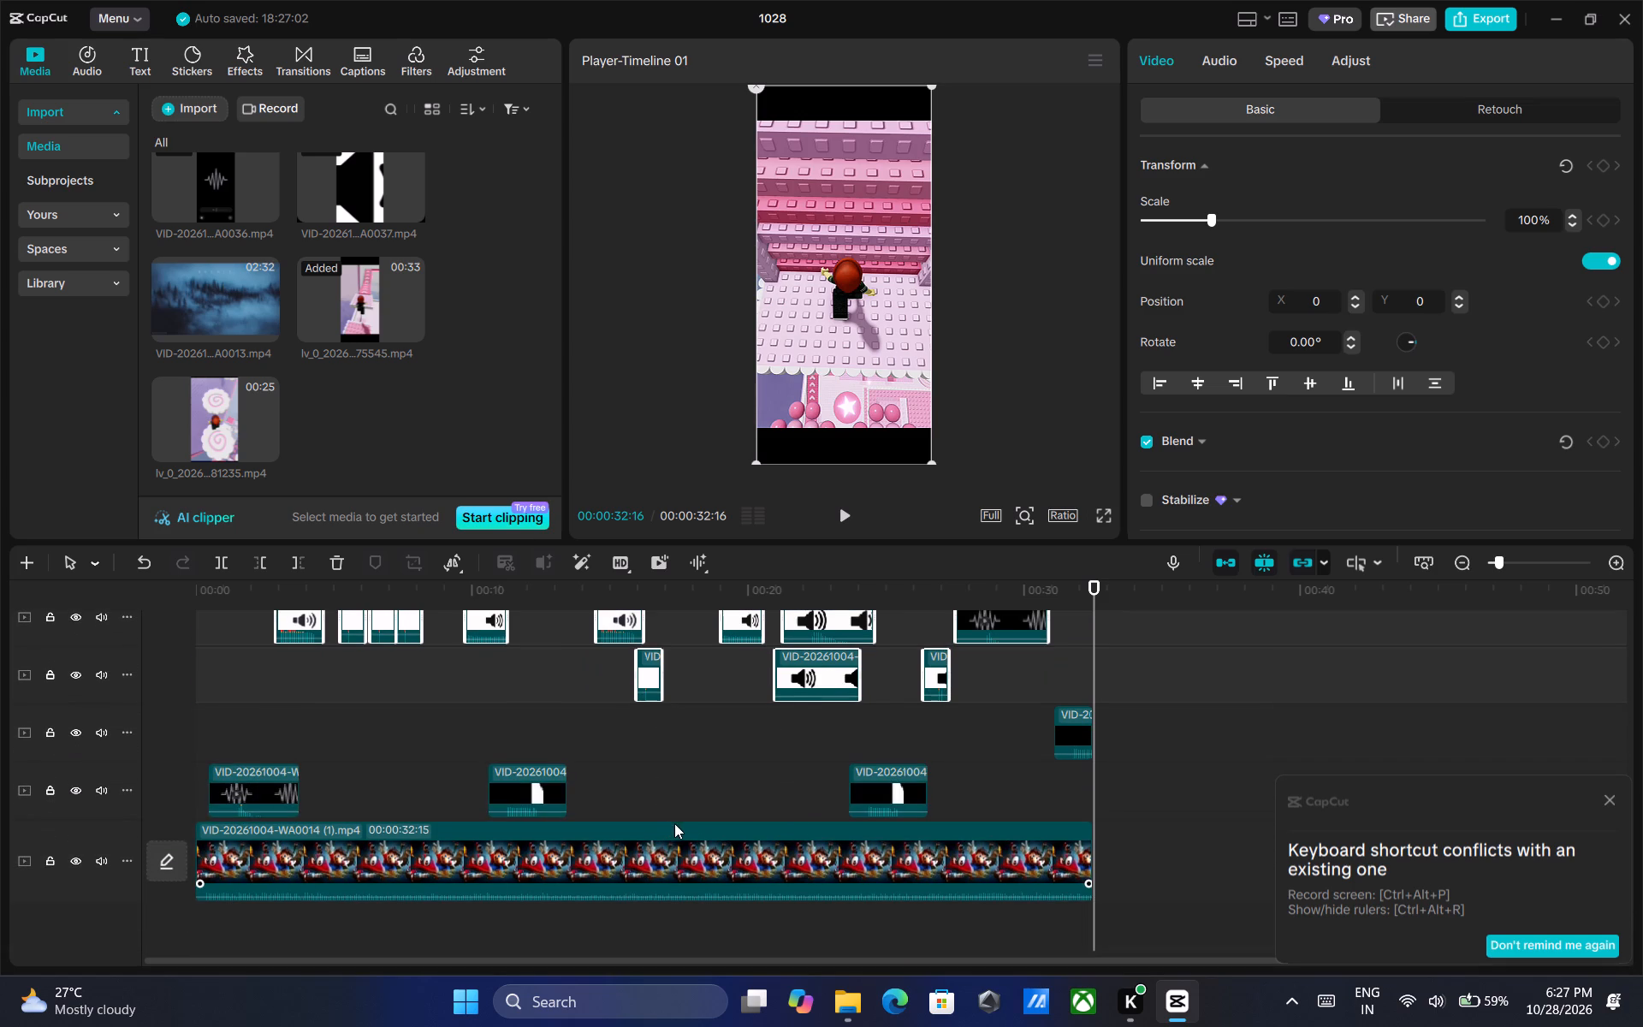
pyautogui.press('Delete')
pyautogui.moveTo(1173, 700); pyautogui.dragTo(851, 785)
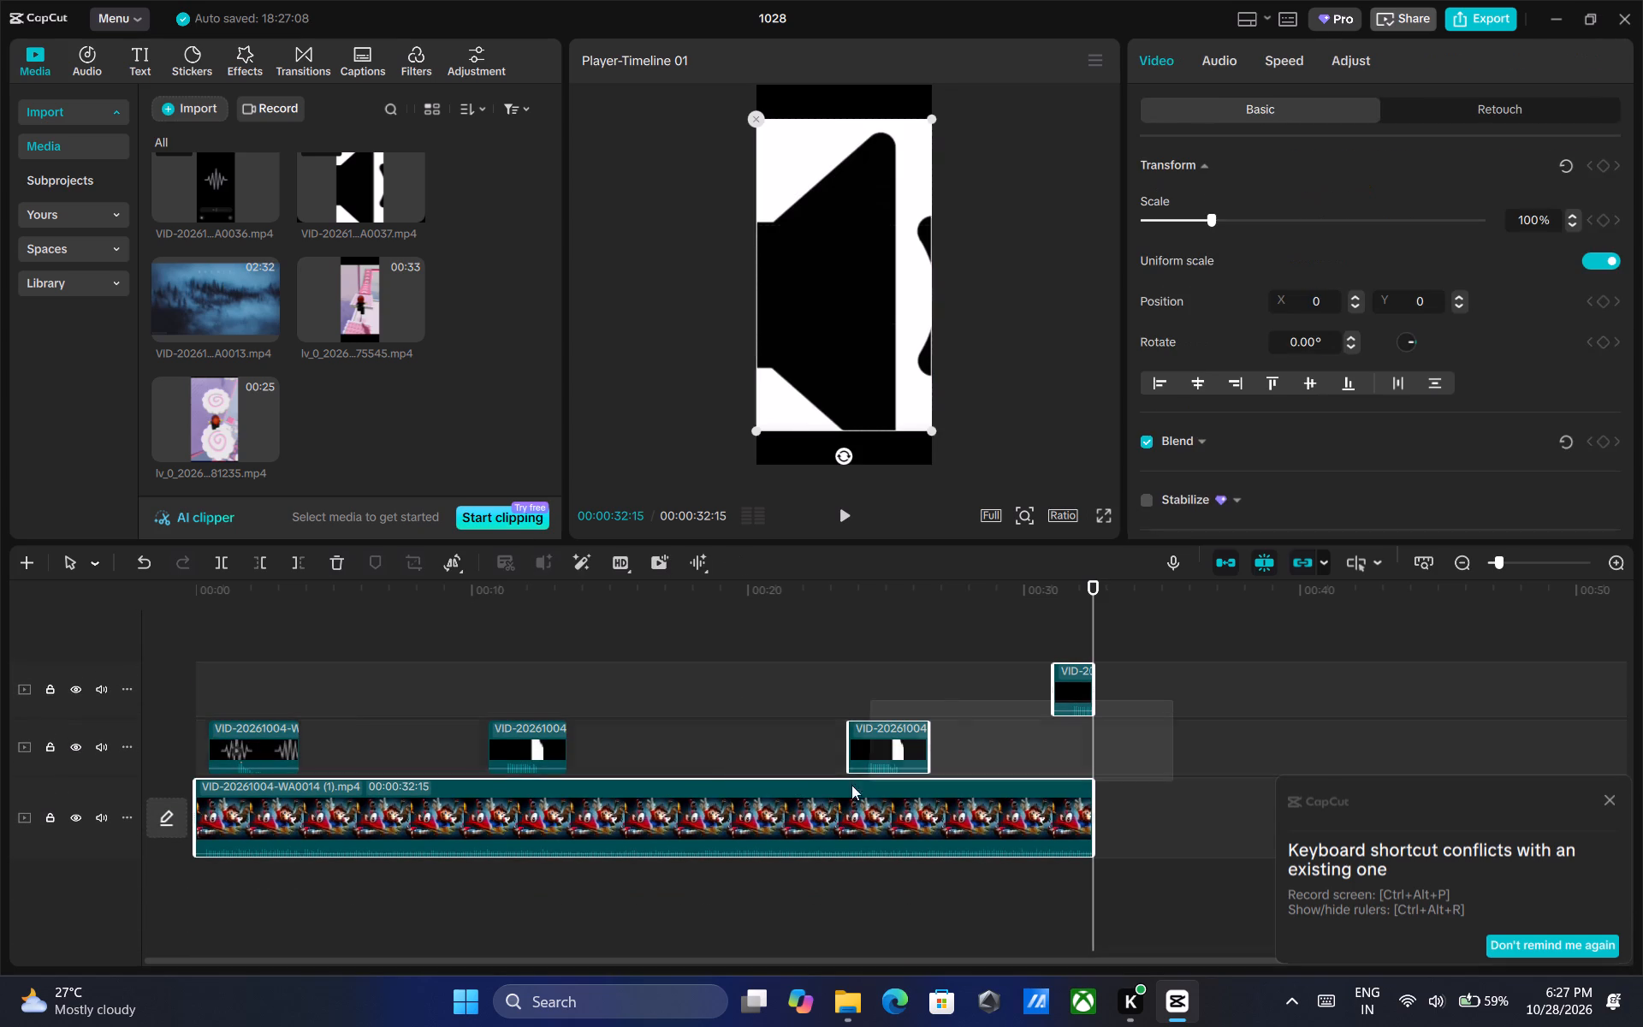
pyautogui.moveTo(851, 785); pyautogui.dragTo(262, 784)
pyautogui.press('Delete')
pyautogui.scroll(-1, 454, 768)
pyautogui.scroll(3, 455, 768)
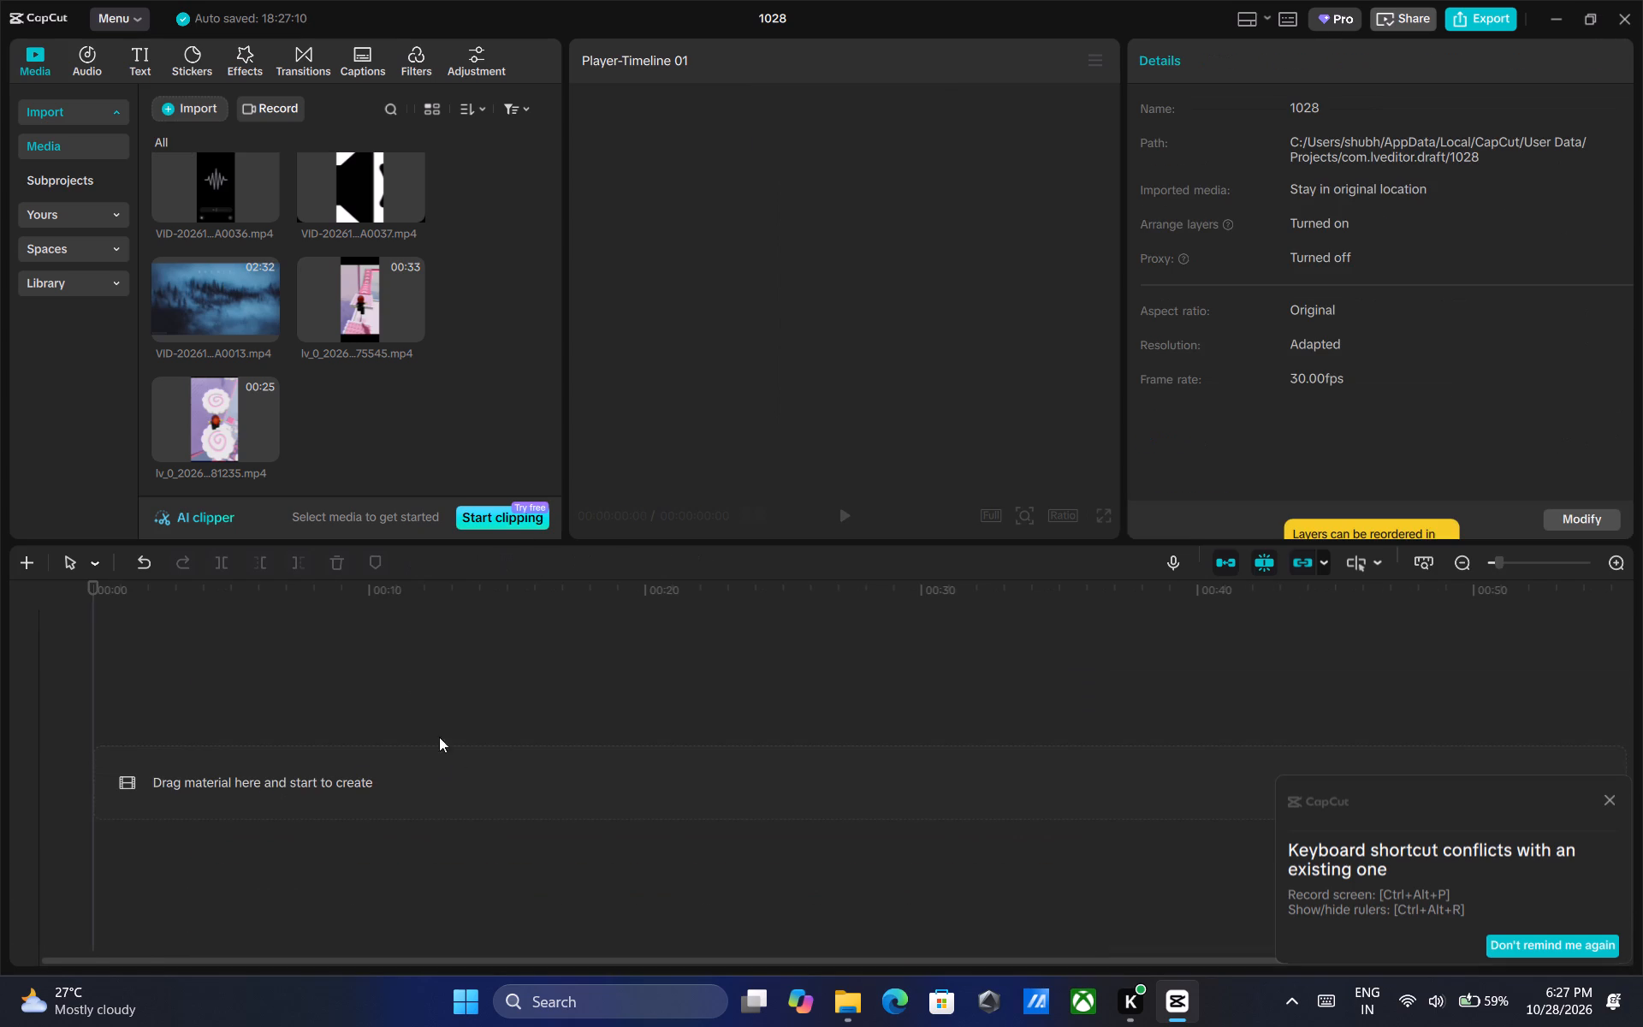
pyautogui.click(268, 446)
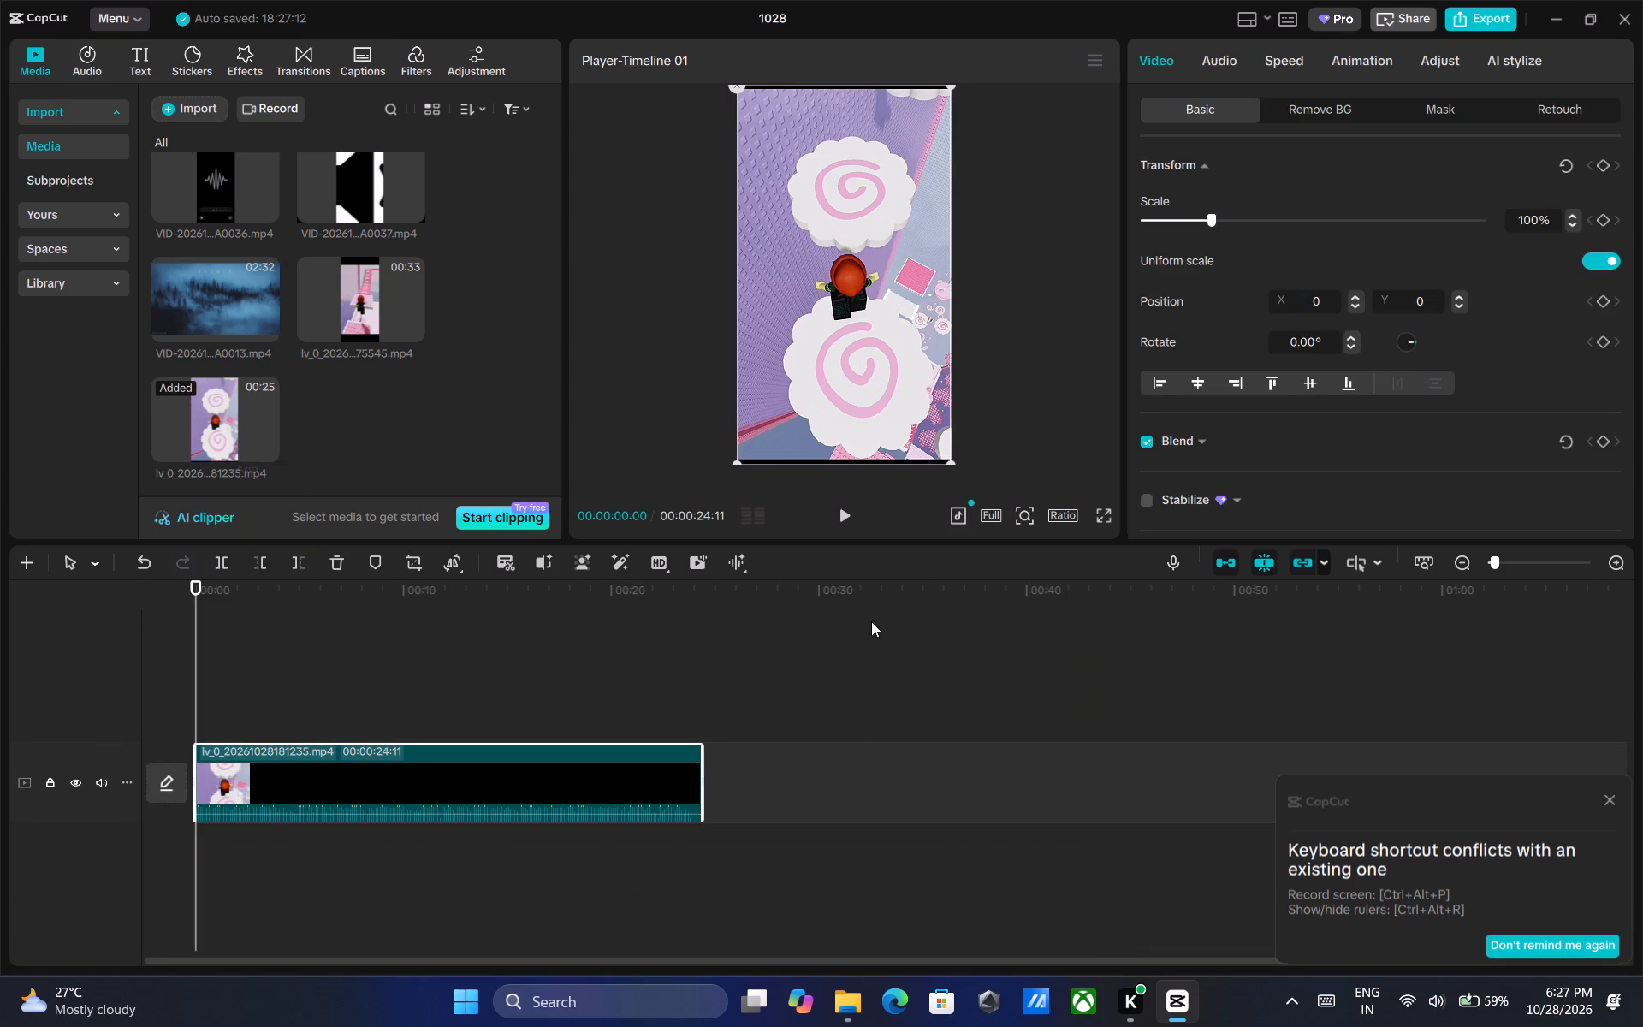
# Dismiss the keyboard shortcut conflict notice.
pyautogui.click(1612, 793)
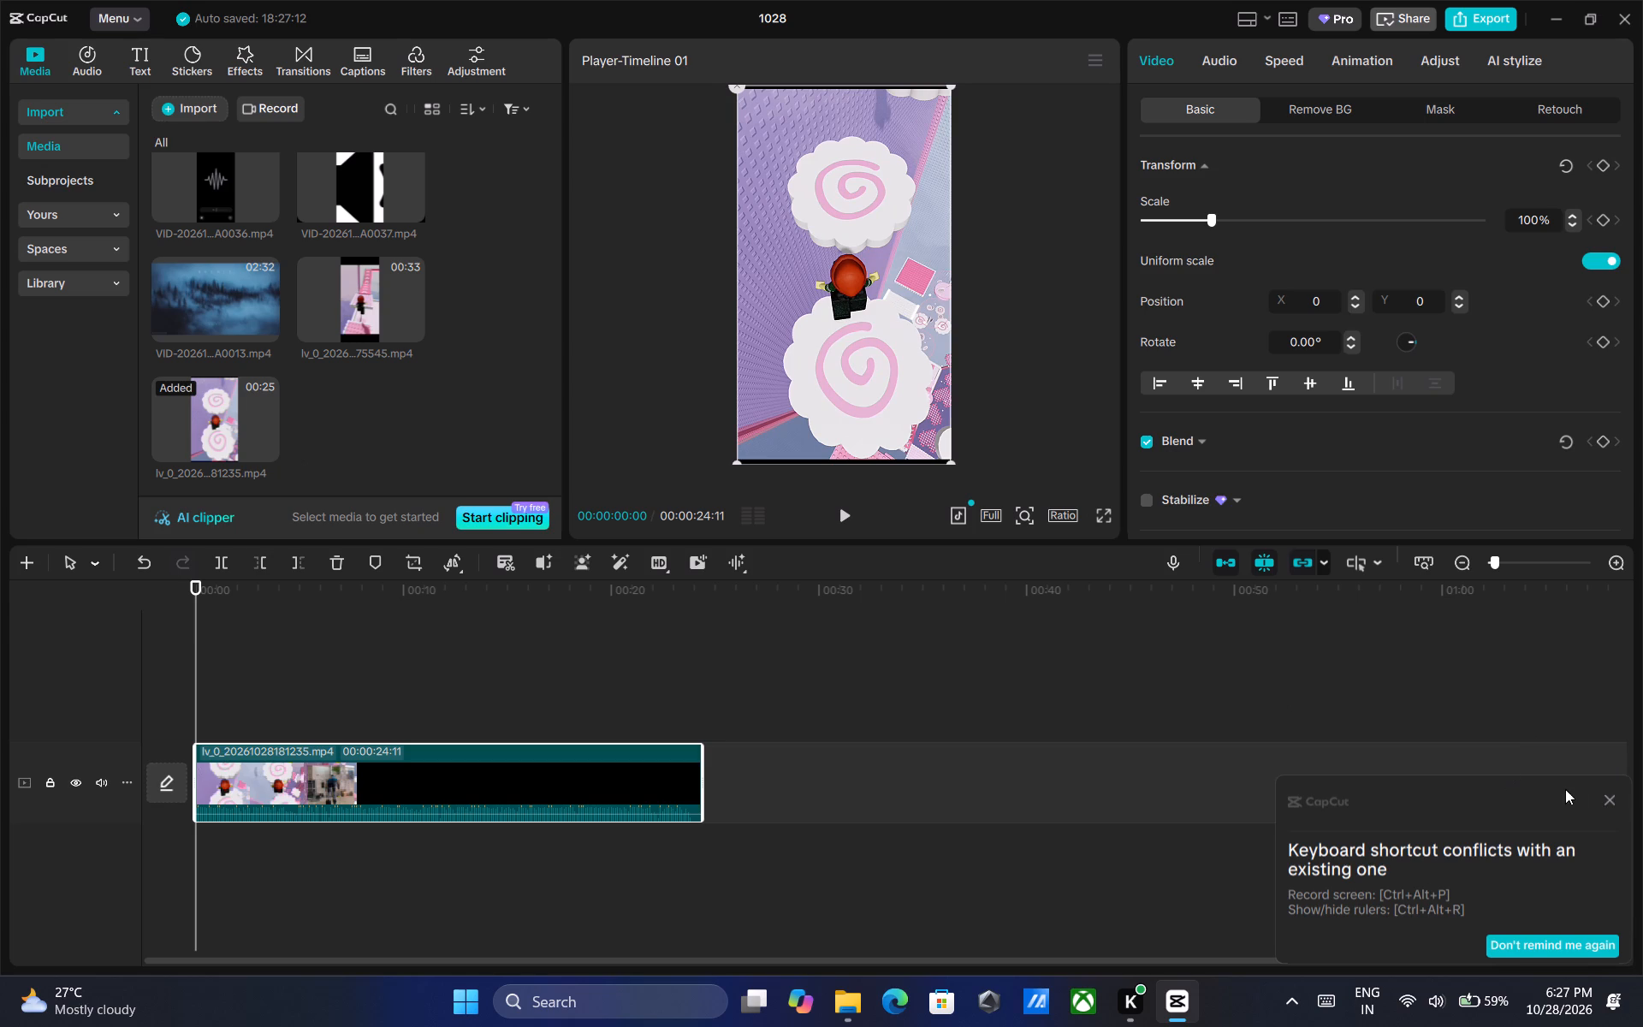
pyautogui.click(1602, 801)
pyautogui.click(1607, 798)
pyautogui.keyDown('ctrl'); pyautogui.scroll(3, 983, 718); pyautogui.keyUp('ctrl')
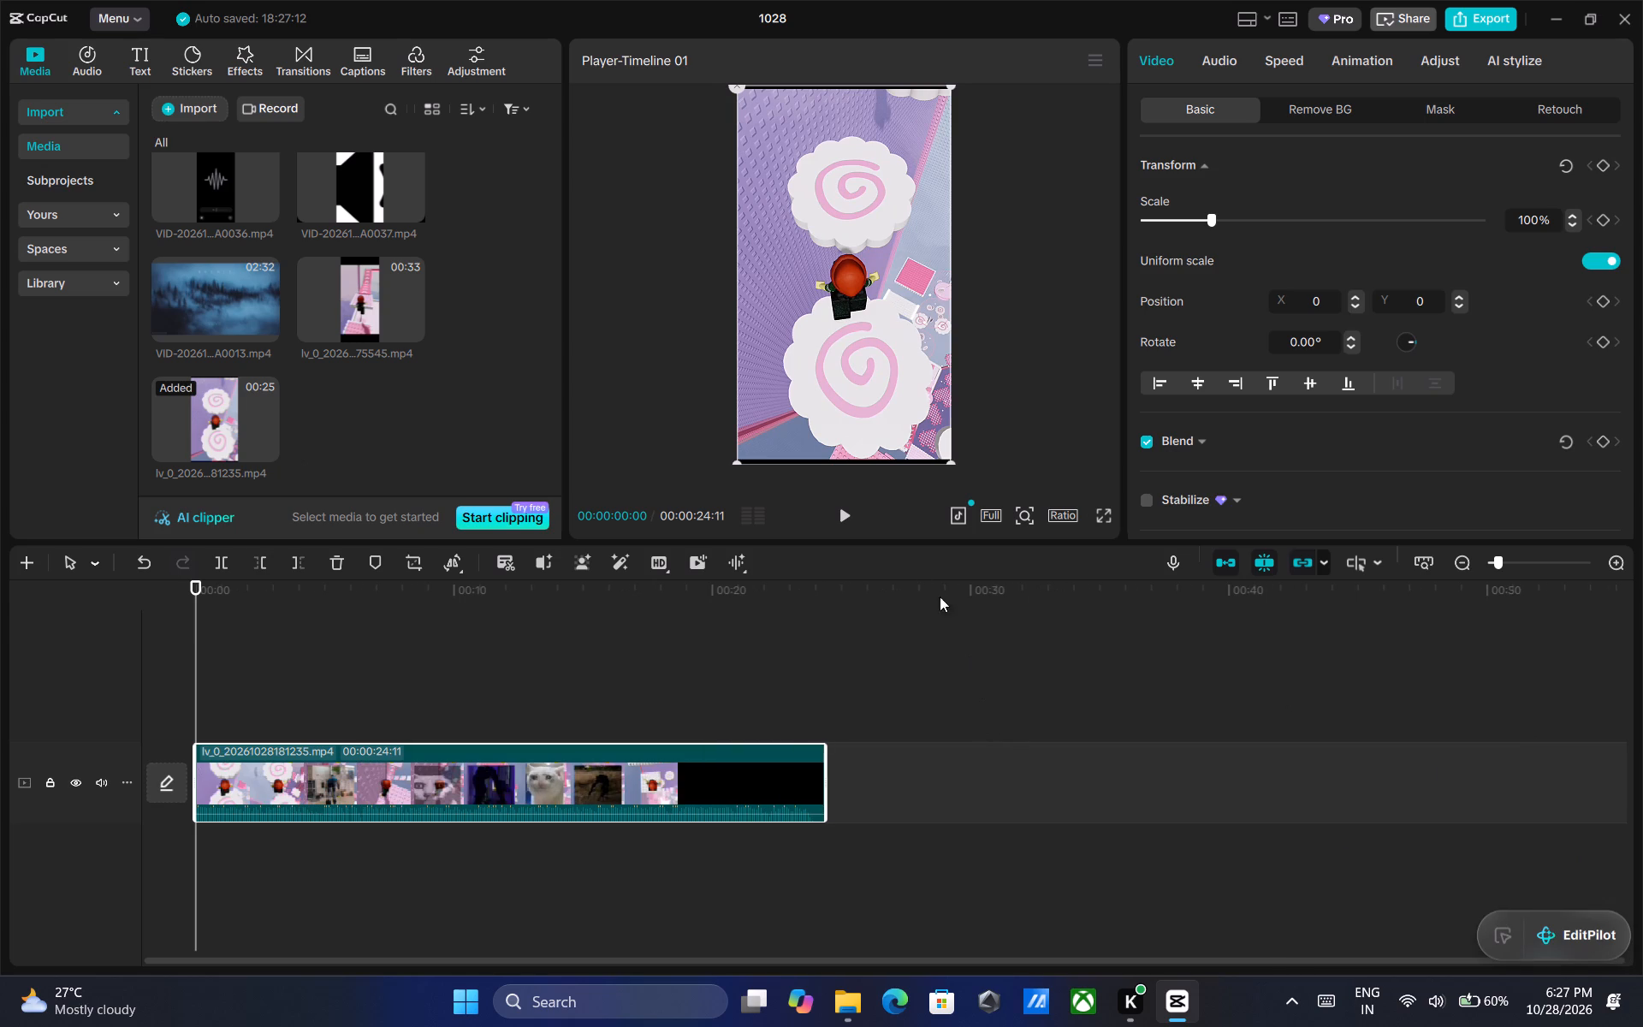
pyautogui.click(841, 514)
pyautogui.tripleClick(841, 514)
pyautogui.doubleClick(841, 514)
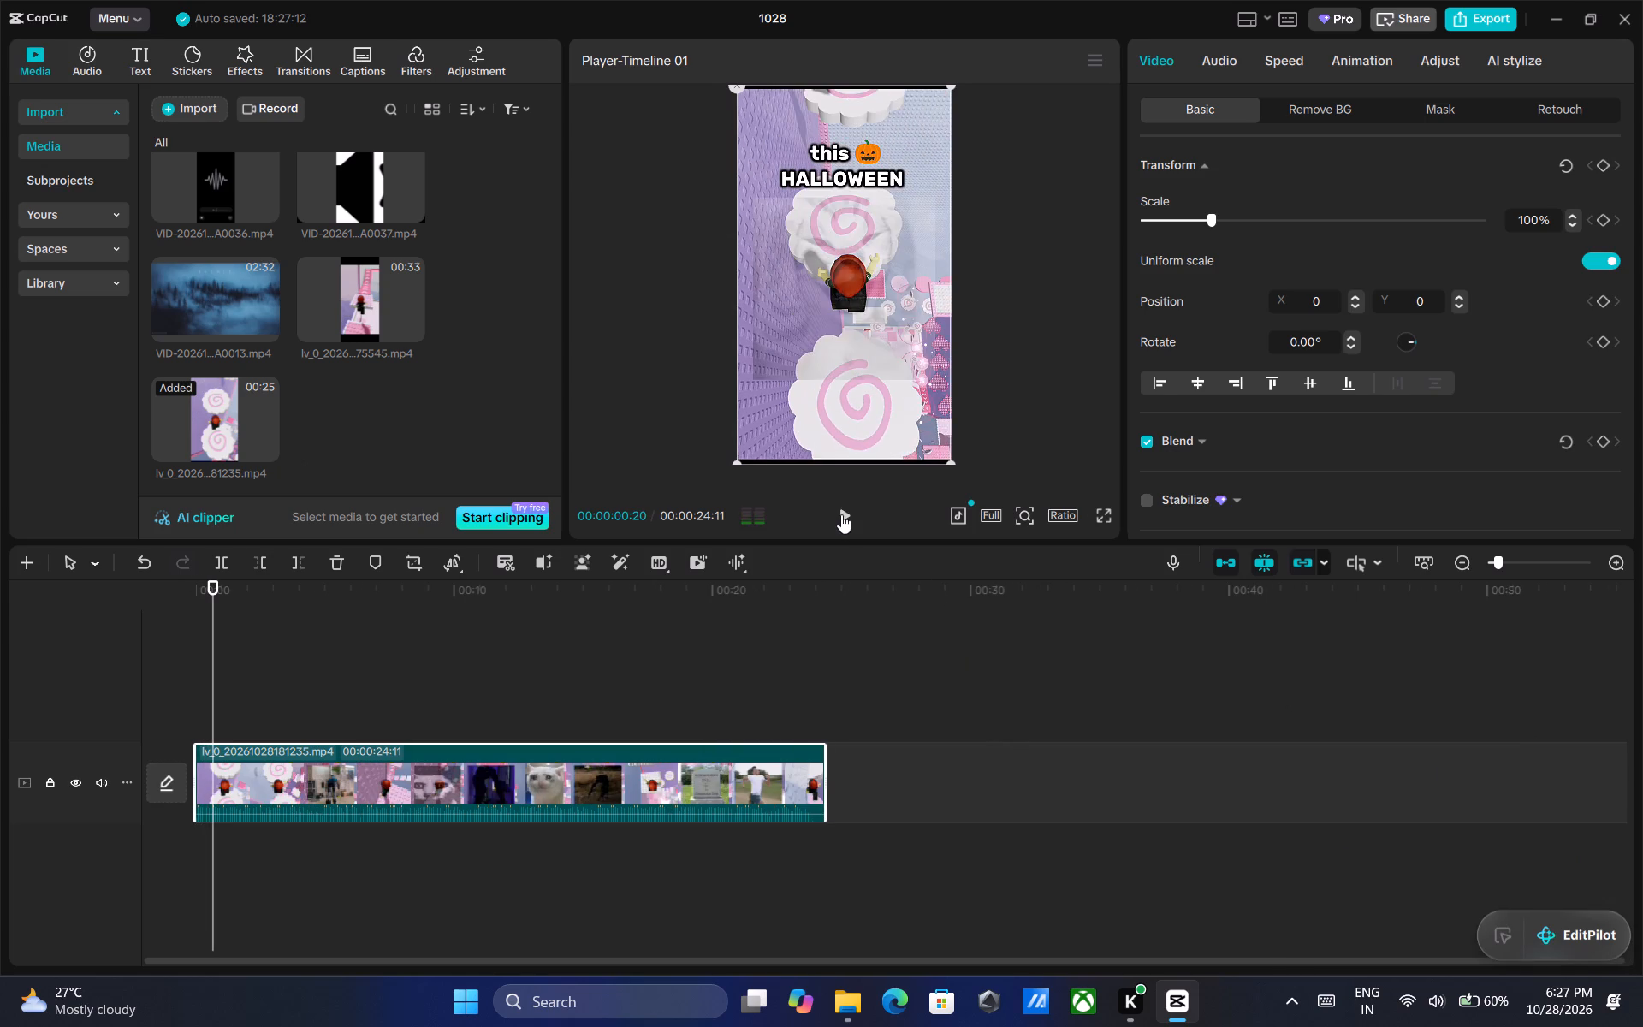
pyautogui.moveTo(219, 585); pyautogui.dragTo(214, 586)
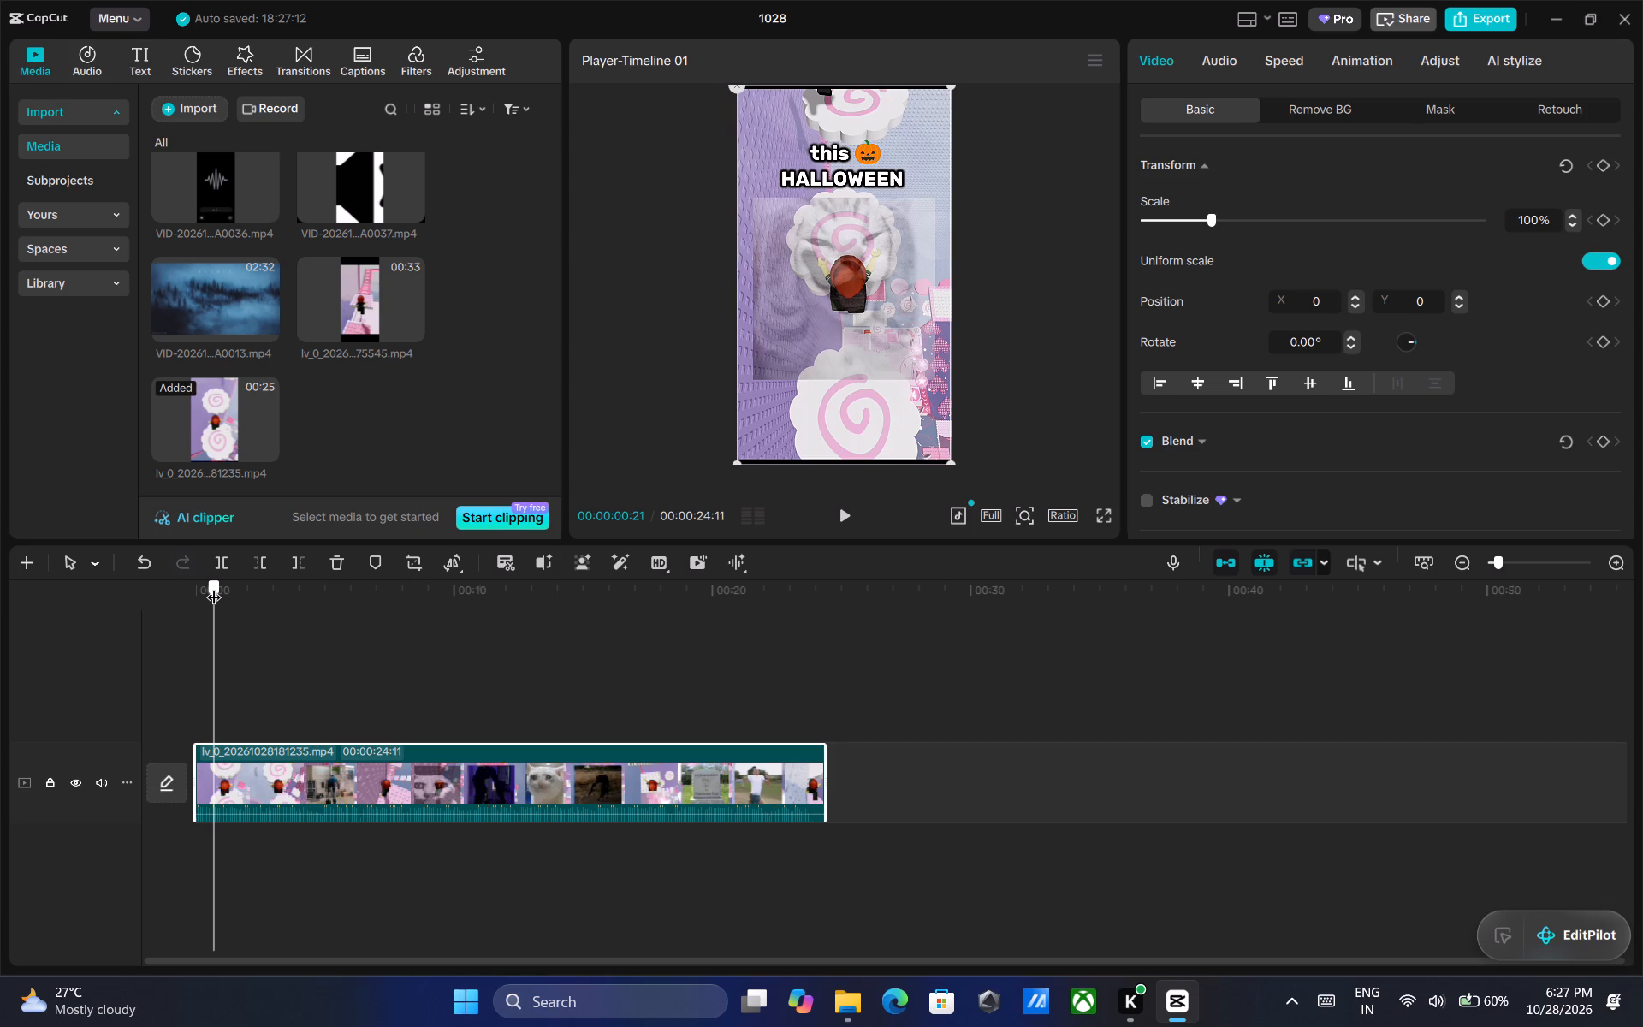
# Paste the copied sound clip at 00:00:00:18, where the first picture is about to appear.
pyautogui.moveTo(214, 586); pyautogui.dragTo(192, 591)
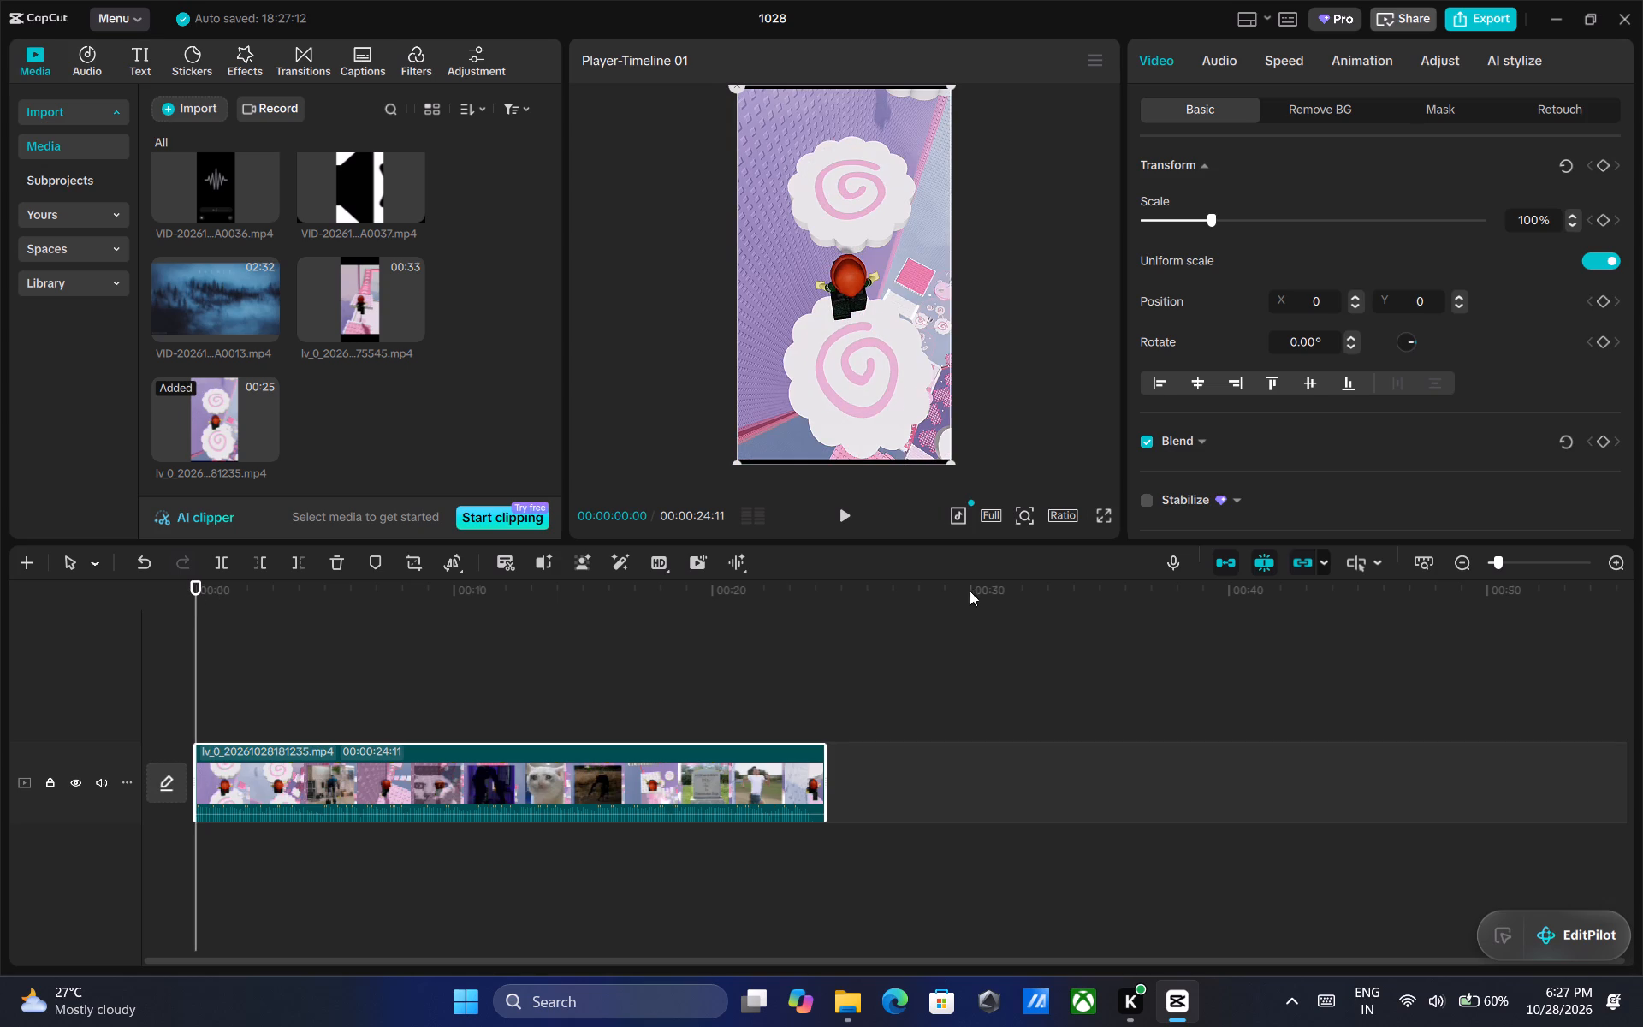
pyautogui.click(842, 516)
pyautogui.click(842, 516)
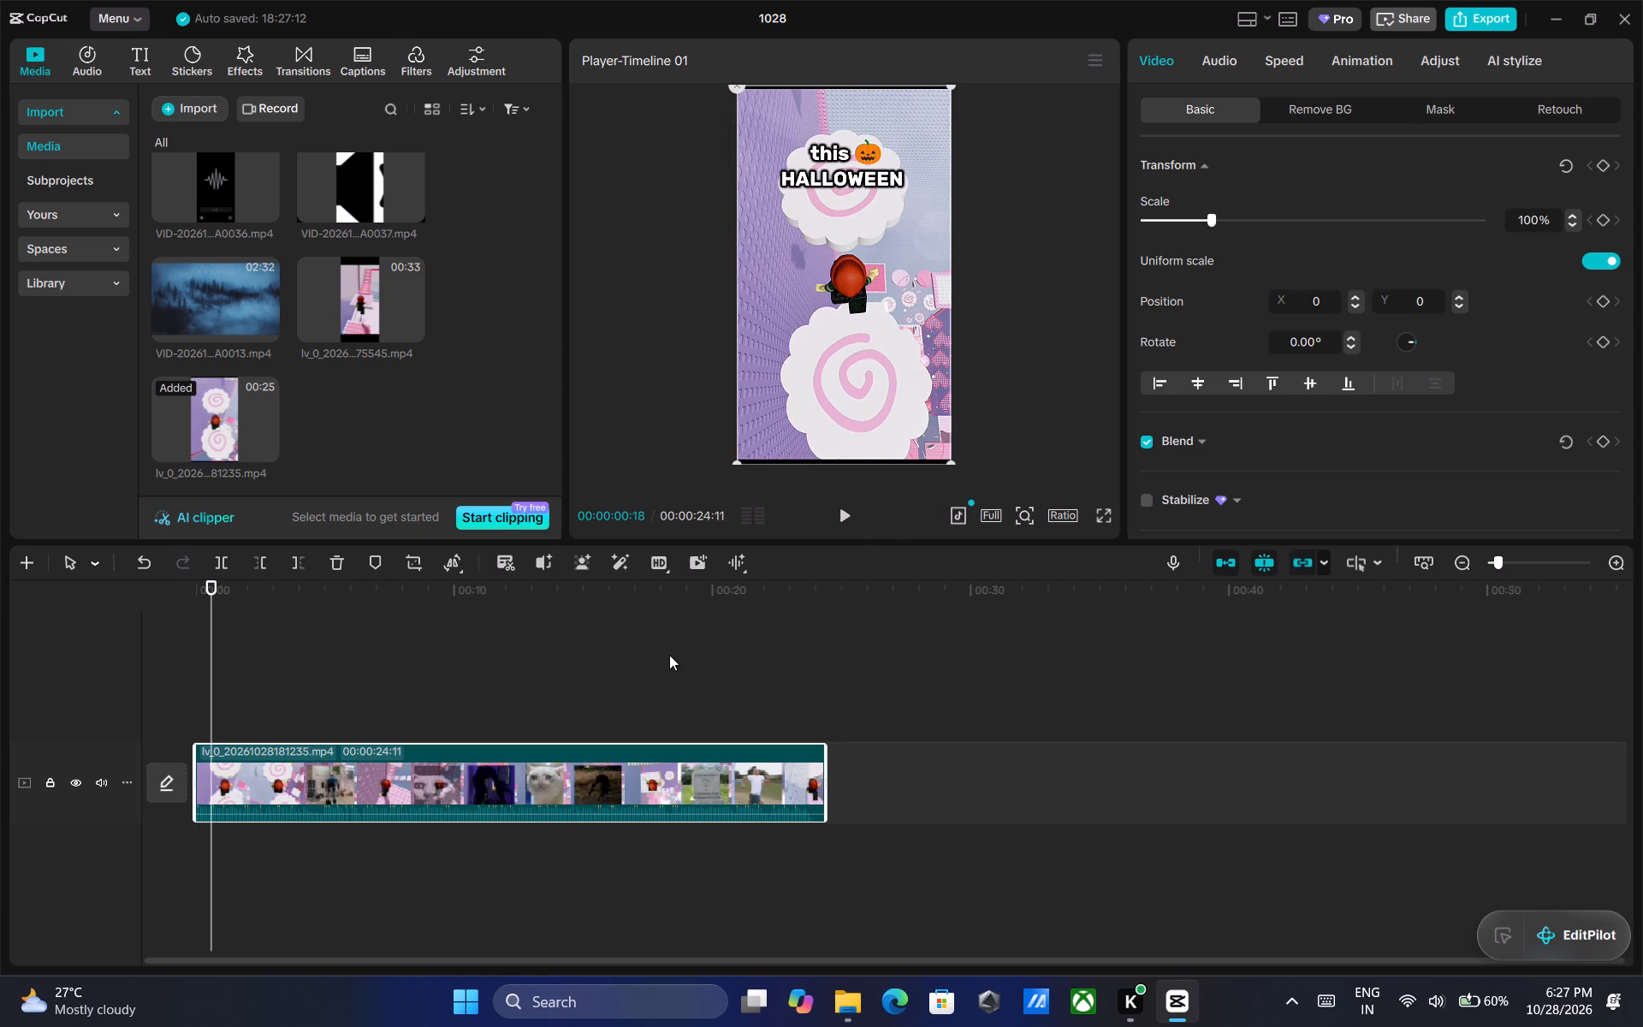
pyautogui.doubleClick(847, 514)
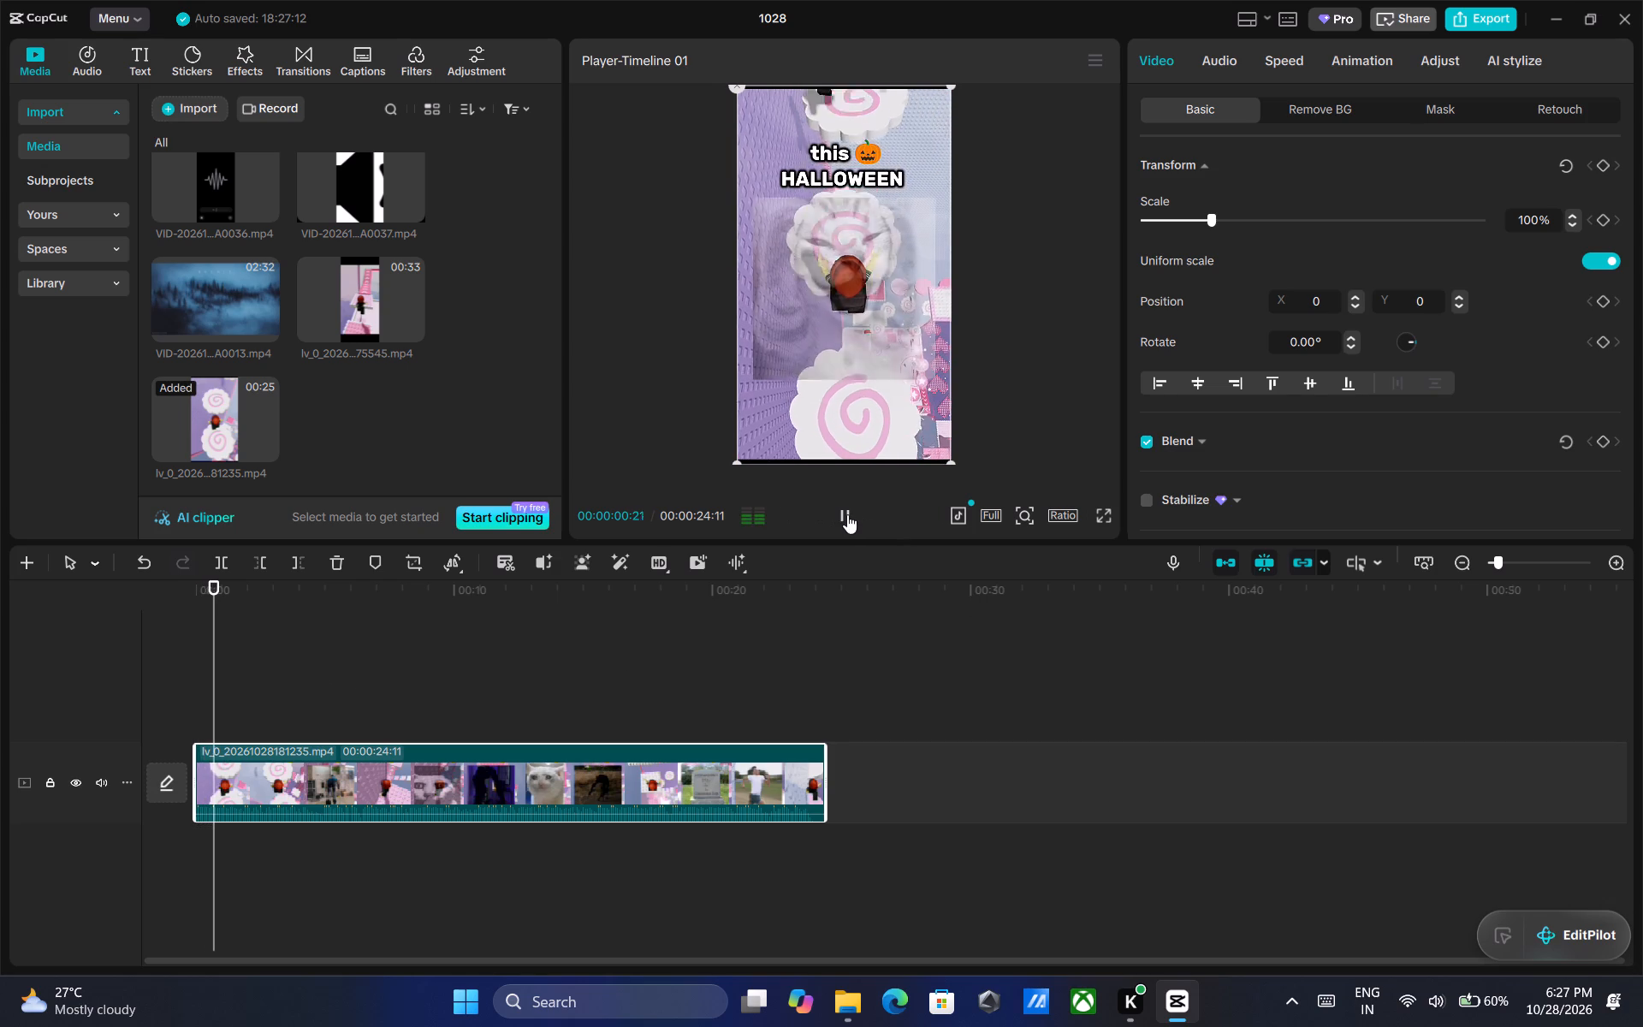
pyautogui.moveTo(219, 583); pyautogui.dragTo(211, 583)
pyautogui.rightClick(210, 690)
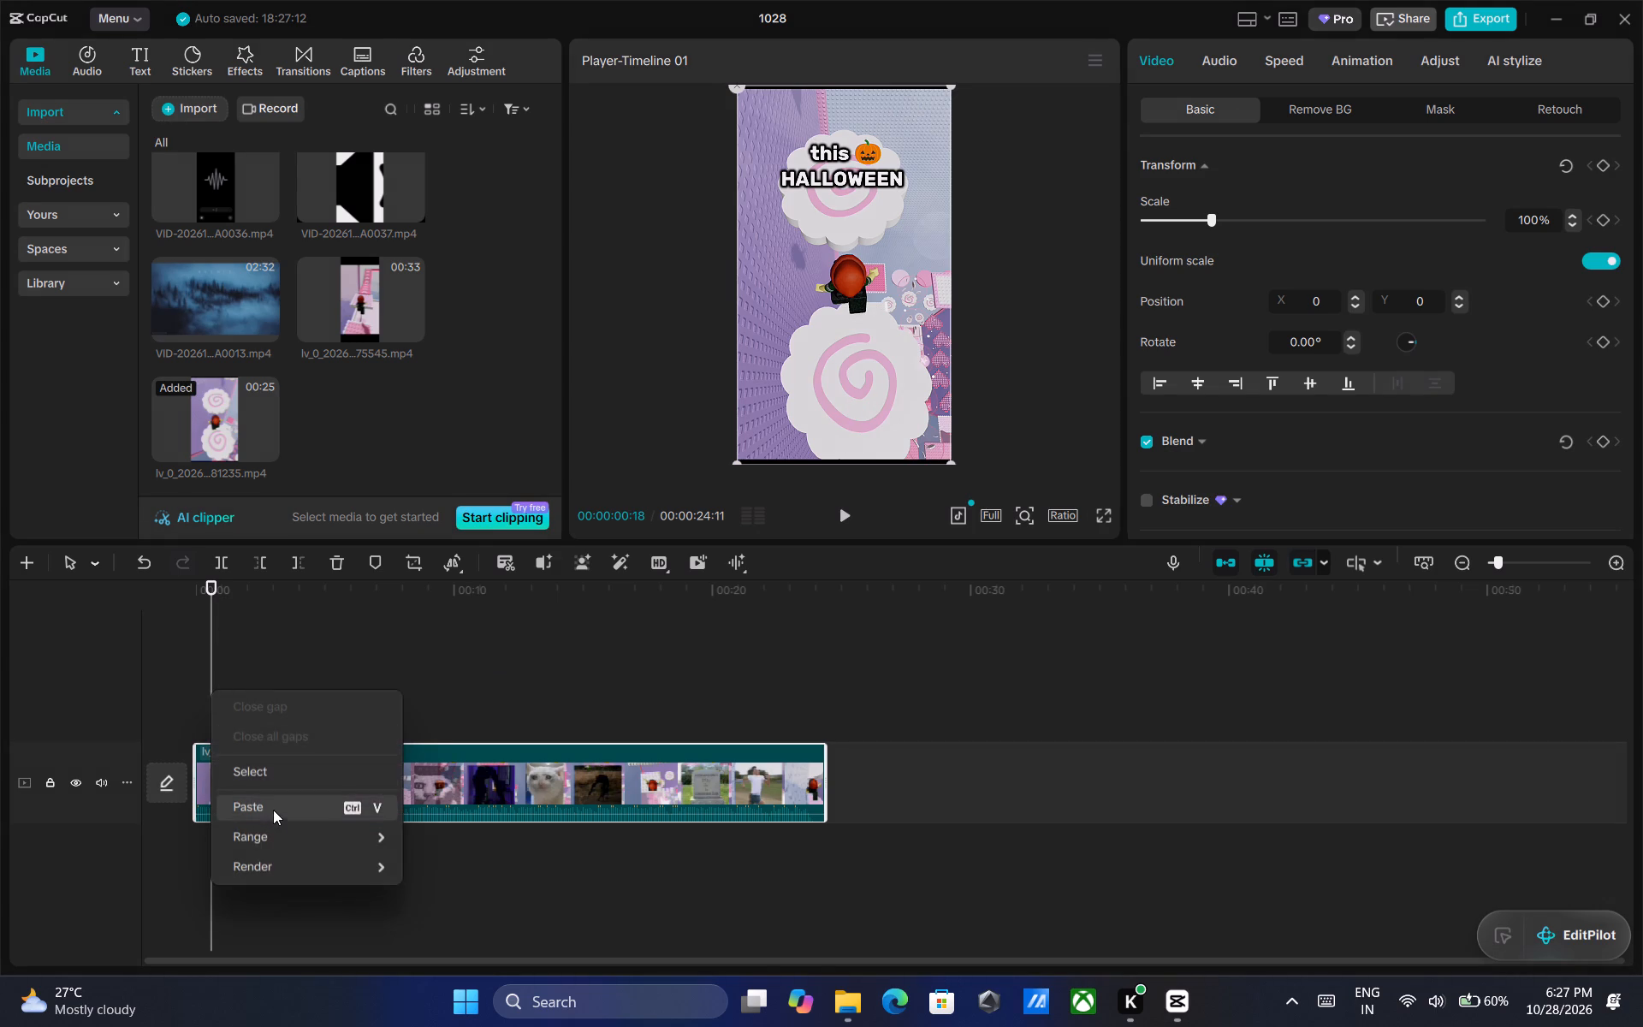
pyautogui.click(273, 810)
pyautogui.moveTo(249, 712); pyautogui.dragTo(245, 733)
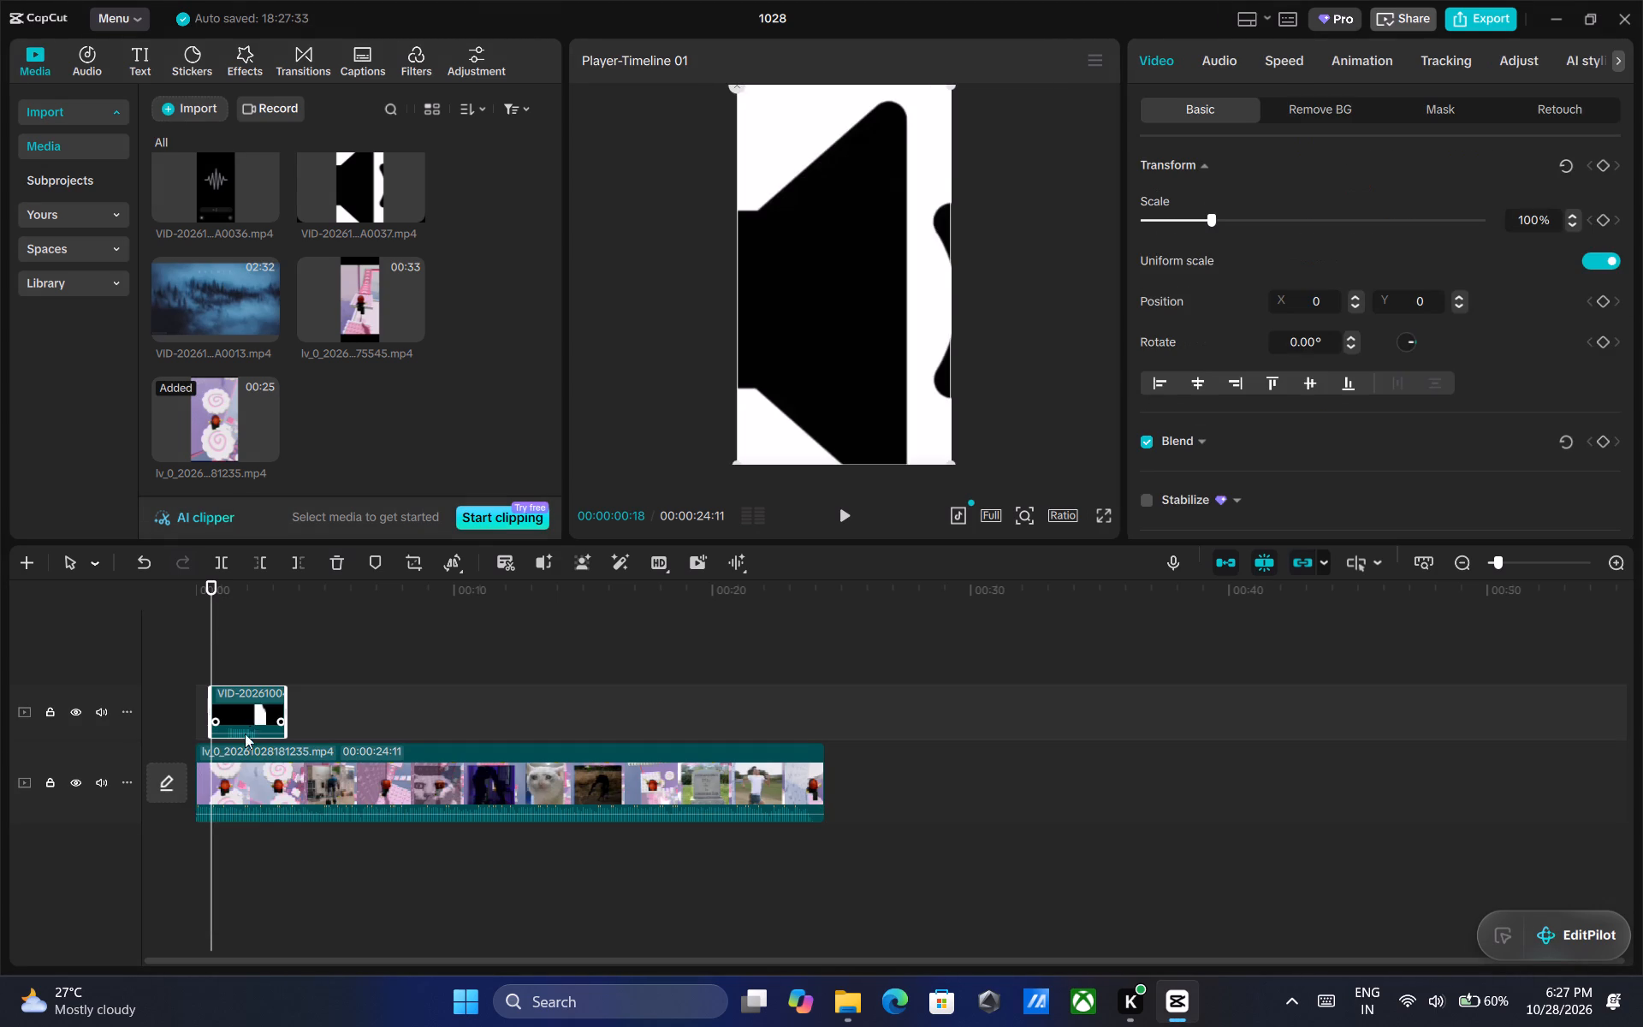
pyautogui.moveTo(245, 733); pyautogui.dragTo(256, 855)
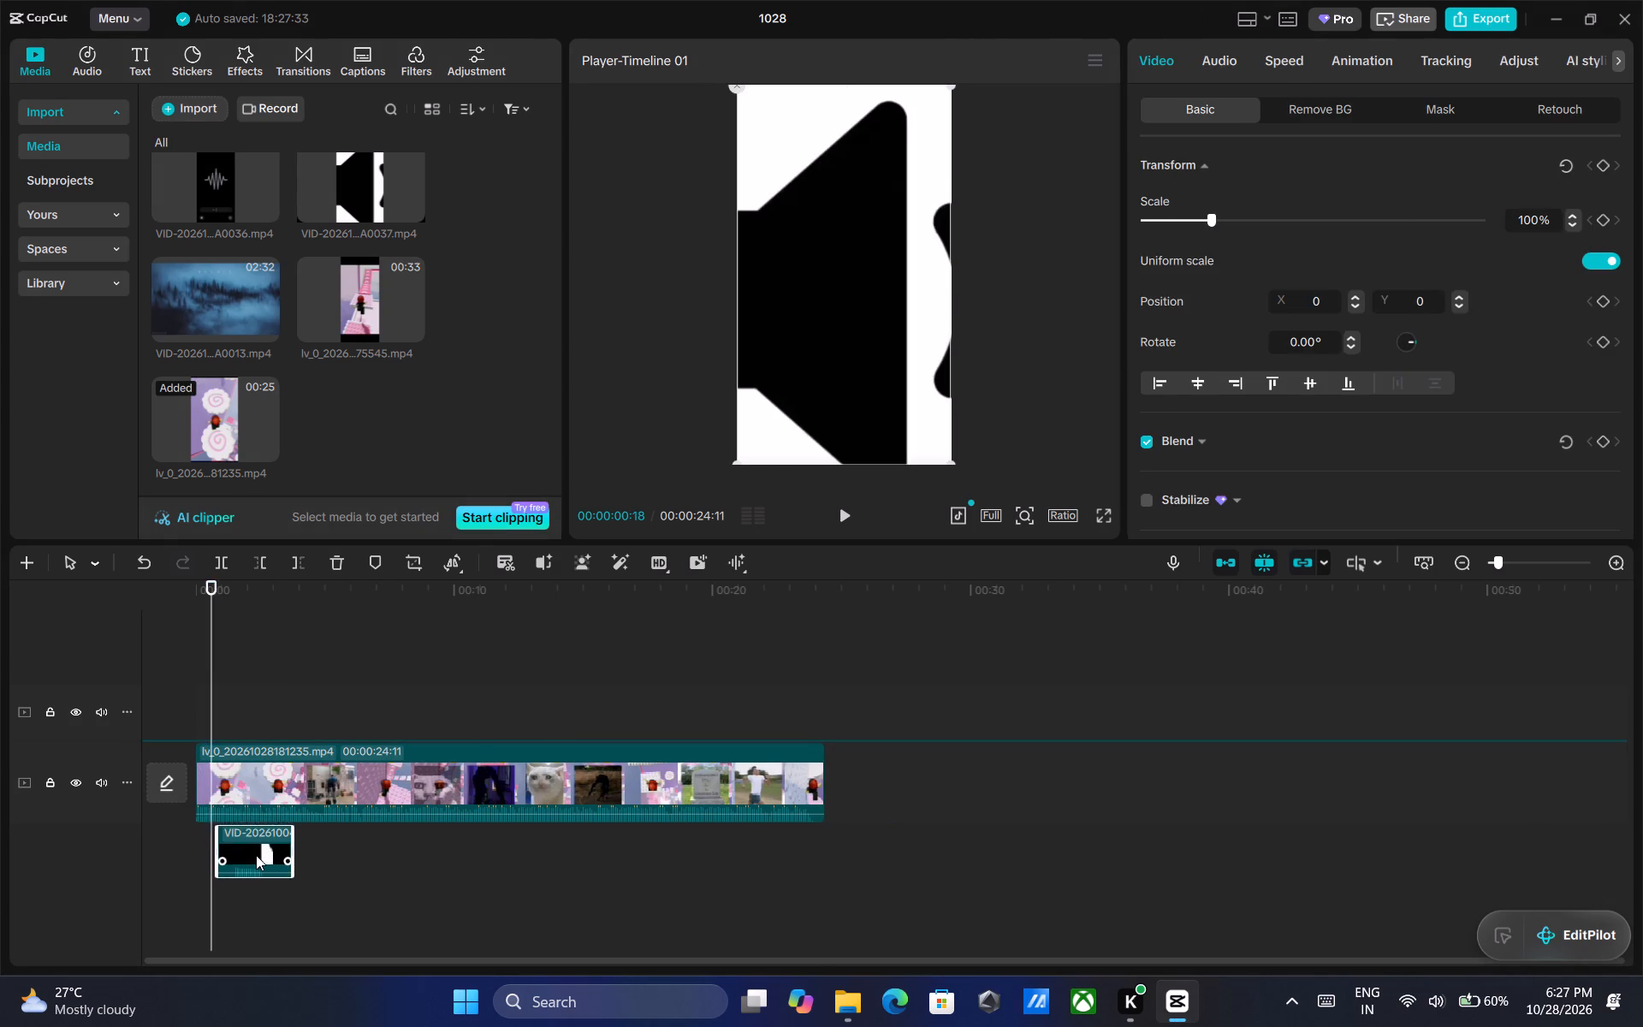
pyautogui.moveTo(256, 855); pyautogui.dragTo(255, 730)
pyautogui.moveTo(259, 790); pyautogui.dragTo(263, 675)
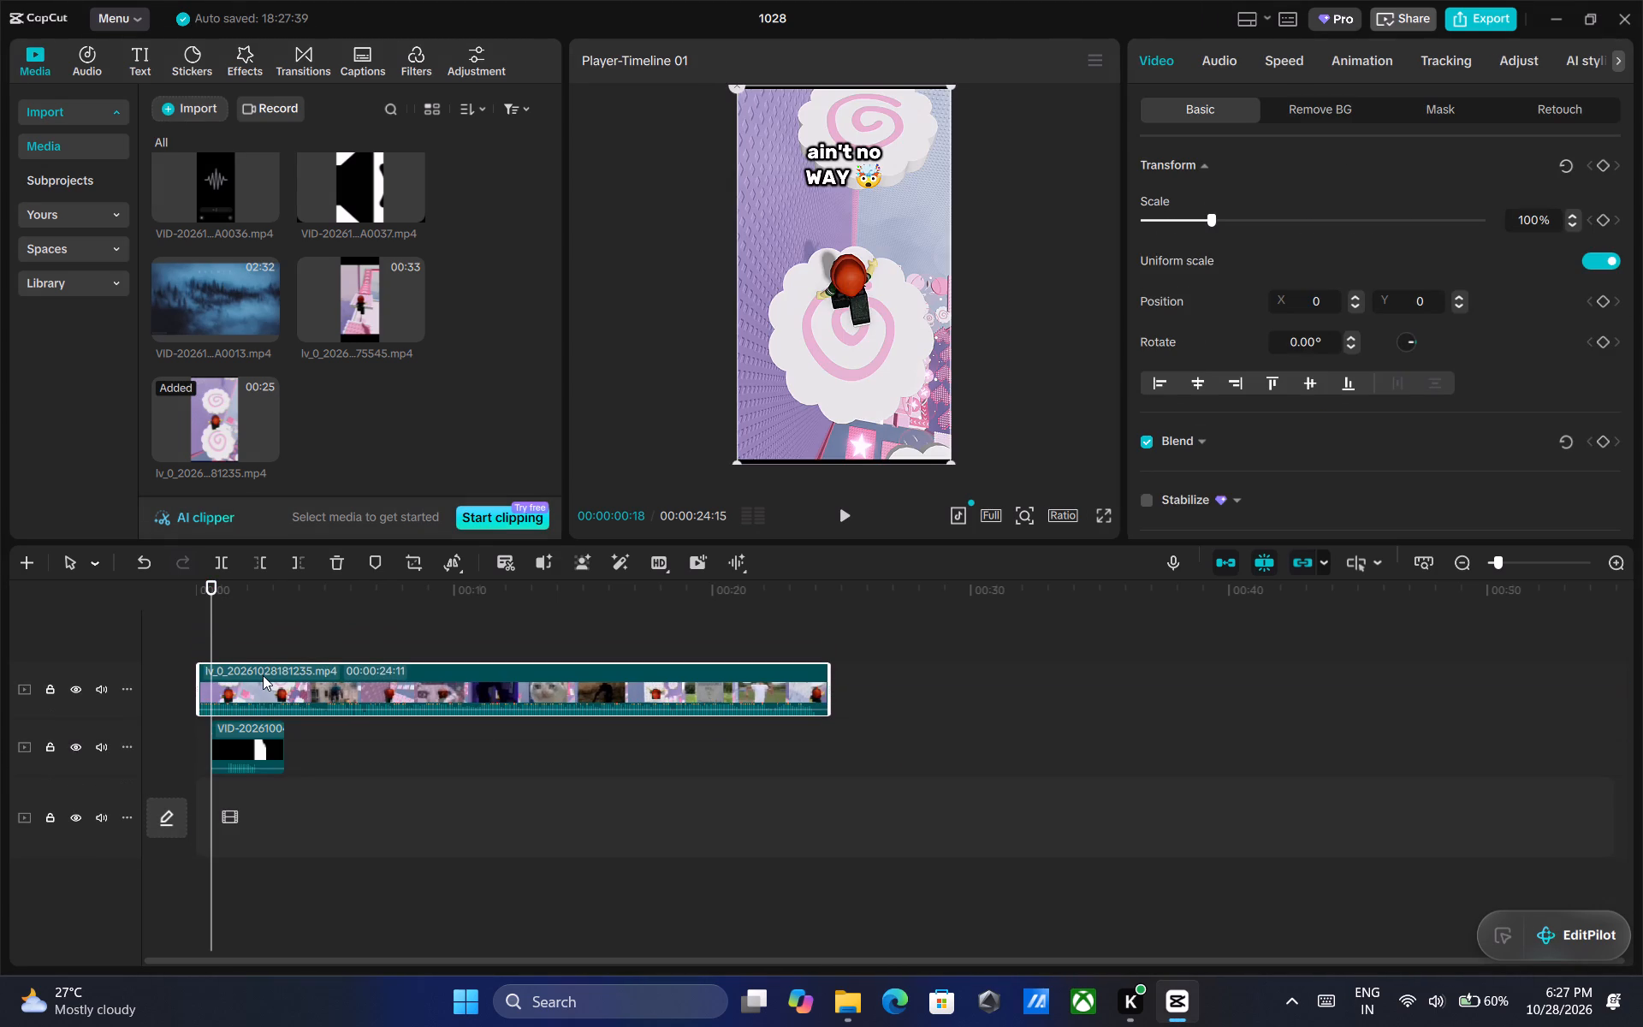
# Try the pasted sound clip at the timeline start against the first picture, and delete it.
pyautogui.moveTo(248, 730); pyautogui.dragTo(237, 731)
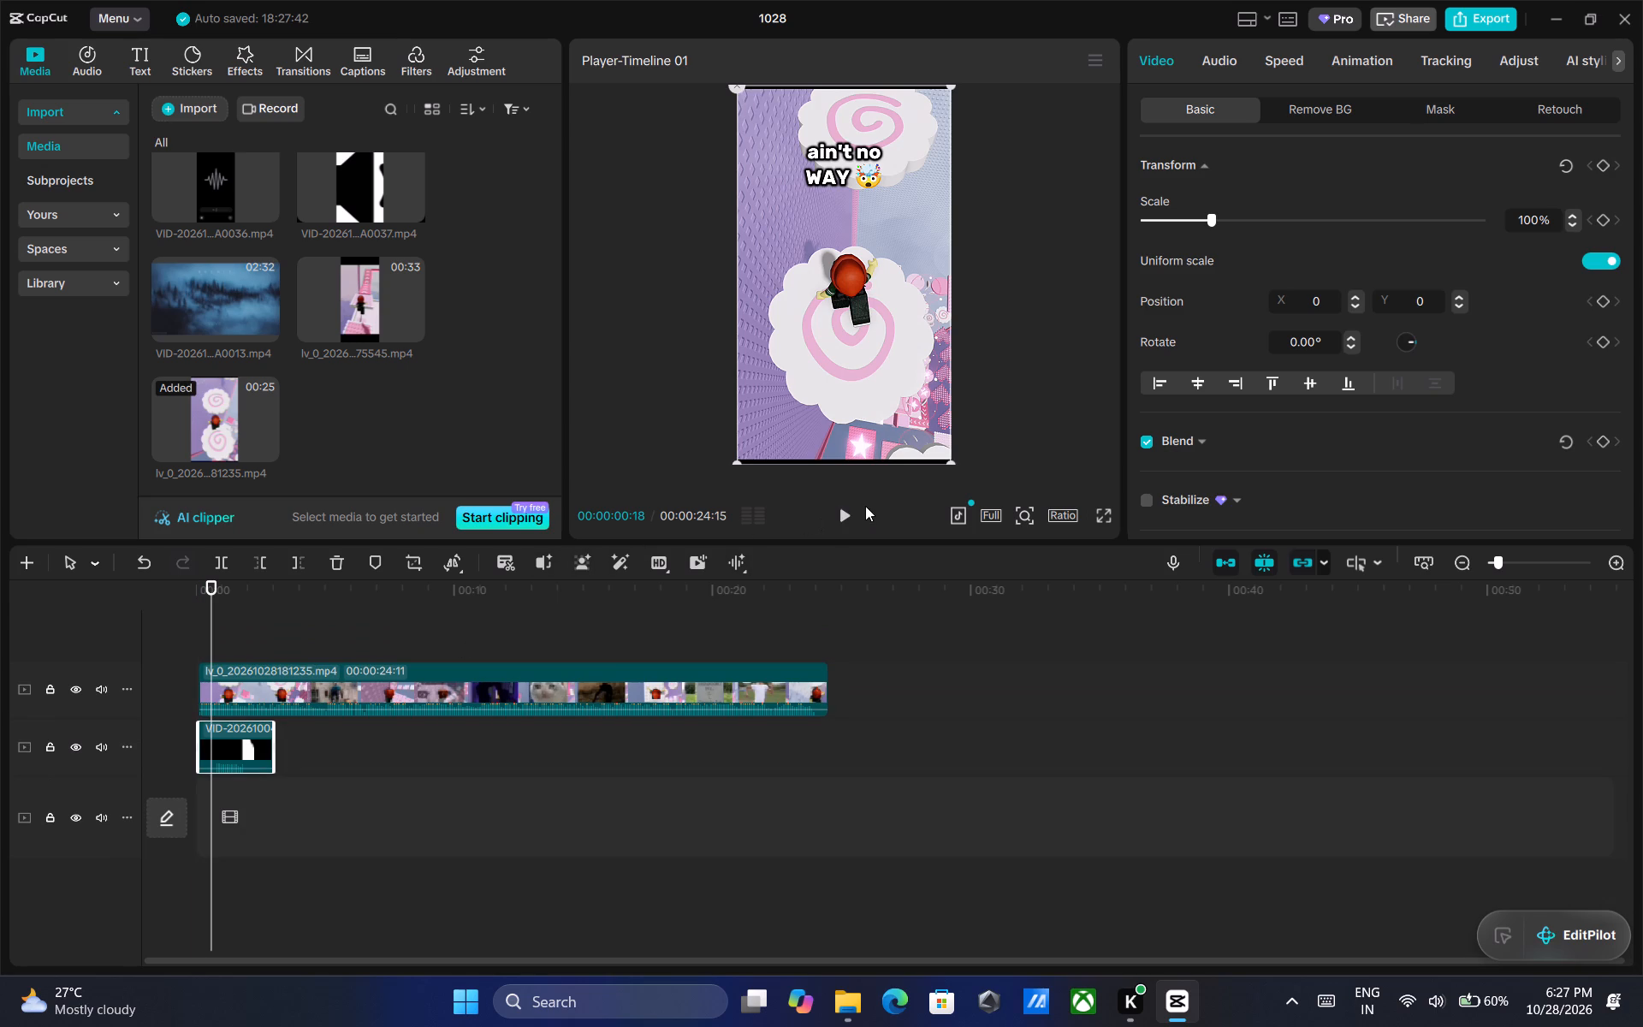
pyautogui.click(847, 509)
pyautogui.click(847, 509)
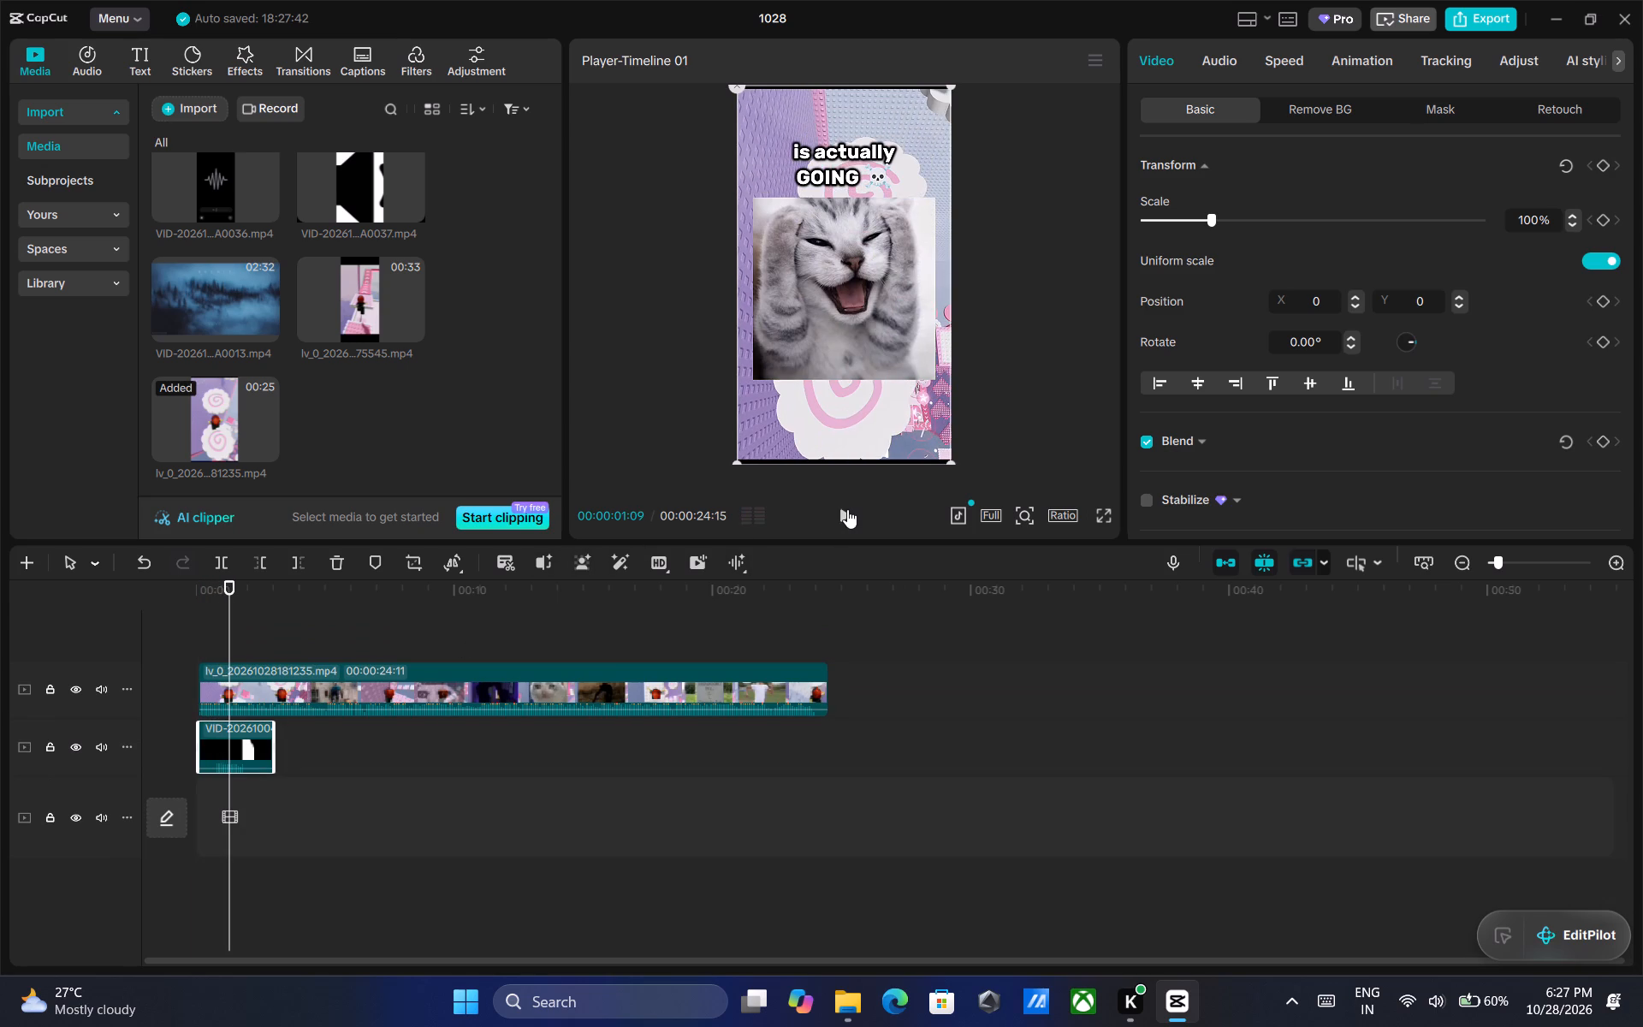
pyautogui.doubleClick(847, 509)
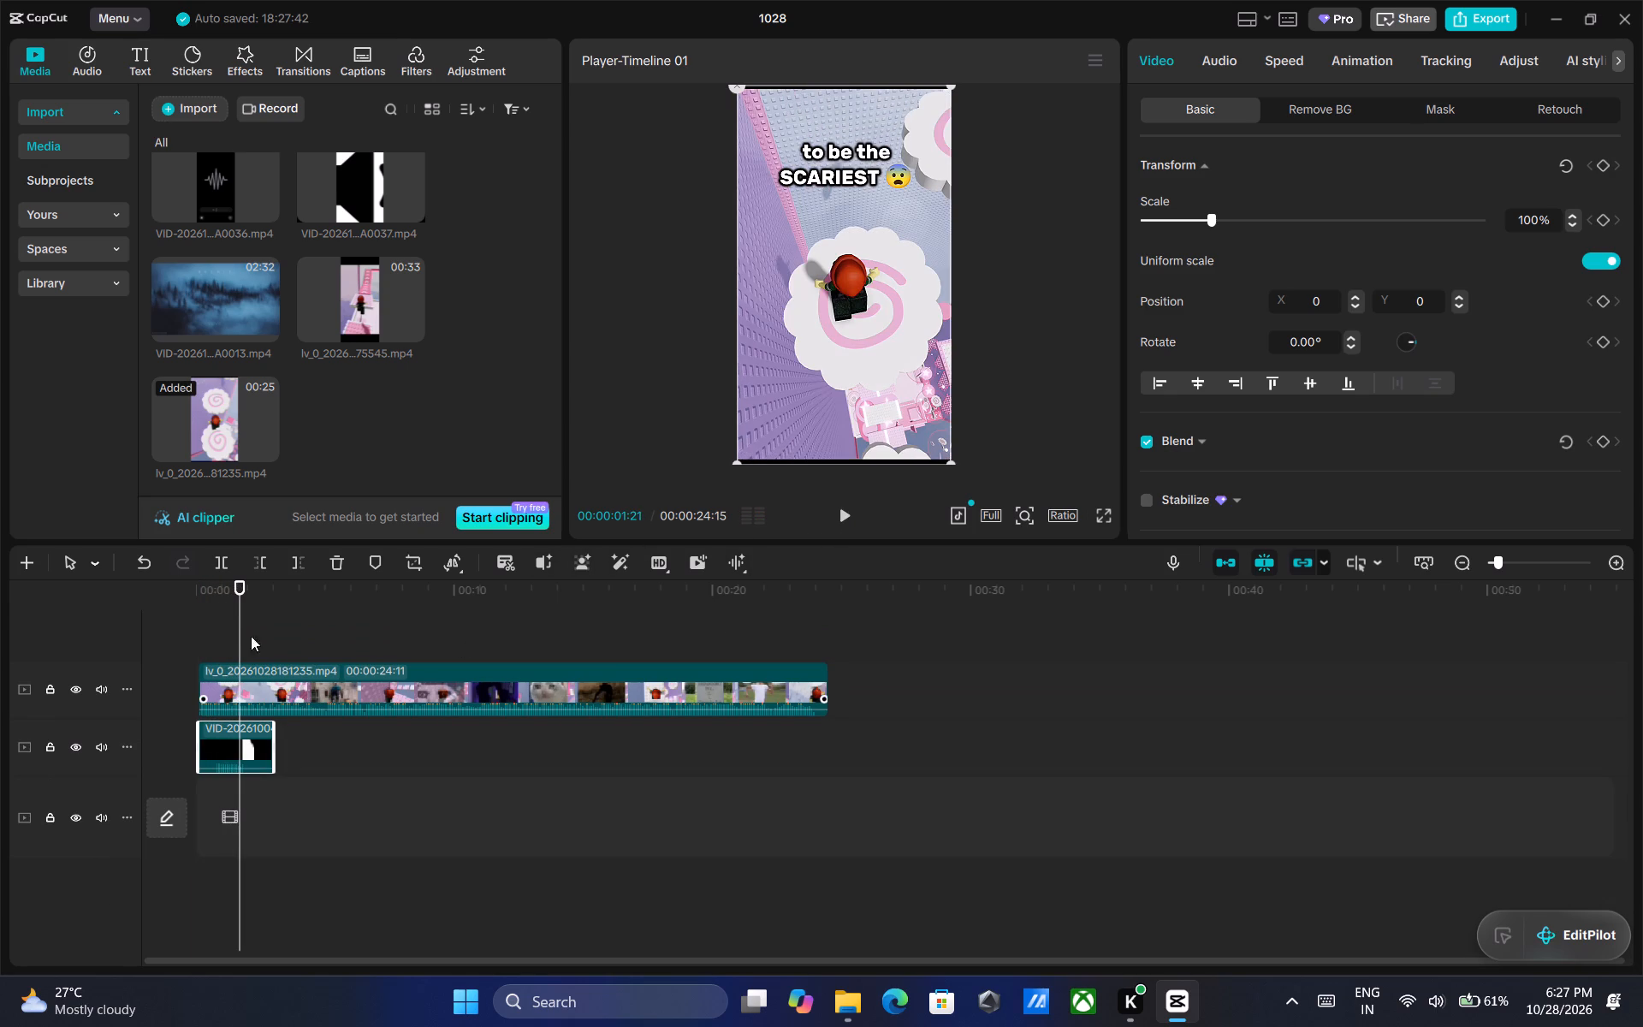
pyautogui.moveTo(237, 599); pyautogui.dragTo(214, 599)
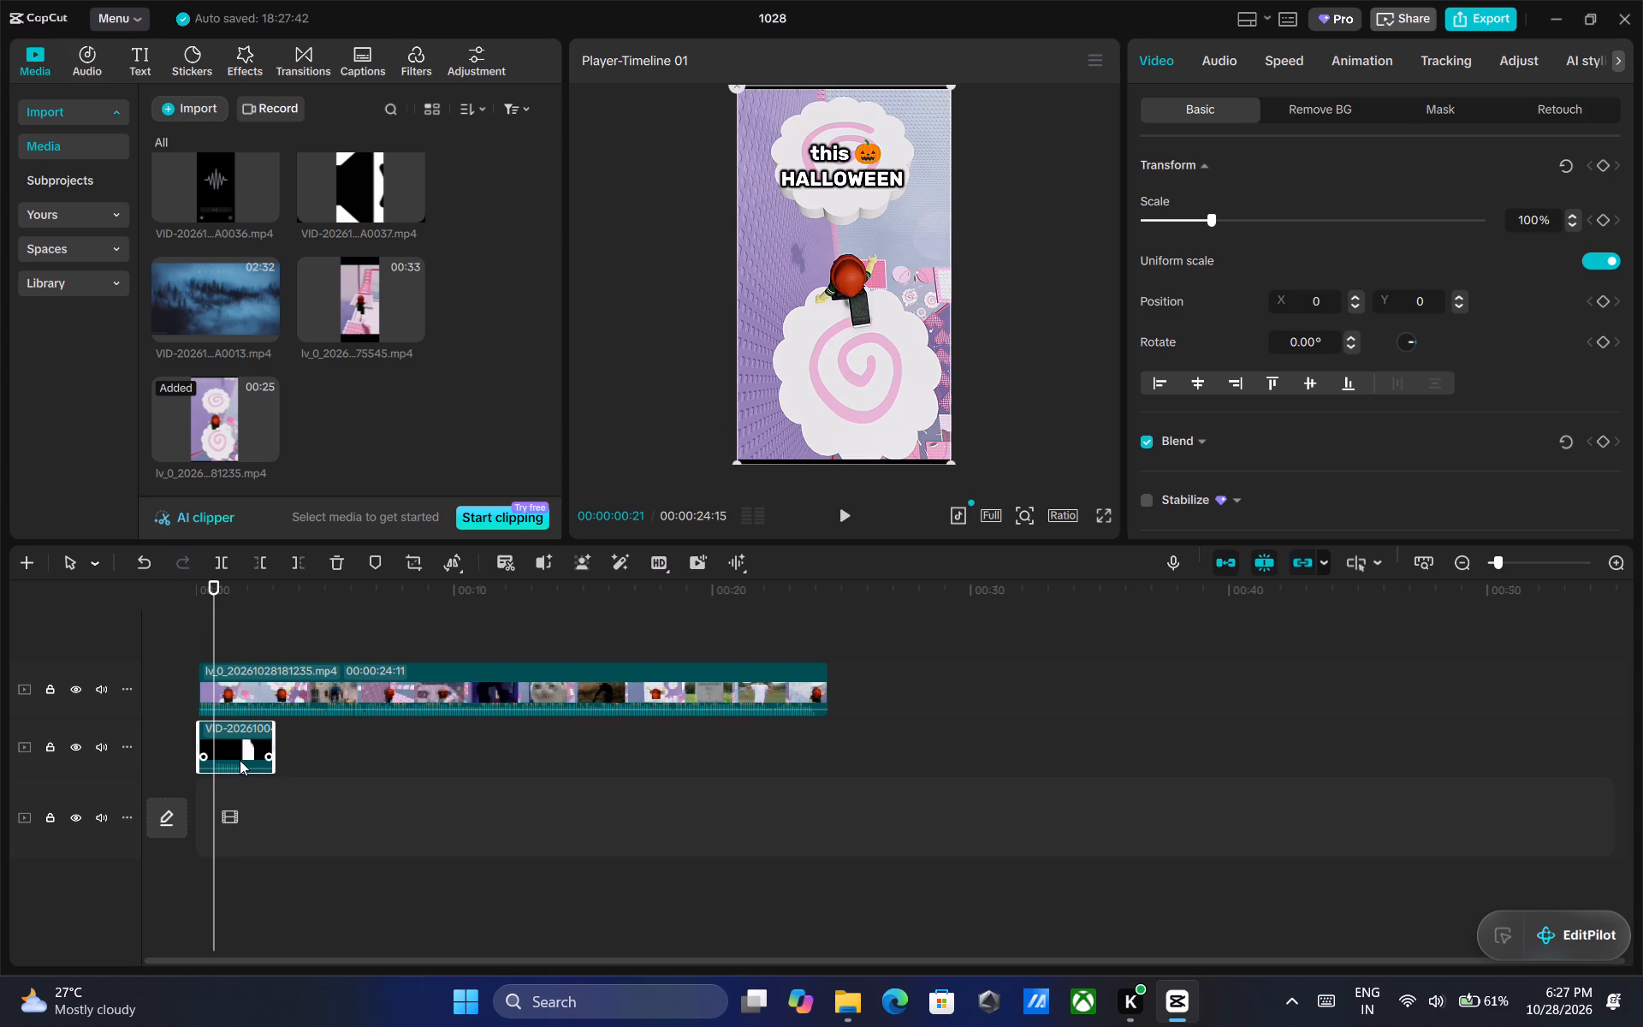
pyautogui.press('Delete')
# Add the VID-20261004-WA0039 sound effects clip from the imported media just after the video's end, on a track above it.
pyautogui.scroll(8, 252, 318)
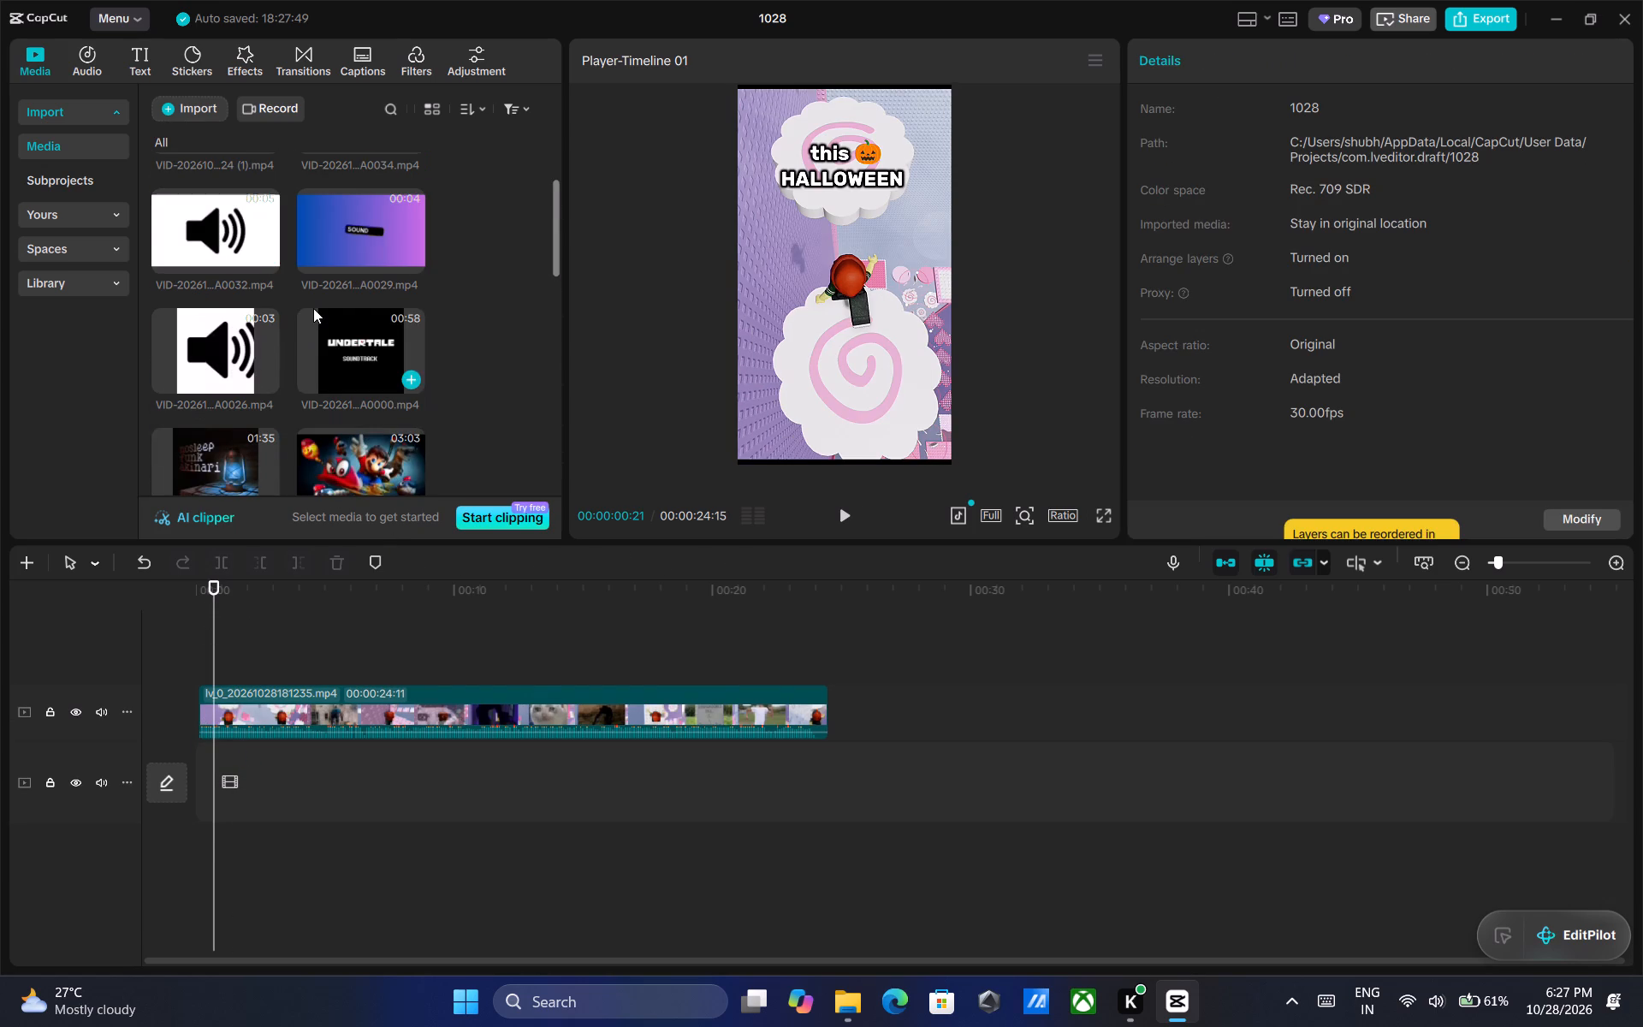
pyautogui.scroll(-4, 257, 304)
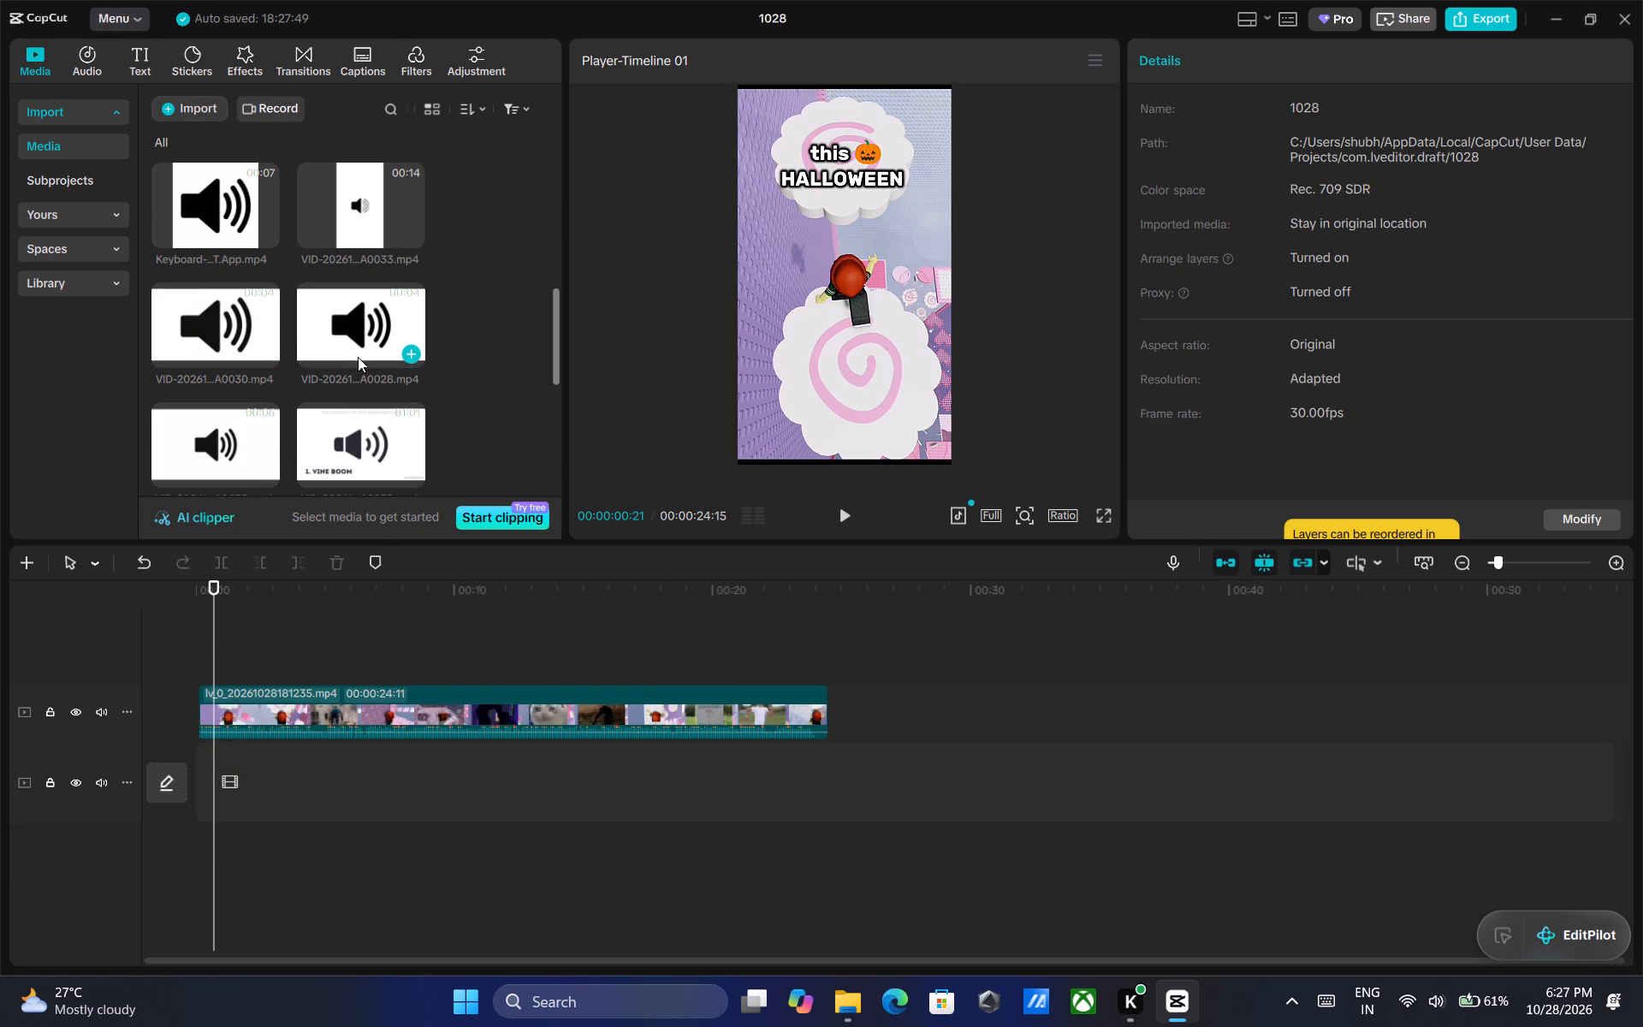
pyautogui.moveTo(353, 441); pyautogui.dragTo(214, 662)
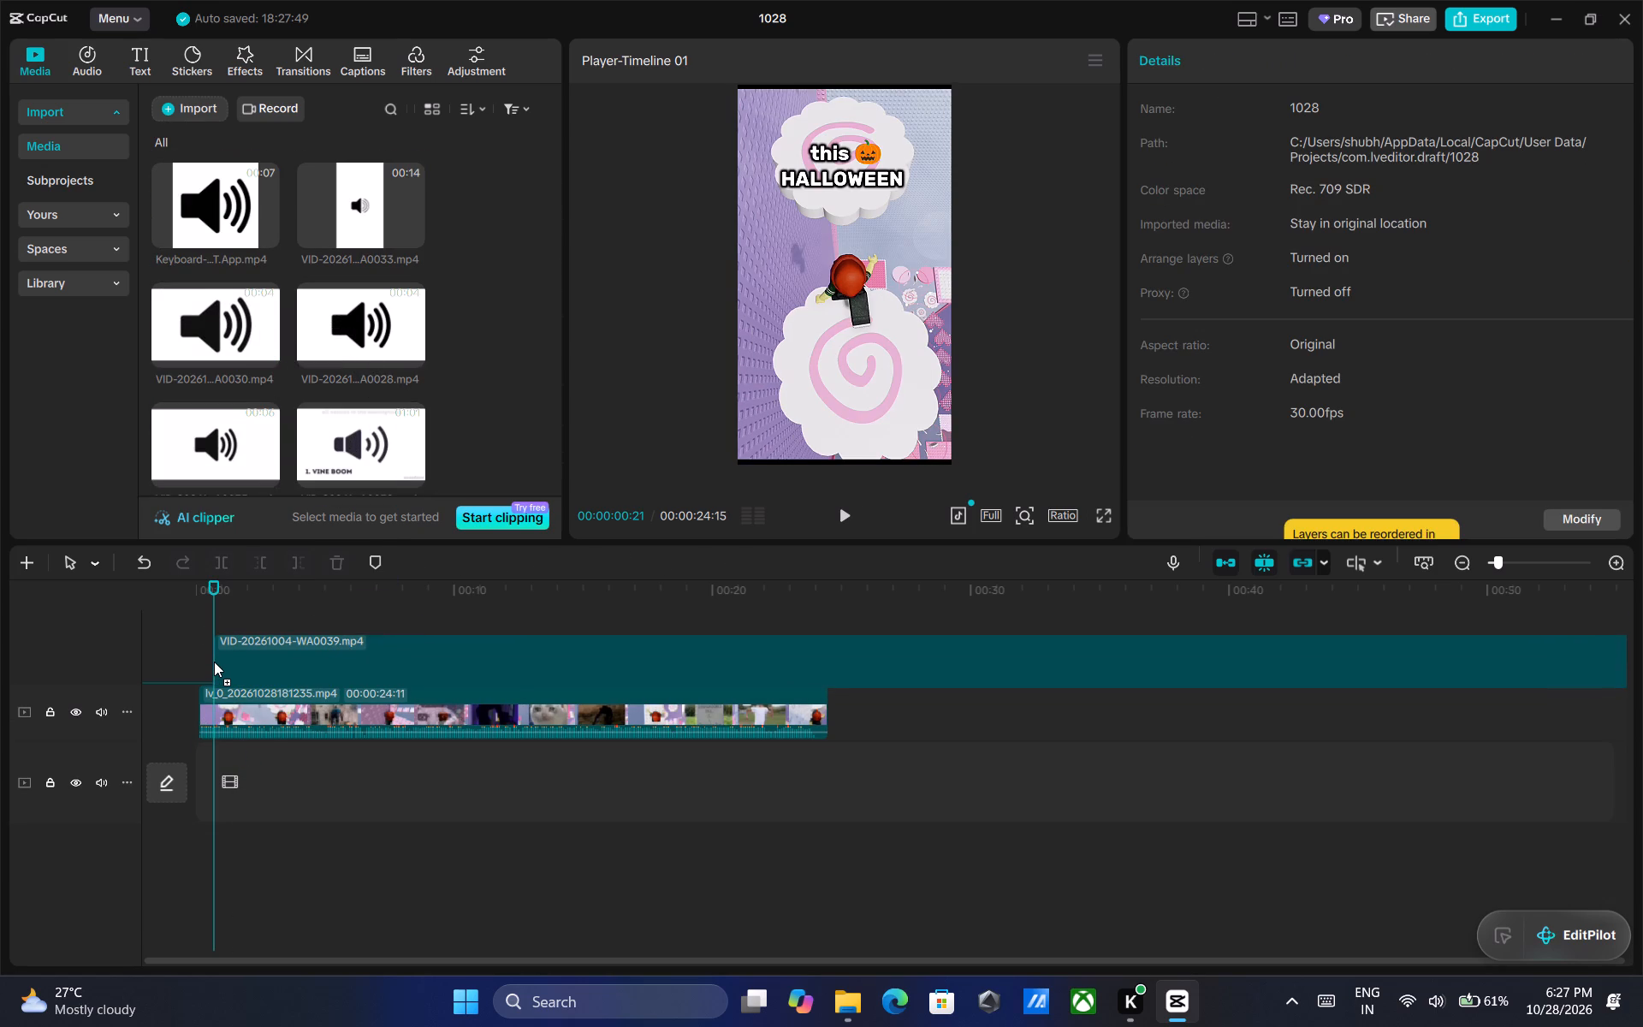
pyautogui.moveTo(214, 662); pyautogui.dragTo(839, 650)
# Split WA0039 at 00:00:26:00 and move its Vine Boom part beneath the main video, near the first picture.
pyautogui.moveTo(213, 584); pyautogui.dragTo(701, 584)
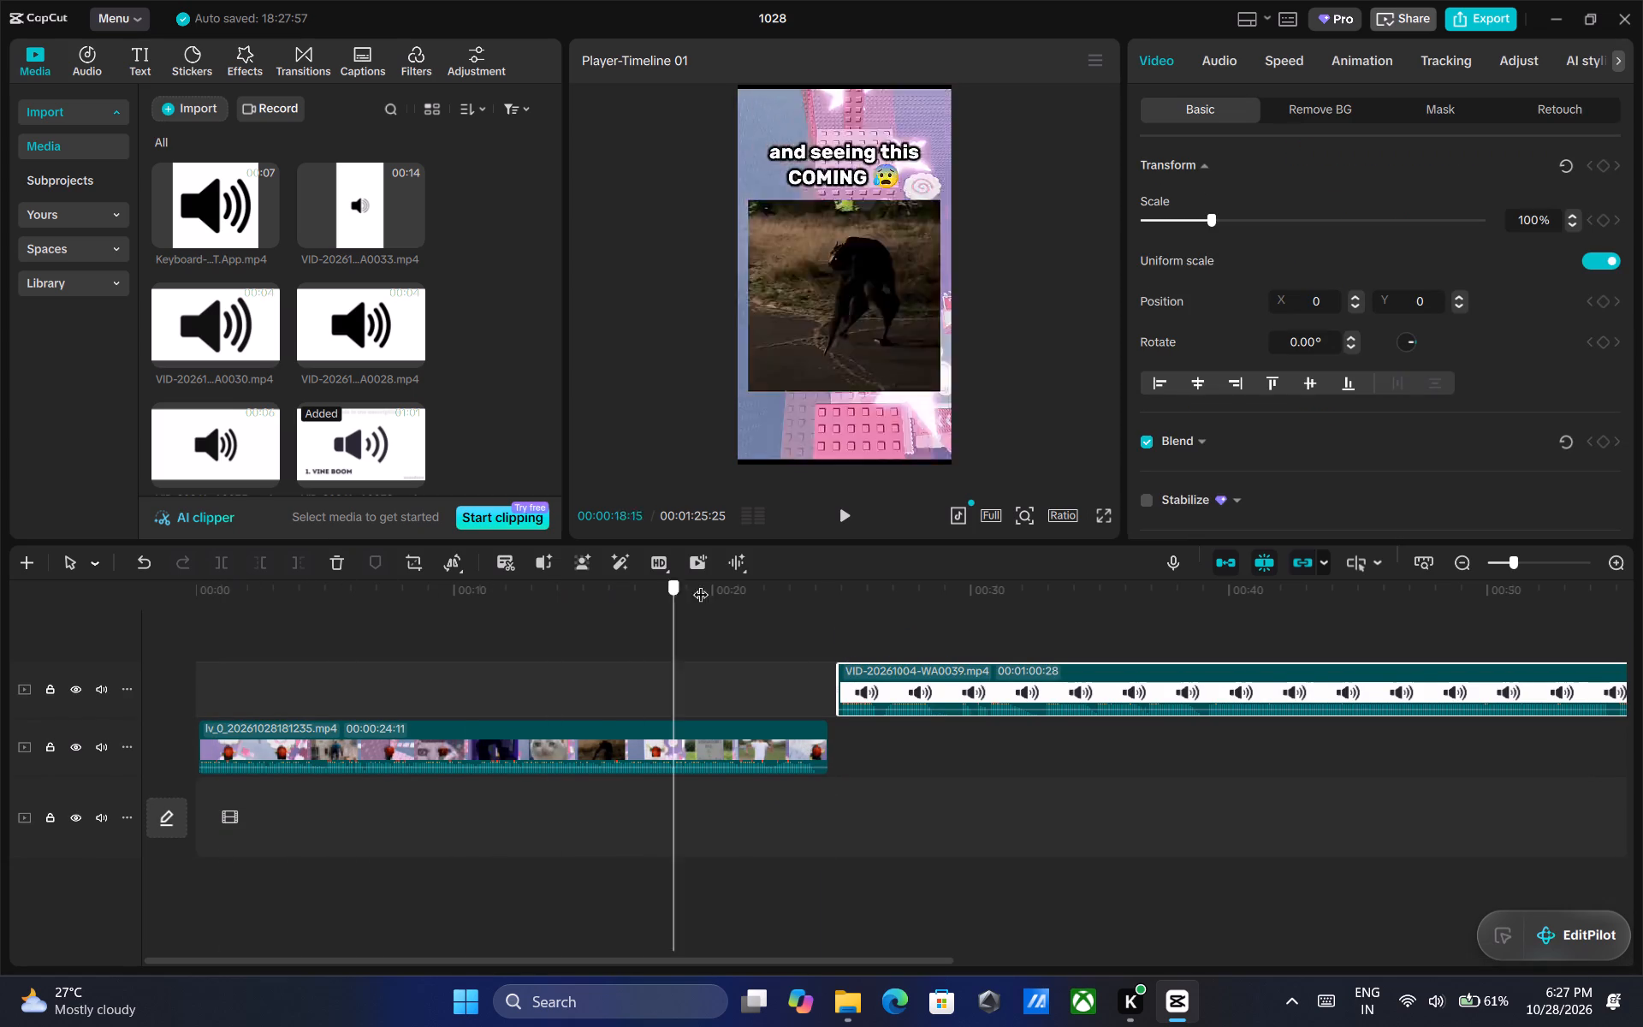
pyautogui.moveTo(701, 584); pyautogui.dragTo(876, 584)
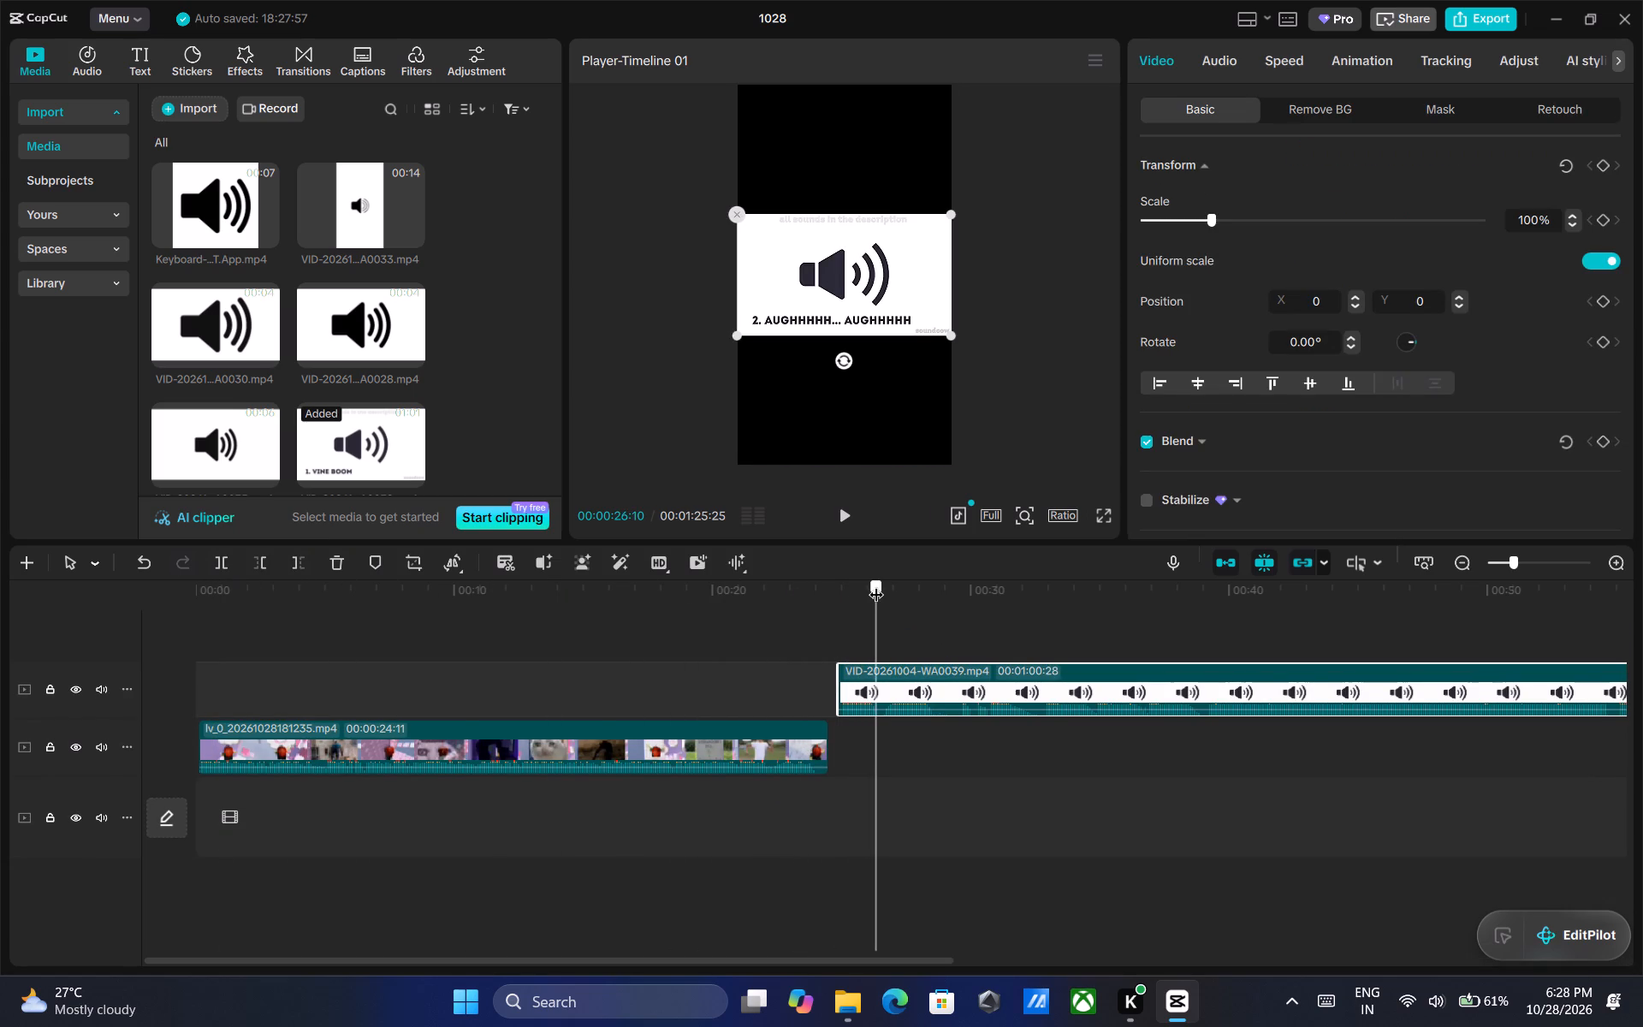
pyautogui.moveTo(876, 584); pyautogui.dragTo(868, 584)
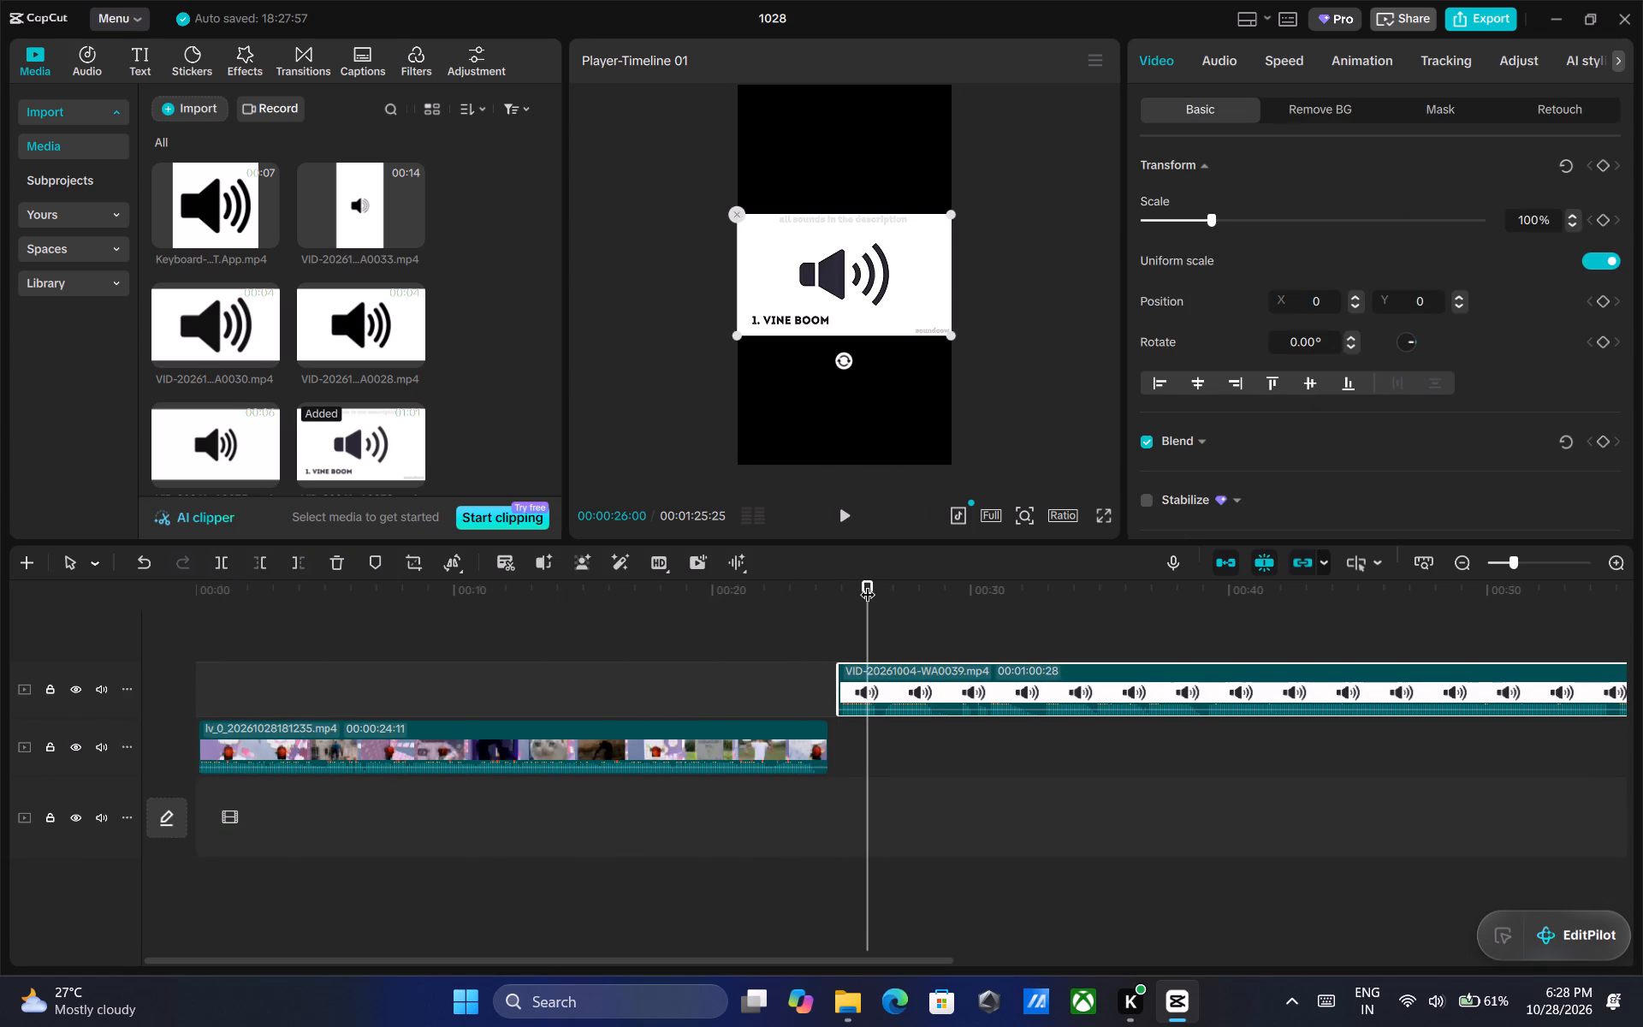
pyautogui.hotkey('ctrl', 'b')
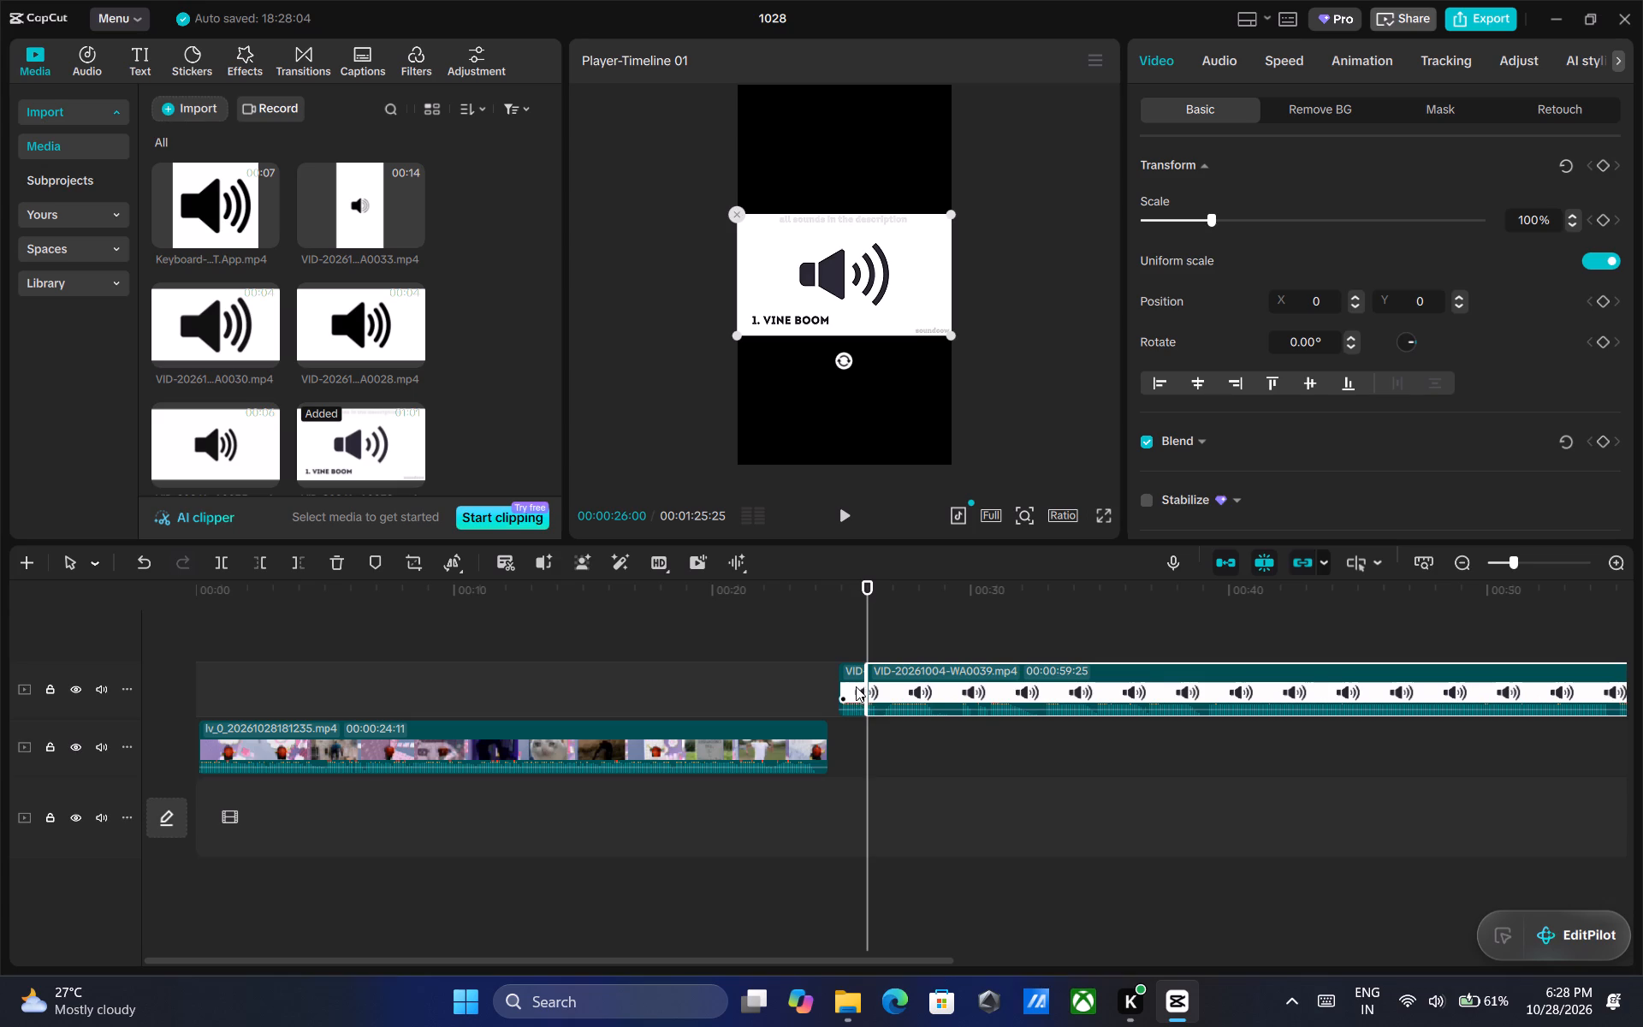
pyautogui.moveTo(856, 686); pyautogui.dragTo(248, 776)
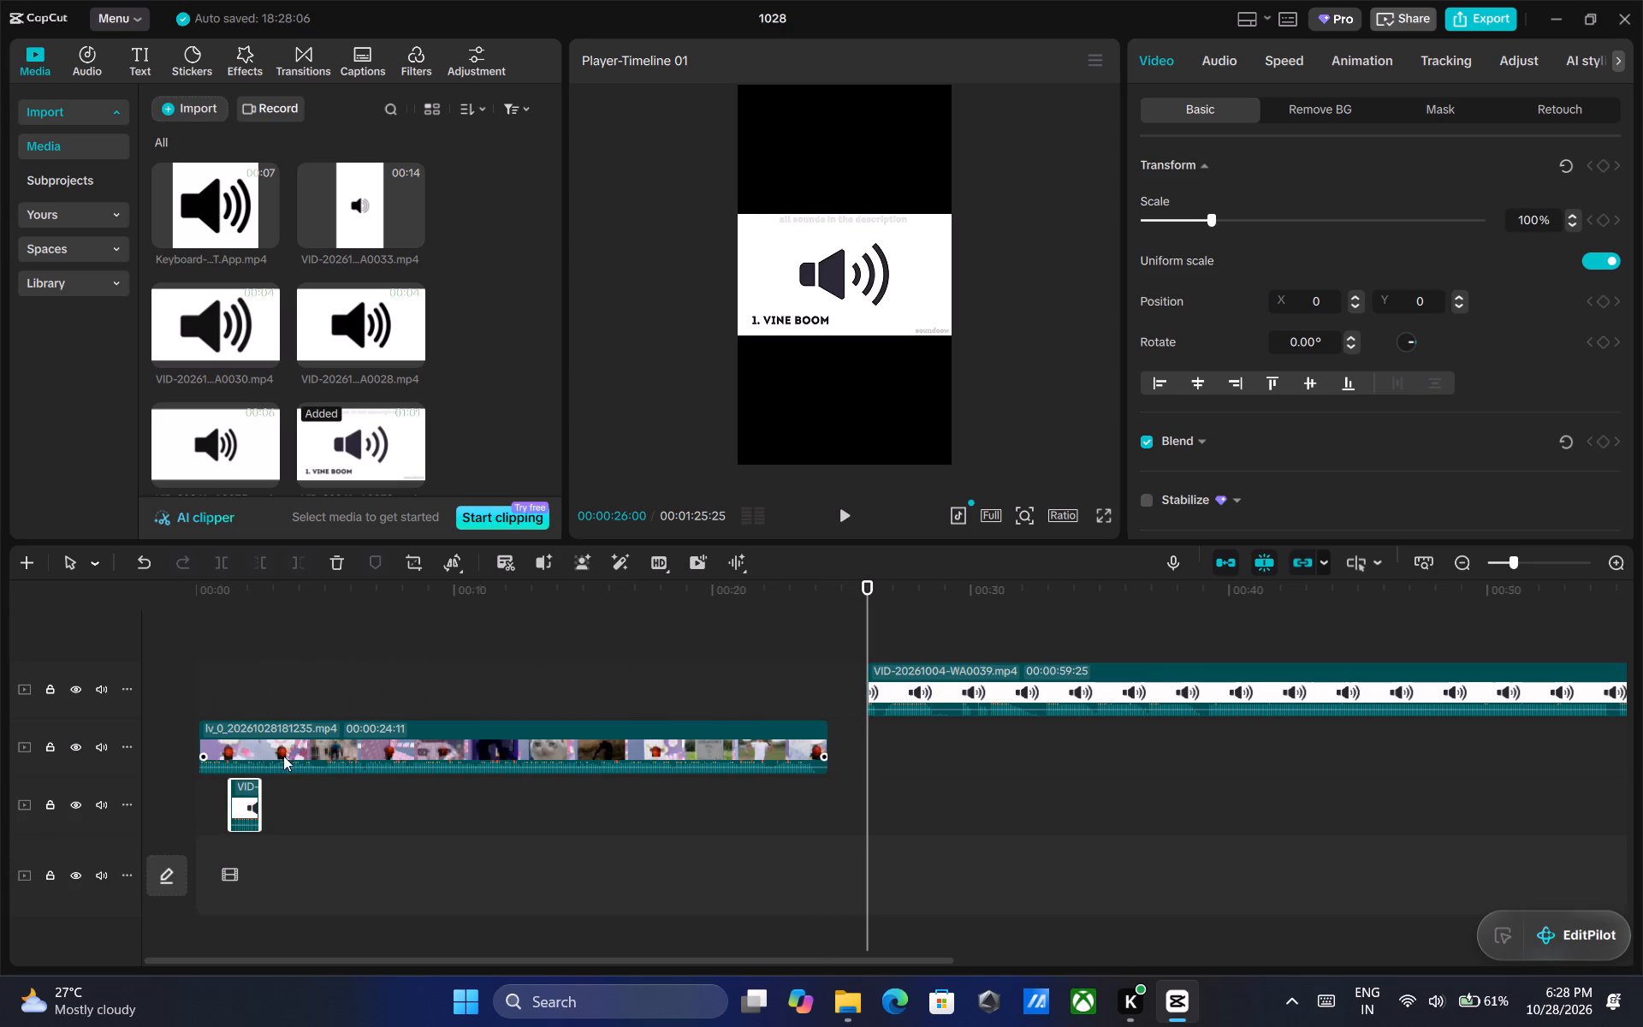
pyautogui.moveTo(867, 595); pyautogui.dragTo(106, 591)
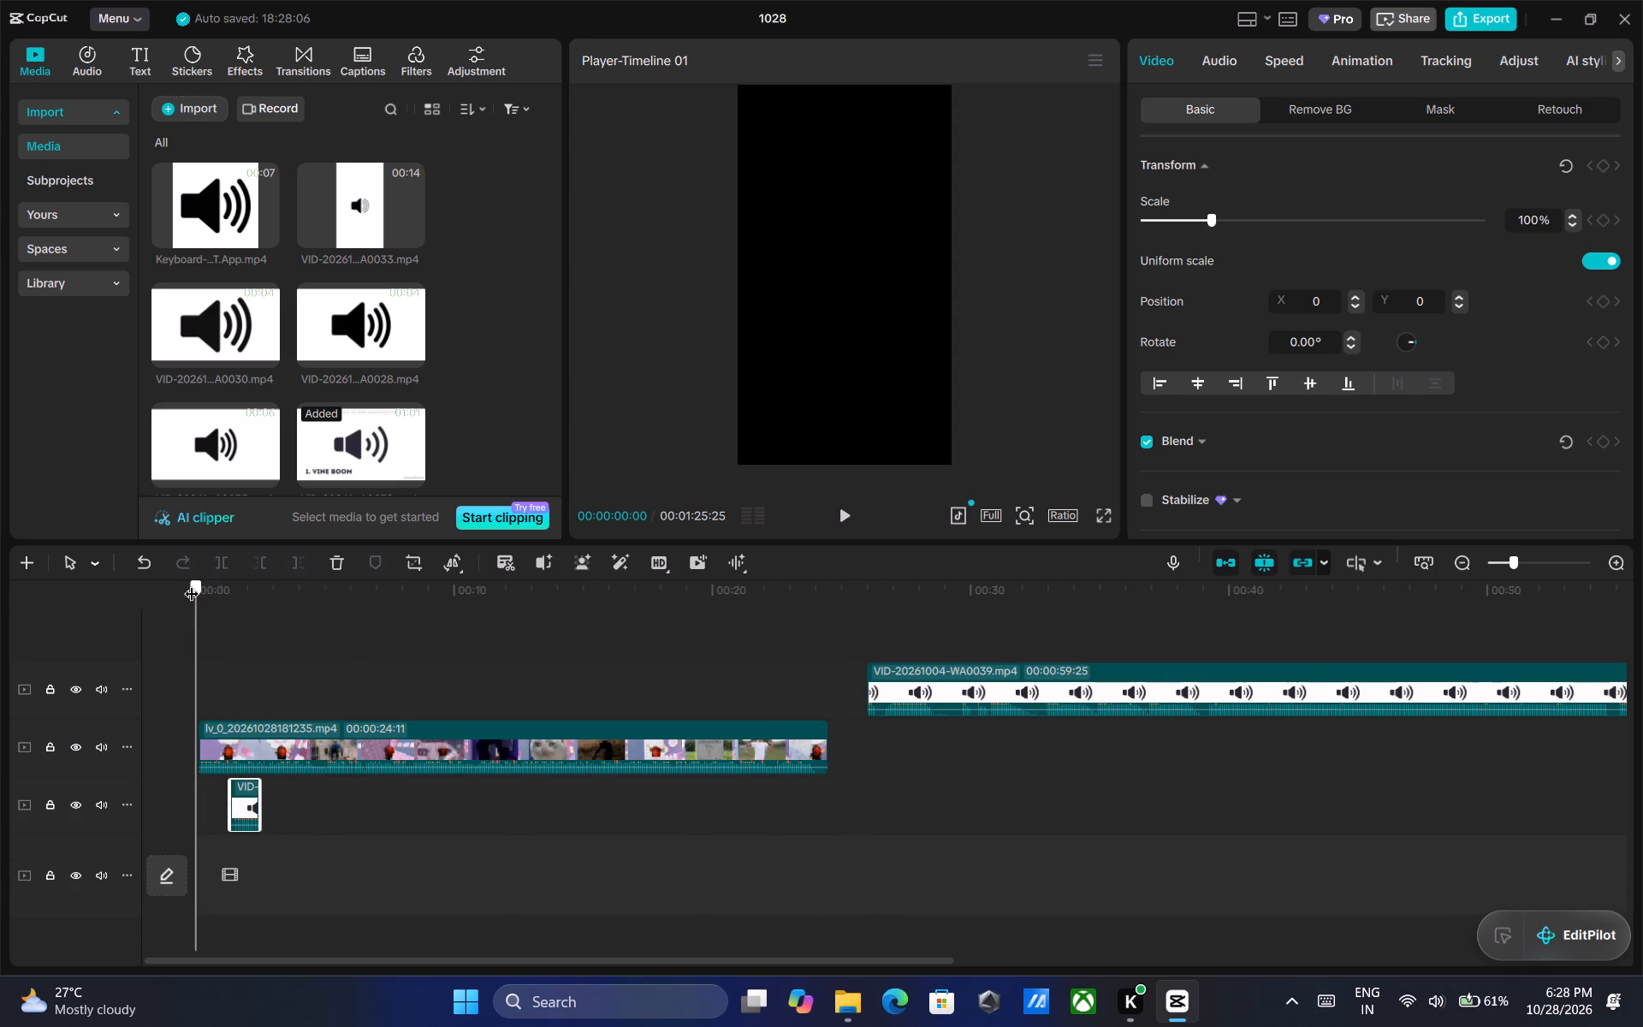
pyautogui.moveTo(262, 730); pyautogui.dragTo(246, 733)
# Play the opening to find where the first picture appears and align the Vine Boom clip there, at 00:00:00:22.
pyautogui.moveTo(192, 585); pyautogui.dragTo(199, 584)
pyautogui.click(843, 509)
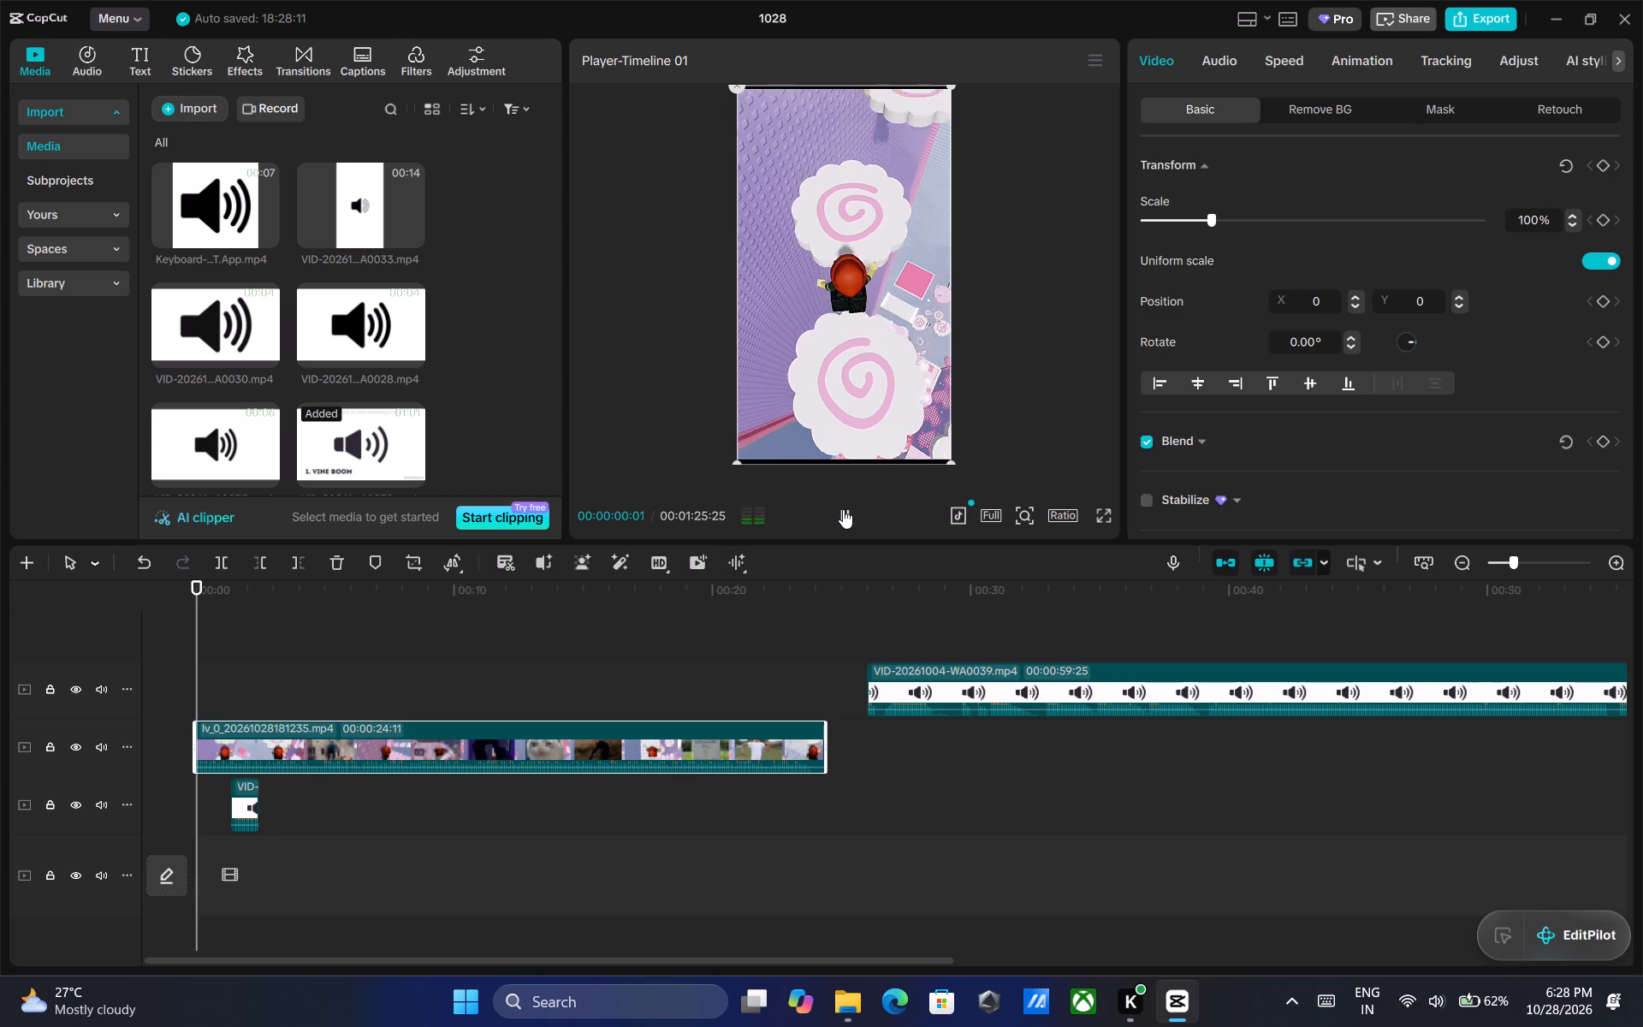
pyautogui.tripleClick(843, 509)
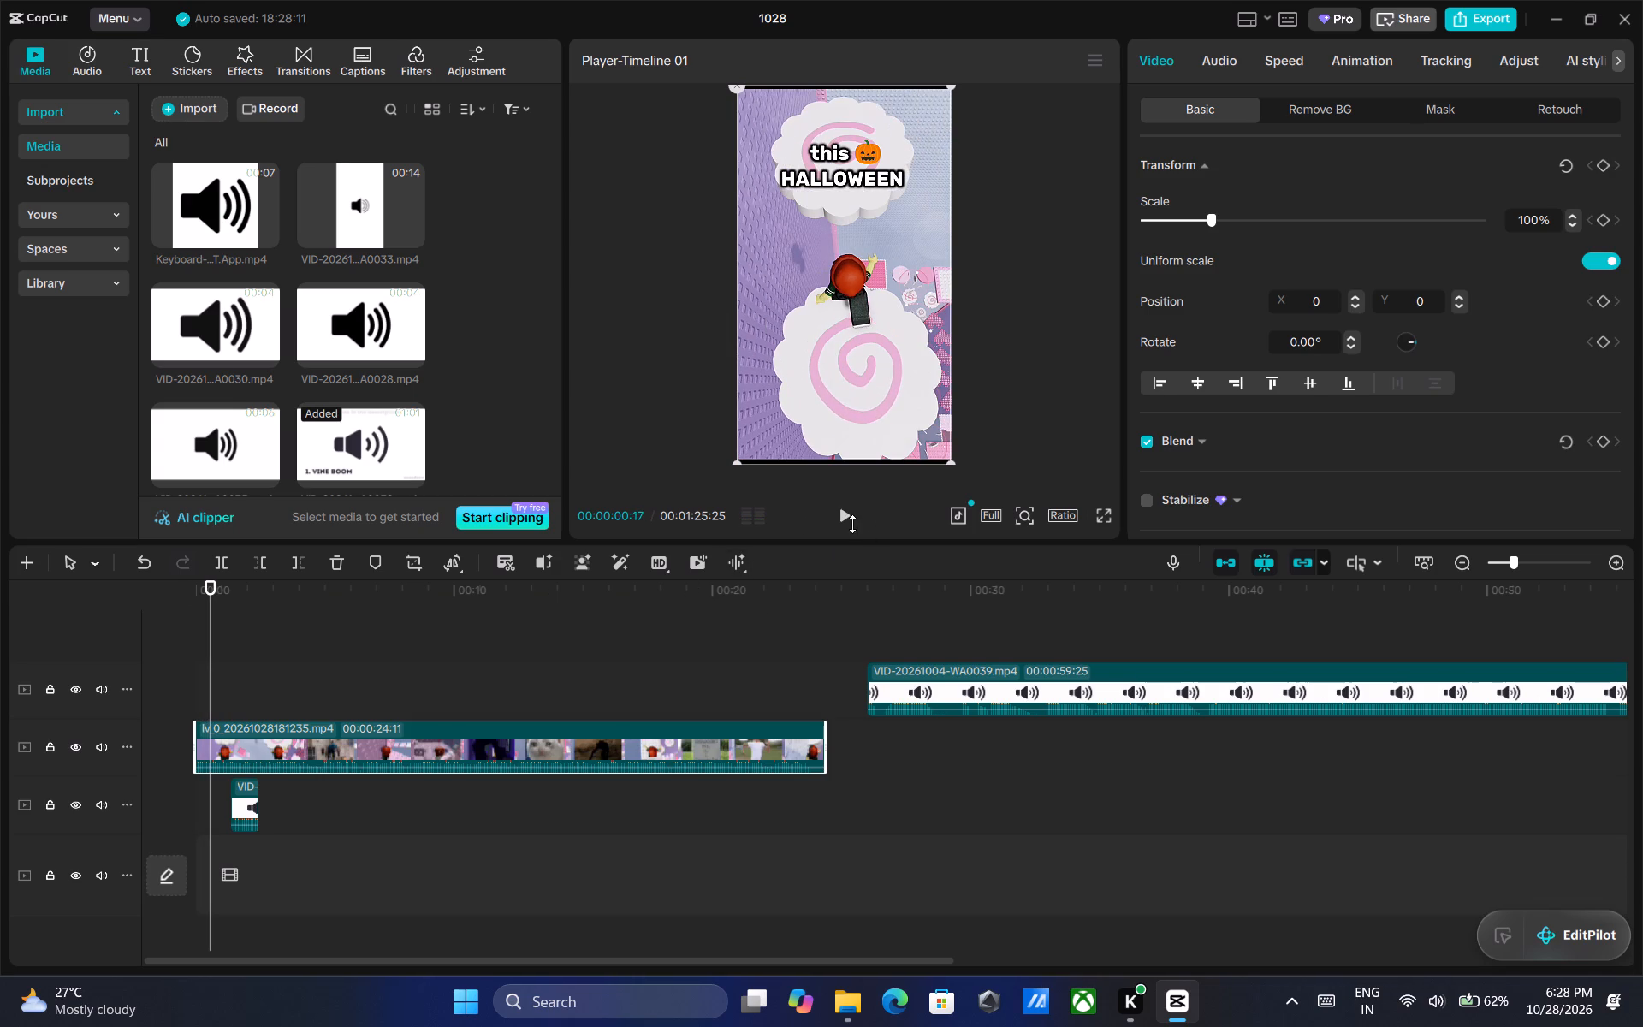
pyautogui.doubleClick(842, 517)
pyautogui.moveTo(247, 796); pyautogui.dragTo(234, 793)
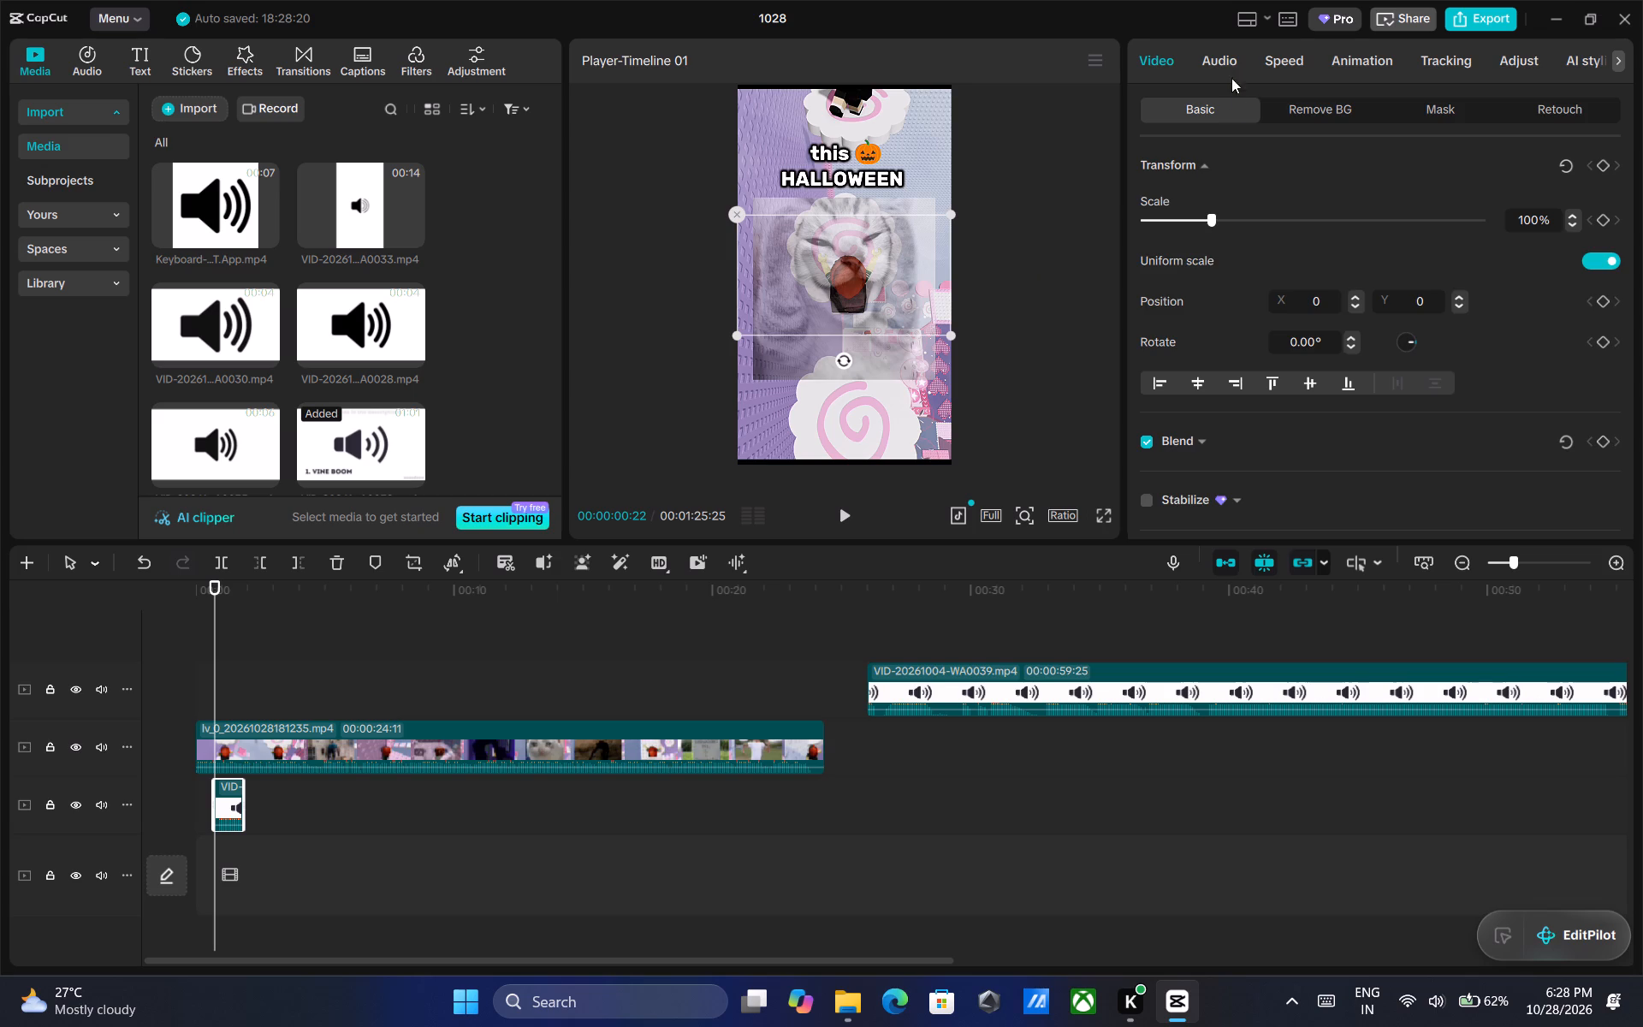
# Lower the Vine Boom clip's volume to -5.9 dB and play it through to the second picture.
pyautogui.click(1225, 57)
pyautogui.click(1361, 220)
pyautogui.click(1368, 219)
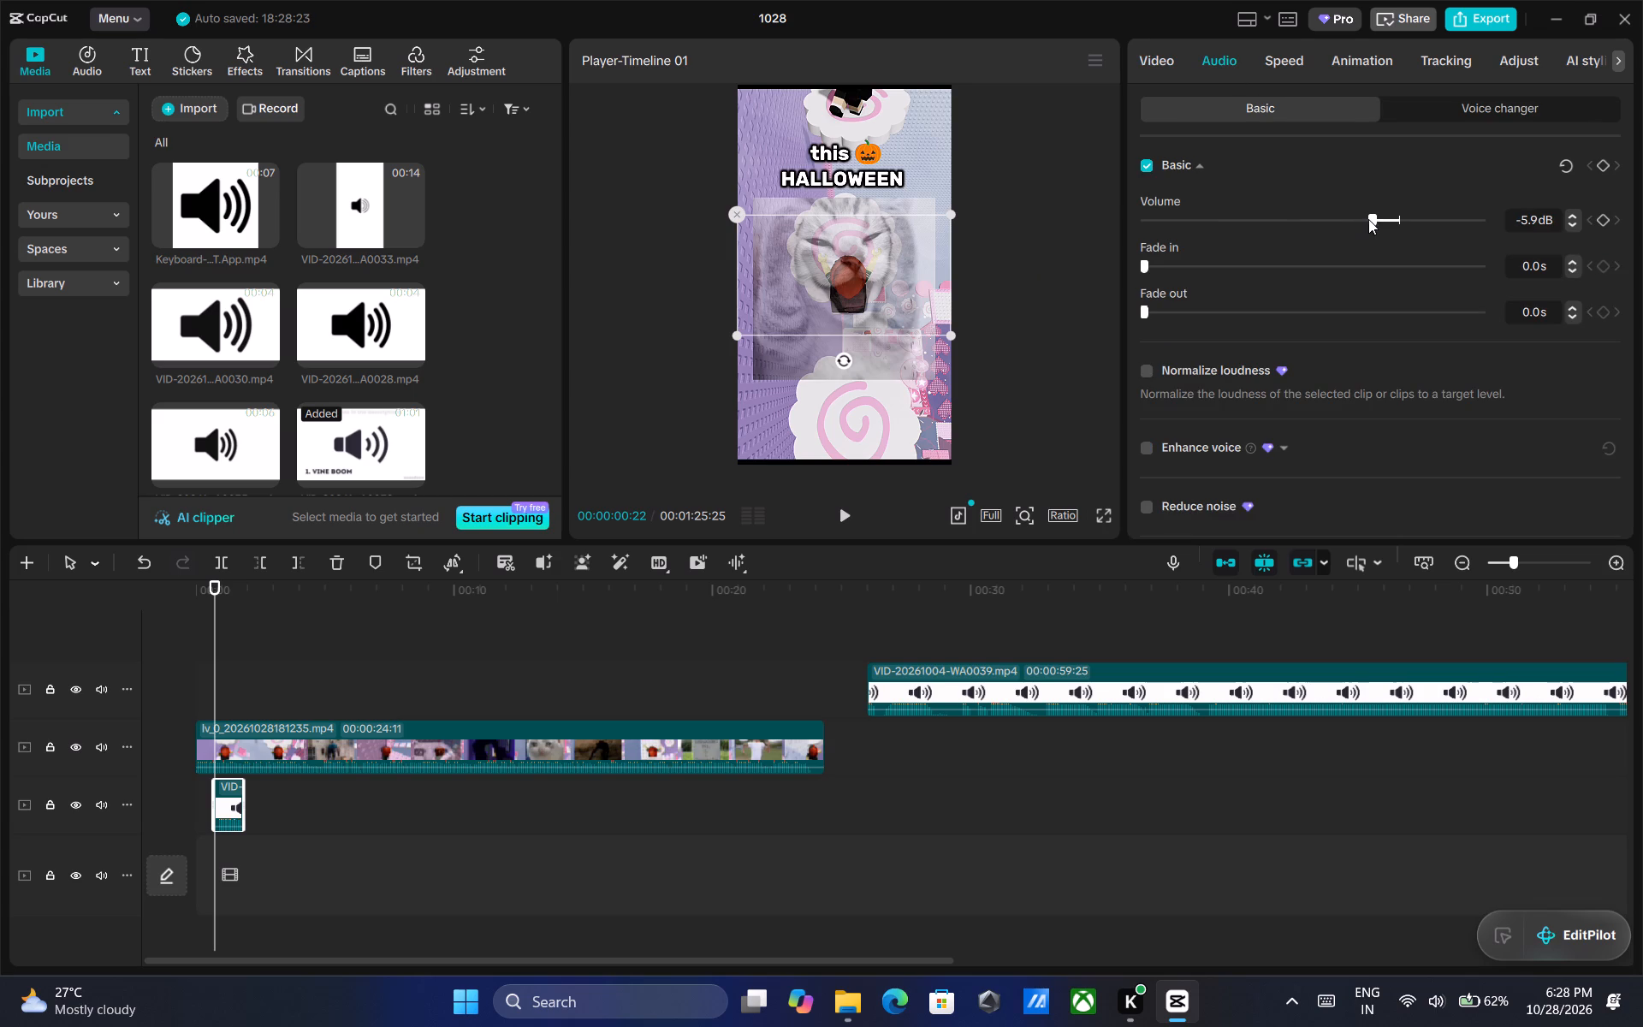
pyautogui.click(849, 516)
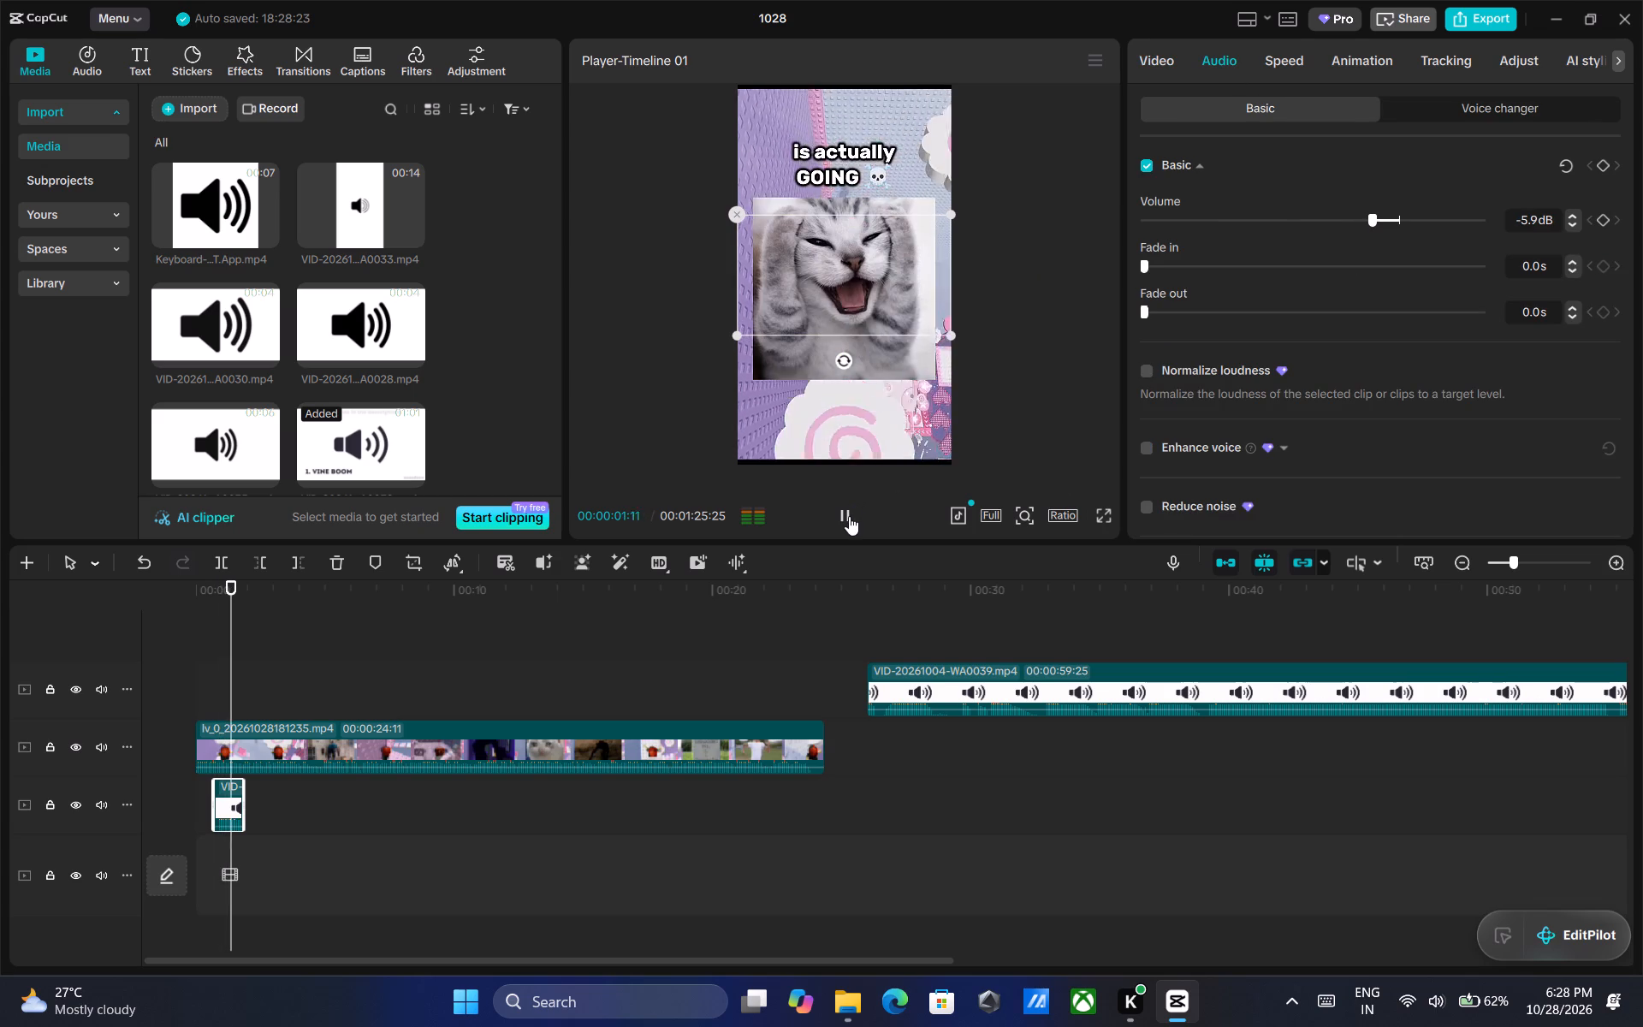
pyautogui.doubleClick(849, 516)
pyautogui.tripleClick(849, 516)
pyautogui.tripleClick(849, 516)
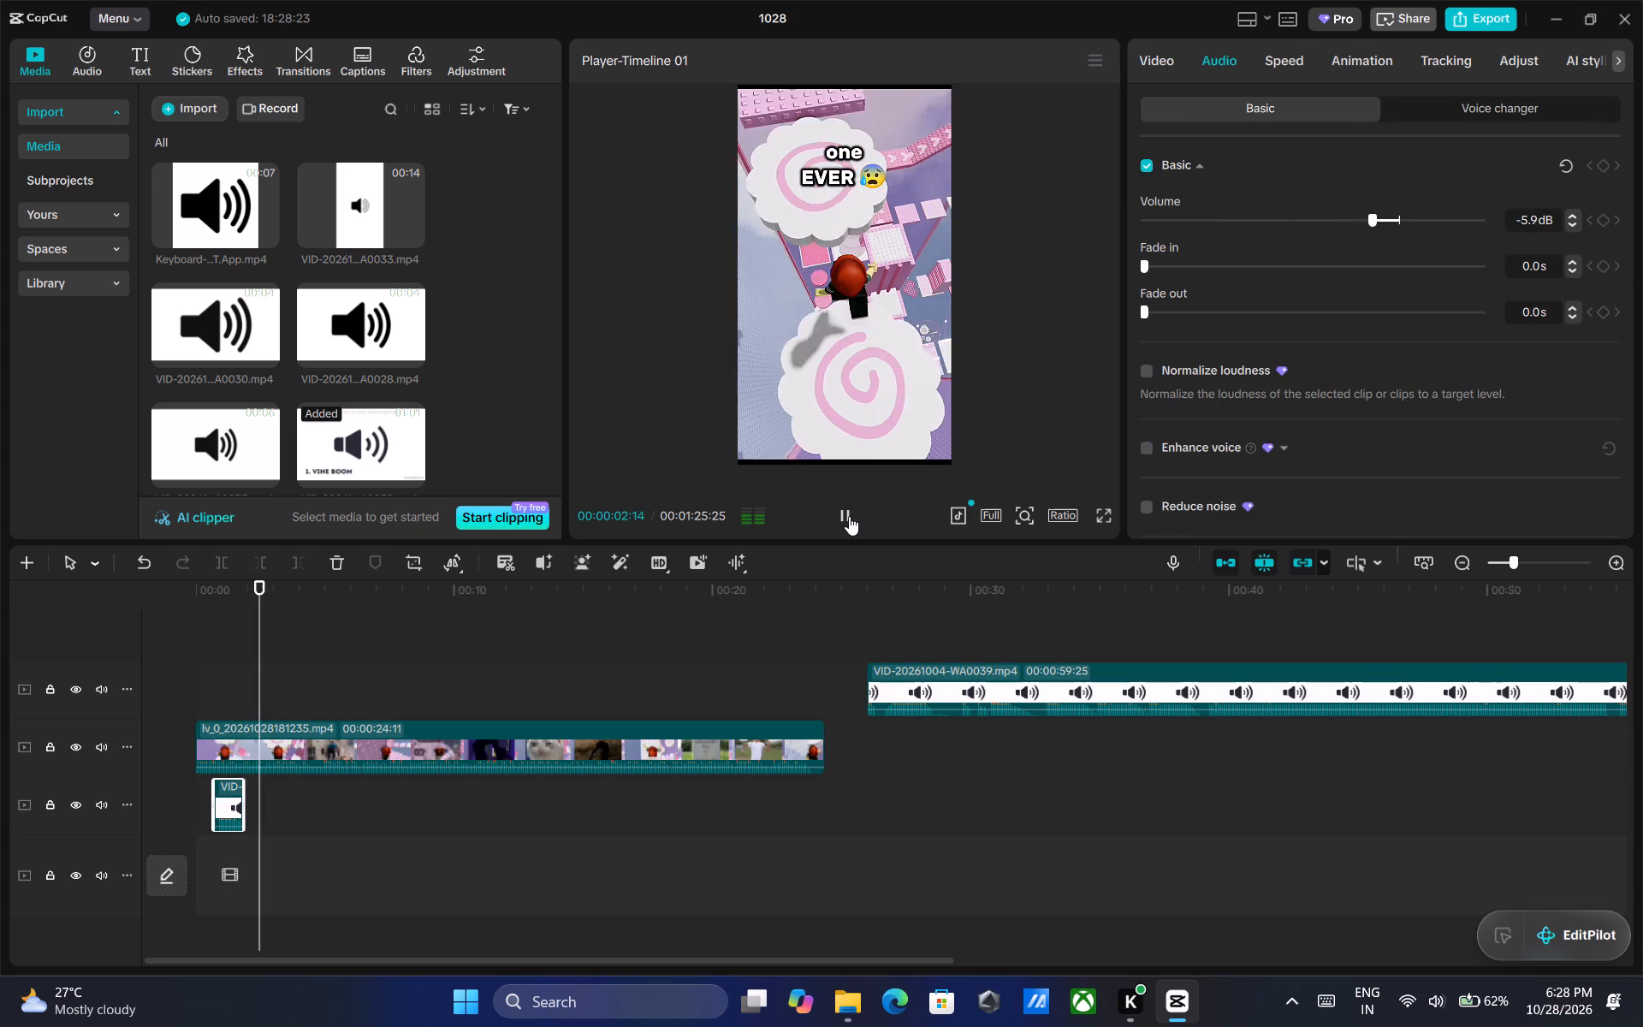
pyautogui.tripleClick(849, 516)
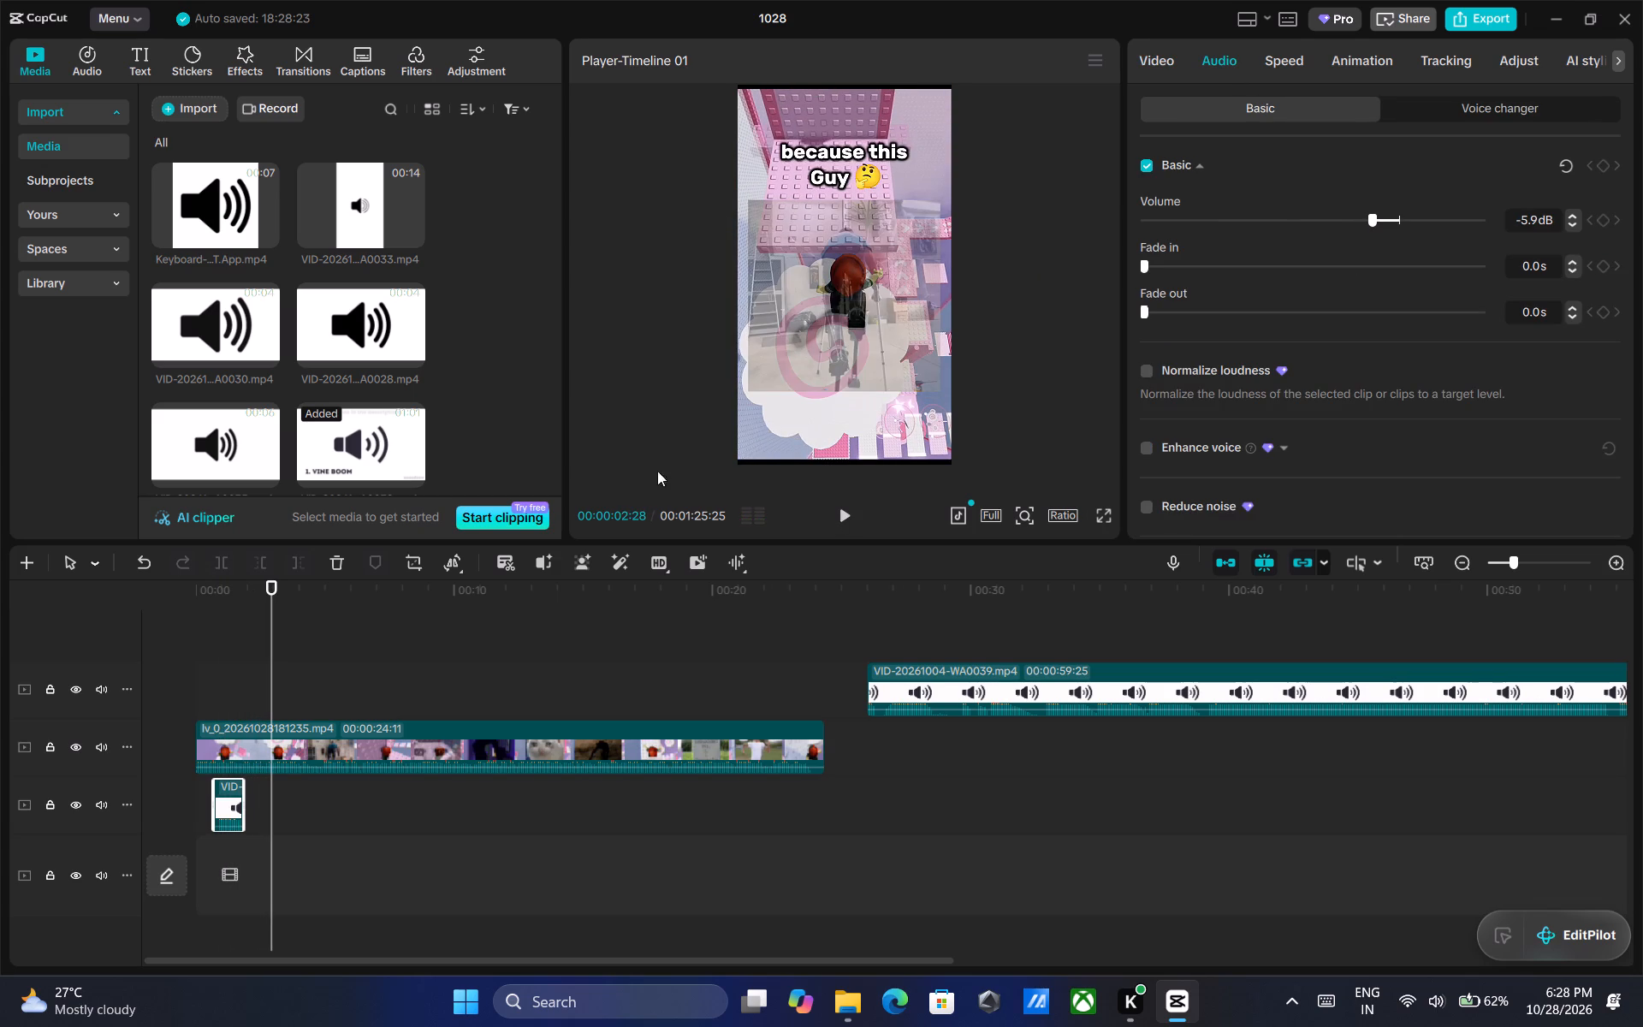
# Preview several imported sound effects and place the WA0032 clip beneath the video at the second picture, about 00:00:02:10.
pyautogui.scroll(1, 315, 282)
pyautogui.click(238, 308)
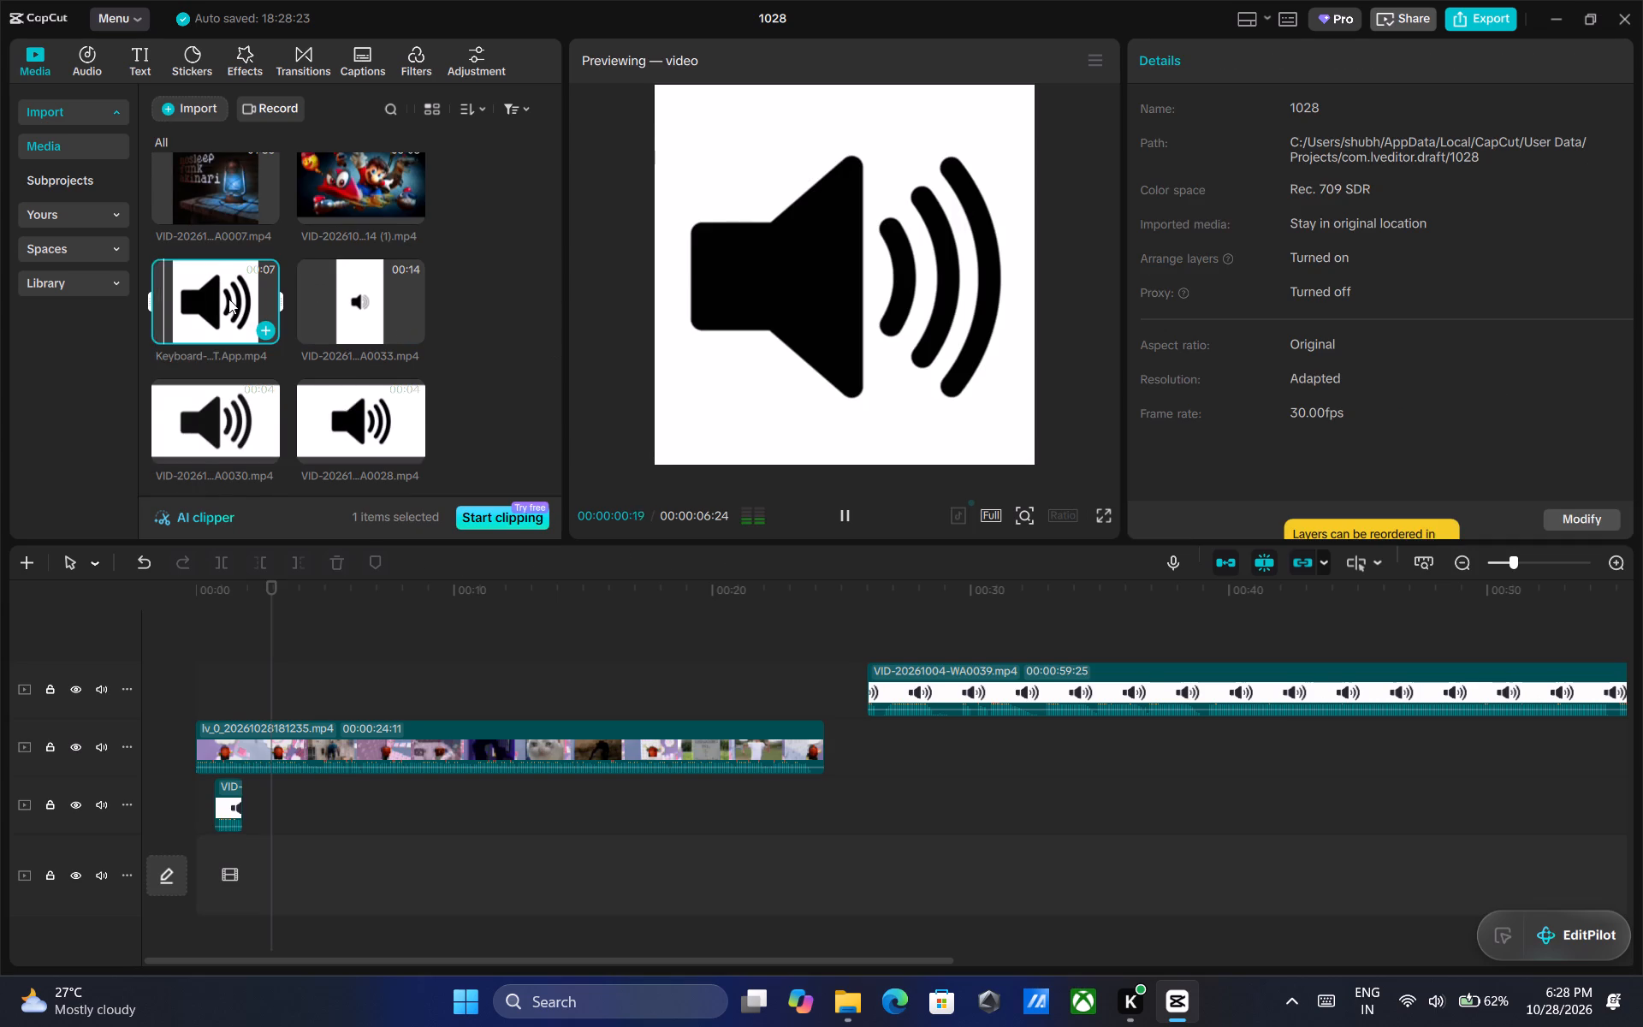
pyautogui.scroll(-1, 228, 299)
pyautogui.scroll(1, 228, 299)
pyautogui.click(225, 436)
pyautogui.scroll(5, 285, 385)
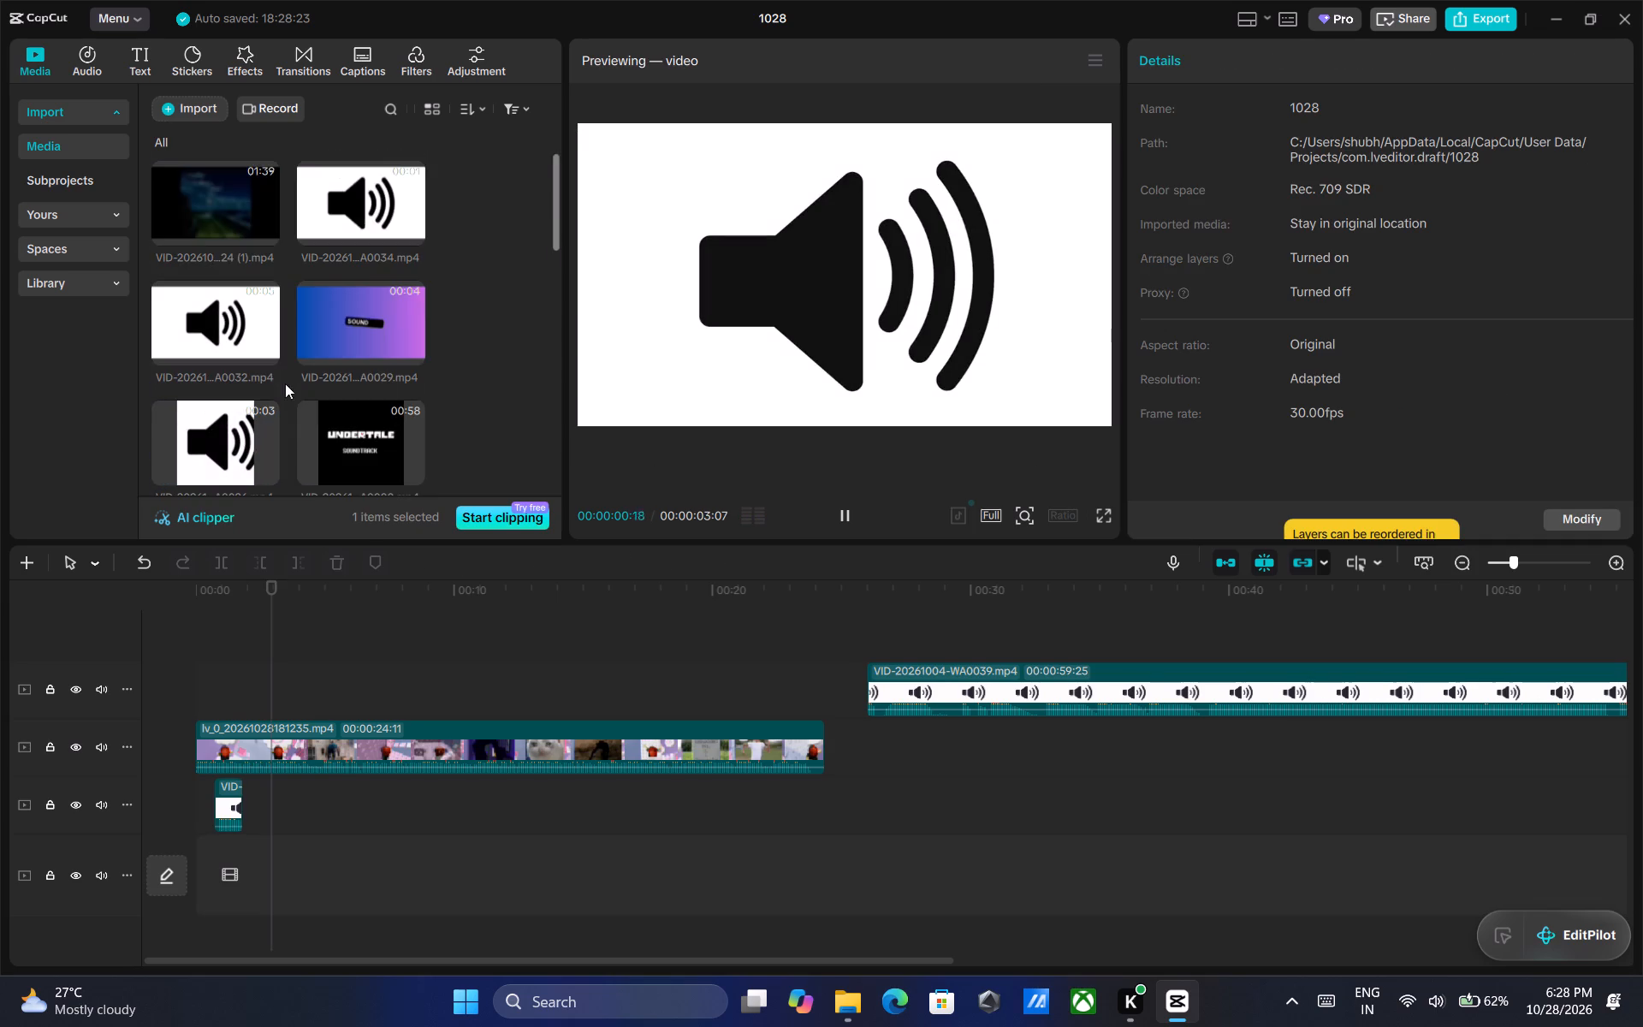
pyautogui.scroll(2, 270, 344)
pyautogui.click(228, 304)
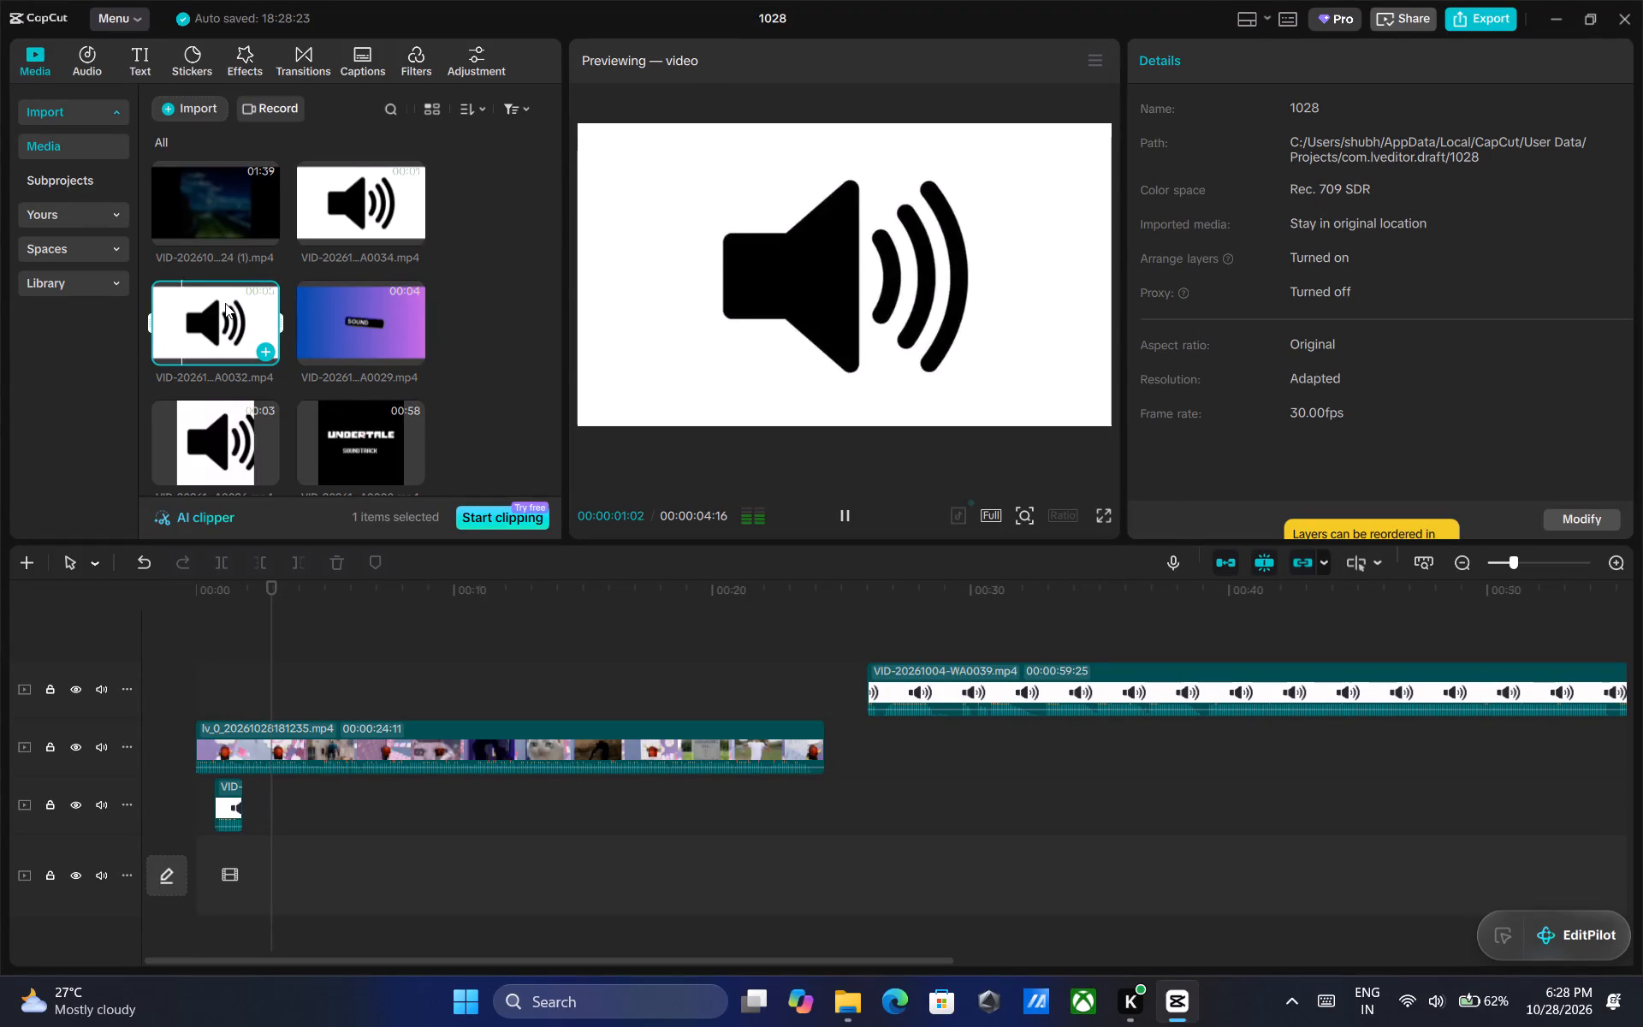
pyautogui.moveTo(225, 303); pyautogui.dragTo(256, 773)
# Reduce the WA0032 clip's scale to 78% and its volume to -6.1 dB.
pyautogui.click(308, 790)
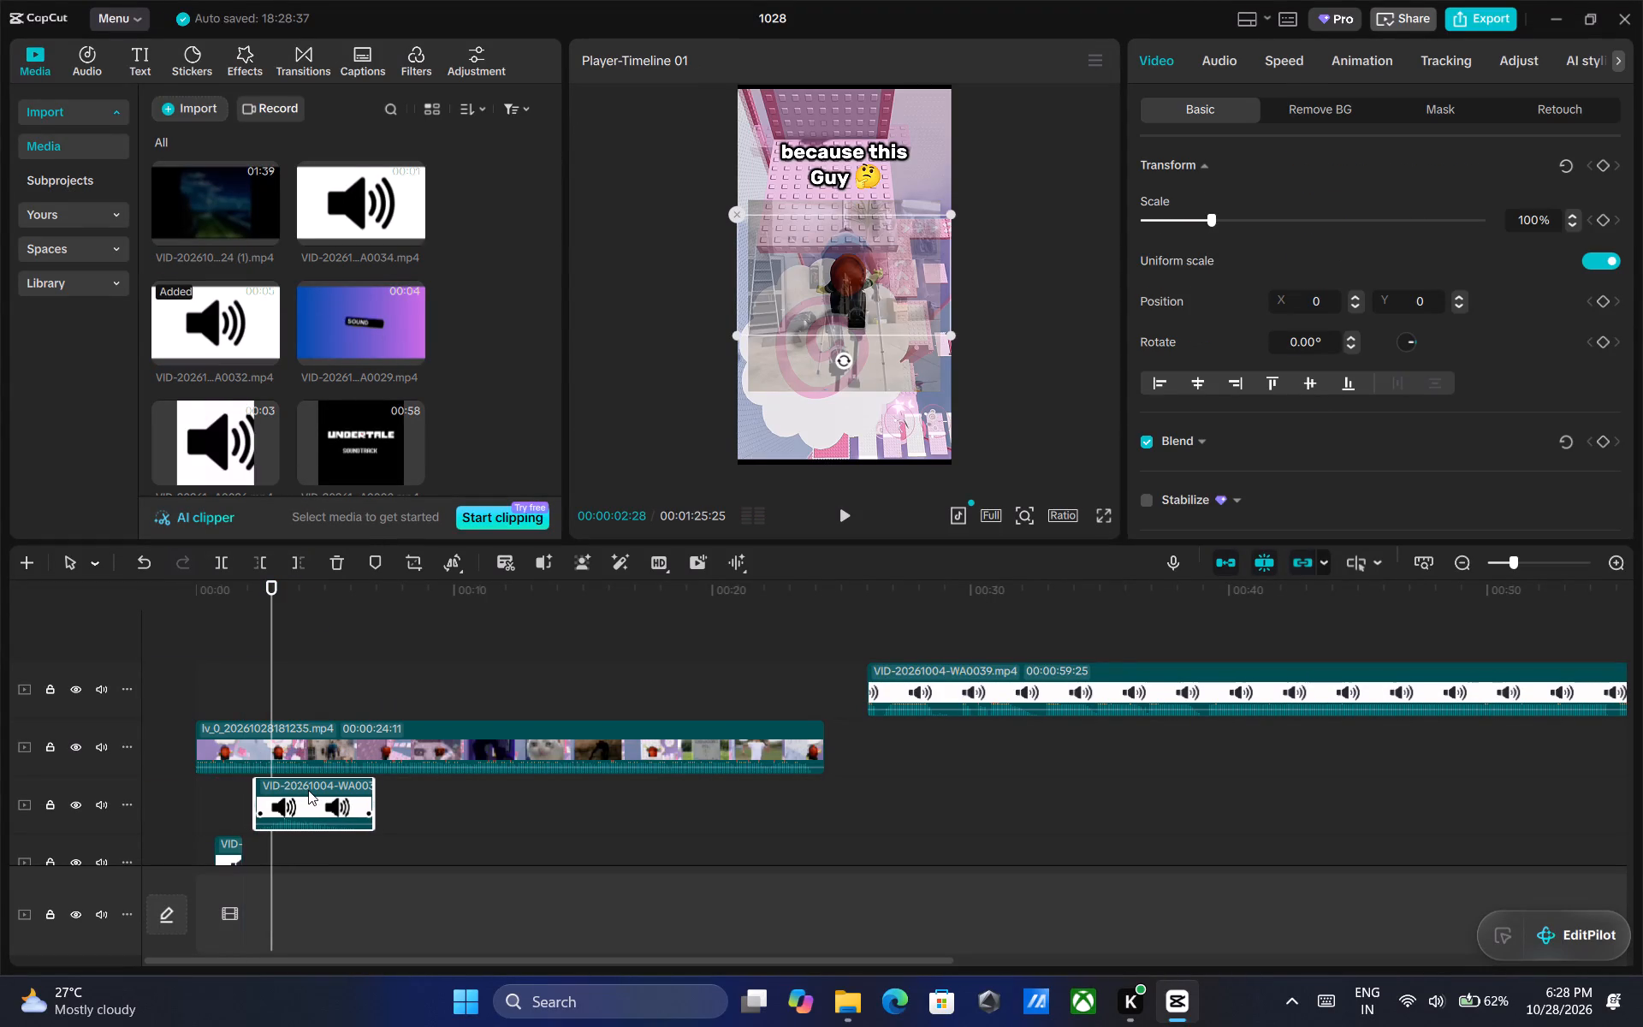
pyautogui.click(1196, 215)
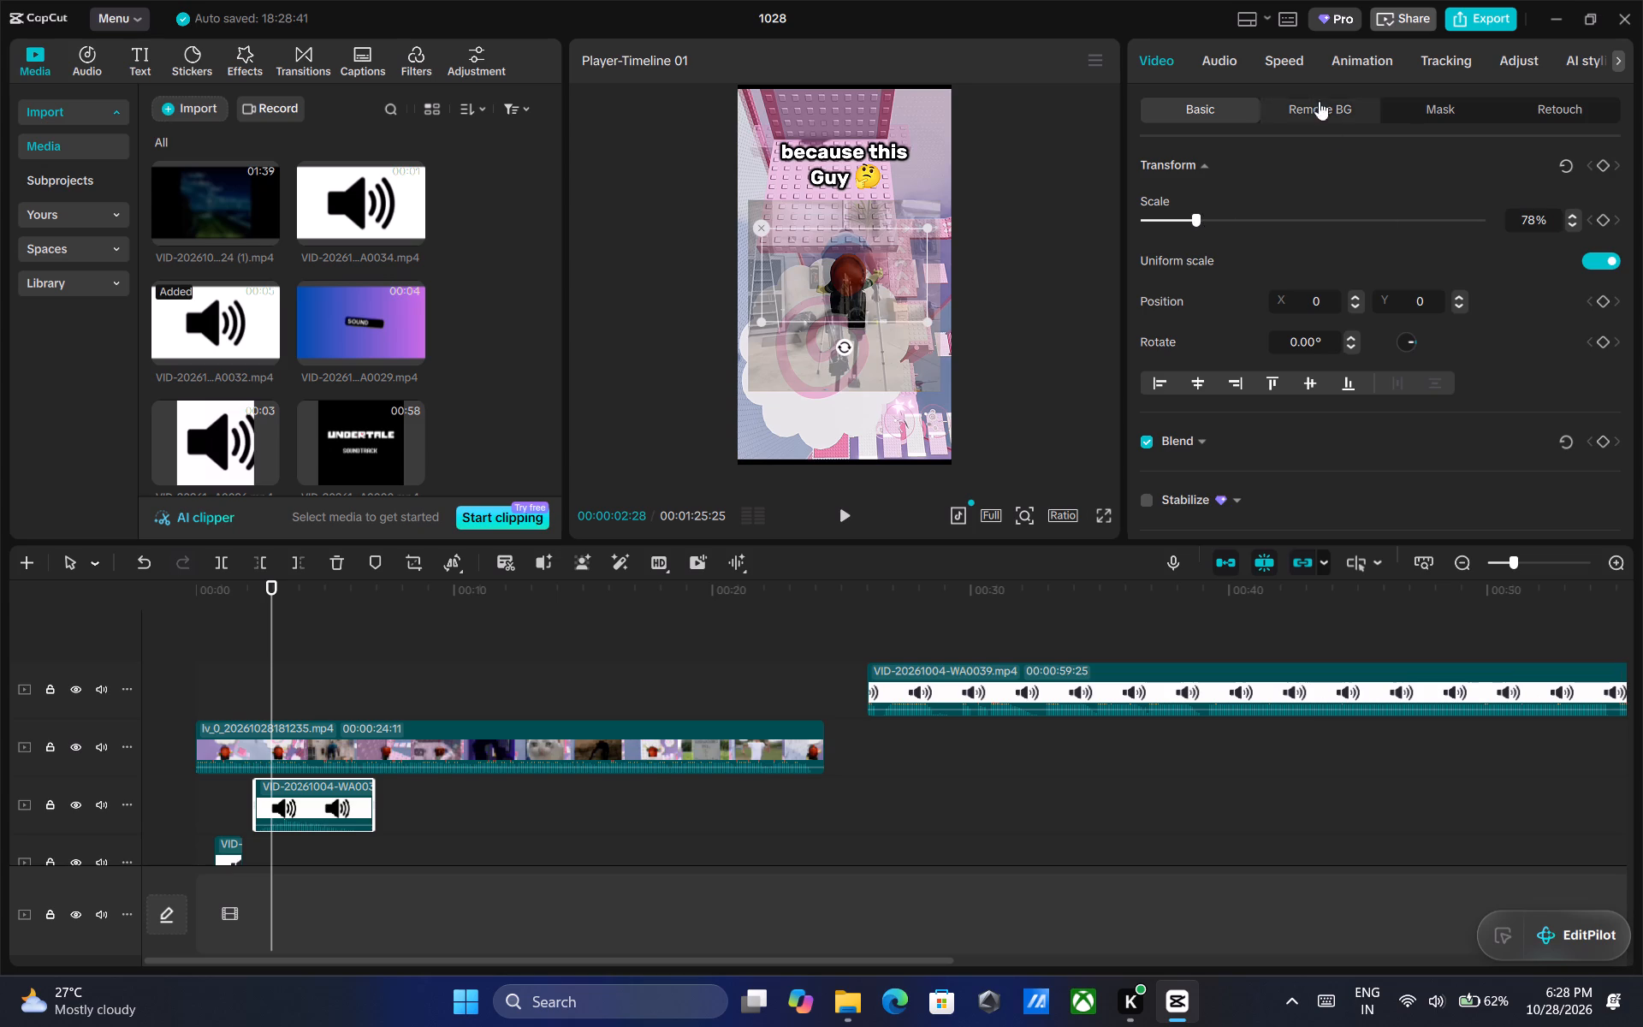
pyautogui.click(1223, 56)
pyautogui.click(1379, 217)
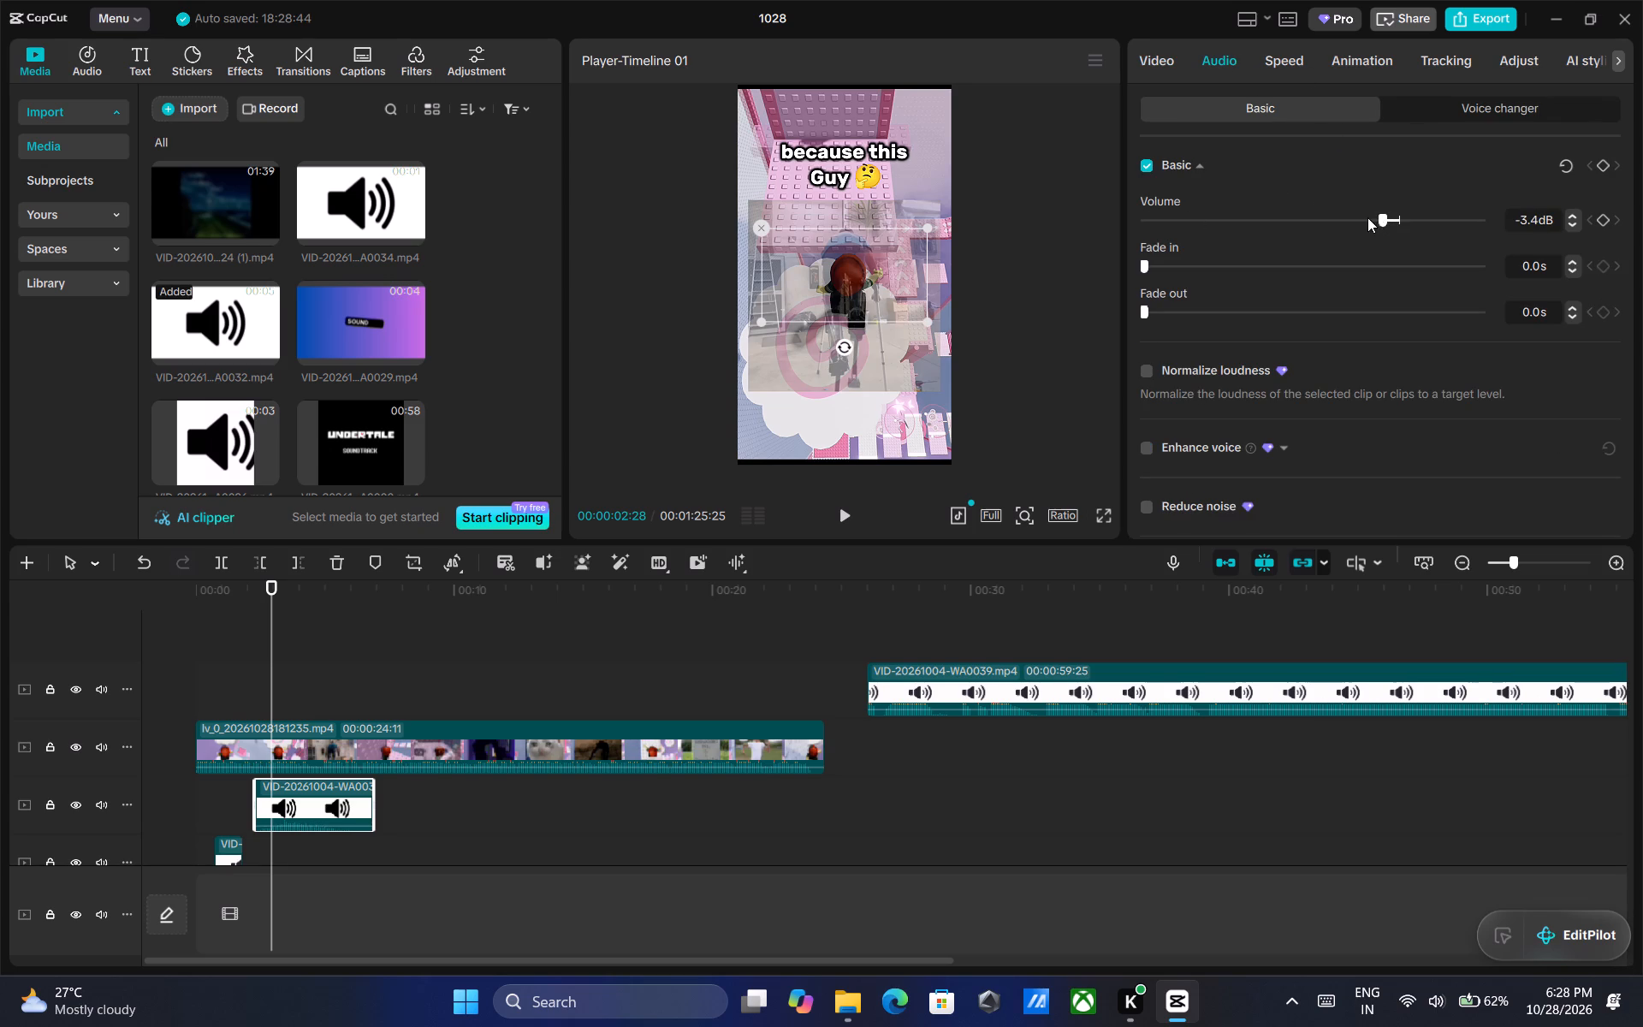
pyautogui.click(1367, 217)
# Play from just before the second picture with the WA0032 sound and find where the third picture appears.
pyautogui.moveTo(278, 581); pyautogui.dragTo(255, 581)
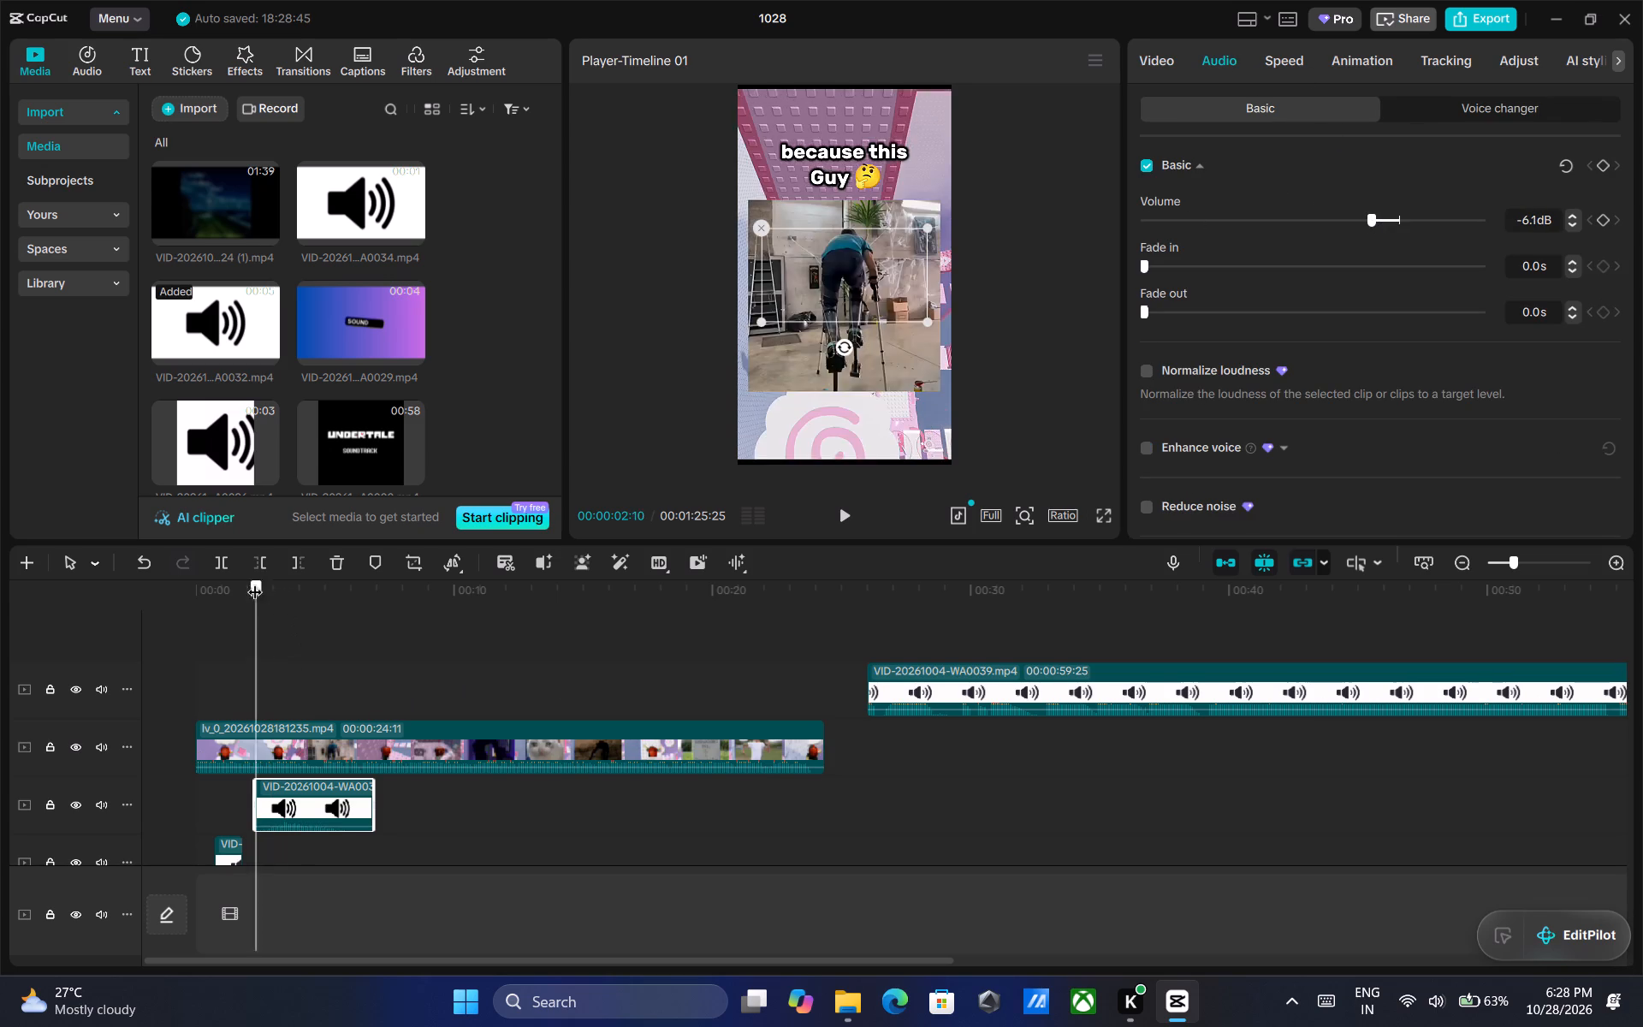
pyautogui.moveTo(255, 581); pyautogui.dragTo(245, 583)
pyautogui.click(842, 517)
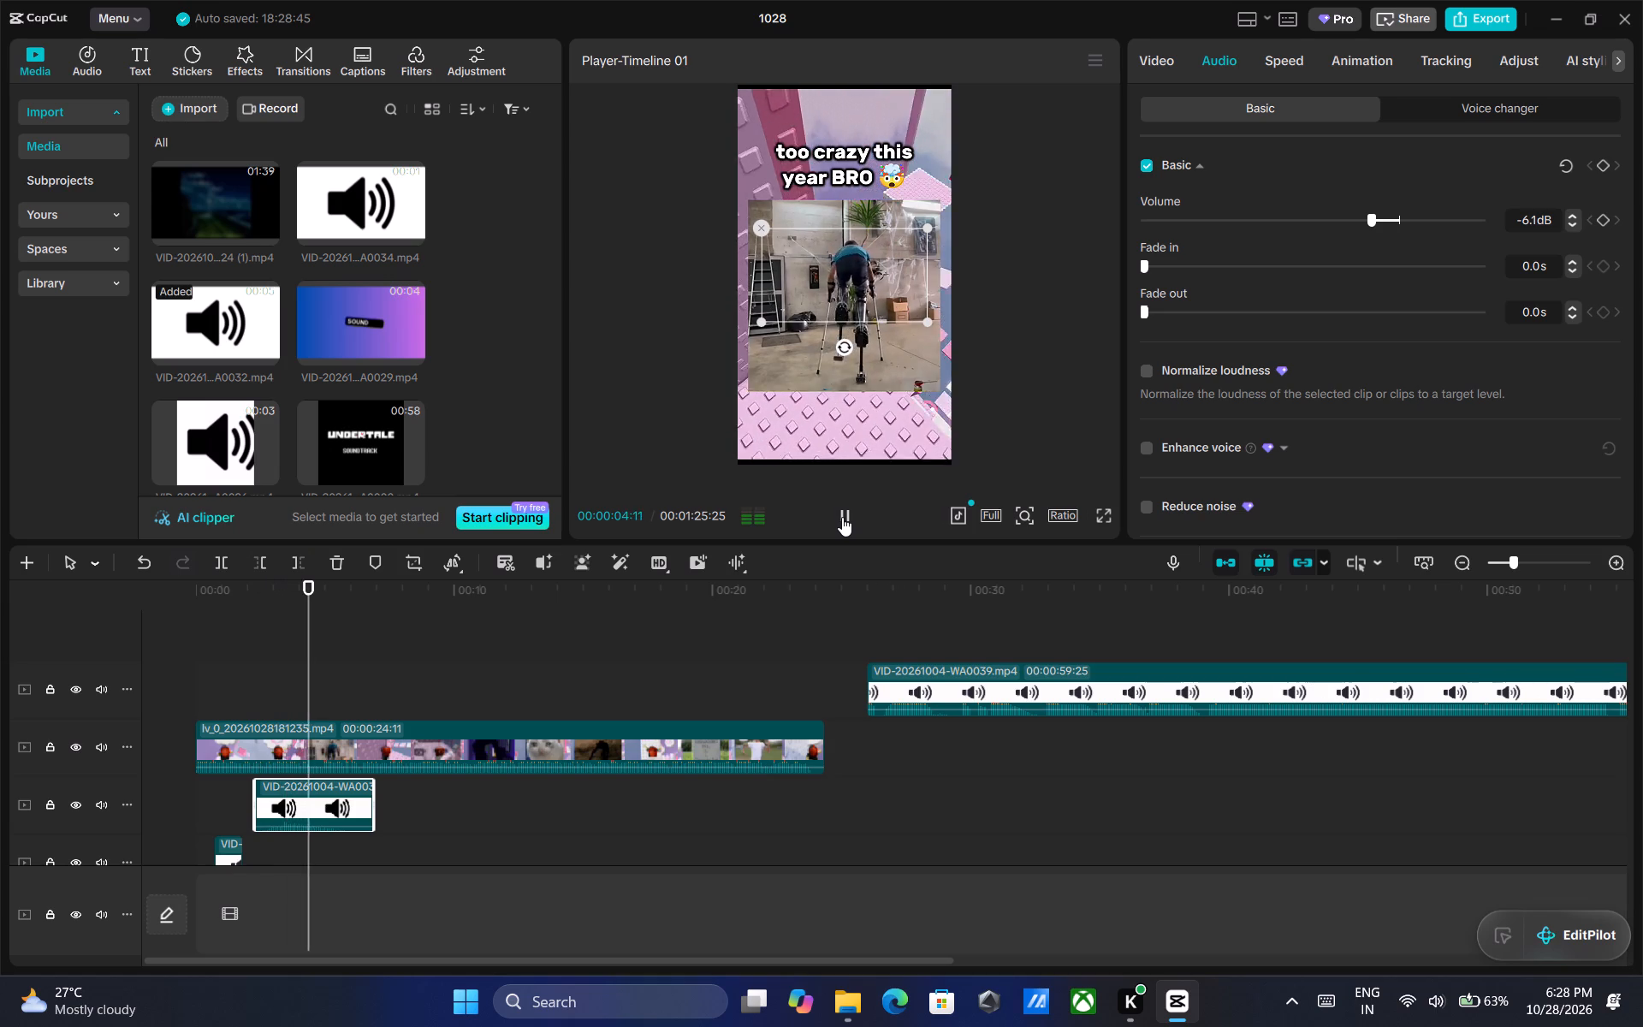
pyautogui.doubleClick(842, 517)
pyautogui.click(842, 517)
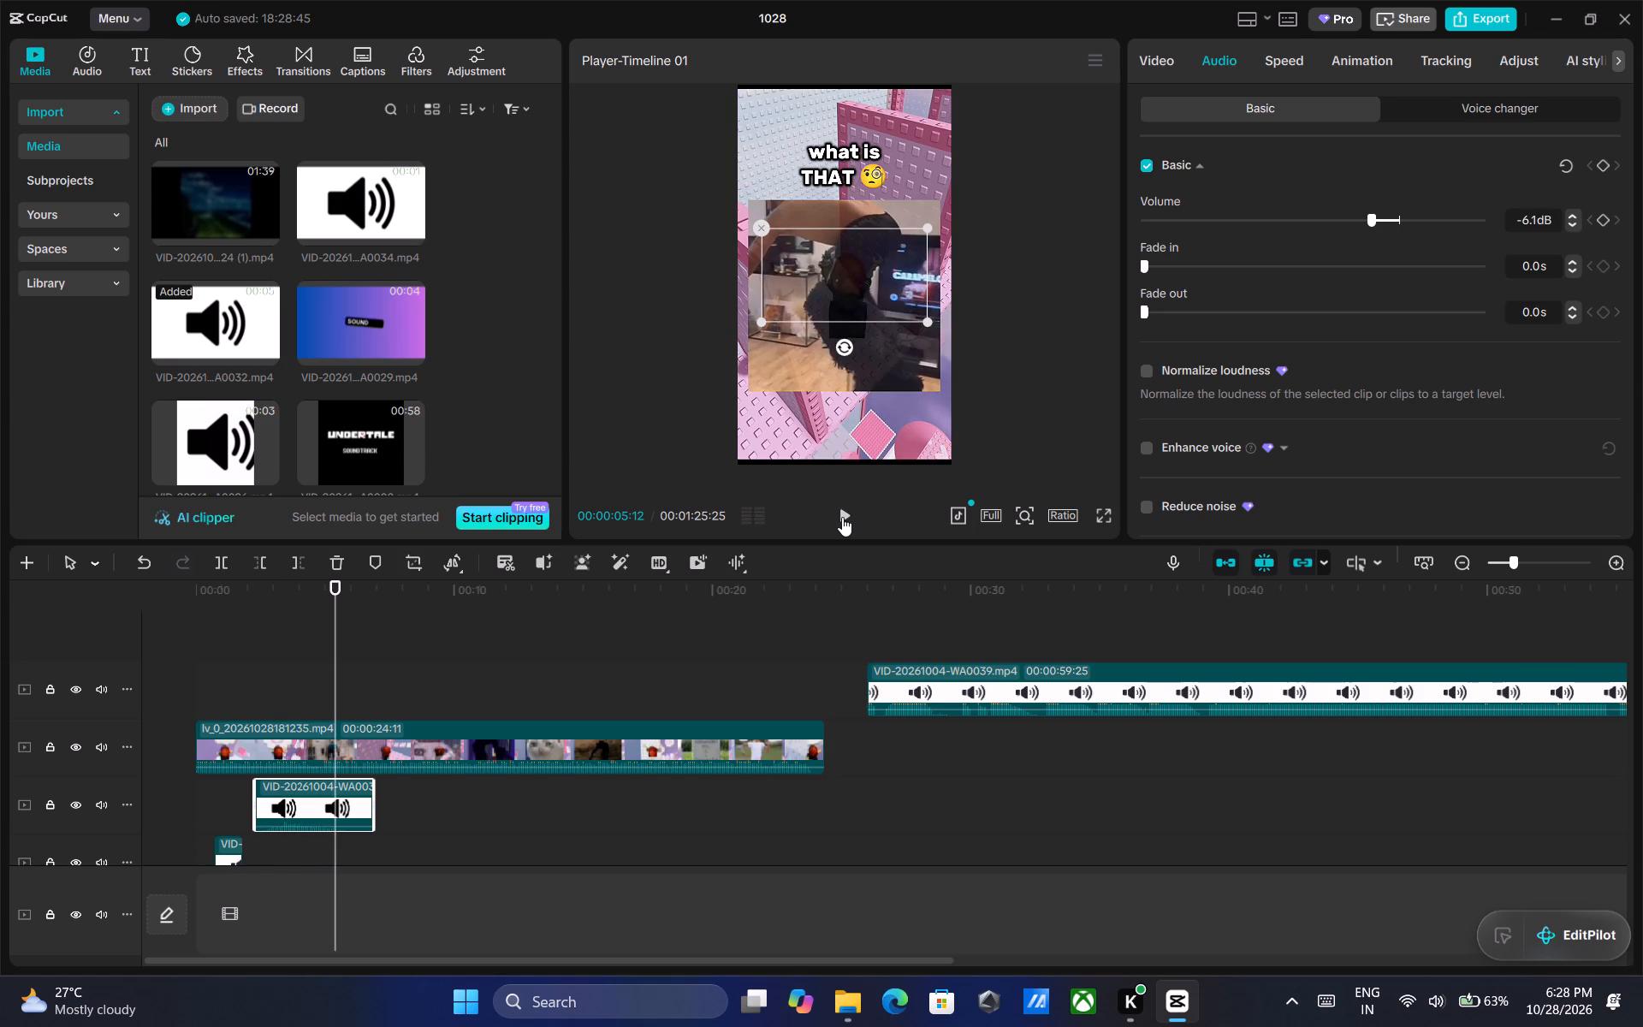
pyautogui.click(842, 517)
pyautogui.click(842, 517)
pyautogui.click(842, 517)
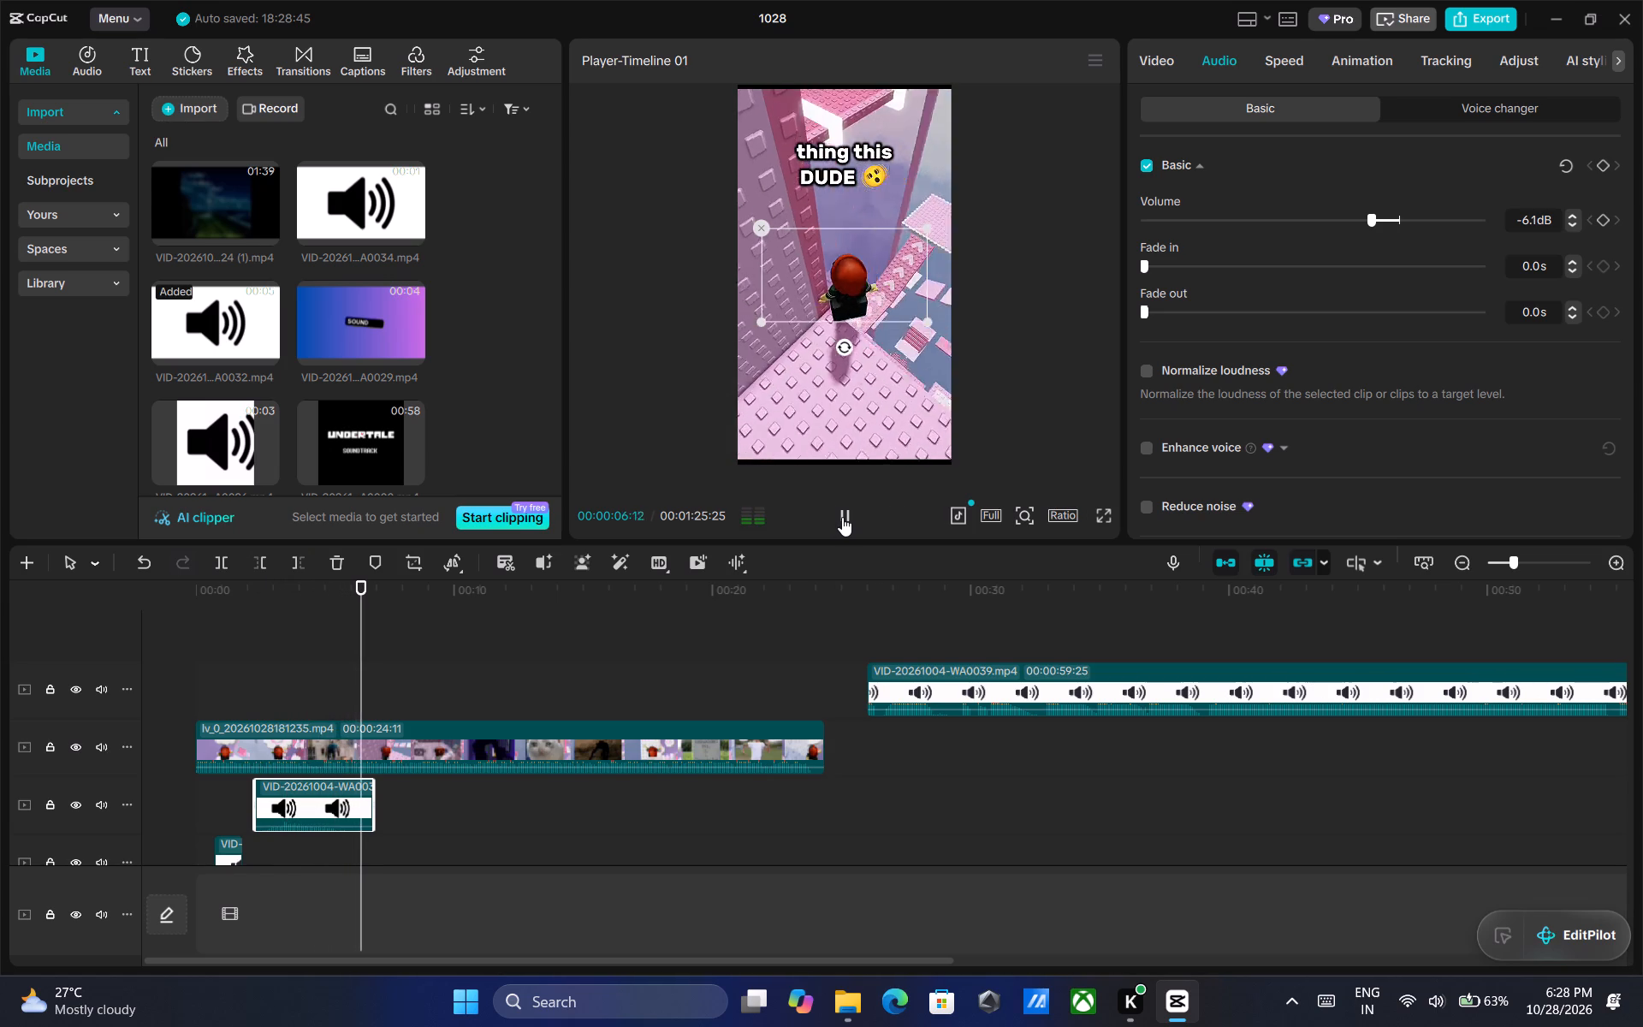
pyautogui.click(842, 517)
pyautogui.click(842, 517)
pyautogui.click(842, 517)
pyautogui.doubleClick(842, 517)
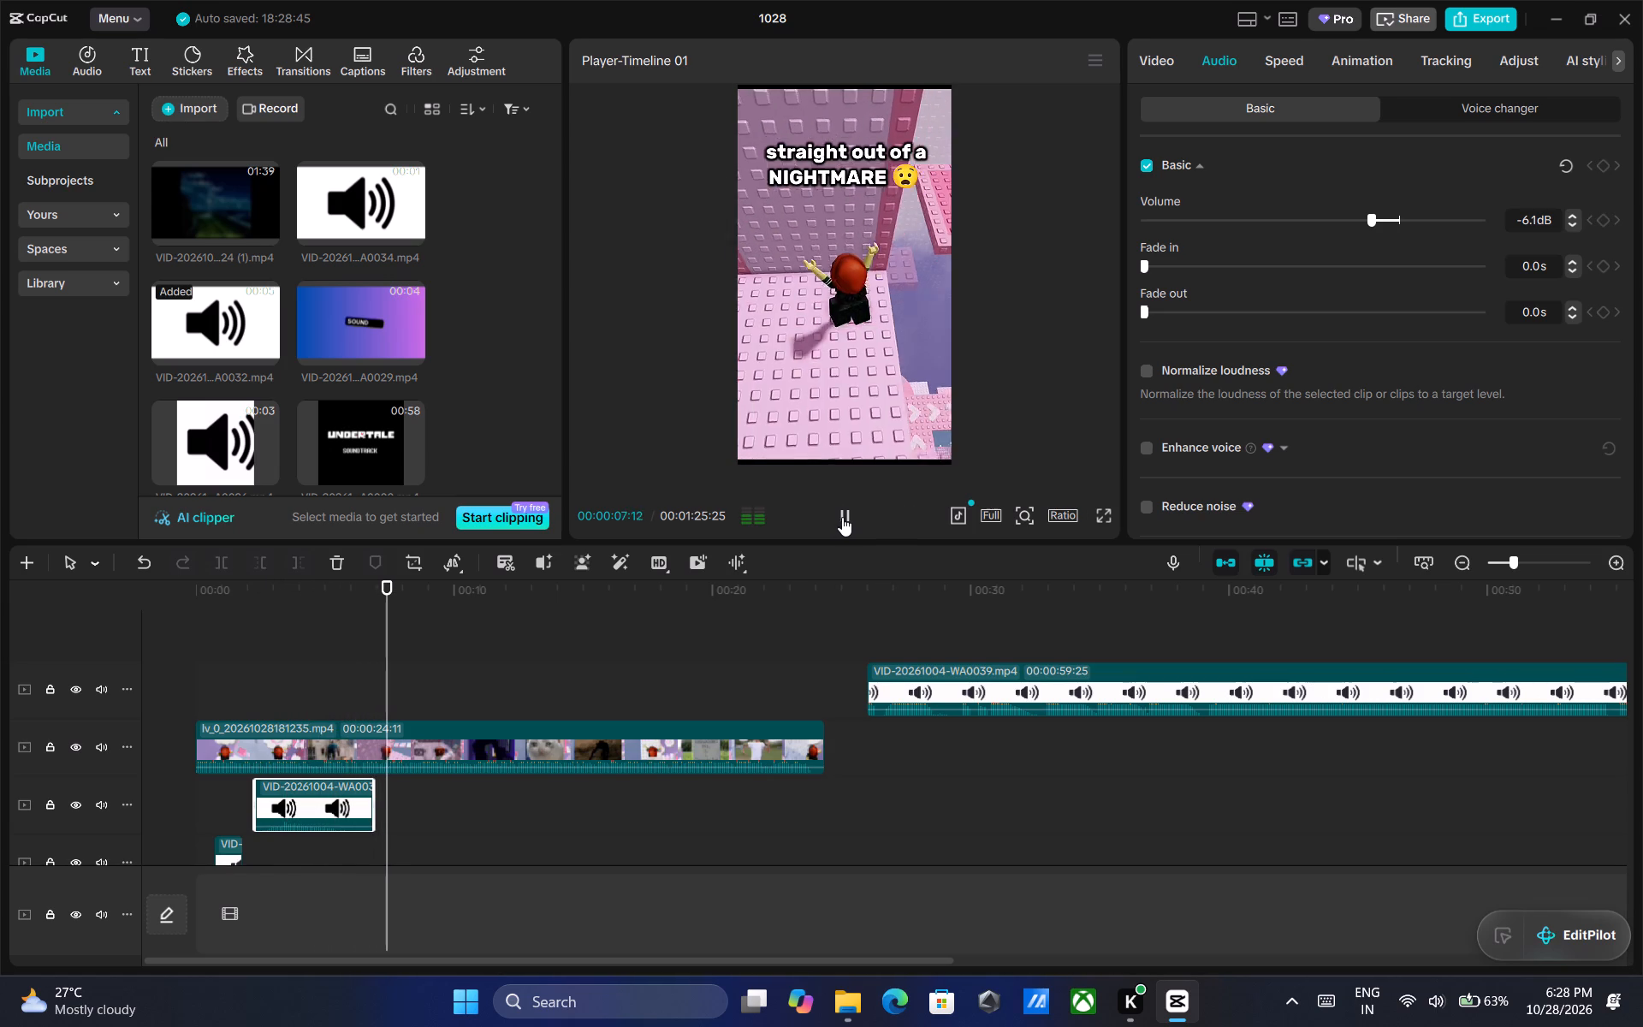
pyautogui.tripleClick(842, 517)
pyautogui.click(842, 517)
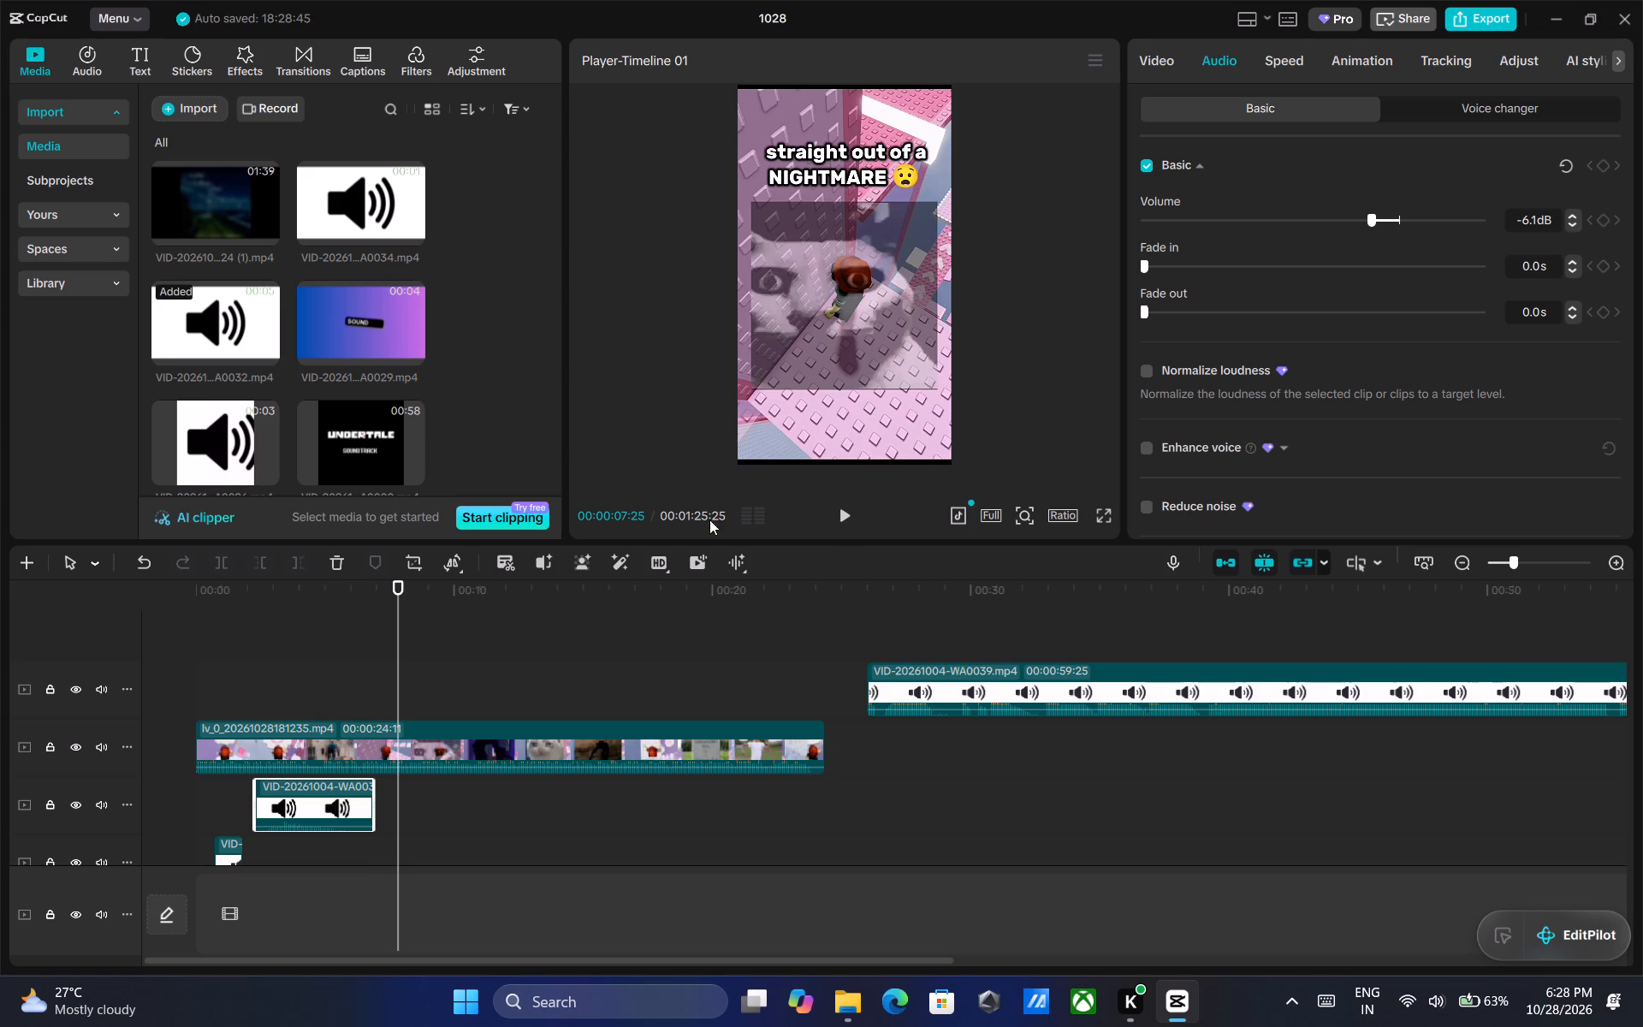
# Preview the WA0037 and WA0036 sound effects and place the WA0037 clip beneath the video at the third picture, about 00:00:07.
pyautogui.scroll(-10, 278, 344)
pyautogui.click(353, 198)
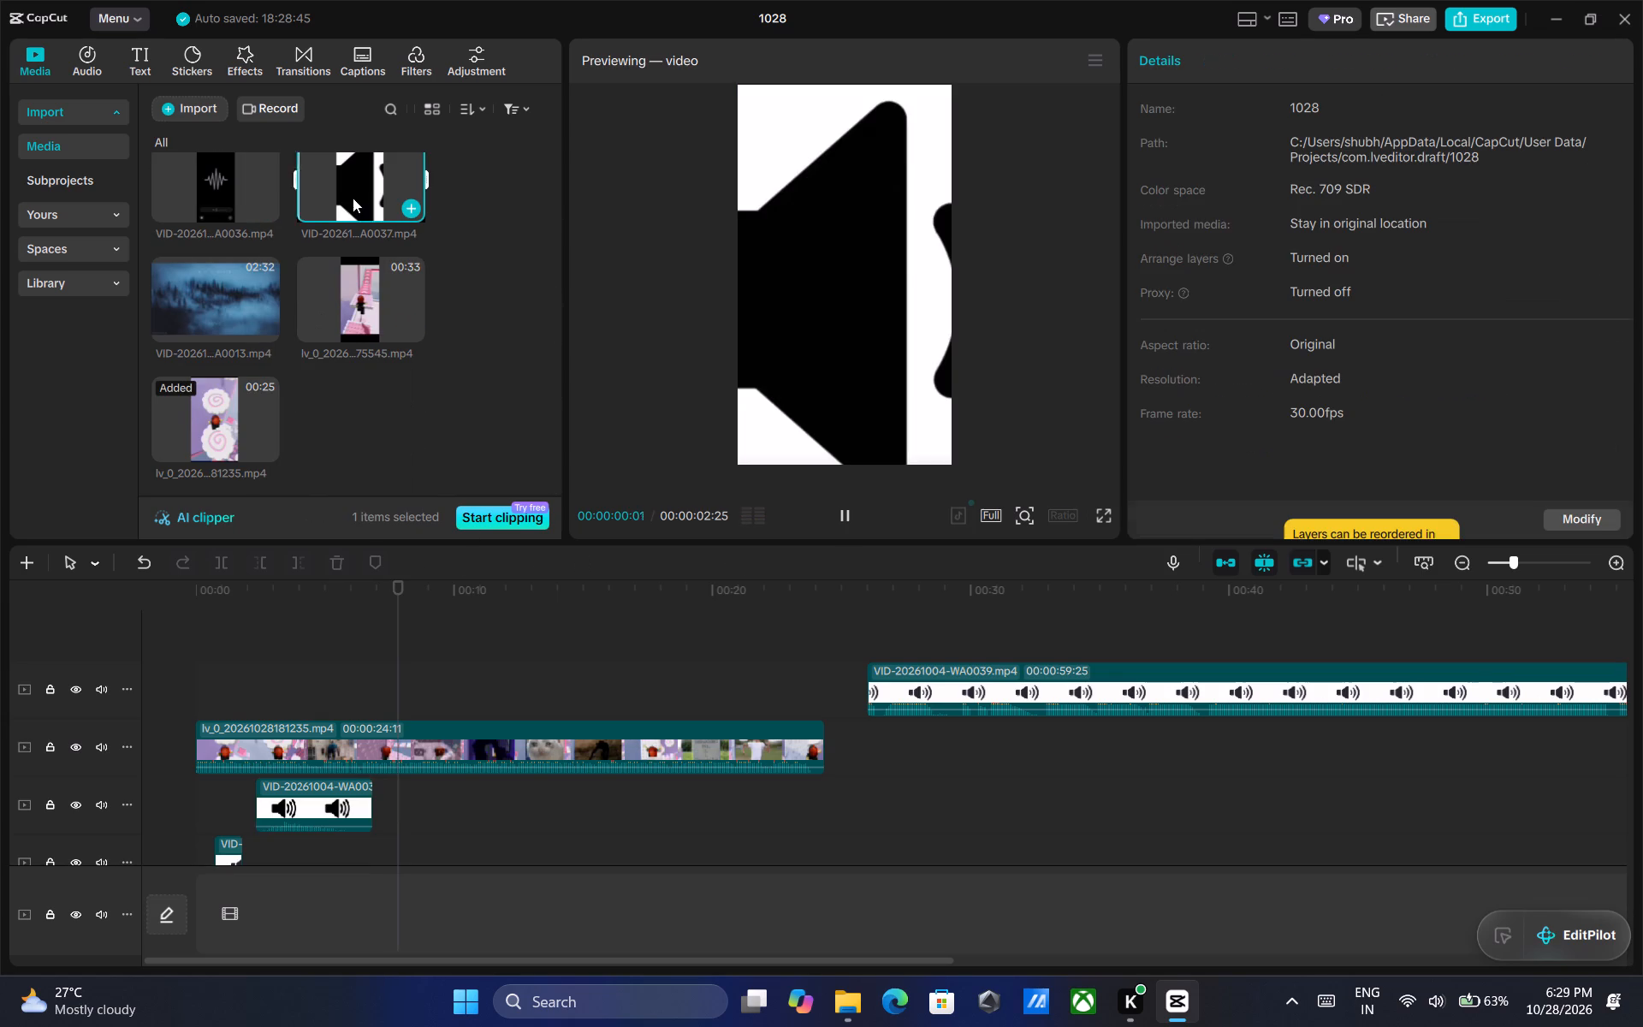
pyautogui.click(231, 194)
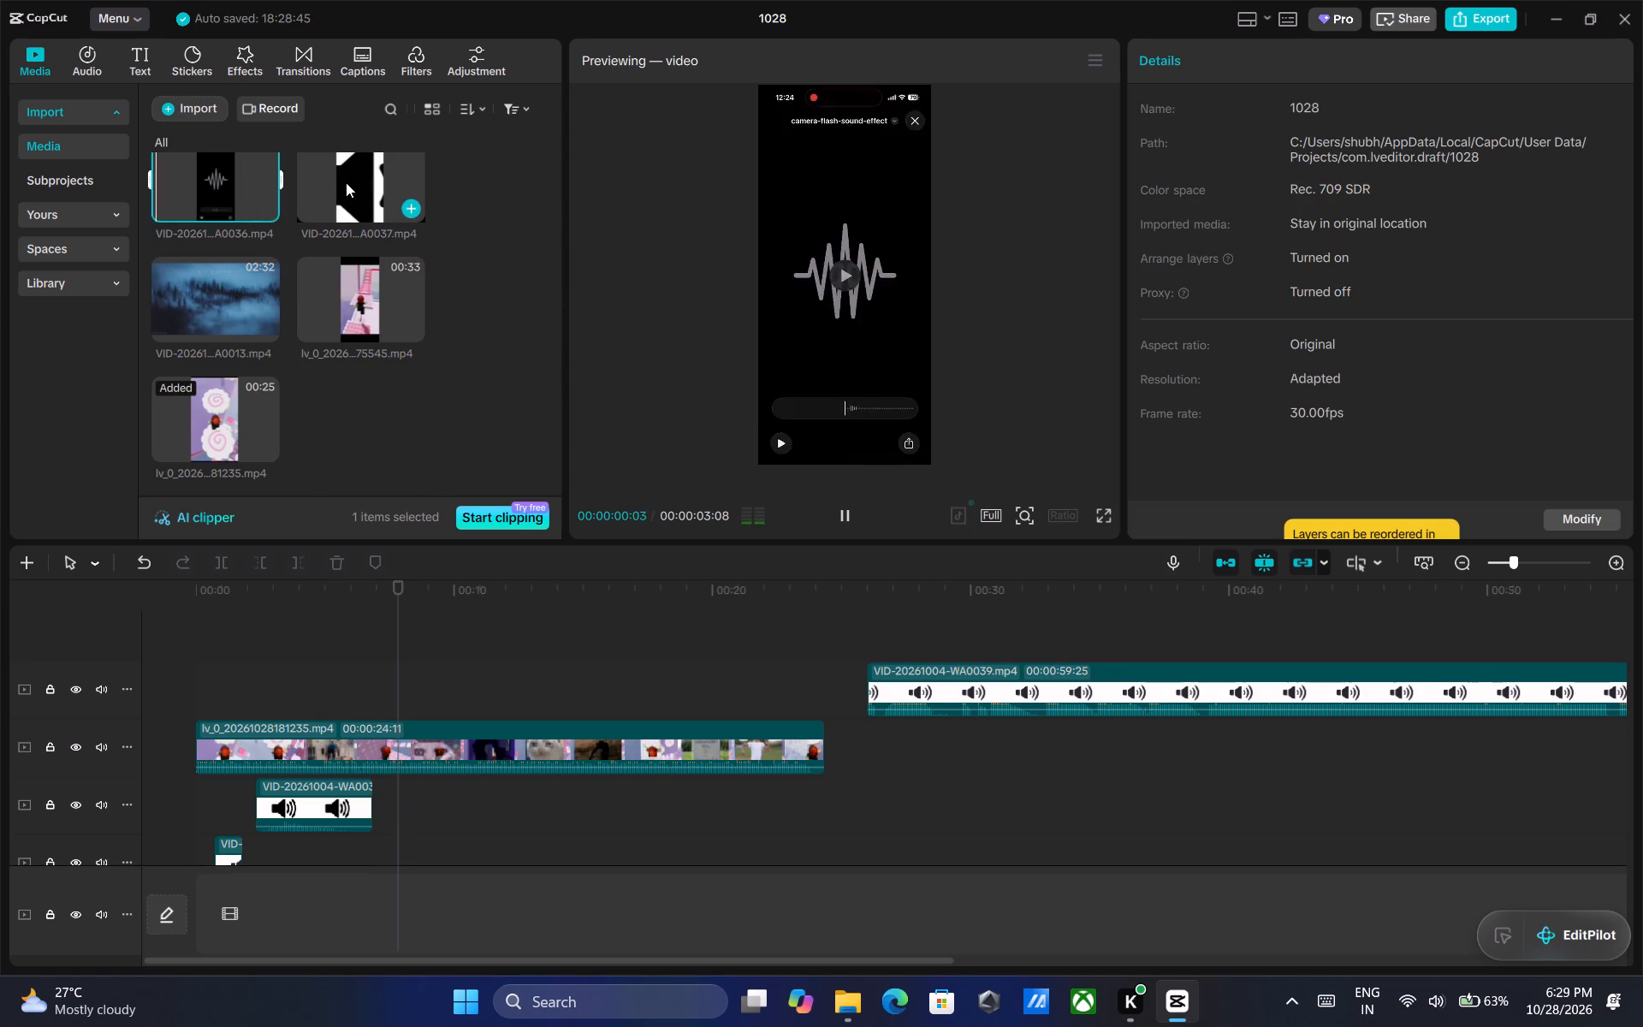
pyautogui.moveTo(347, 181); pyautogui.dragTo(357, 845)
pyautogui.moveTo(397, 814); pyautogui.dragTo(421, 810)
# Lower the WA0037 clip's volume to -4.0 dB and play it through to the fourth picture.
pyautogui.click(1201, 60)
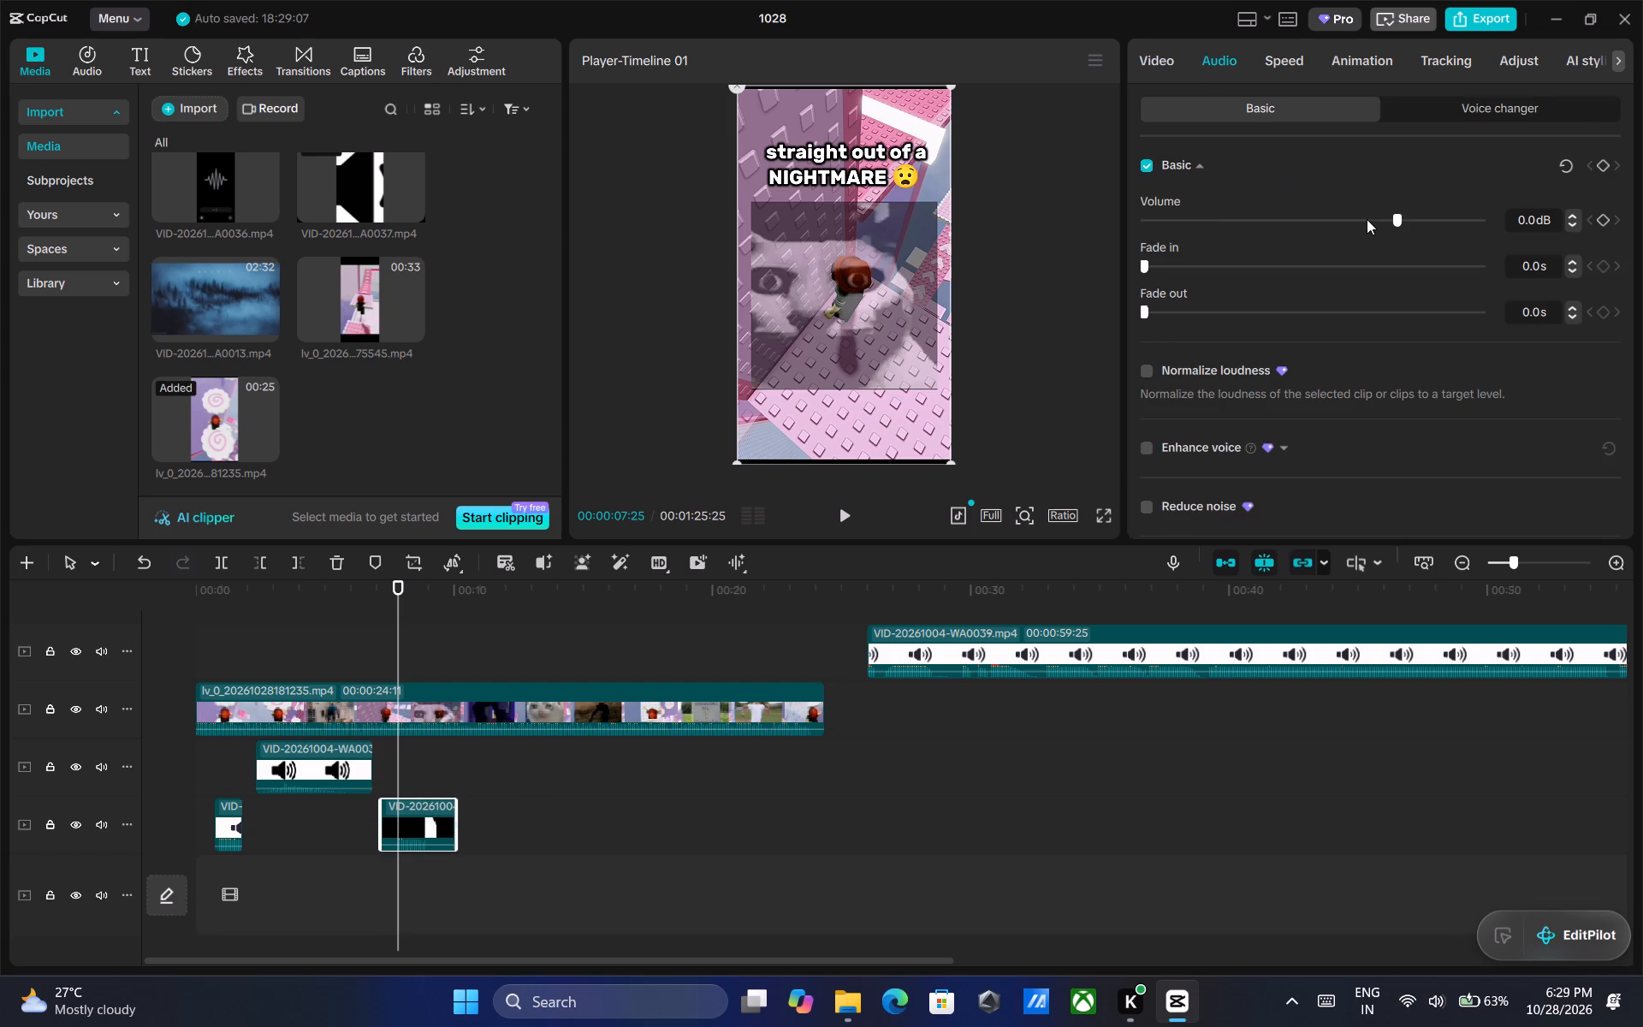
pyautogui.click(1376, 219)
pyautogui.click(839, 514)
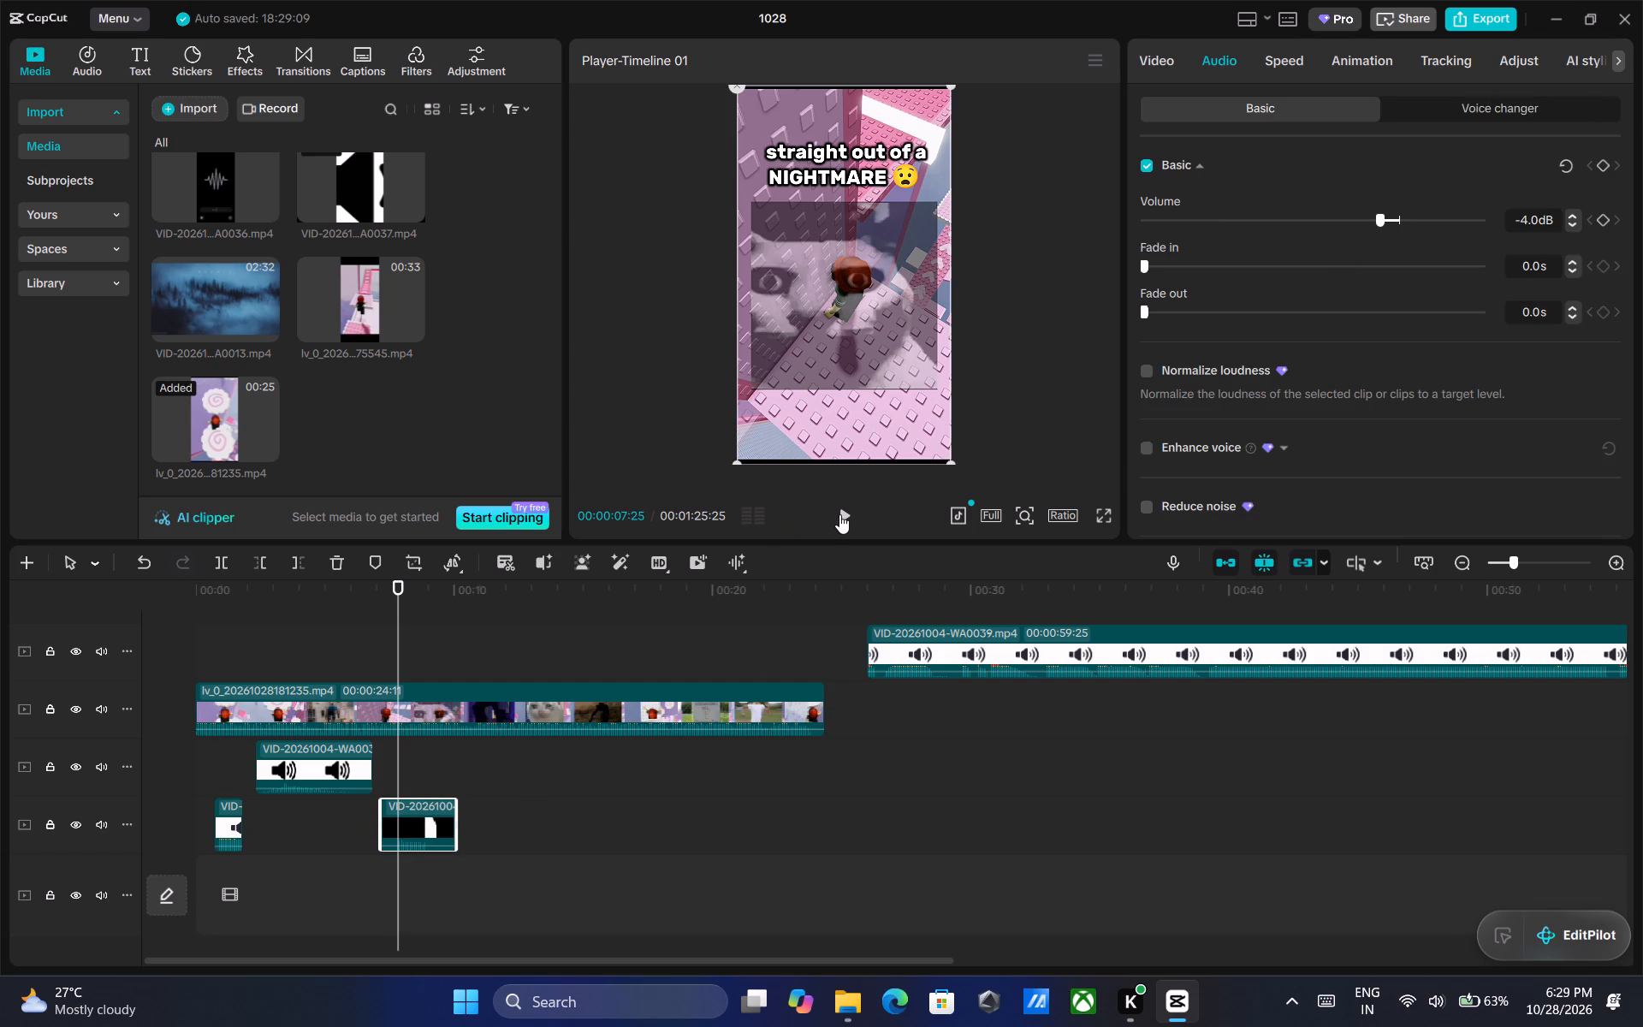
pyautogui.tripleClick(839, 514)
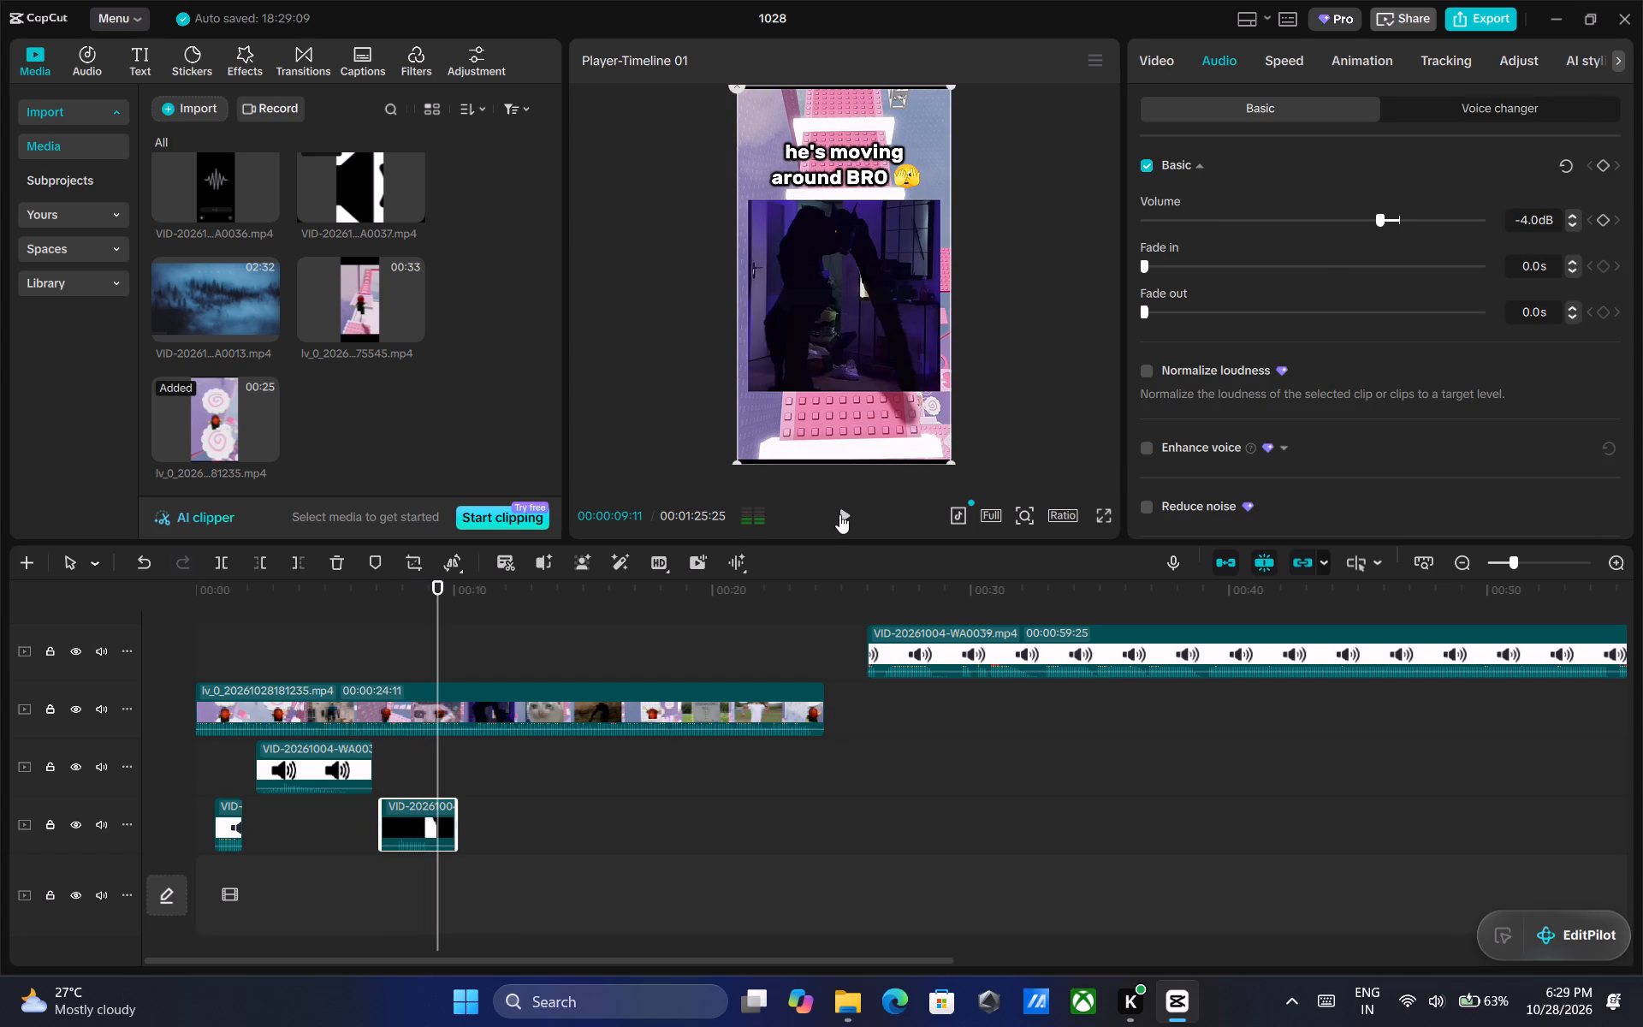
pyautogui.moveTo(442, 588); pyautogui.dragTo(434, 588)
# Isolate the Taco Bell Bong sound in the WA0039 clip with splits at 00:00:30:22 and 00:00:32:19, and delete the remainder after it.
pyautogui.scroll(3, 330, 322)
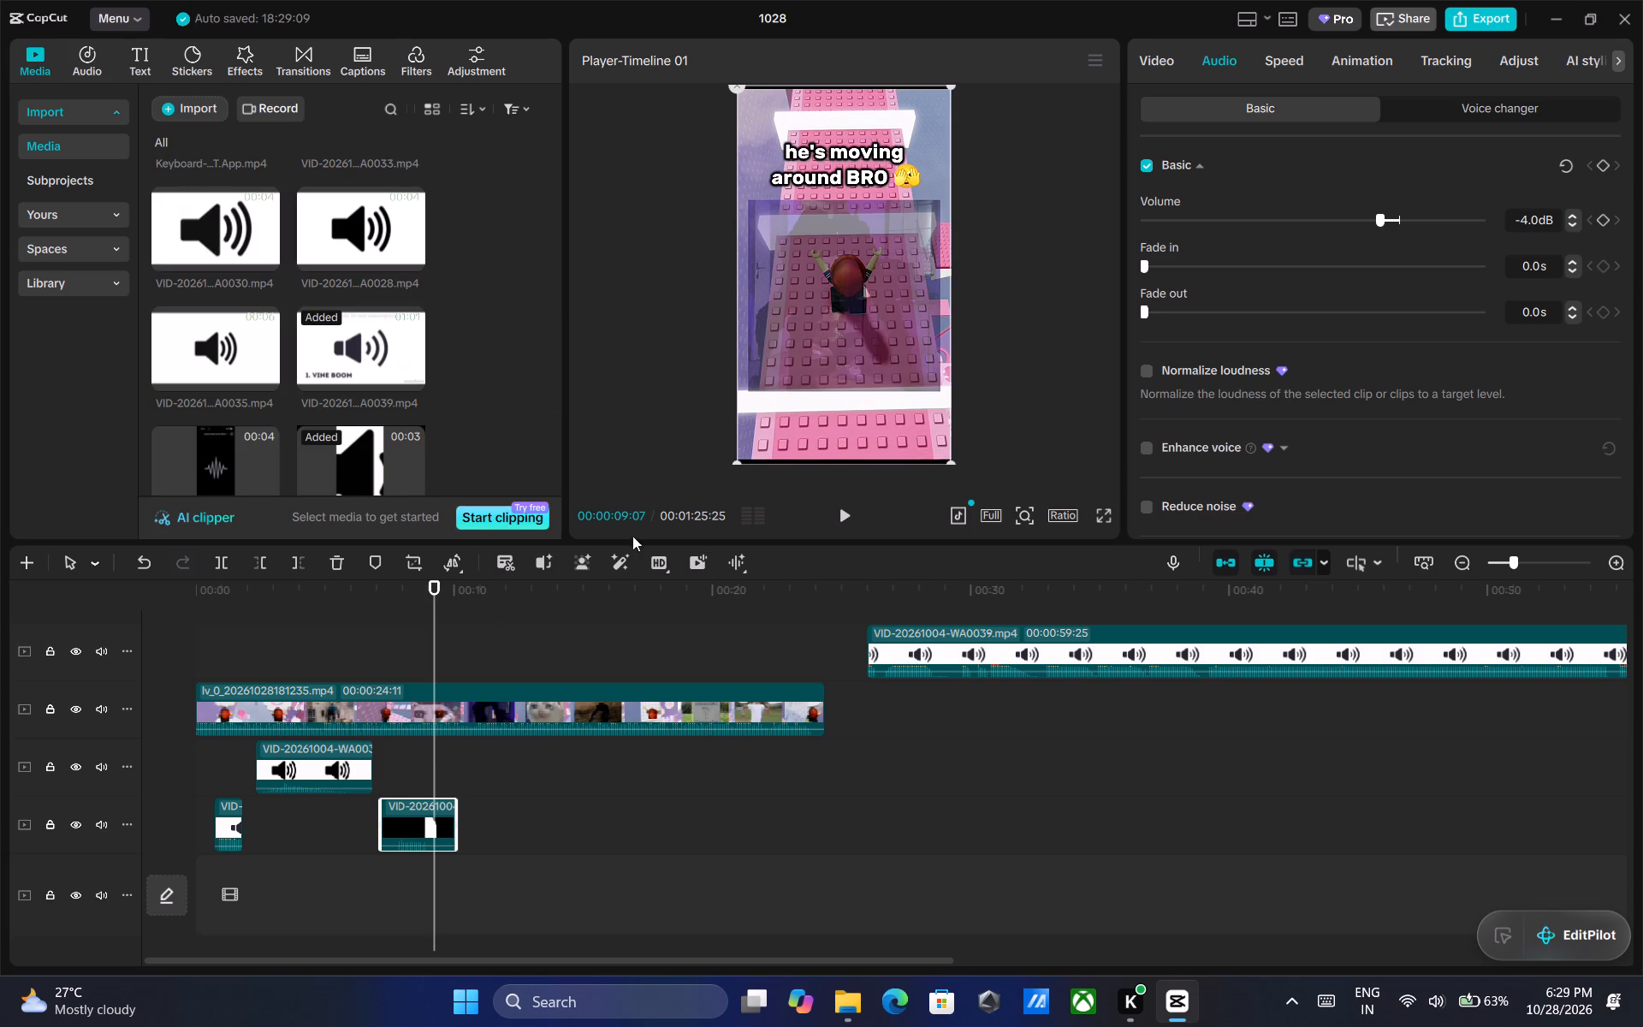
pyautogui.moveTo(430, 584); pyautogui.dragTo(930, 599)
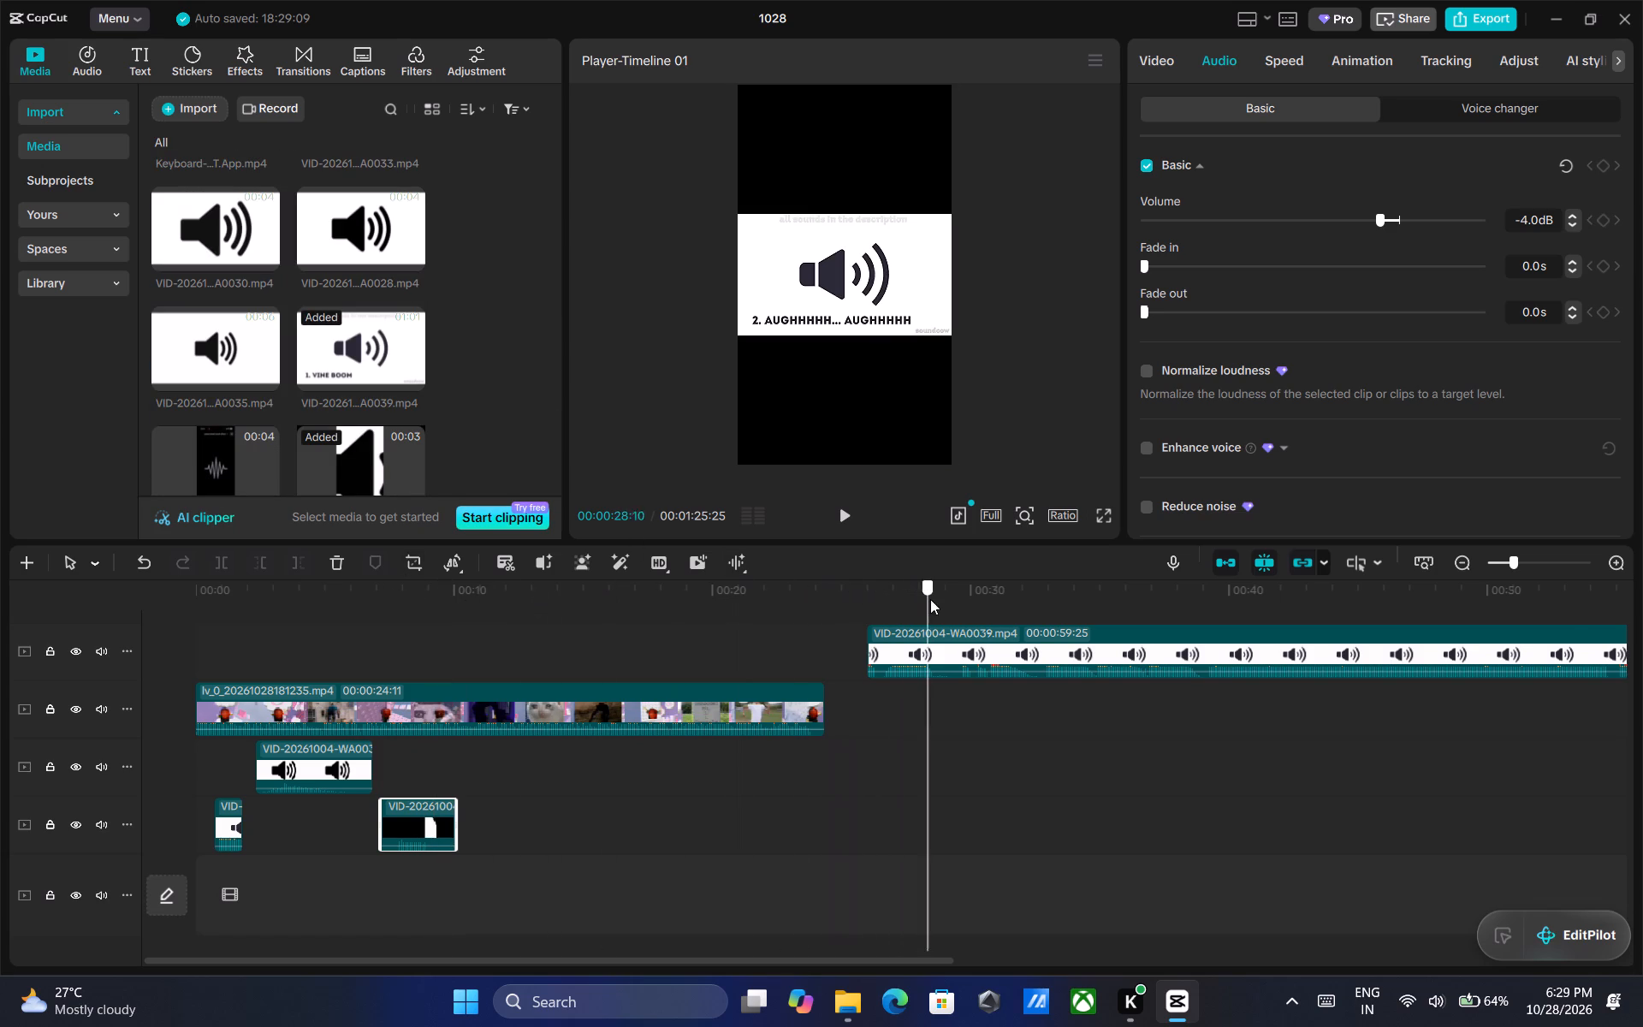
pyautogui.moveTo(930, 599); pyautogui.dragTo(984, 601)
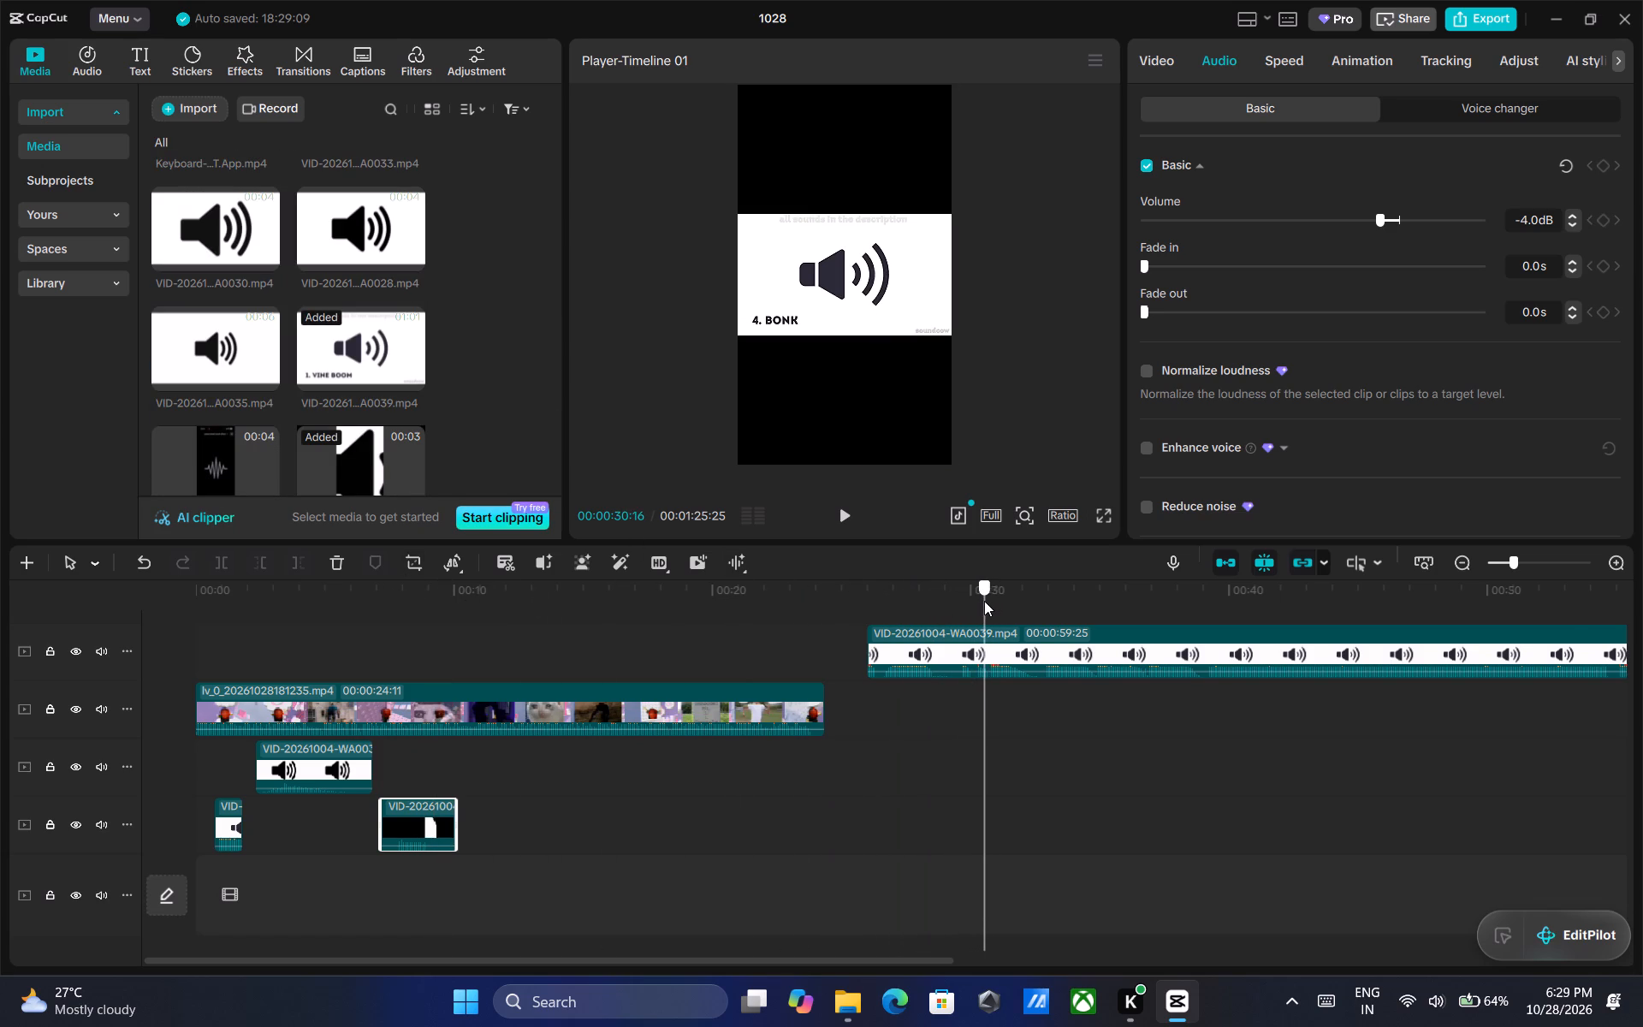
pyautogui.moveTo(984, 601); pyautogui.dragTo(989, 601)
pyautogui.click(976, 646)
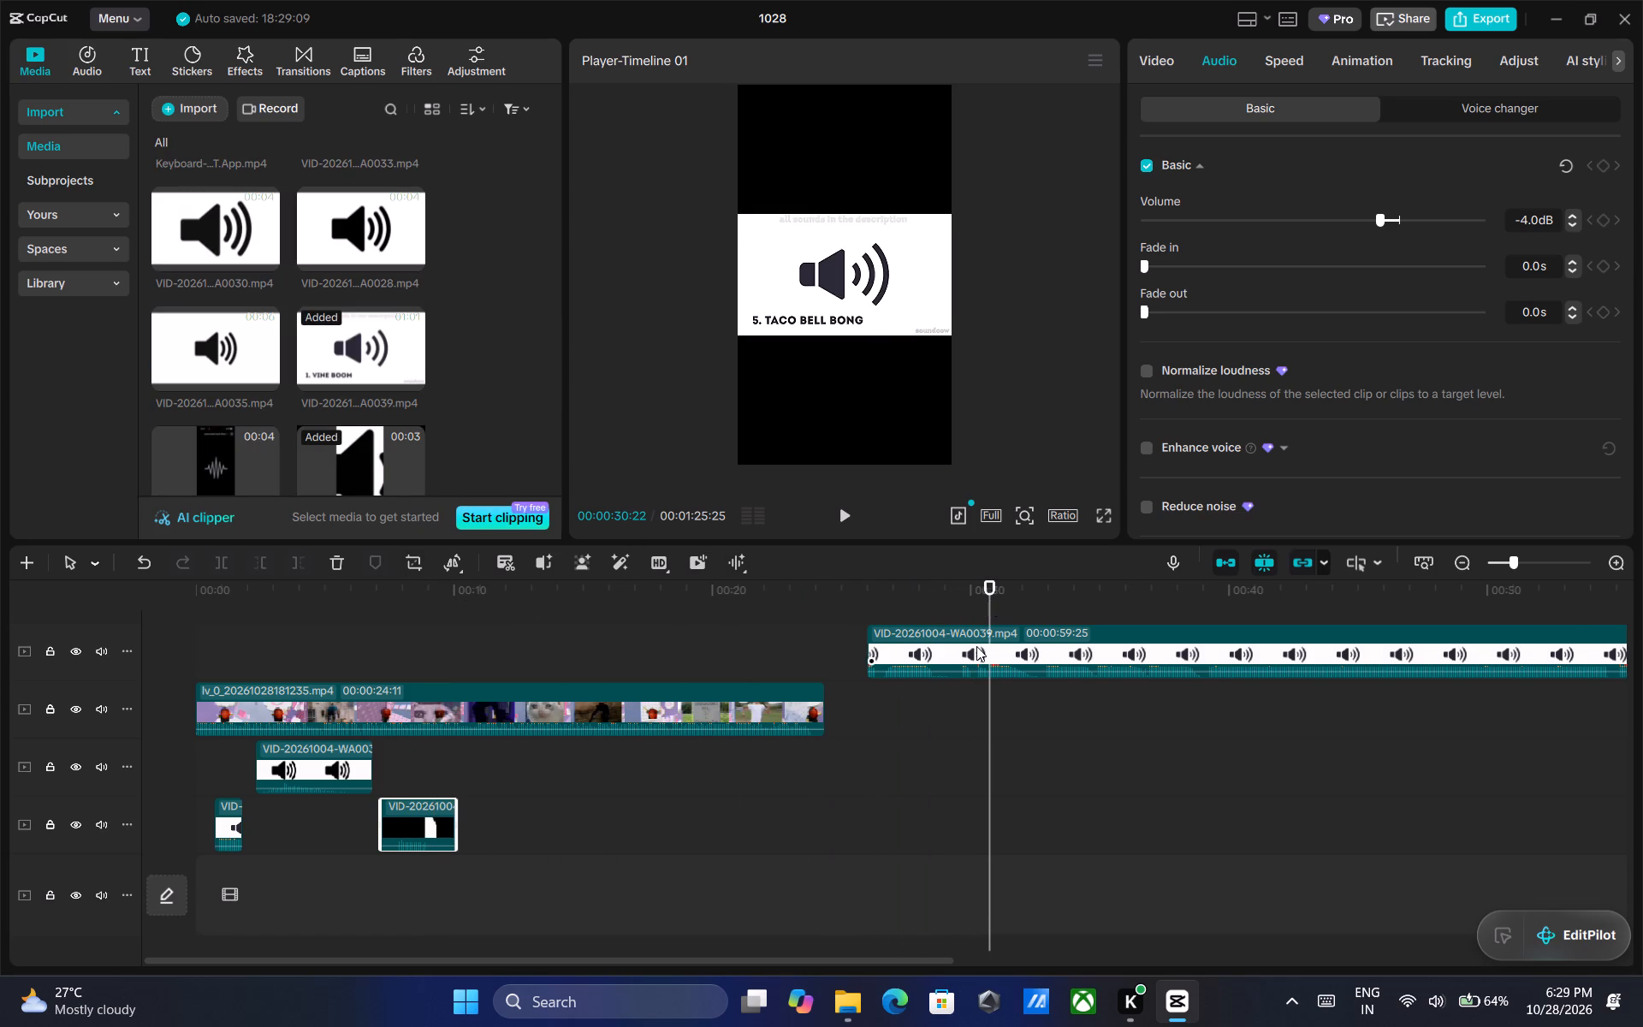
pyautogui.hotkey('ctrl', 'b')
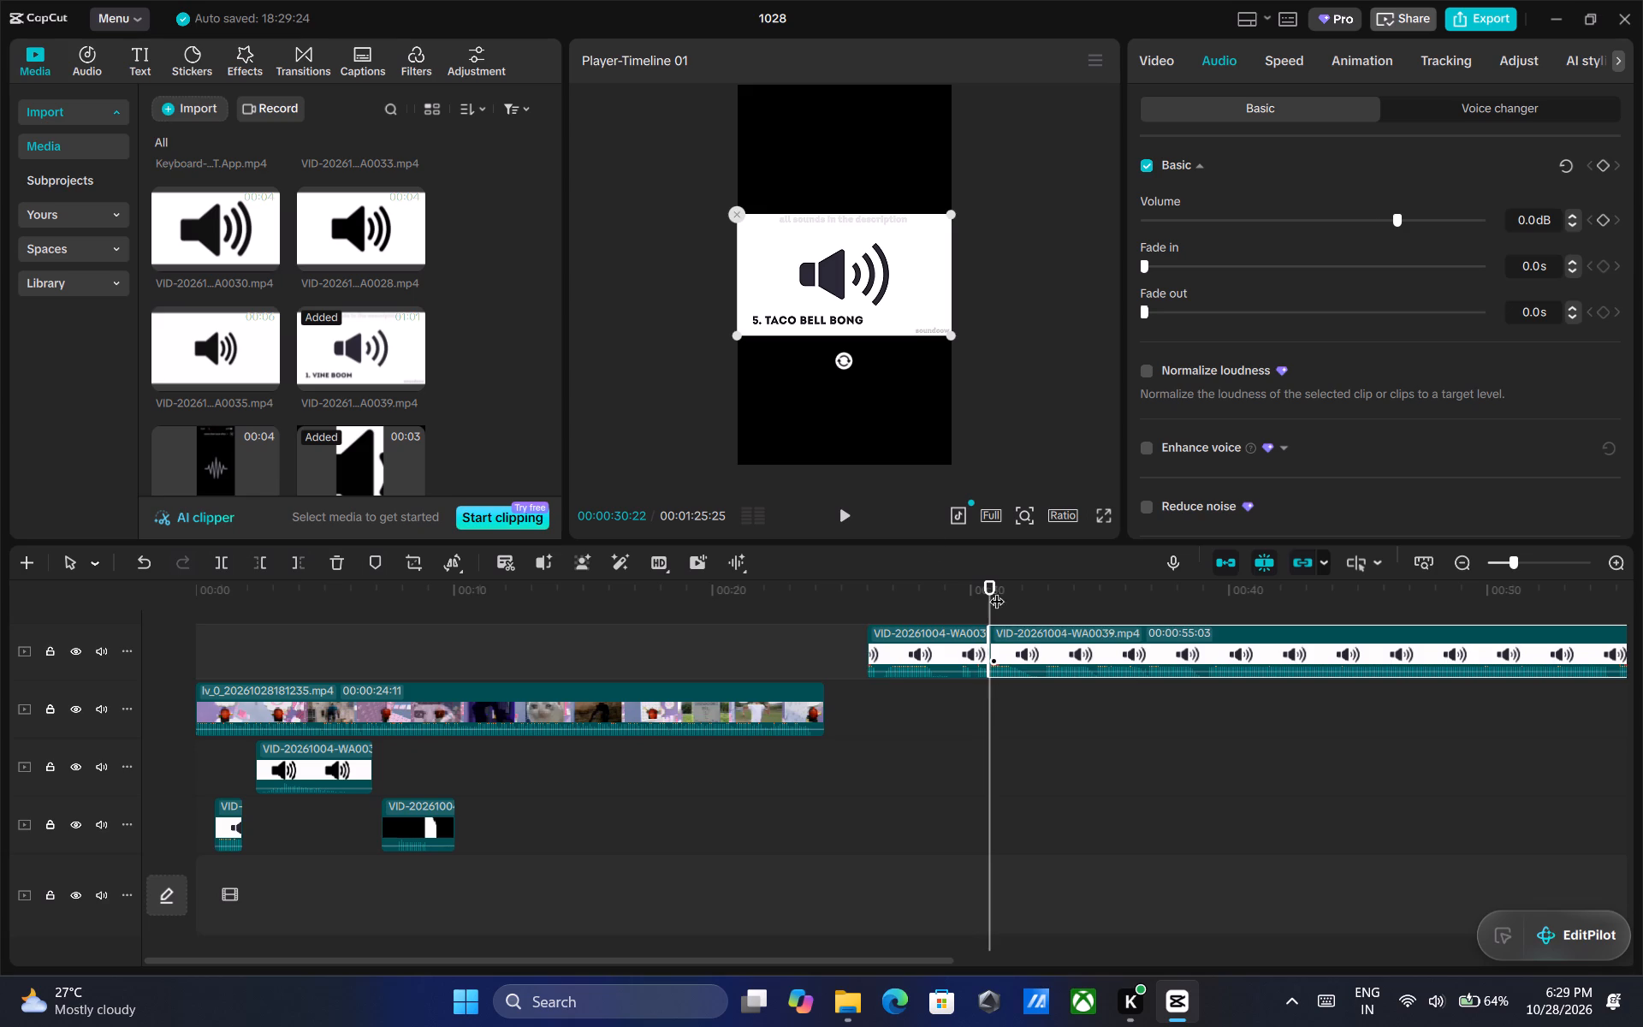
pyautogui.click(845, 519)
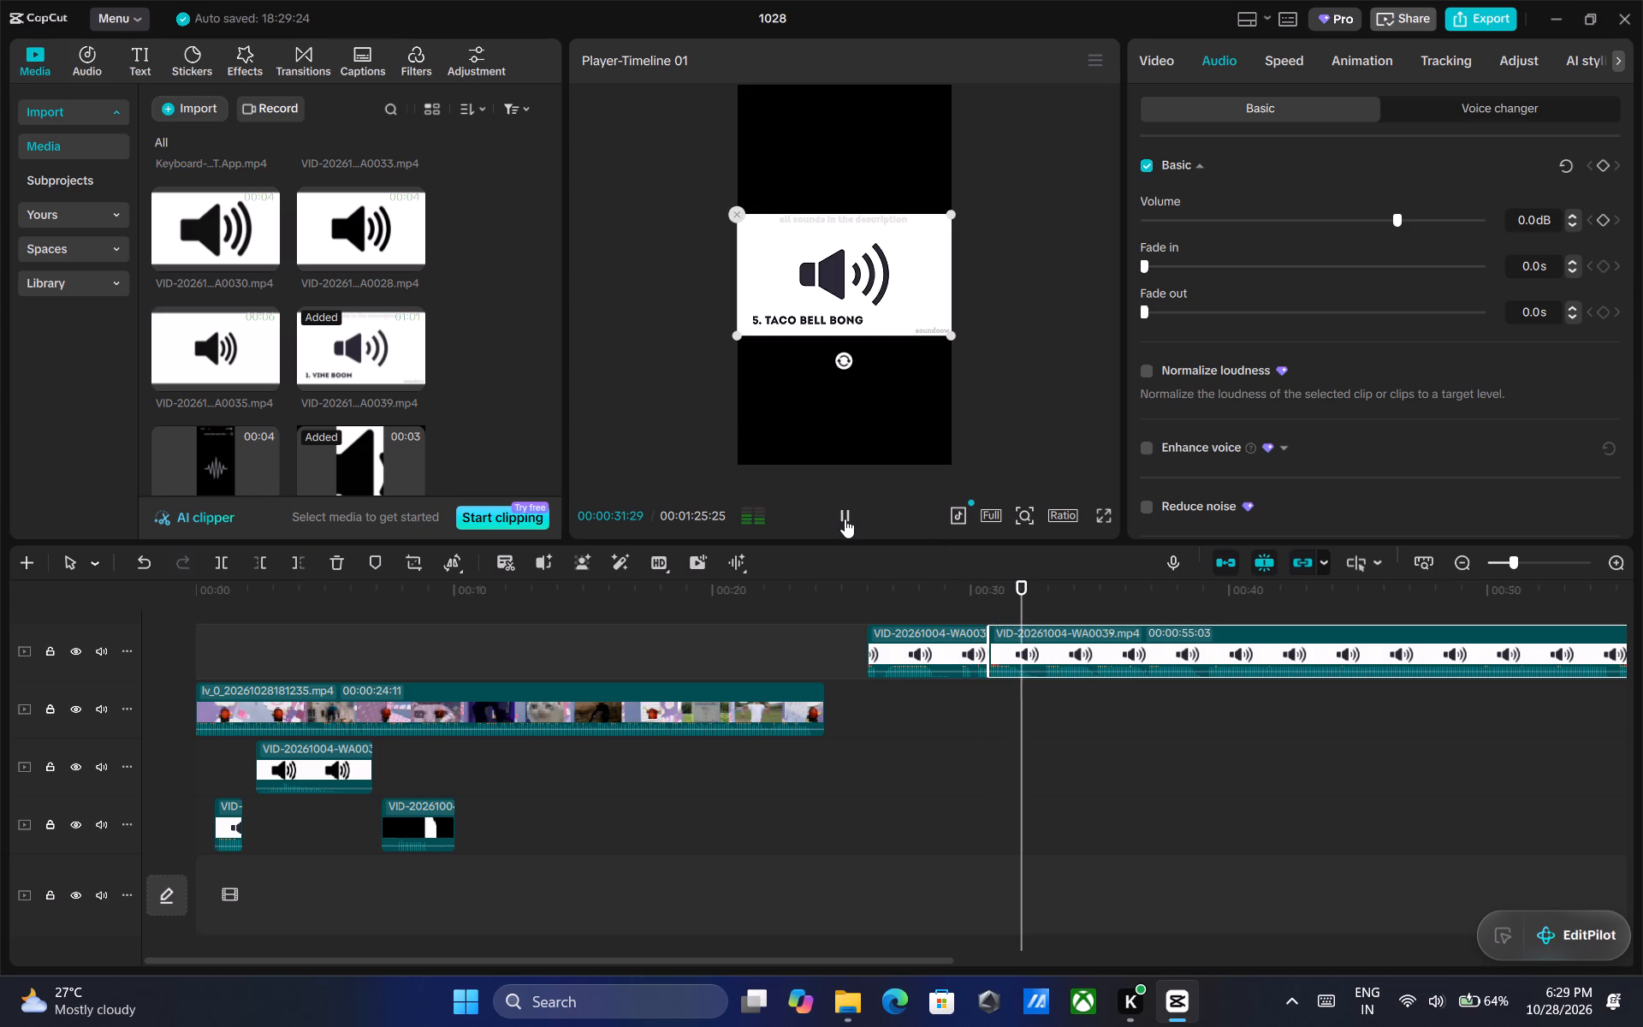
pyautogui.click(845, 519)
pyautogui.doubleClick(845, 519)
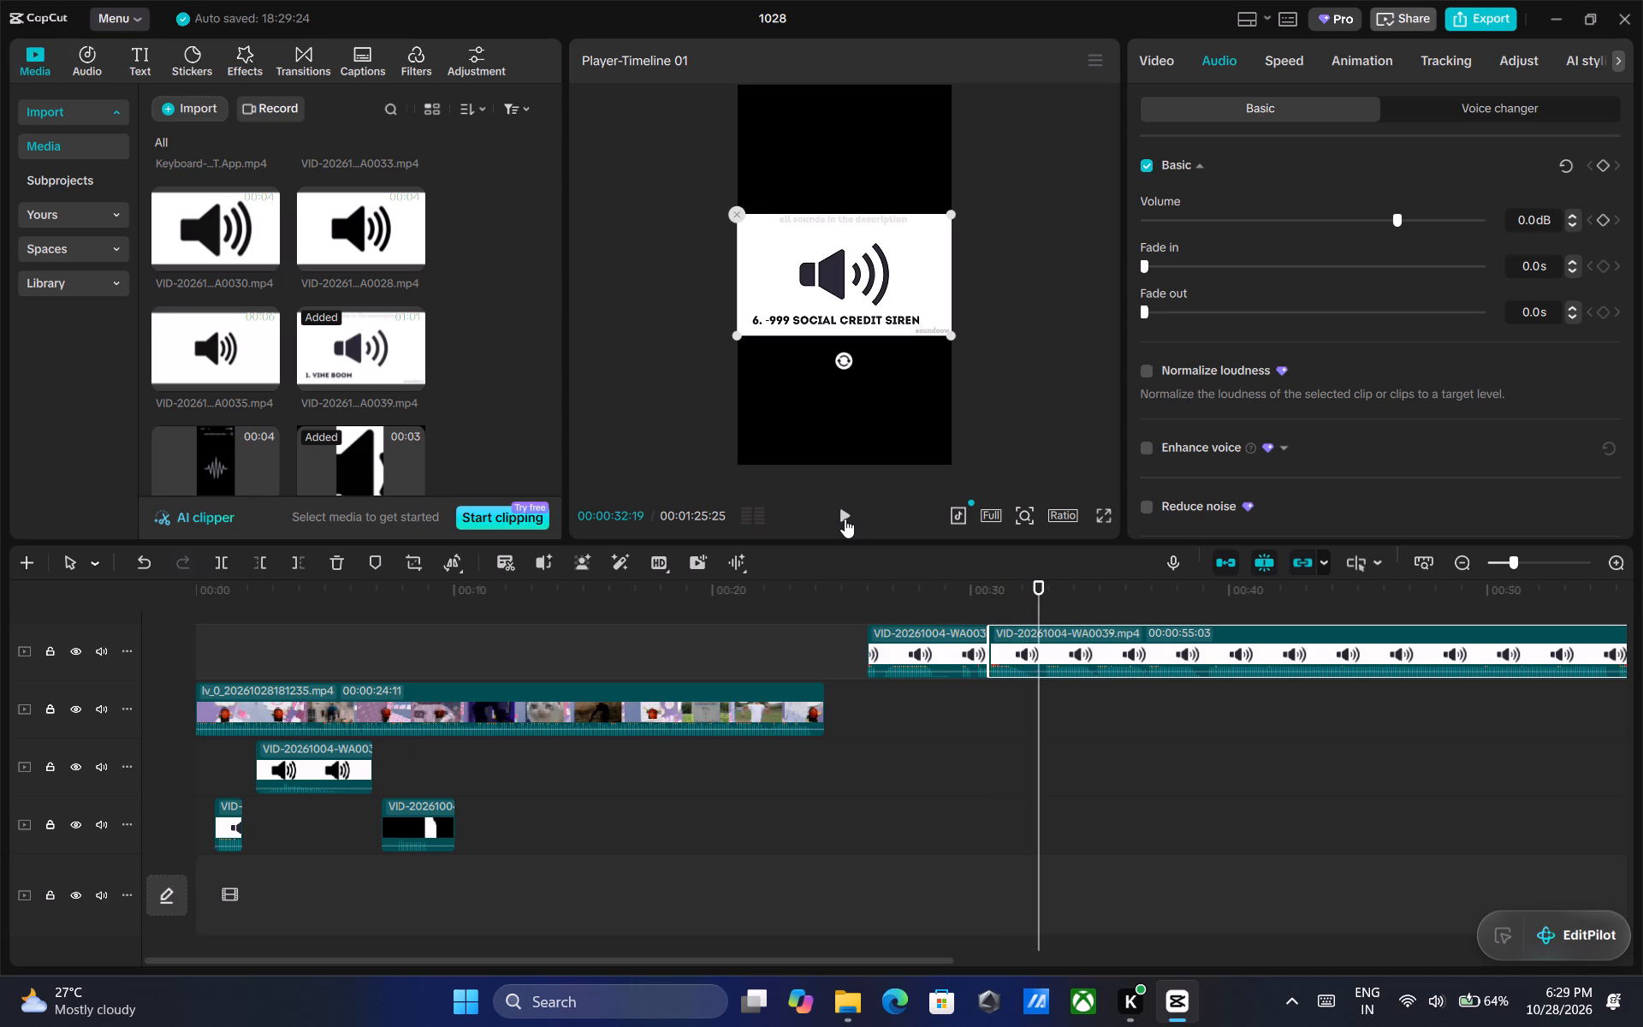
pyautogui.hotkey('ctrl', 'b')
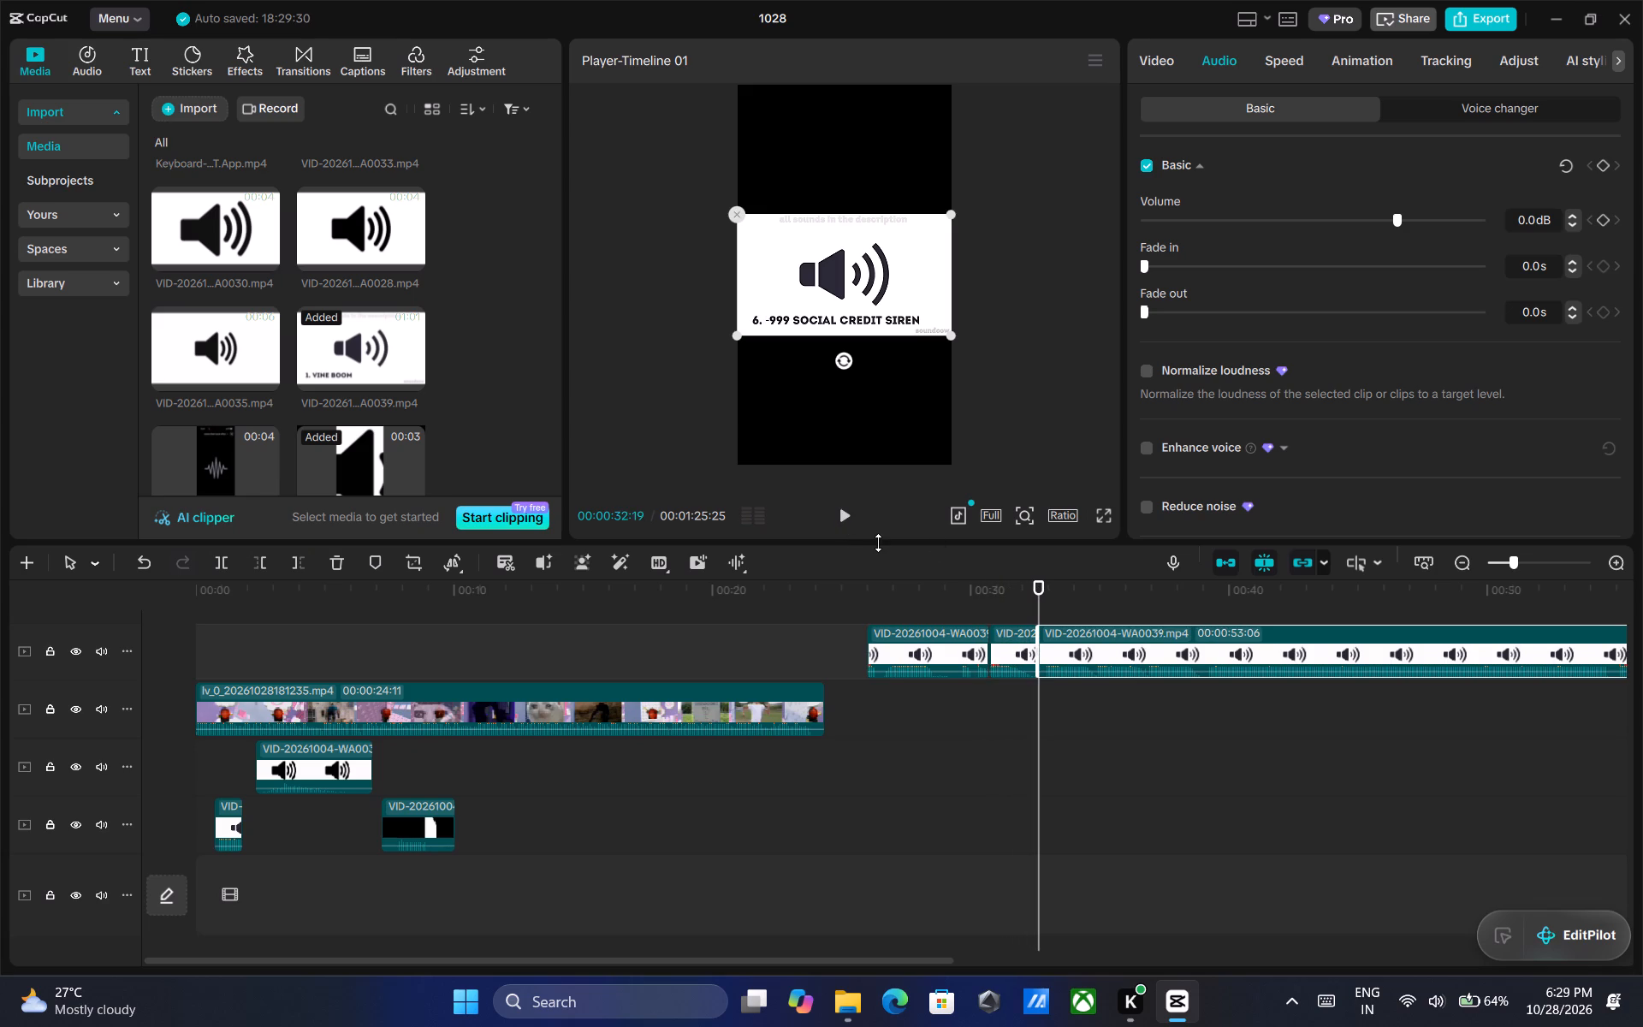
pyautogui.press('Delete')
# Move the Taco Bell Bong clip to the track beneath the video, starting at about 00:00:11.
pyautogui.moveTo(1009, 643); pyautogui.dragTo(655, 716)
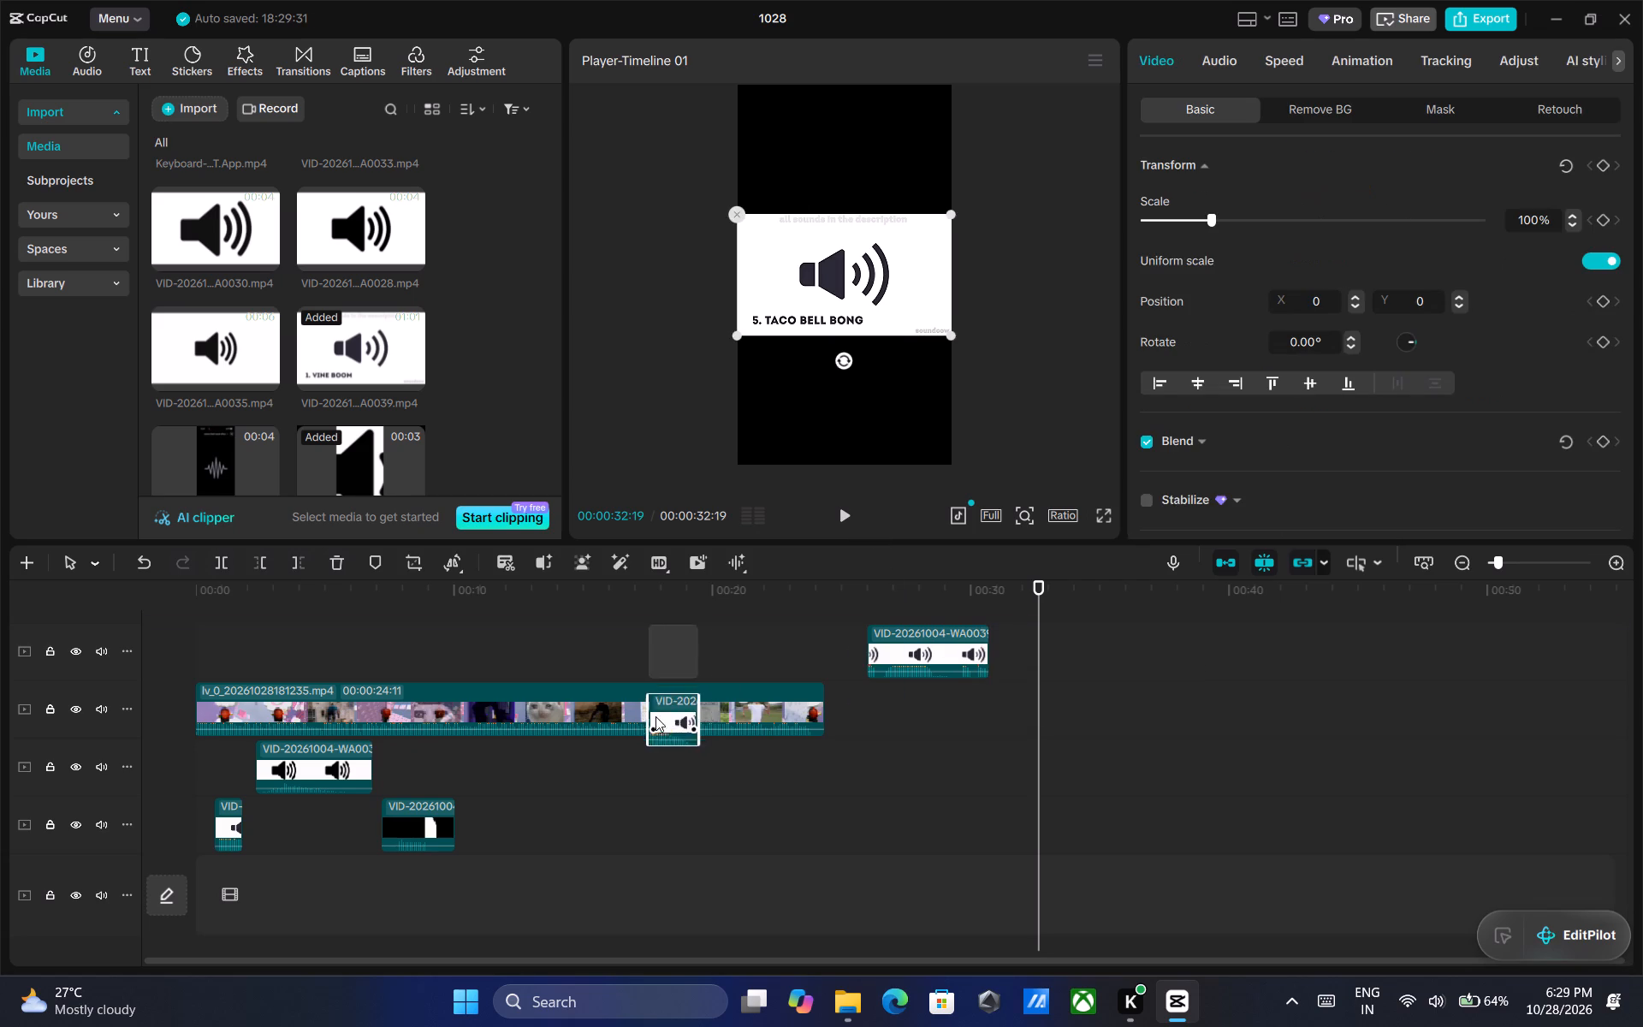
pyautogui.moveTo(655, 716); pyautogui.dragTo(497, 766)
# Play the video from about 00:00:10 to the crying cat picture to check the Taco Bell Bong clip's timing.
pyautogui.moveTo(993, 591); pyautogui.dragTo(595, 590)
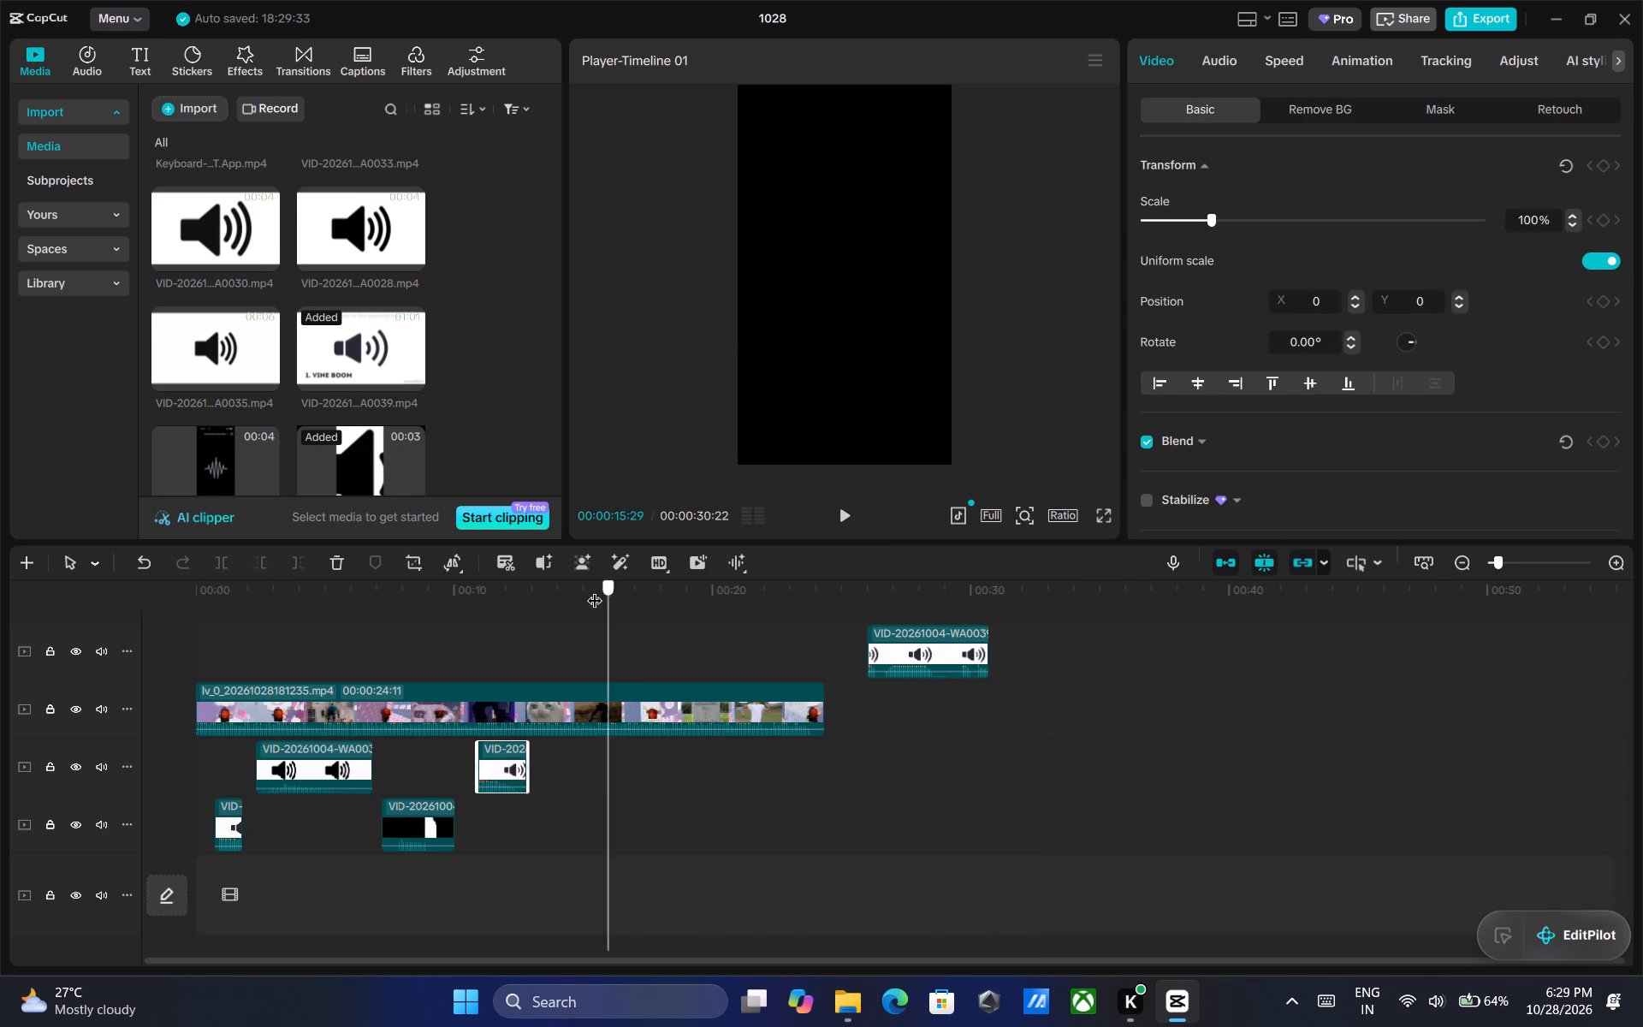
pyautogui.moveTo(595, 590); pyautogui.dragTo(461, 590)
pyautogui.click(839, 509)
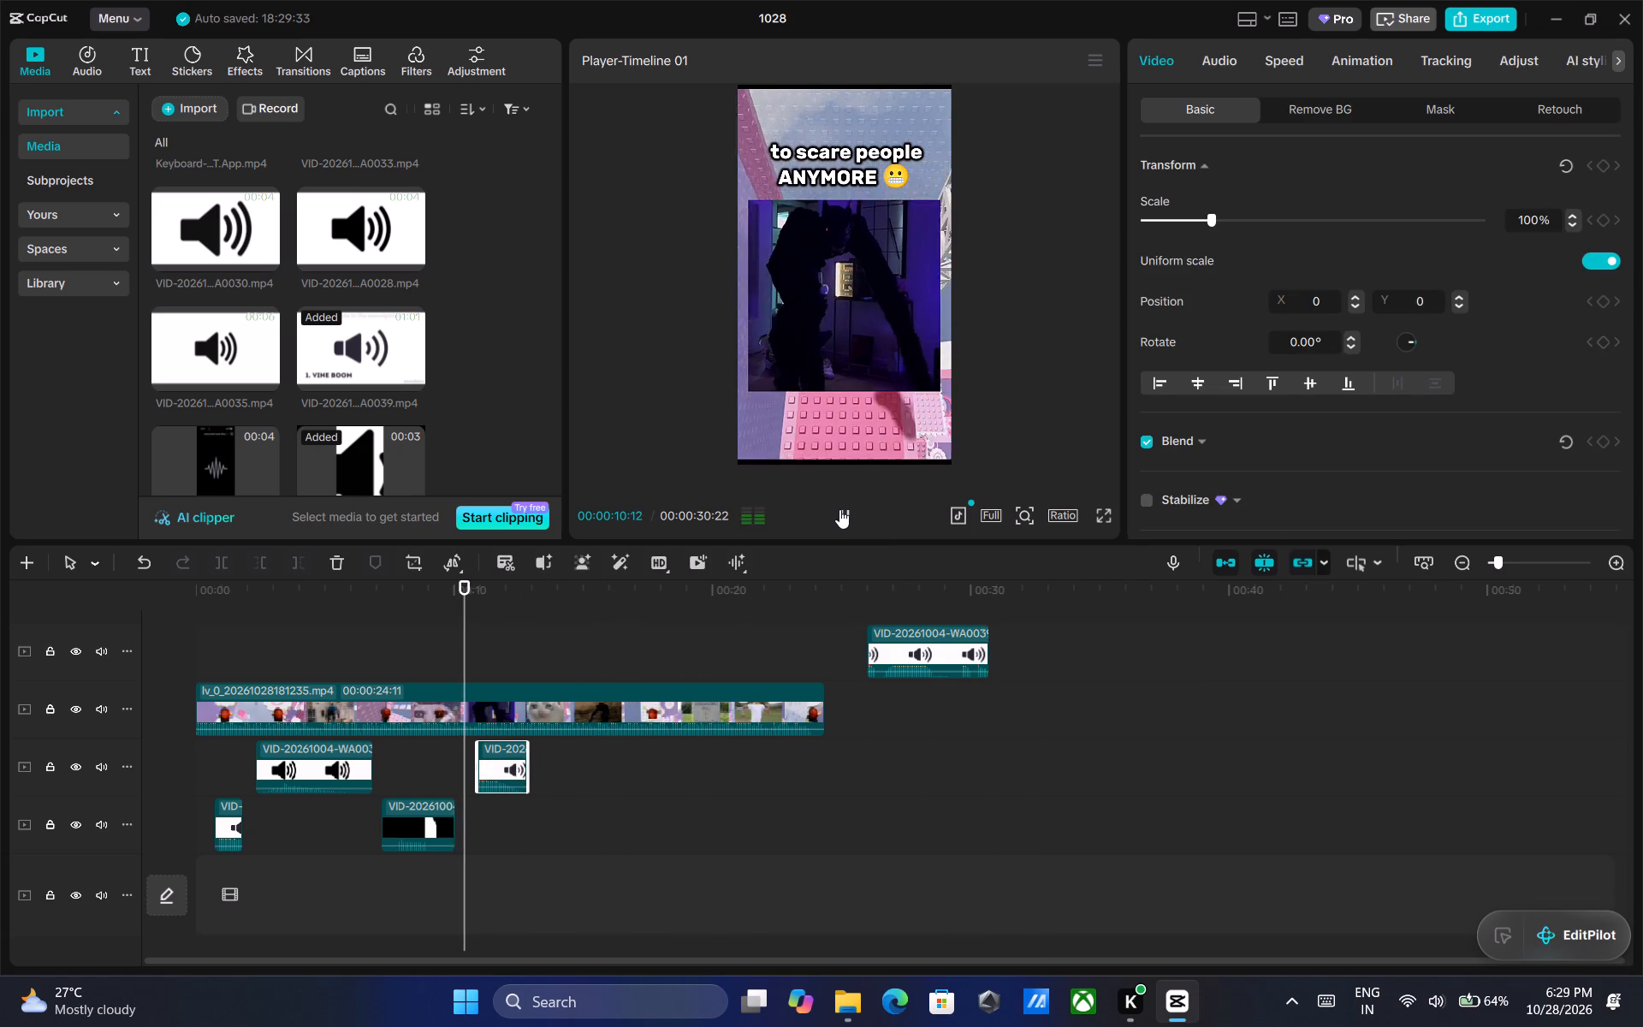
pyautogui.click(839, 509)
pyautogui.tripleClick(839, 509)
pyautogui.click(839, 509)
pyautogui.doubleClick(839, 509)
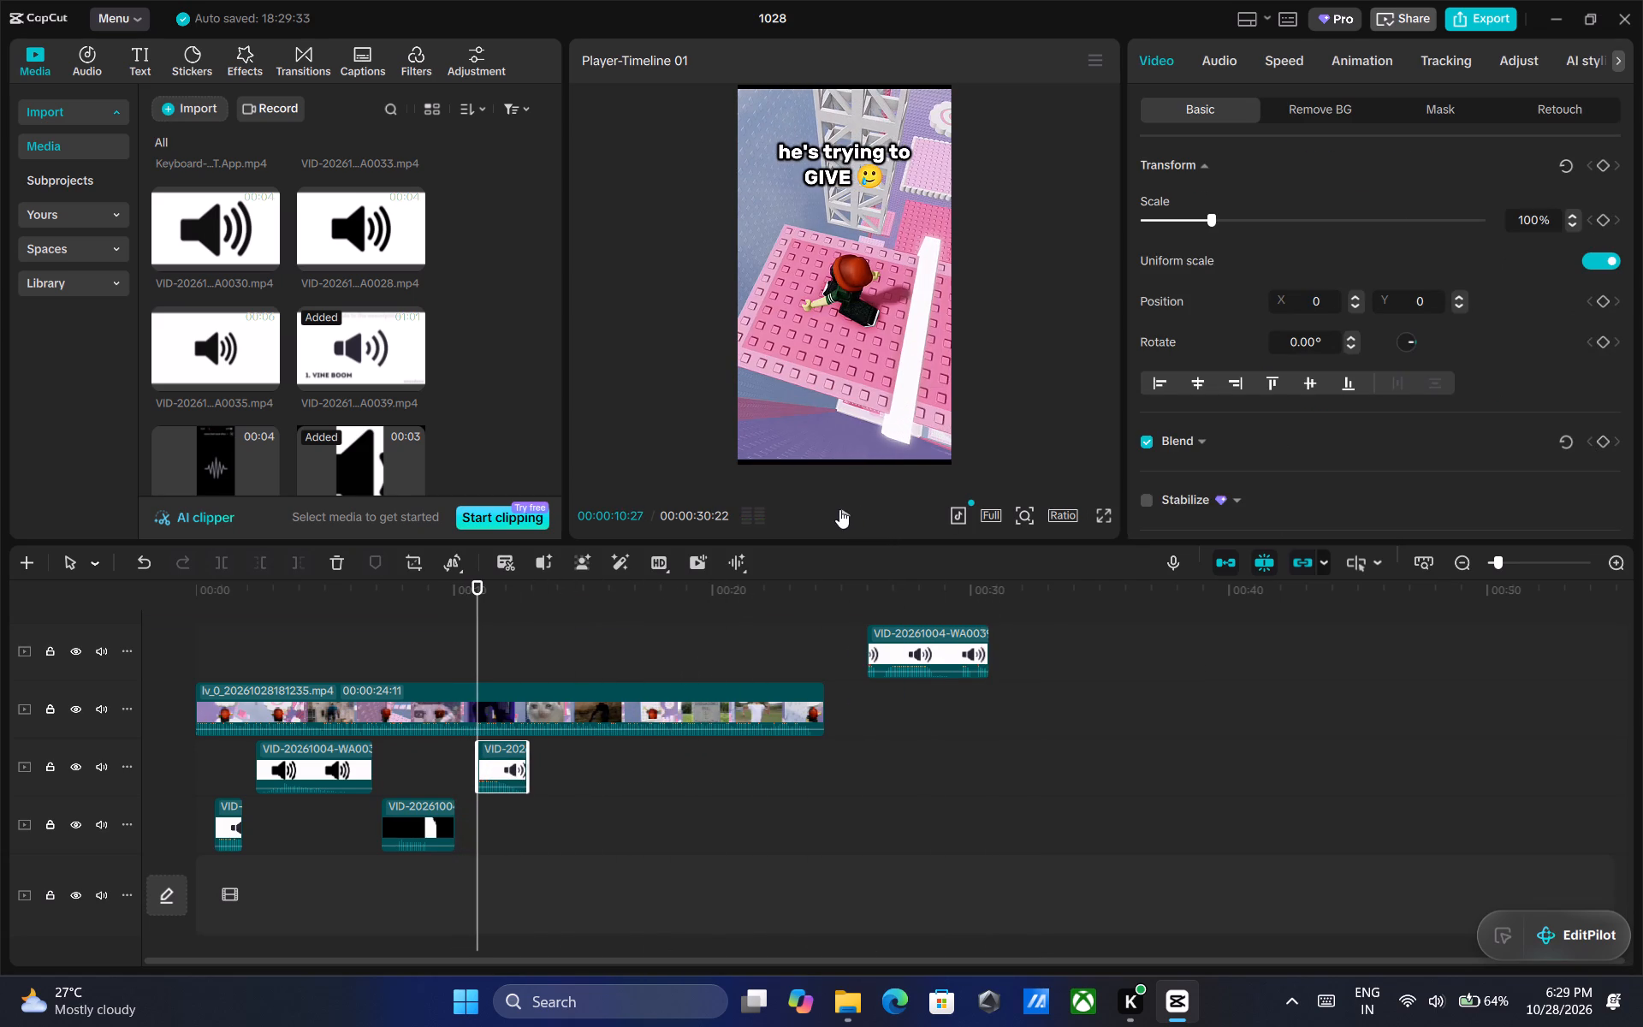
pyautogui.doubleClick(839, 509)
pyautogui.doubleClick(839, 509)
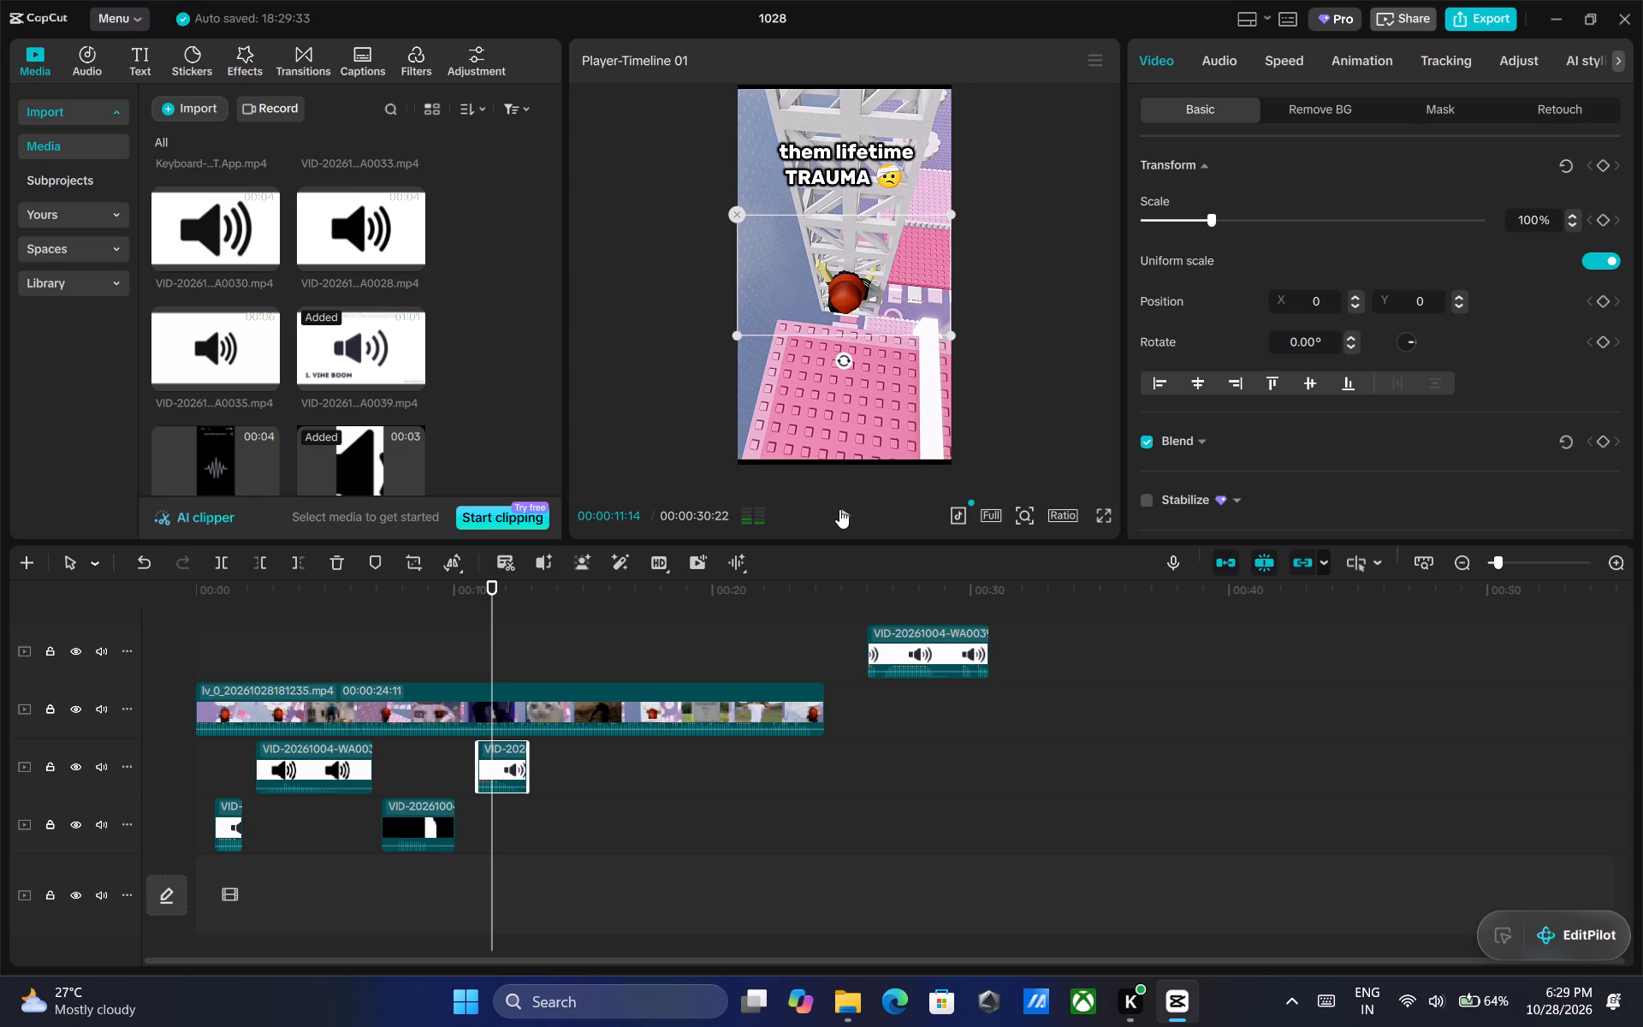
pyautogui.doubleClick(839, 509)
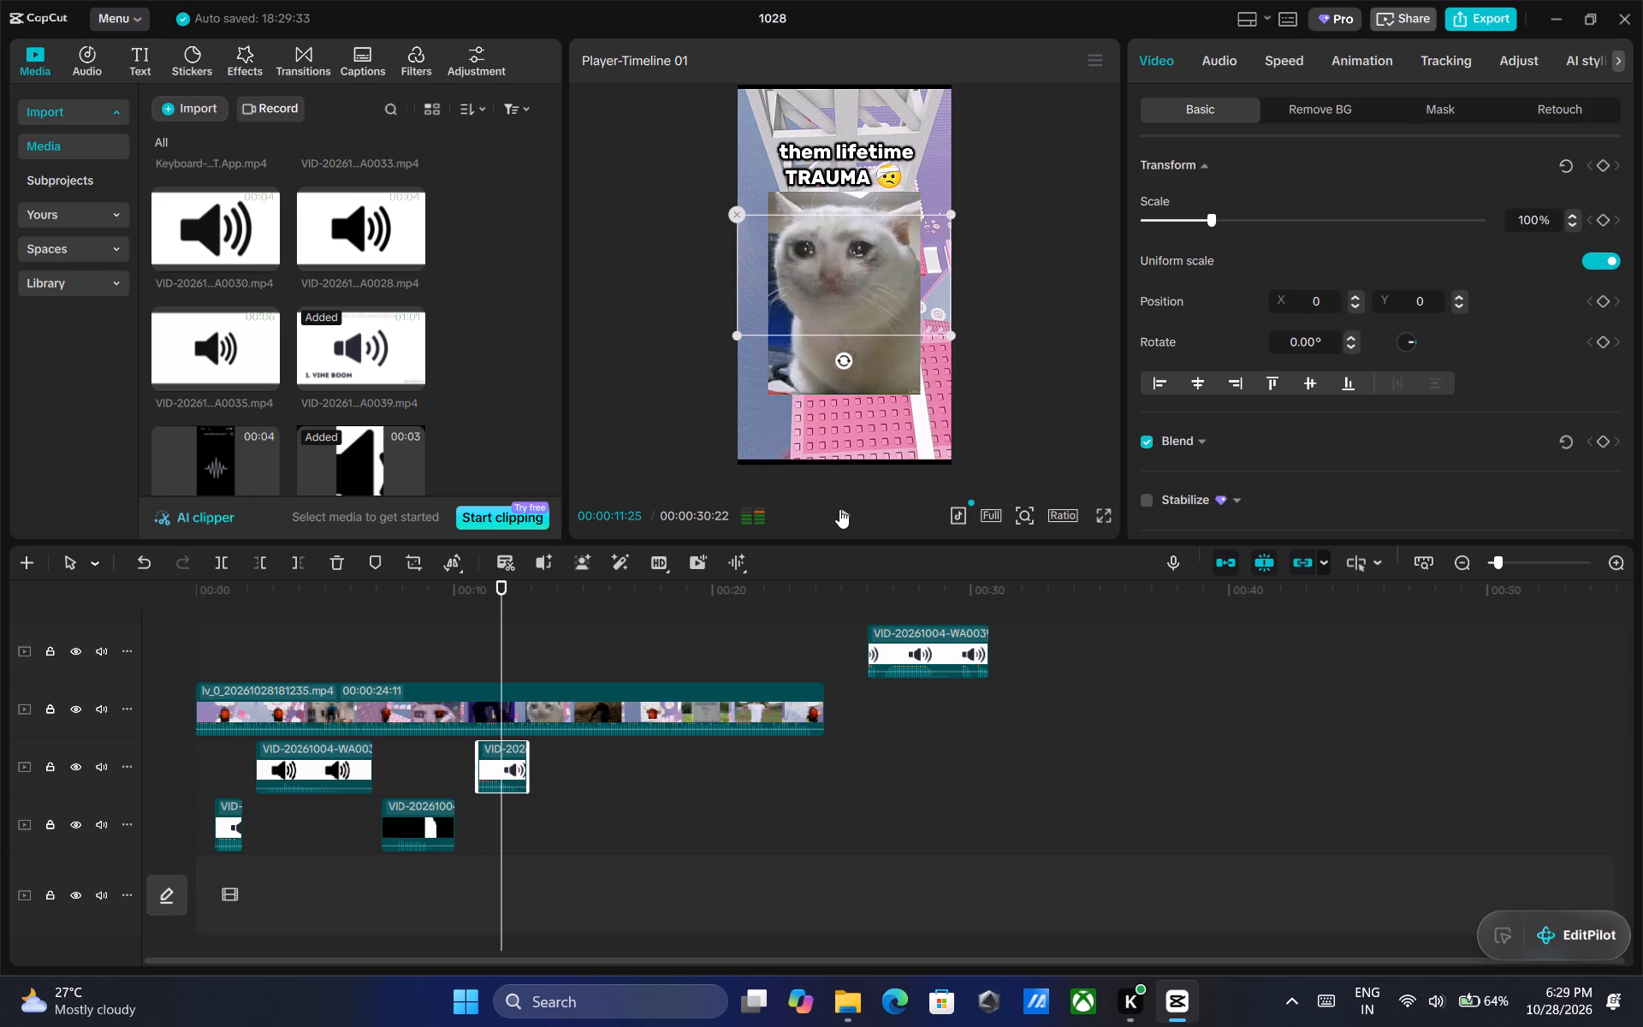
# Find where the fourth picture appears and align the start of the Taco Bell Bong clip there, at about 00:00:09:16.
pyautogui.moveTo(507, 586); pyautogui.dragTo(410, 586)
pyautogui.click(846, 518)
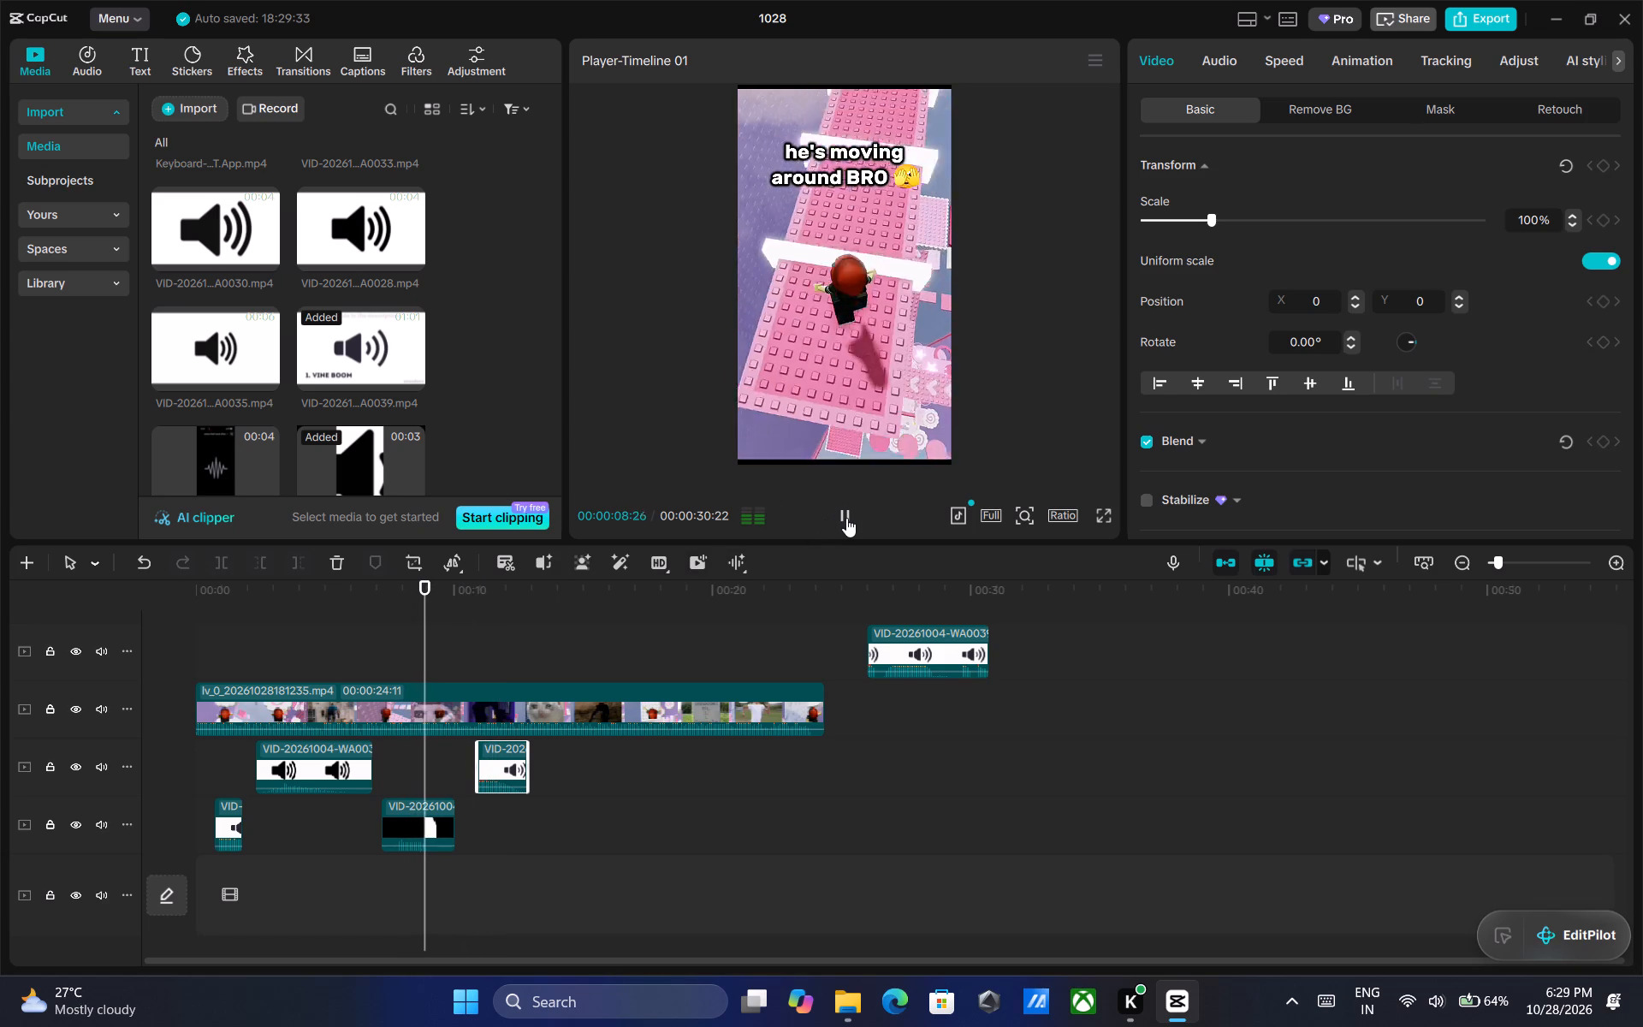
pyautogui.click(846, 518)
pyautogui.doubleClick(846, 518)
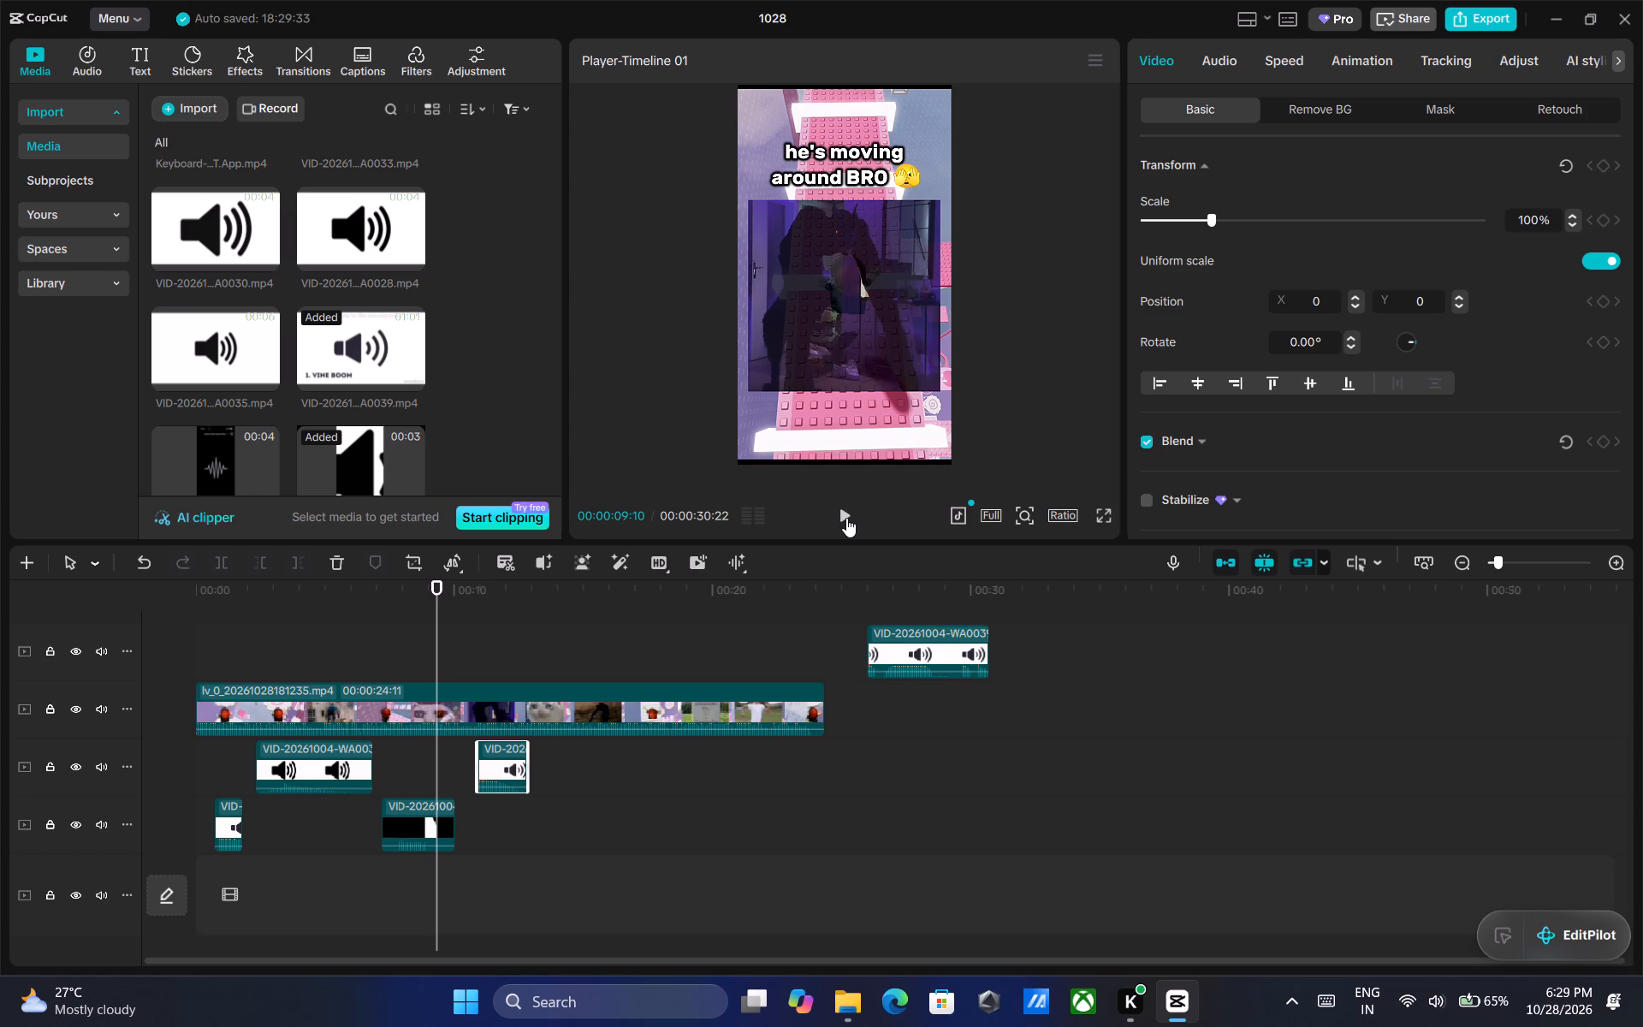
pyautogui.doubleClick(846, 518)
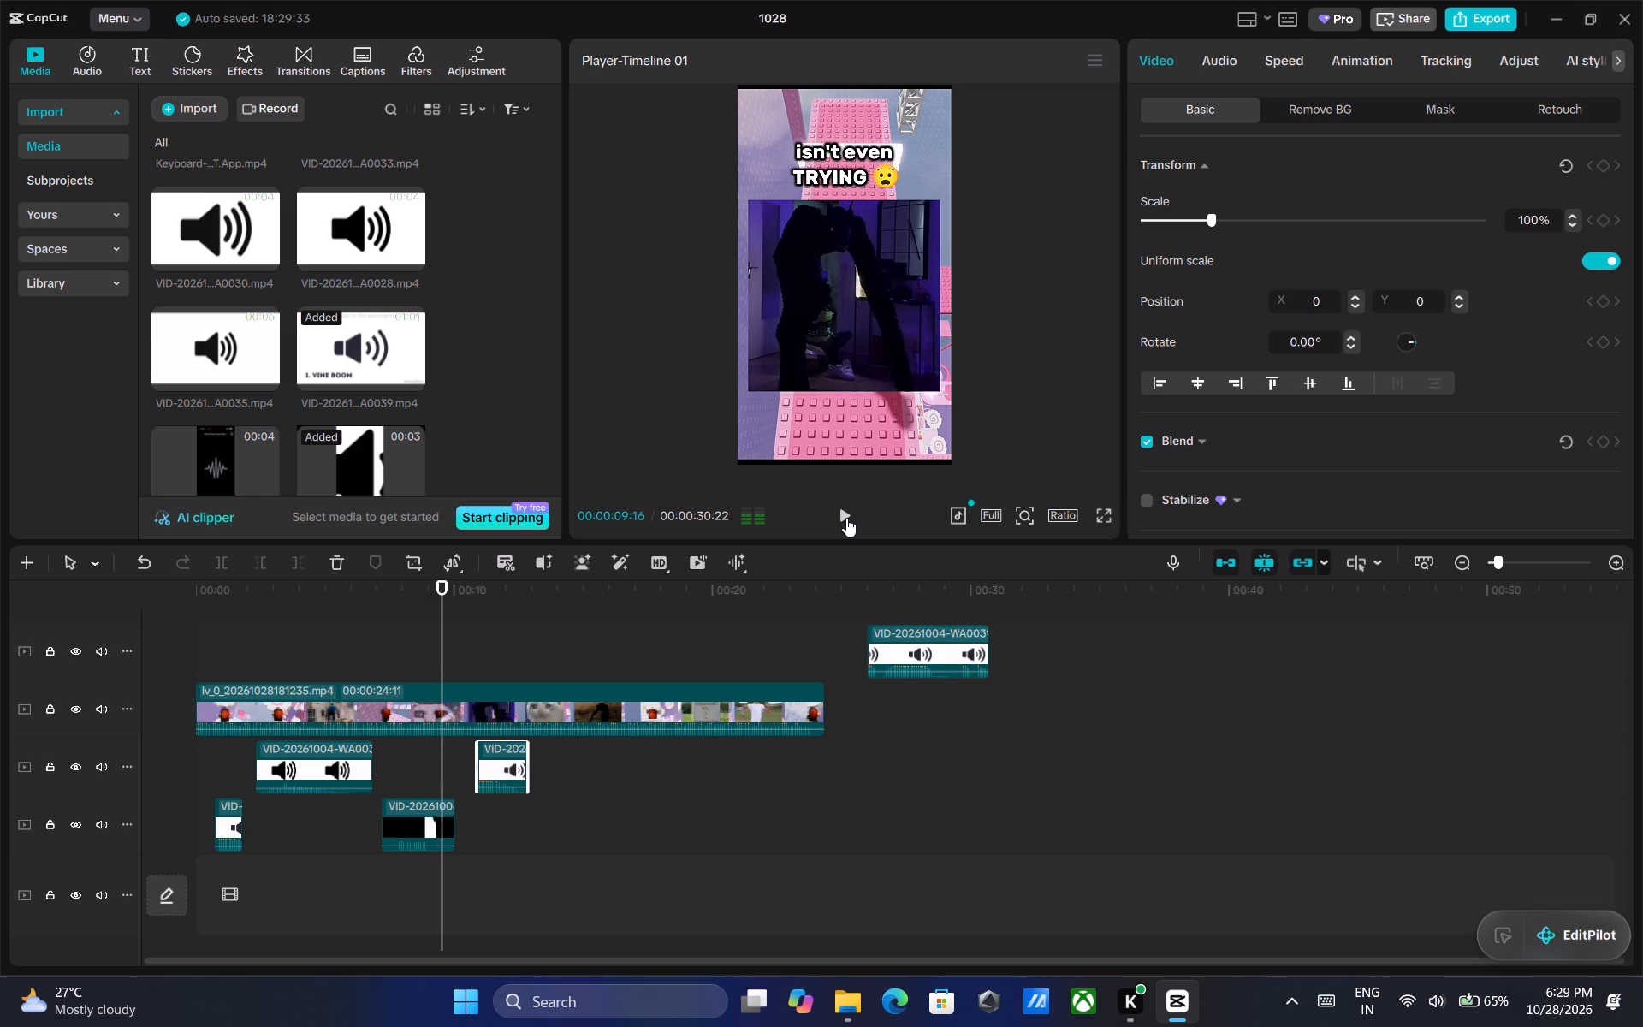
pyautogui.moveTo(506, 757); pyautogui.dragTo(488, 754)
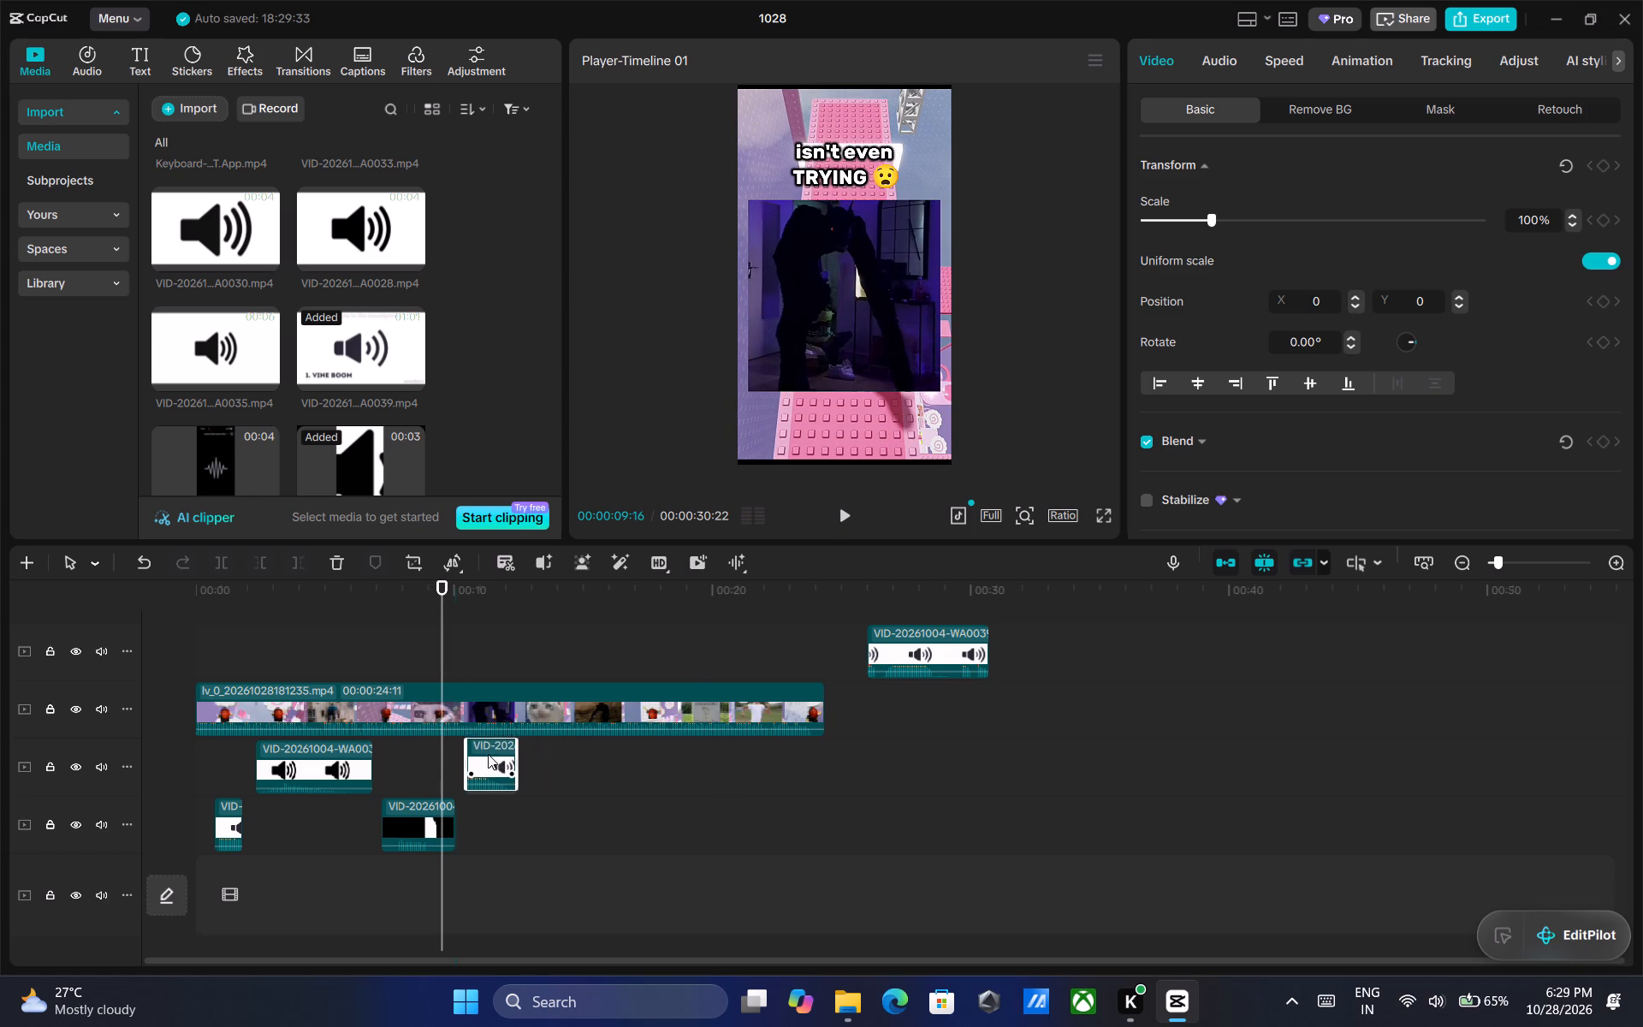
pyautogui.moveTo(488, 754); pyautogui.dragTo(469, 755)
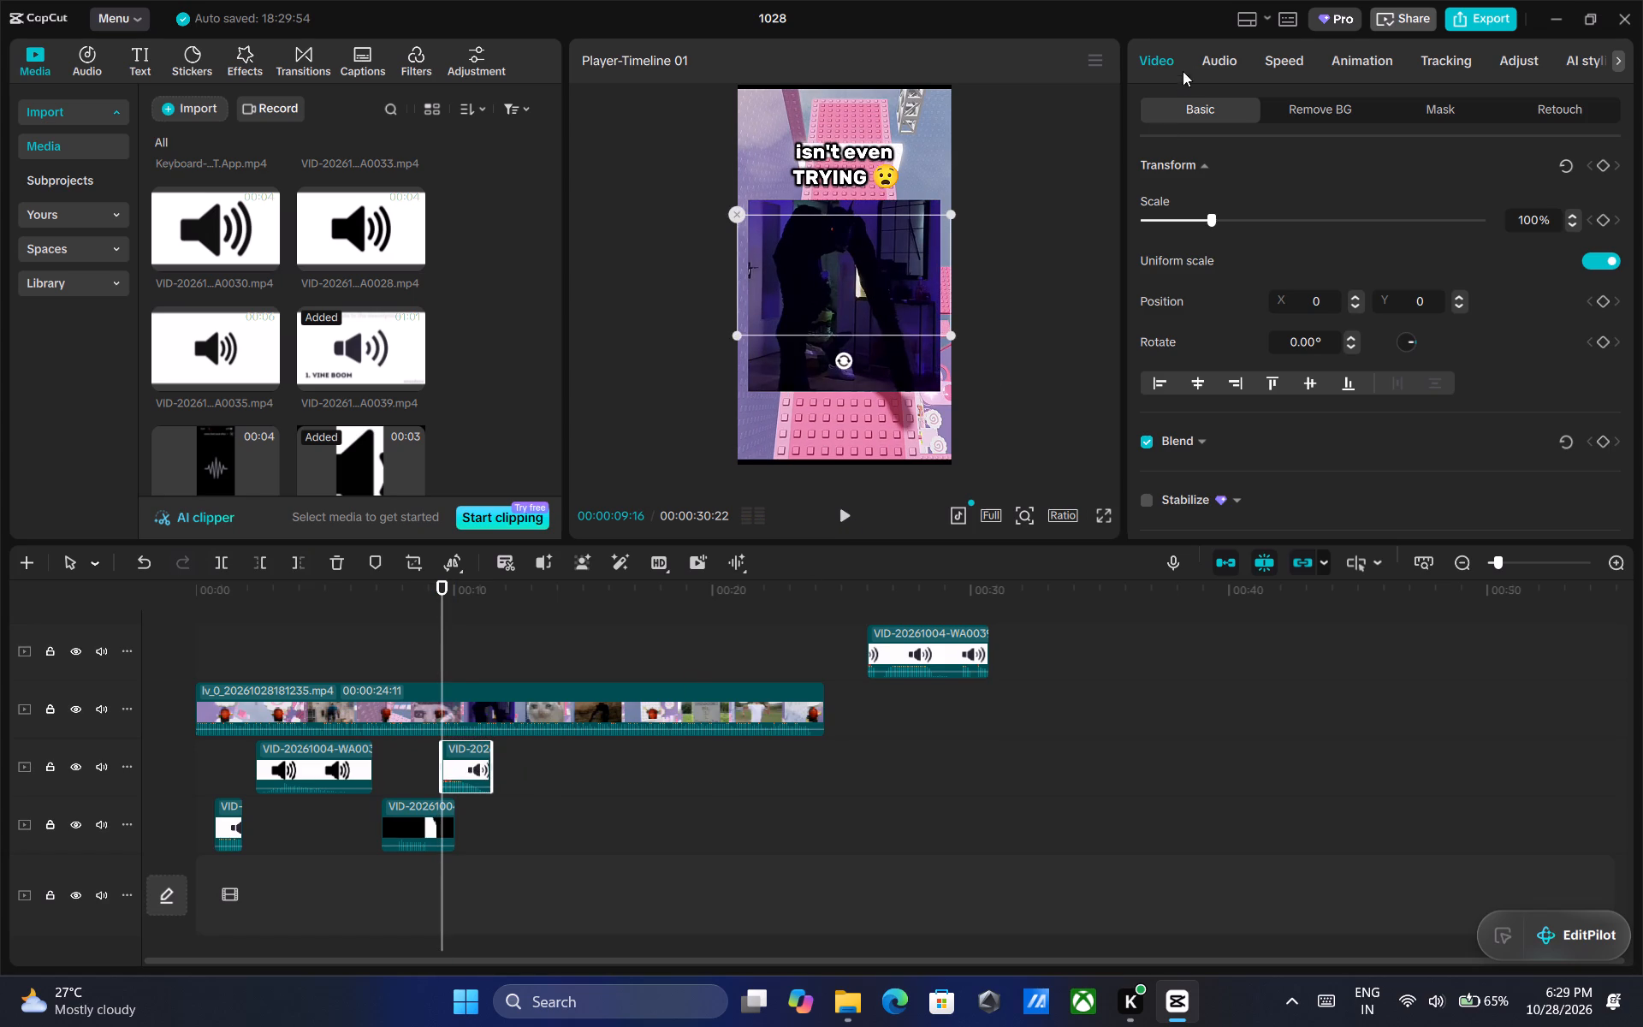
# Lower the Taco Bell Bong clip's volume to -9.1 dB, listening to it with the video.
pyautogui.click(1200, 60)
pyautogui.click(1363, 217)
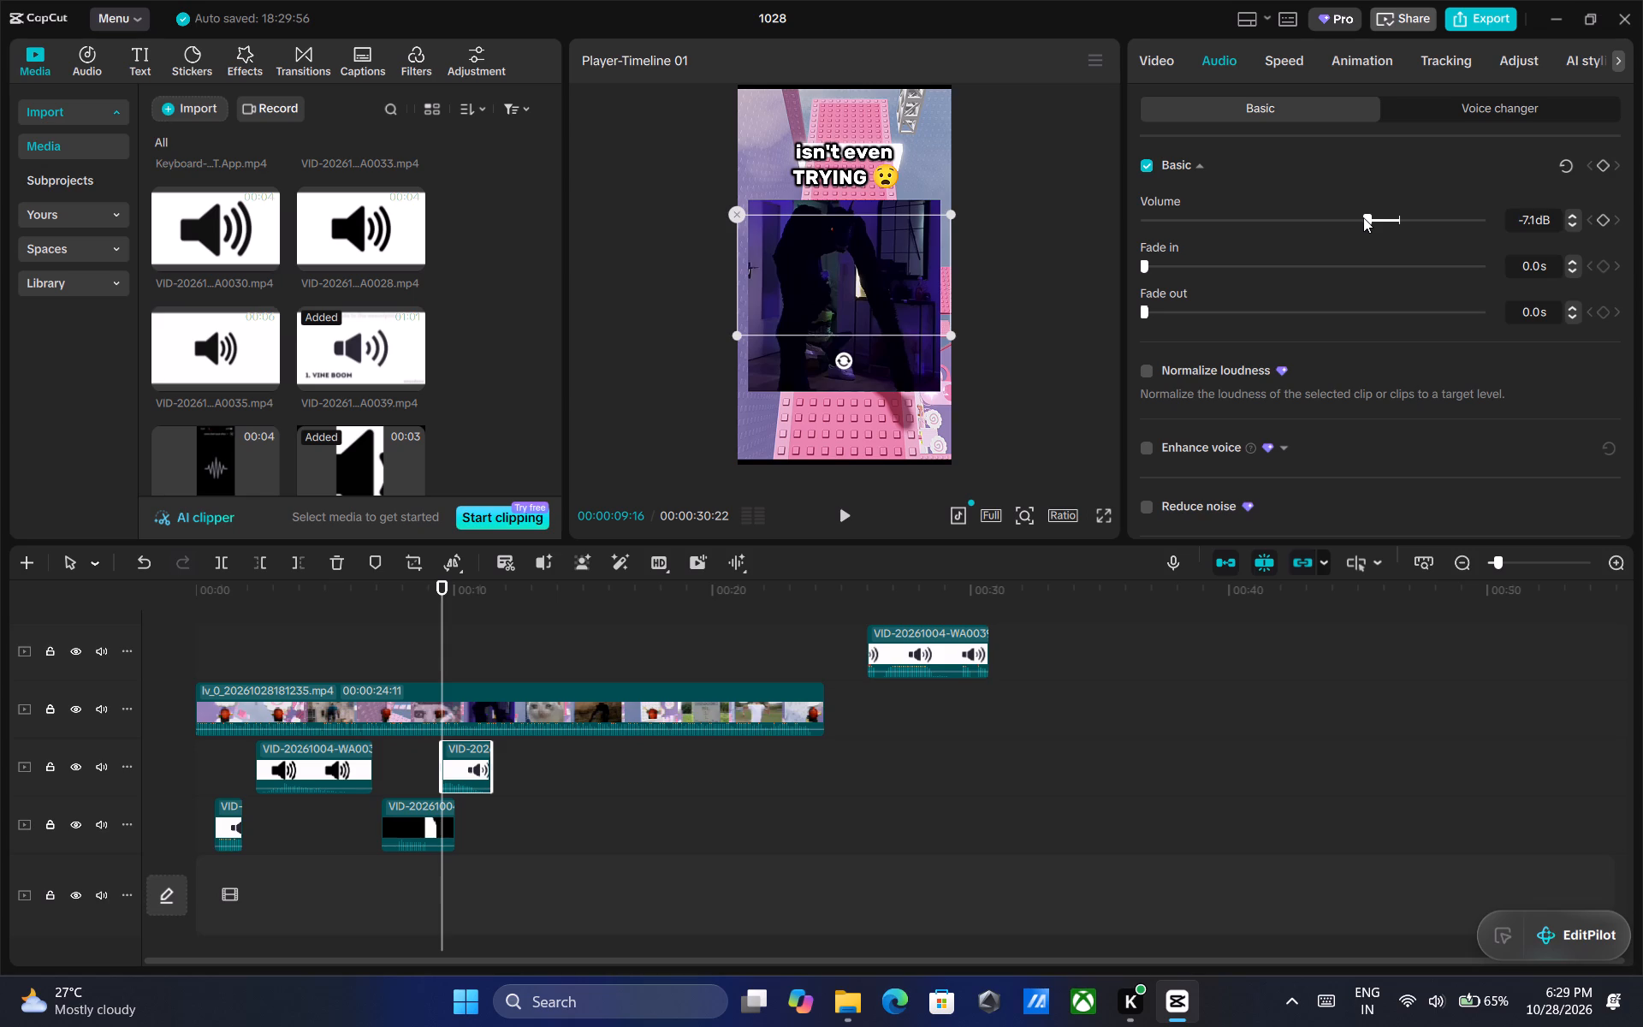
pyautogui.click(845, 516)
pyautogui.click(845, 516)
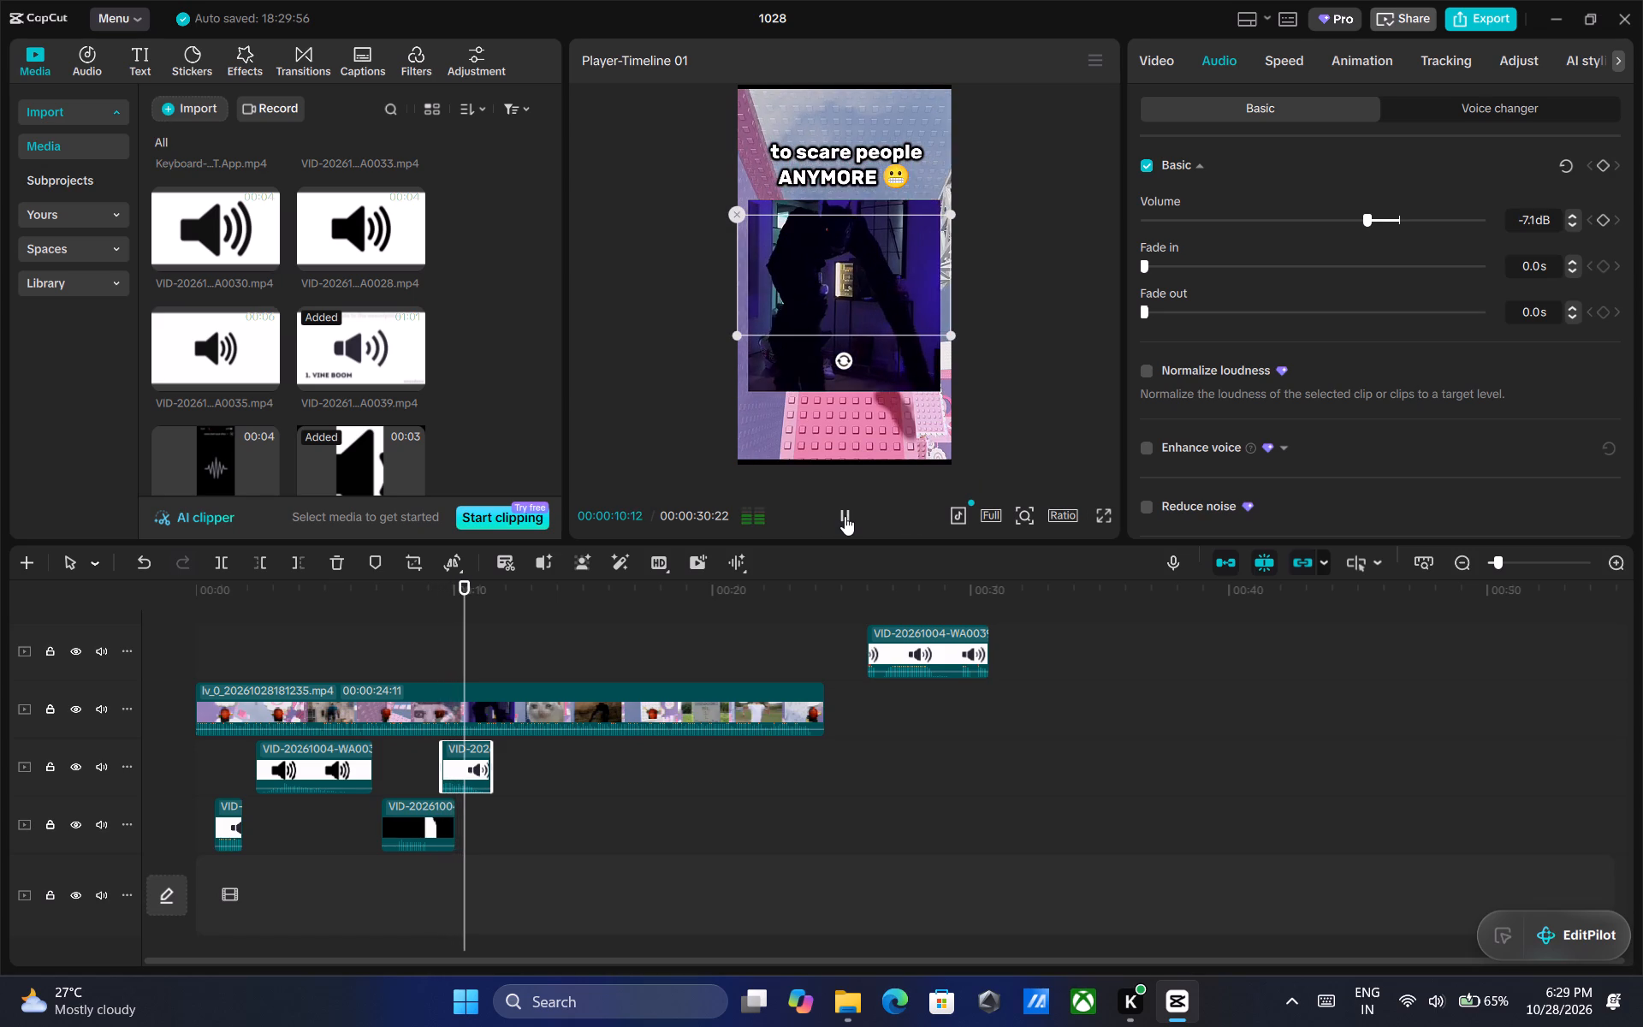
pyautogui.click(1348, 217)
pyautogui.click(1357, 217)
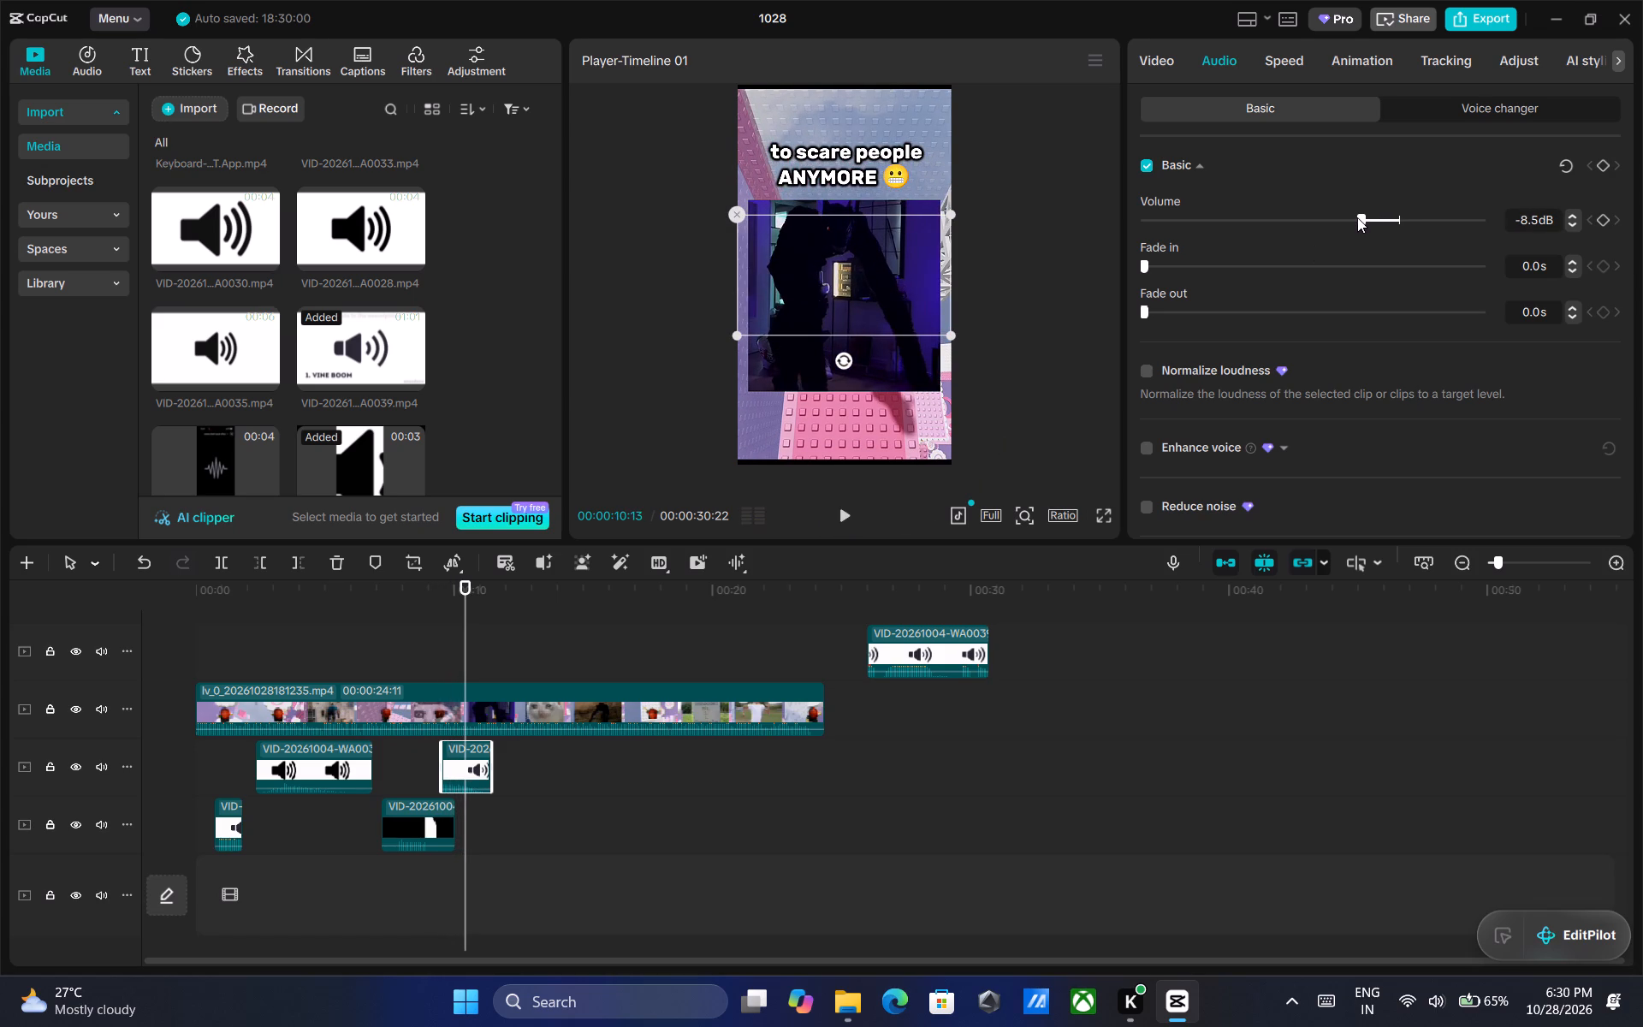
pyautogui.click(1355, 219)
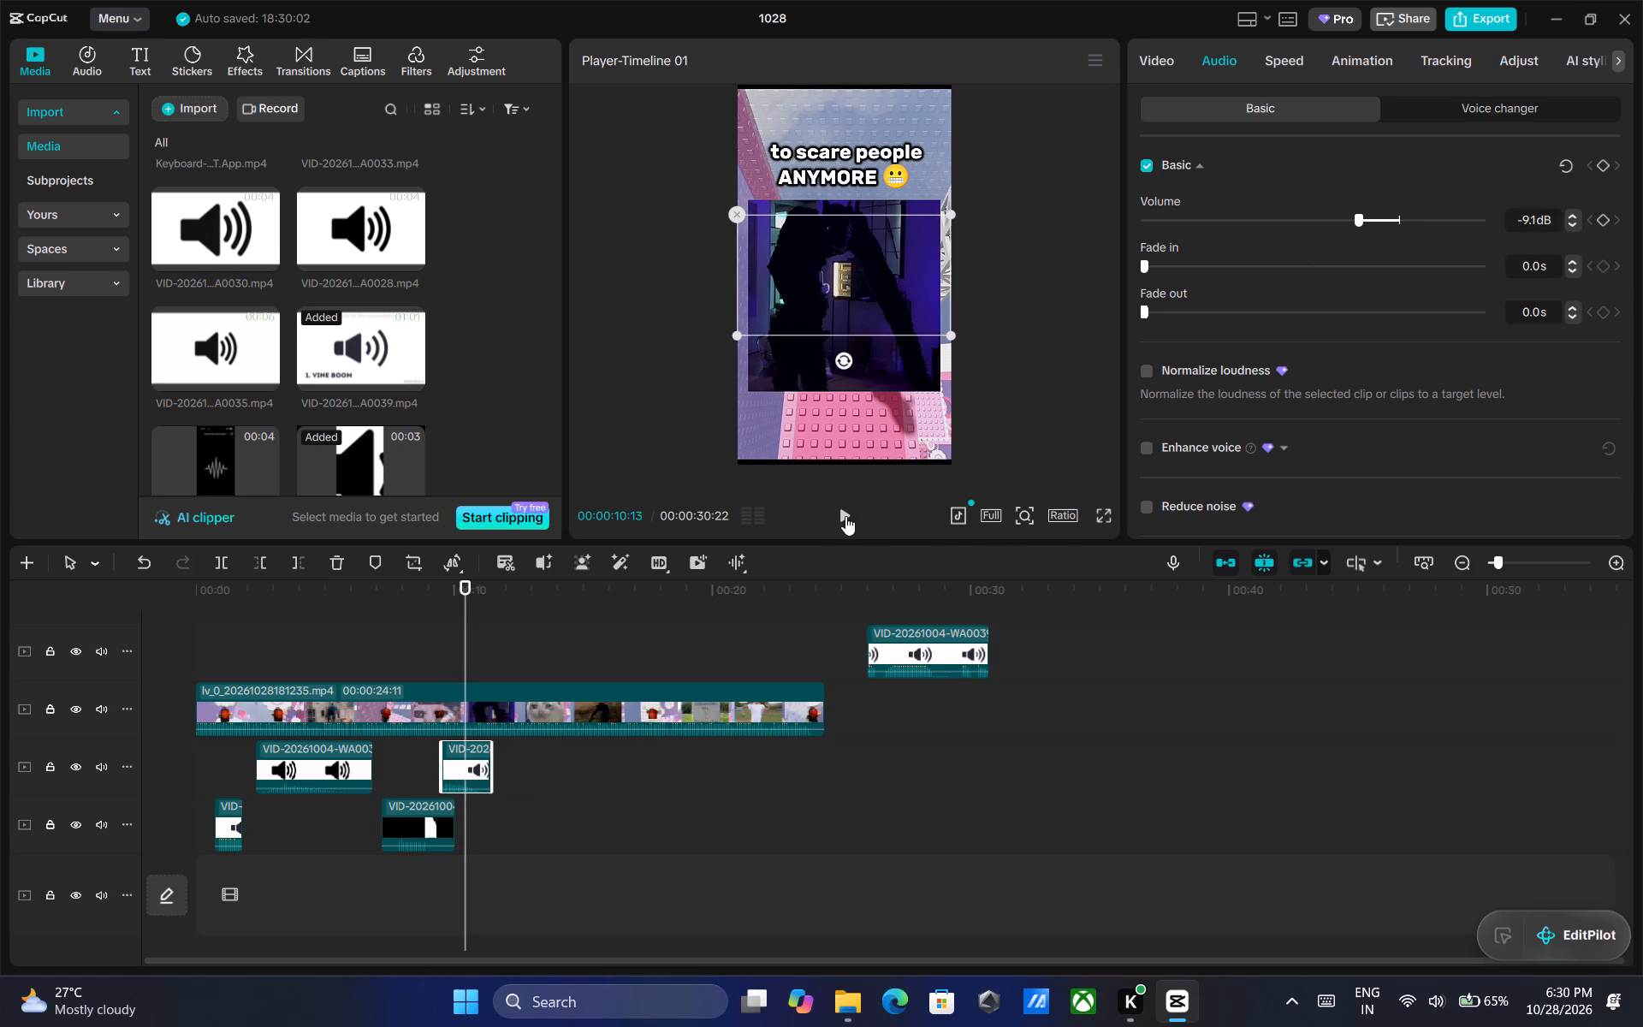
pyautogui.click(845, 516)
pyautogui.tripleClick(845, 516)
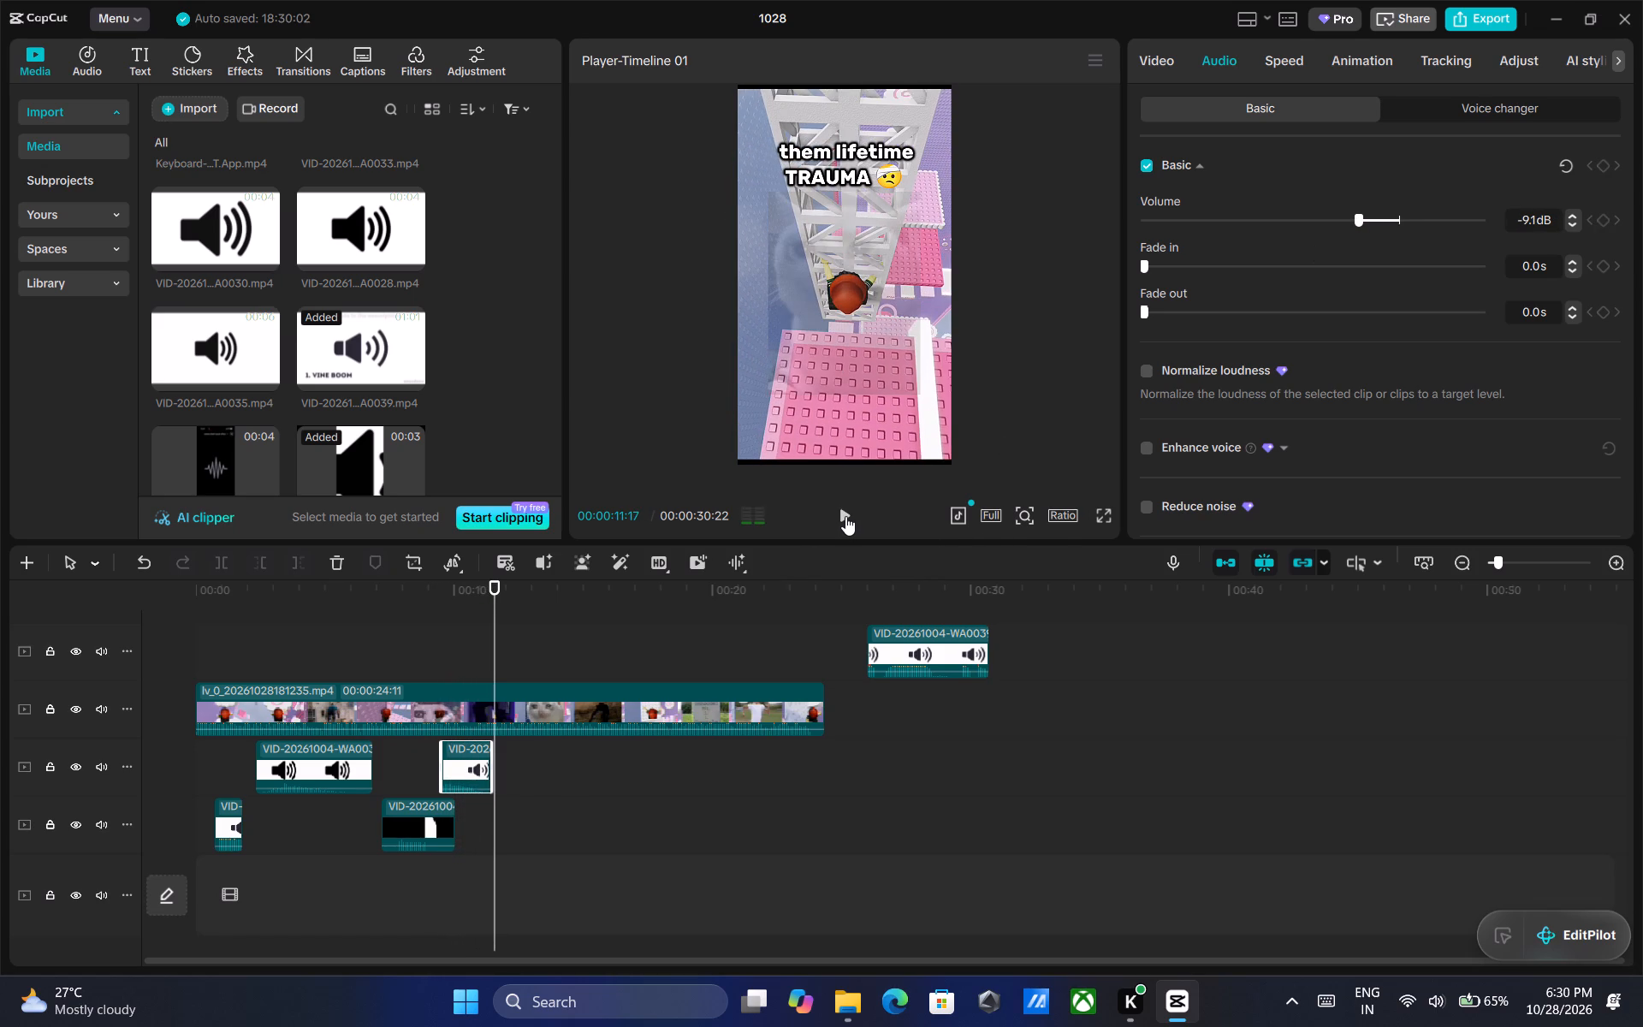
# Find VID-20261004-WA0033 in the imported media and add it to the upper track, starting at about 00:00:32.
pyautogui.scroll(-5, 353, 369)
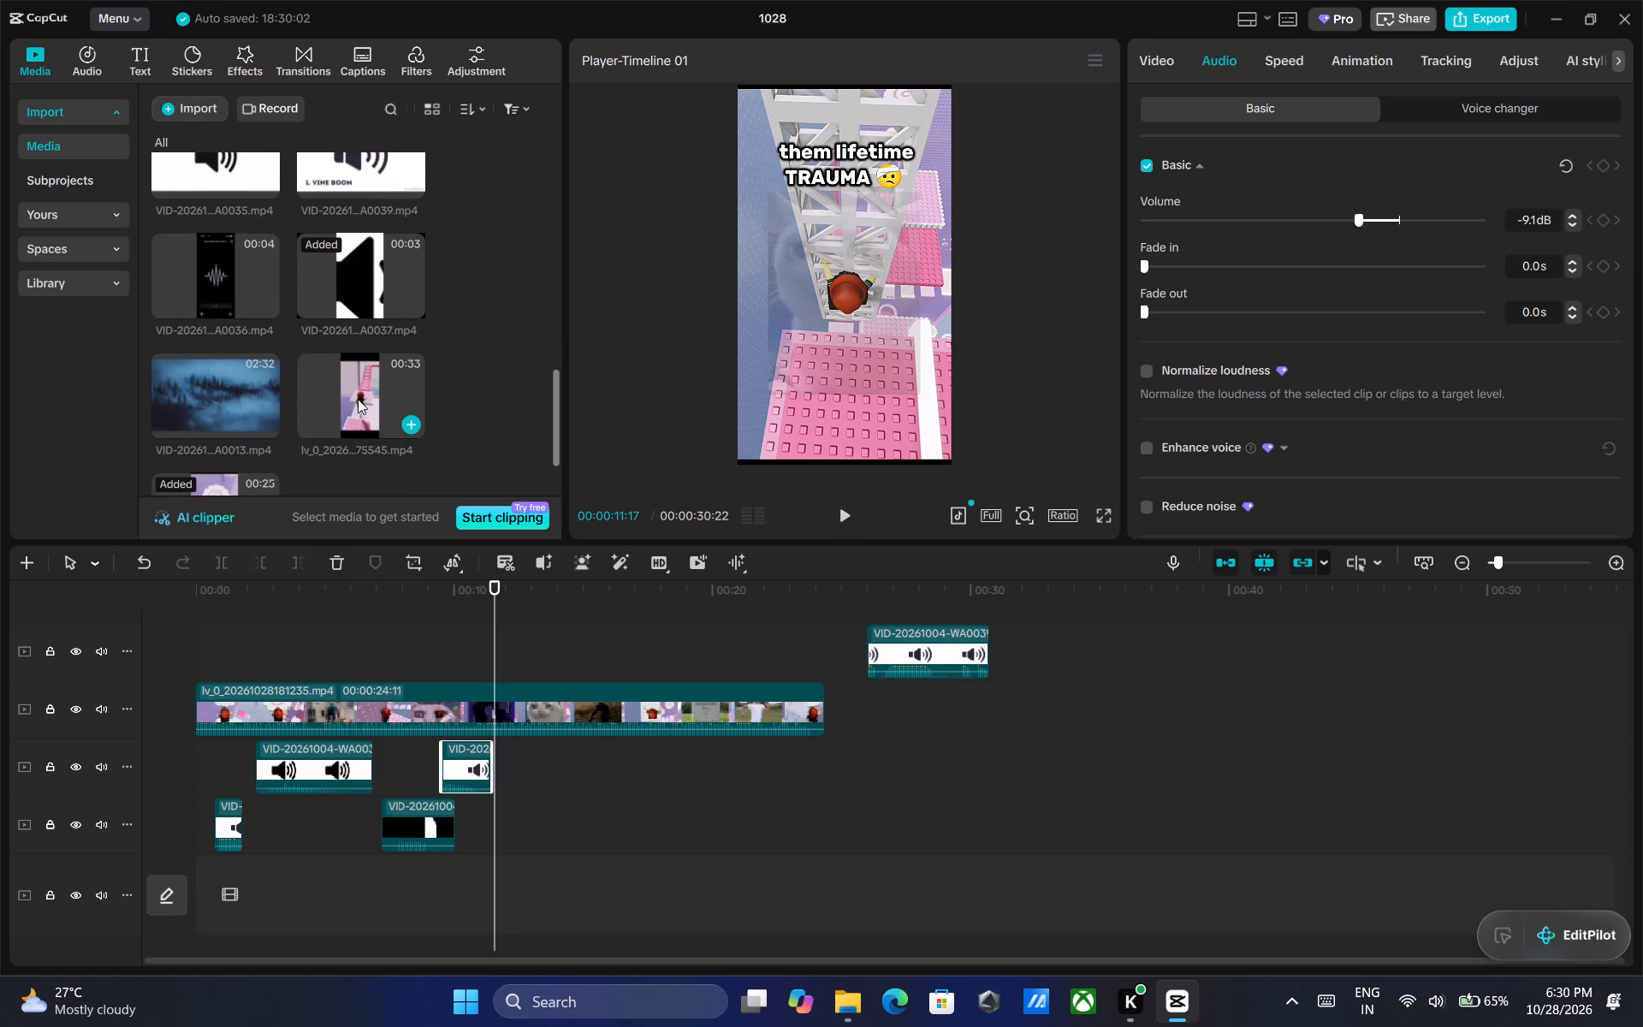
pyautogui.scroll(6, 367, 299)
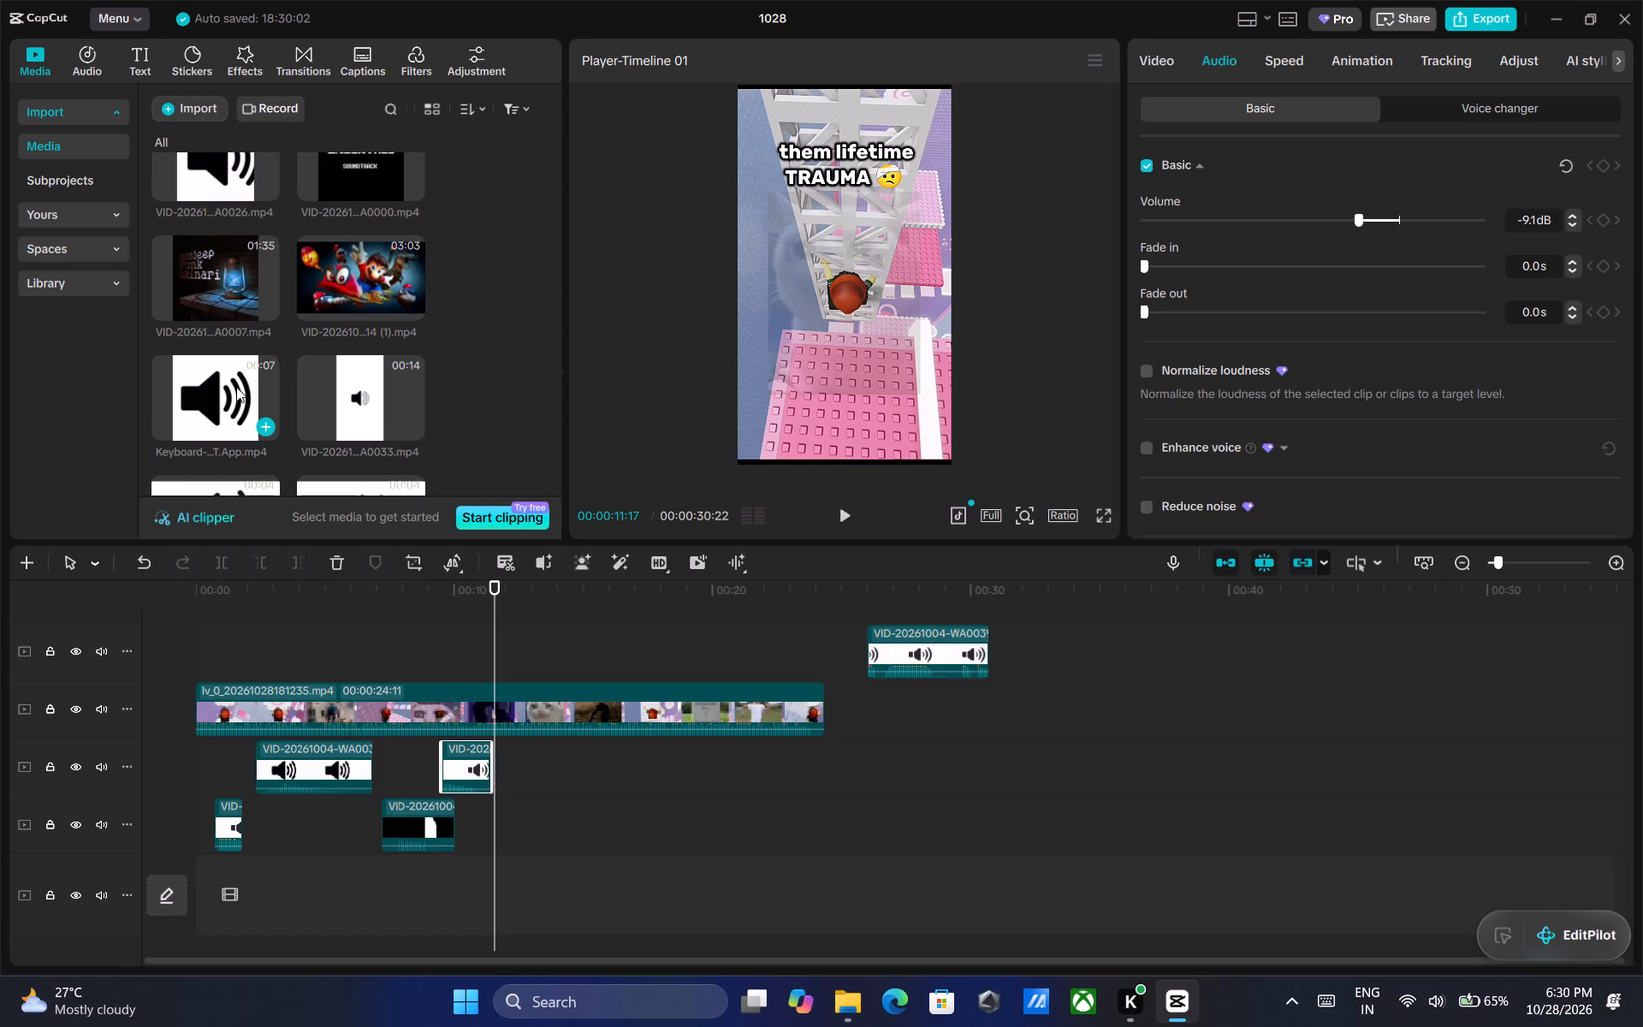
pyautogui.scroll(4, 369, 369)
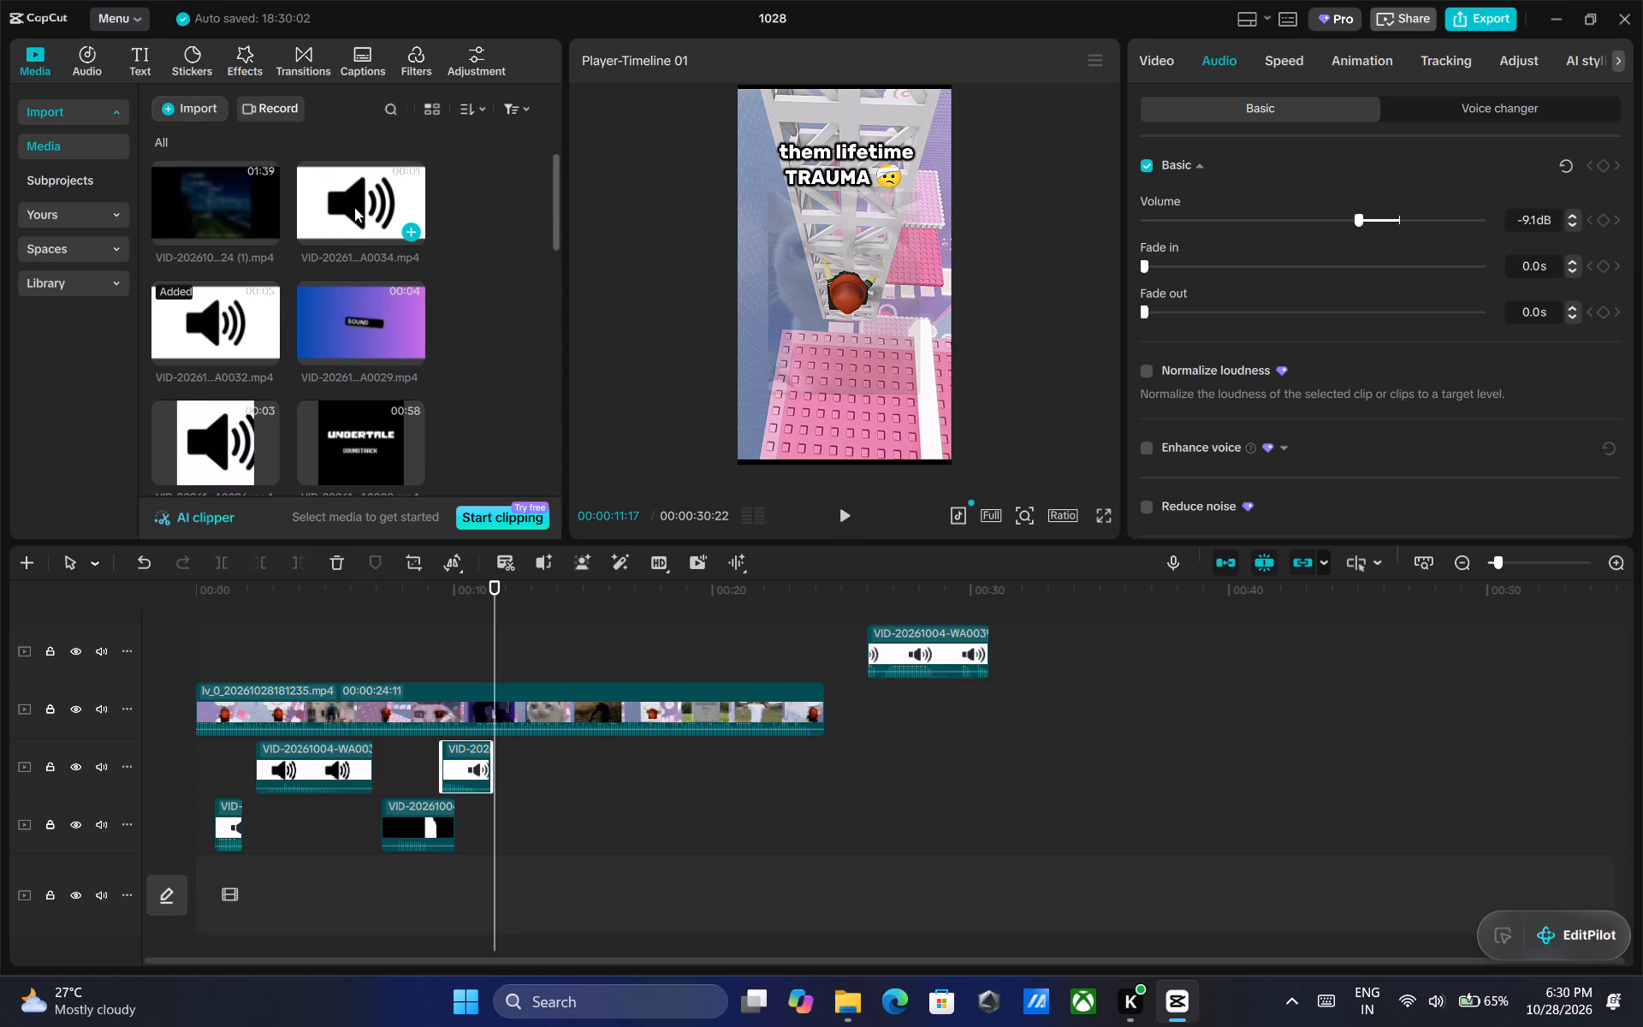
pyautogui.scroll(-3, 354, 207)
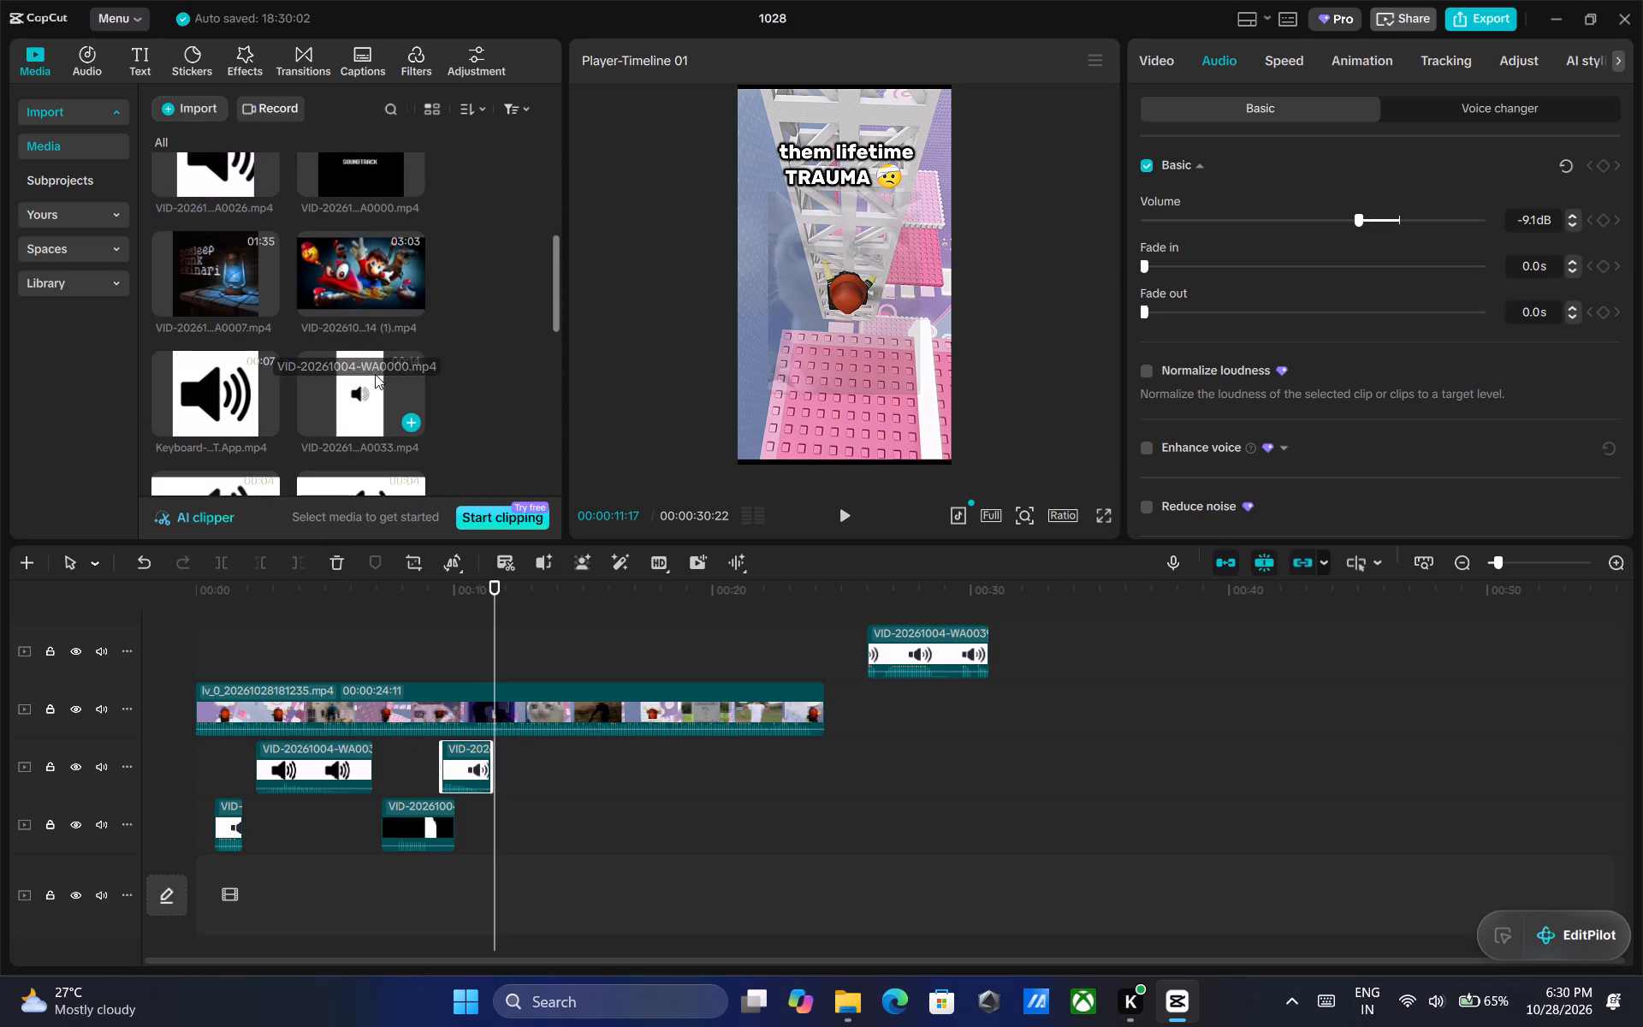
pyautogui.moveTo(354, 401); pyautogui.dragTo(1027, 647)
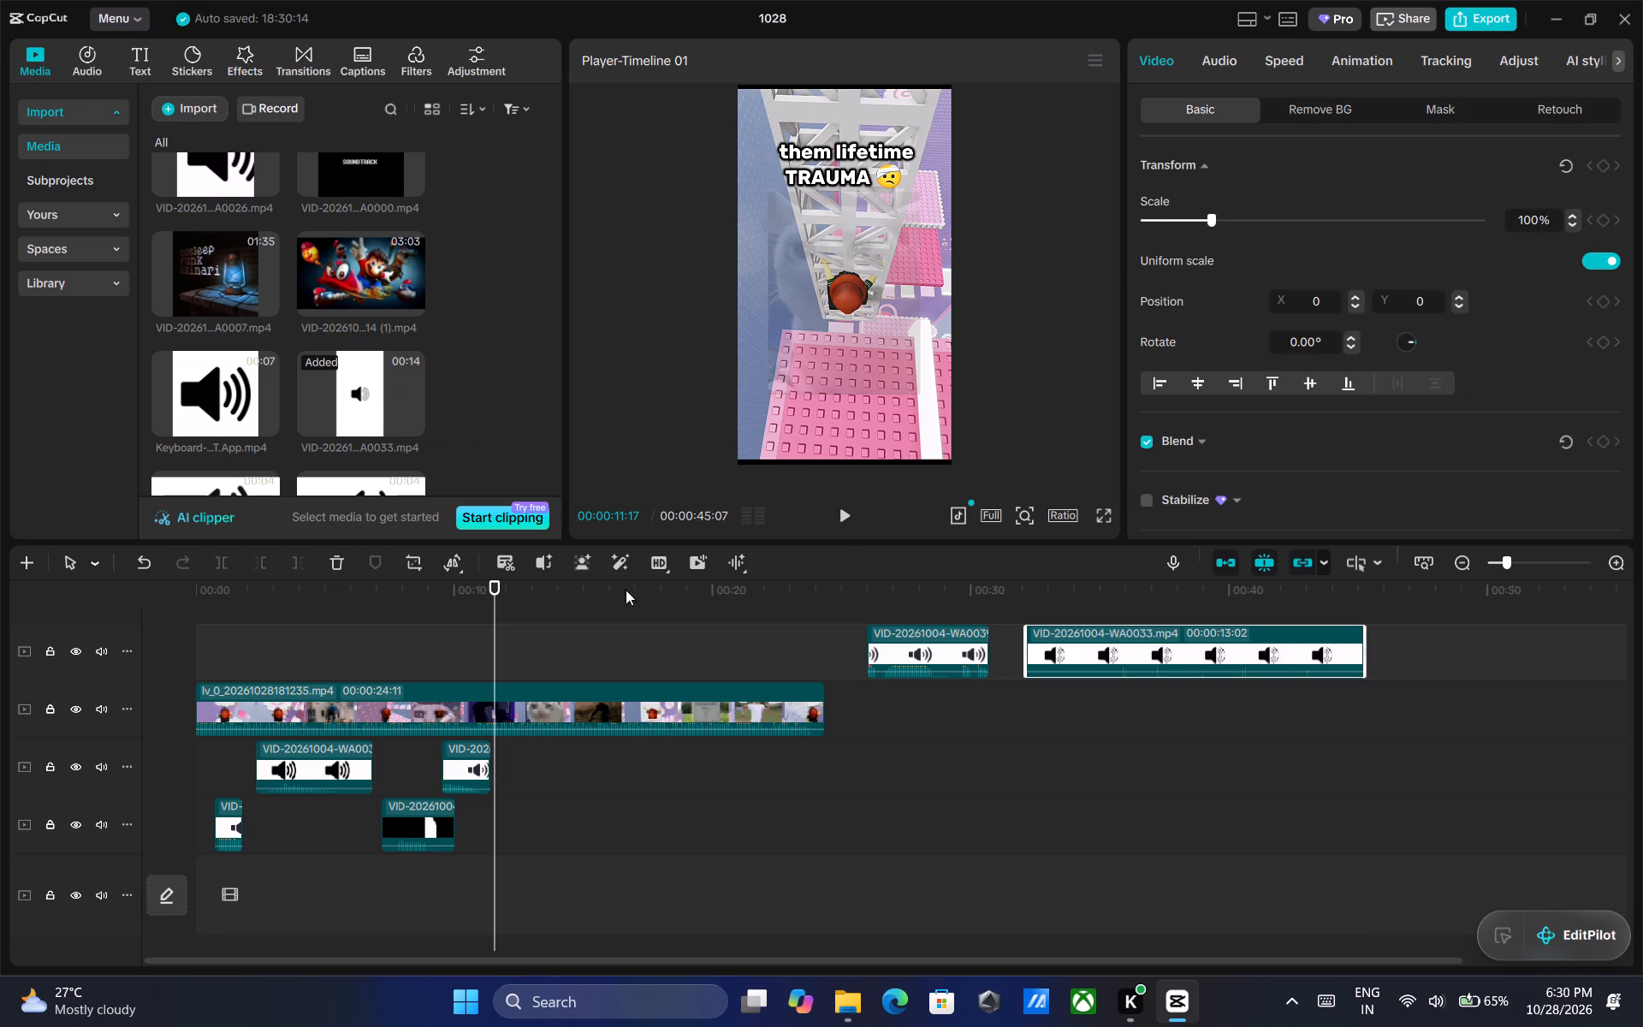
# Split the WA0033 clip at 00:00:35:08 and 00:00:36:15 to isolate the #1 pop sound.
pyautogui.moveTo(489, 582); pyautogui.dragTo(1096, 614)
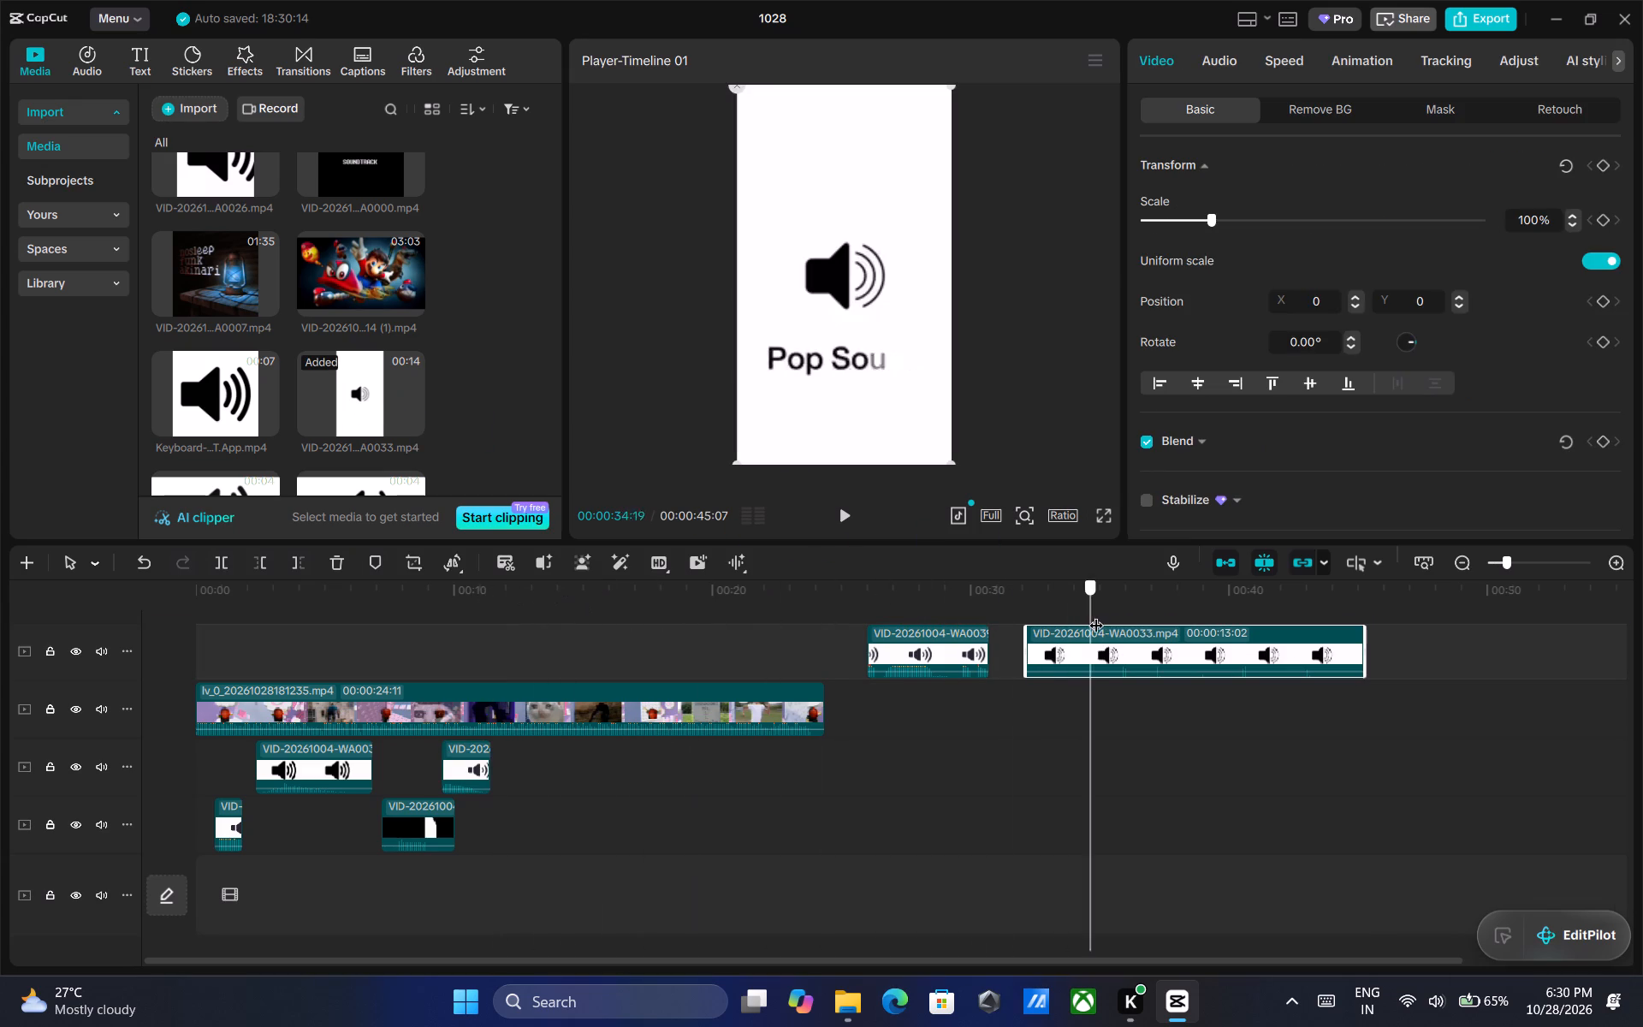
pyautogui.moveTo(1096, 614); pyautogui.dragTo(1106, 614)
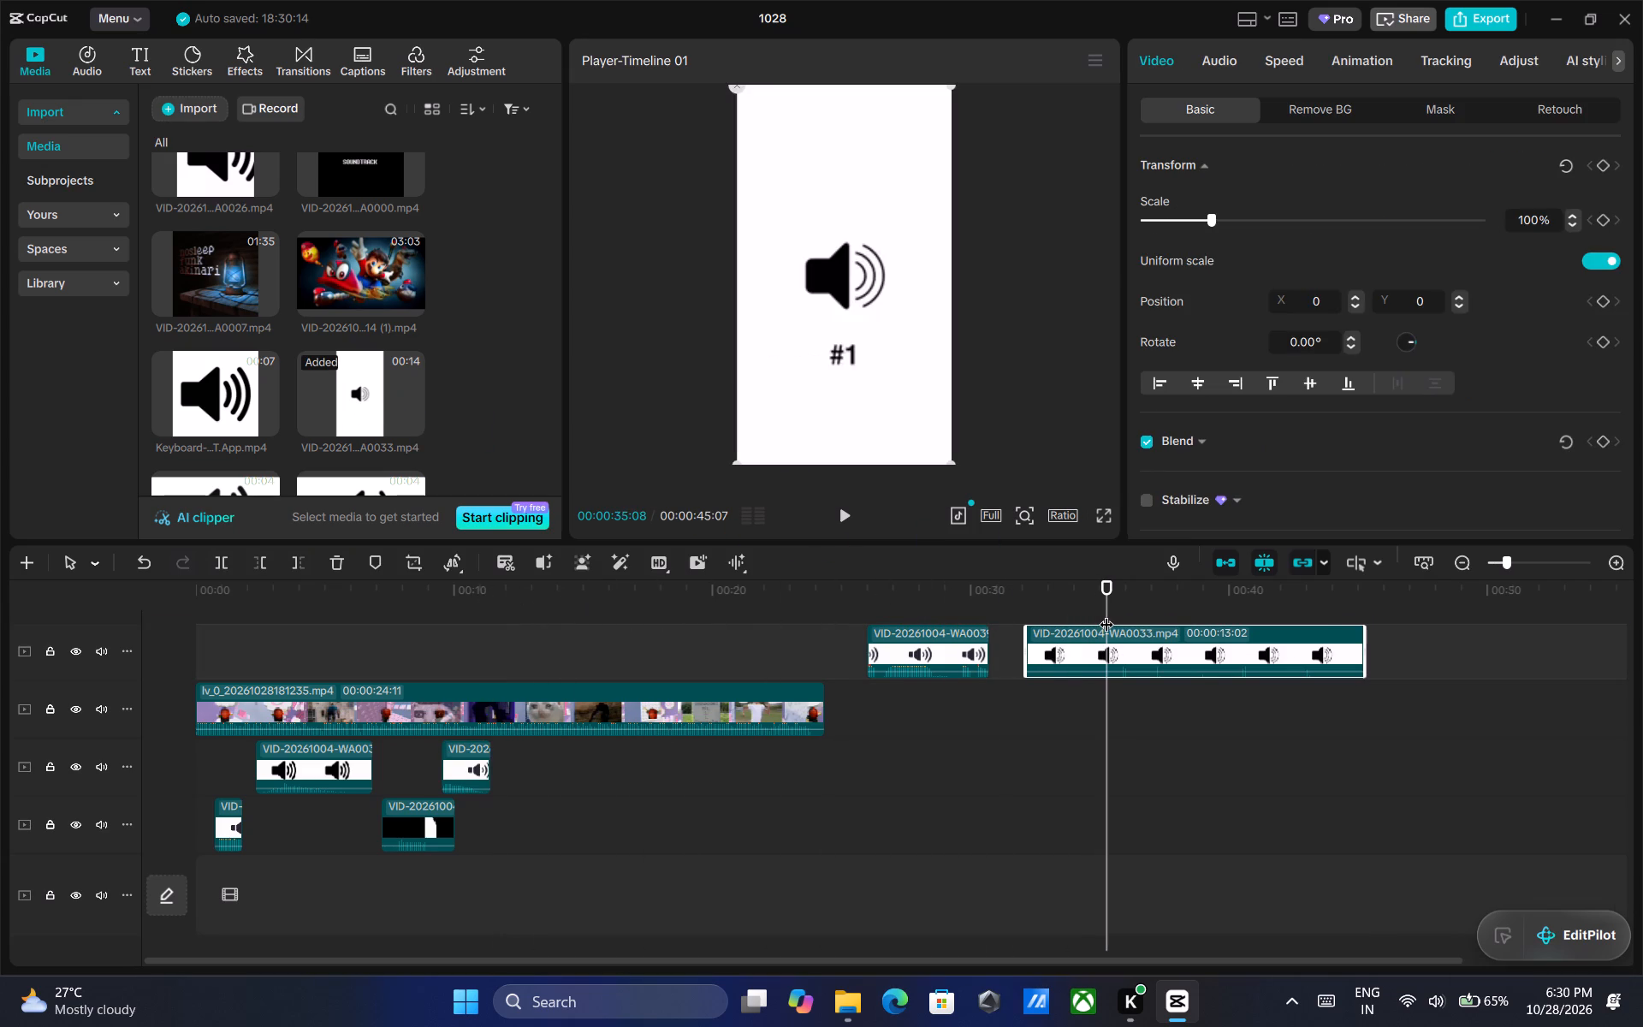
pyautogui.hotkey('ctrl', 'b')
pyautogui.moveTo(1110, 589); pyautogui.dragTo(1131, 594)
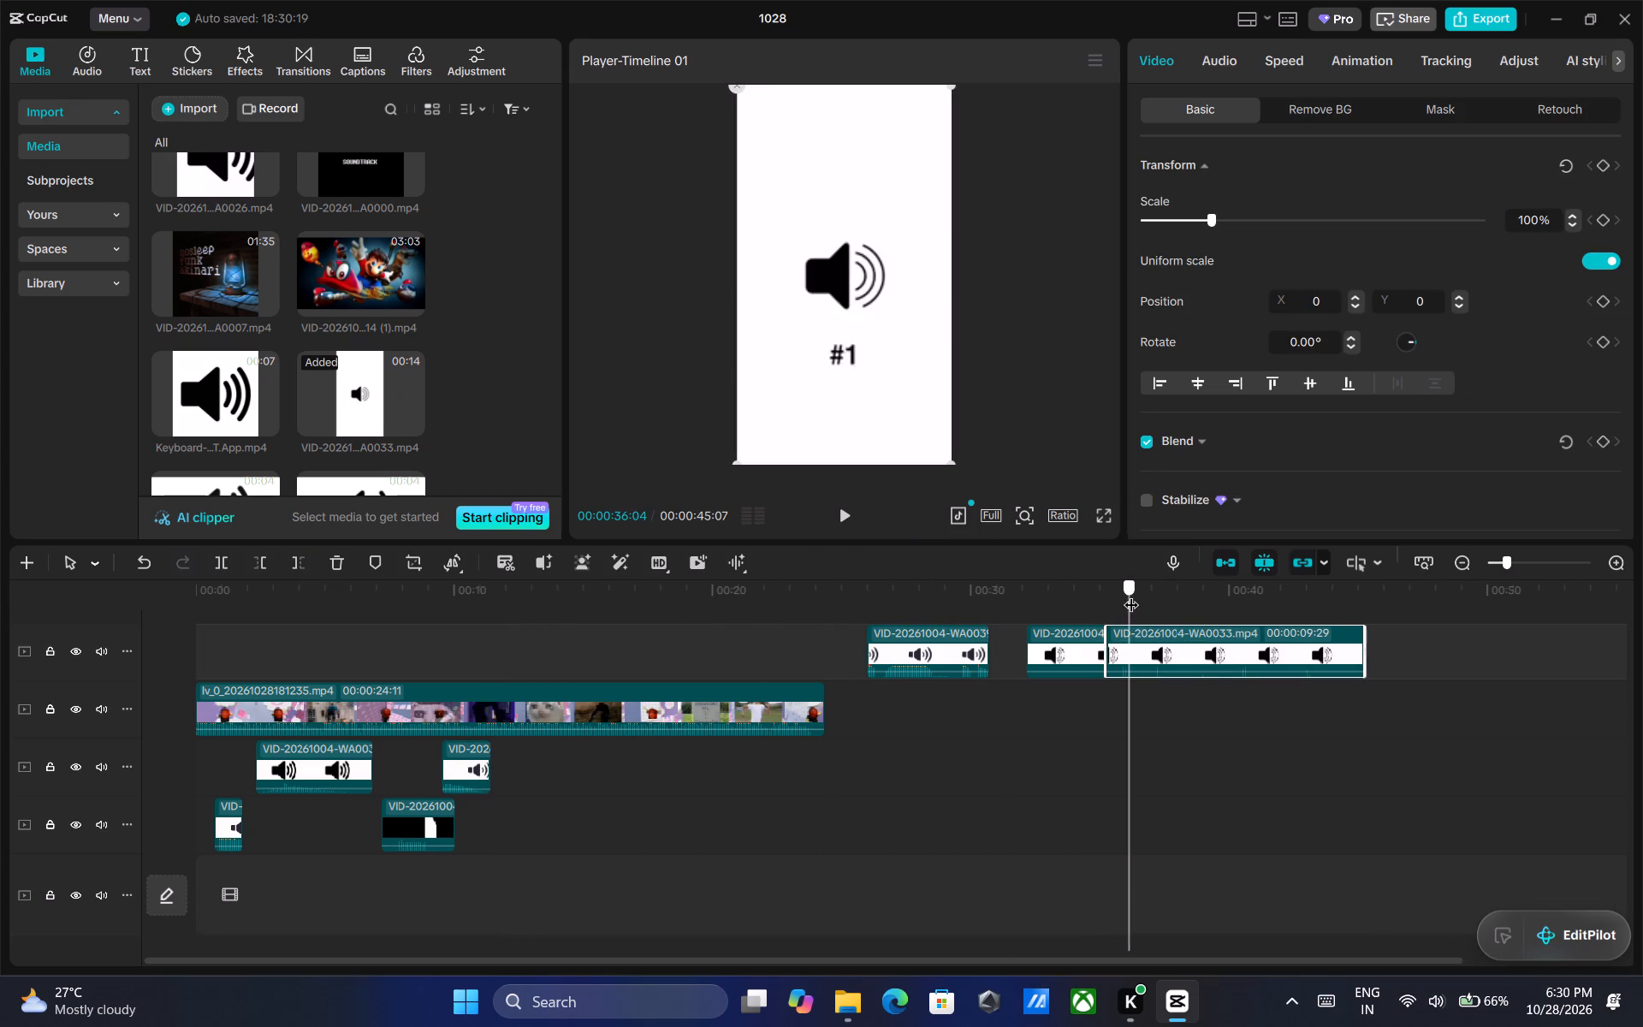
pyautogui.moveTo(1131, 594); pyautogui.dragTo(1139, 597)
pyautogui.hotkey('ctrl', 'b')
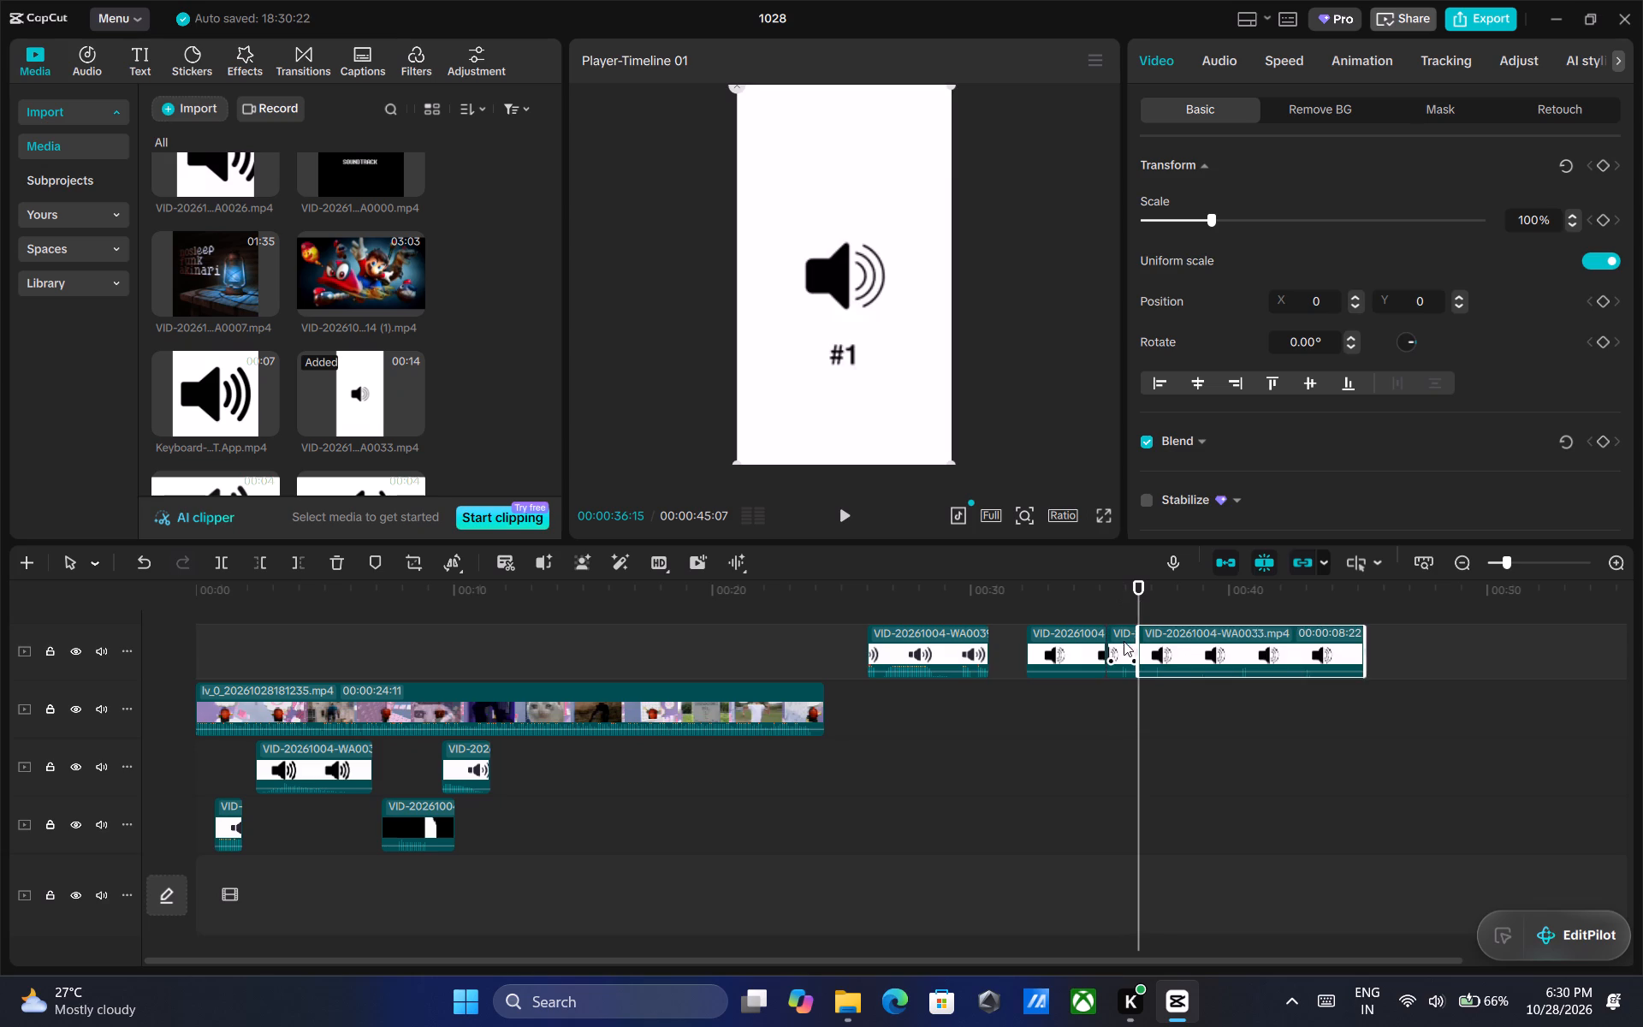
# Move the isolated pop sound to the lowest sound track, starting at about 00:00:11 for the crying cat picture.
pyautogui.moveTo(1121, 644); pyautogui.dragTo(527, 756)
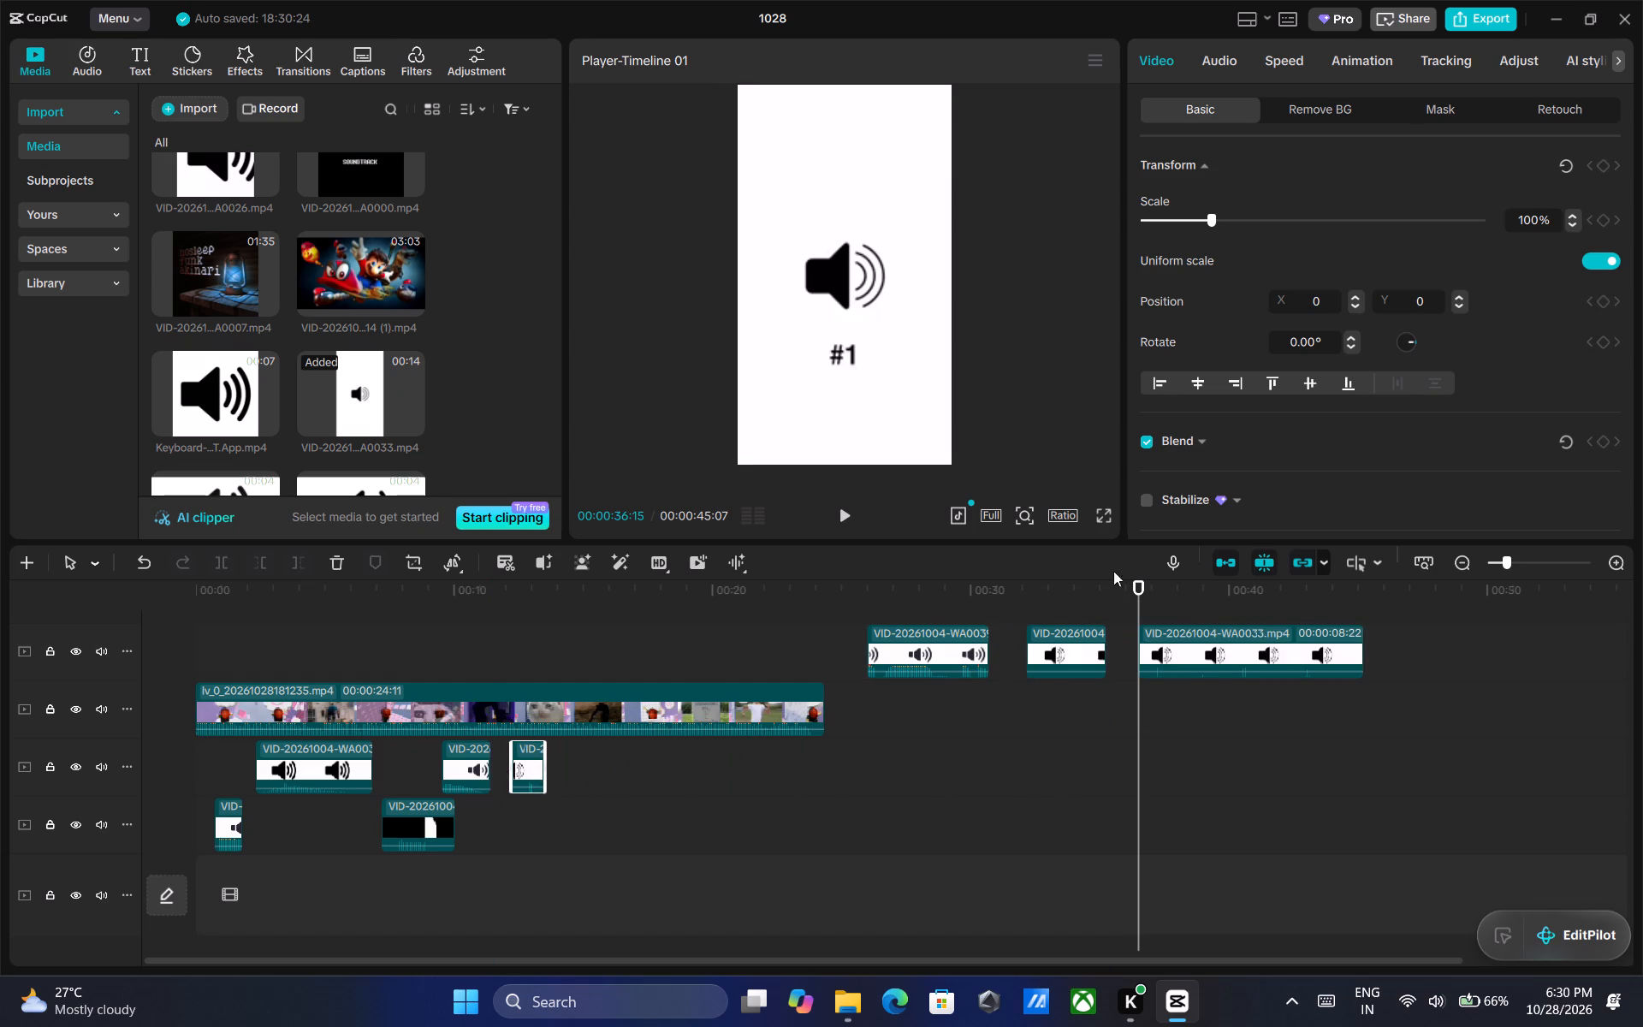
pyautogui.moveTo(1139, 585); pyautogui.dragTo(507, 587)
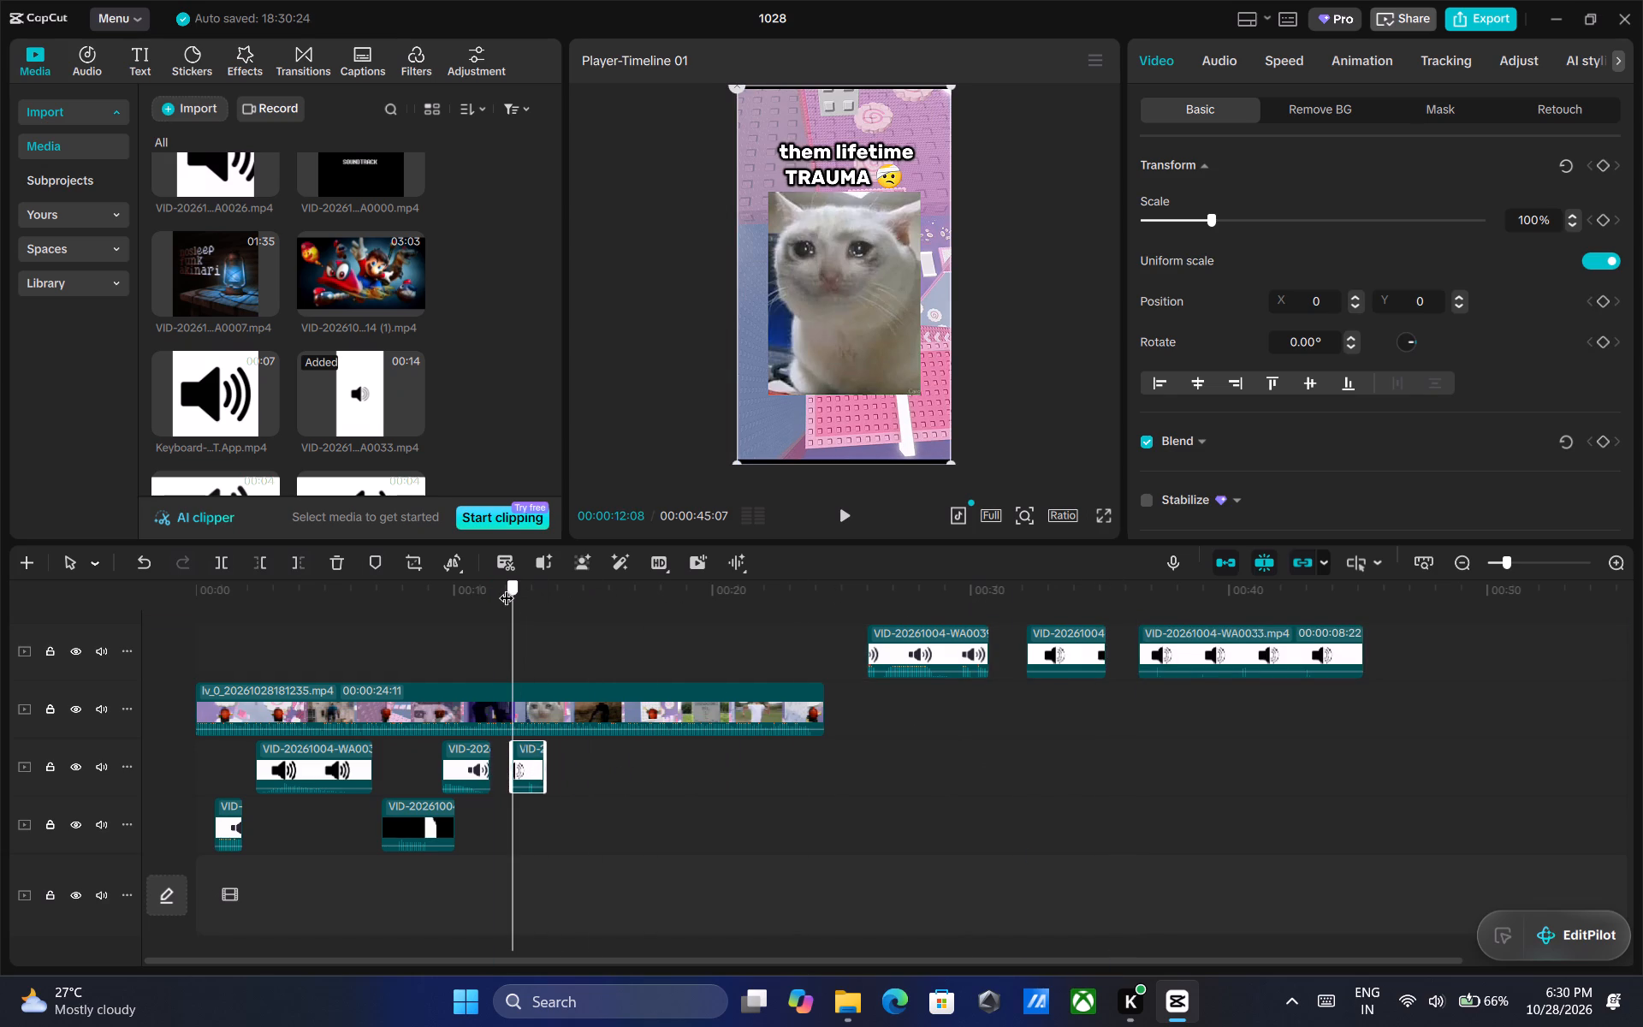
pyautogui.moveTo(507, 587); pyautogui.dragTo(495, 590)
pyautogui.doubleClick(844, 519)
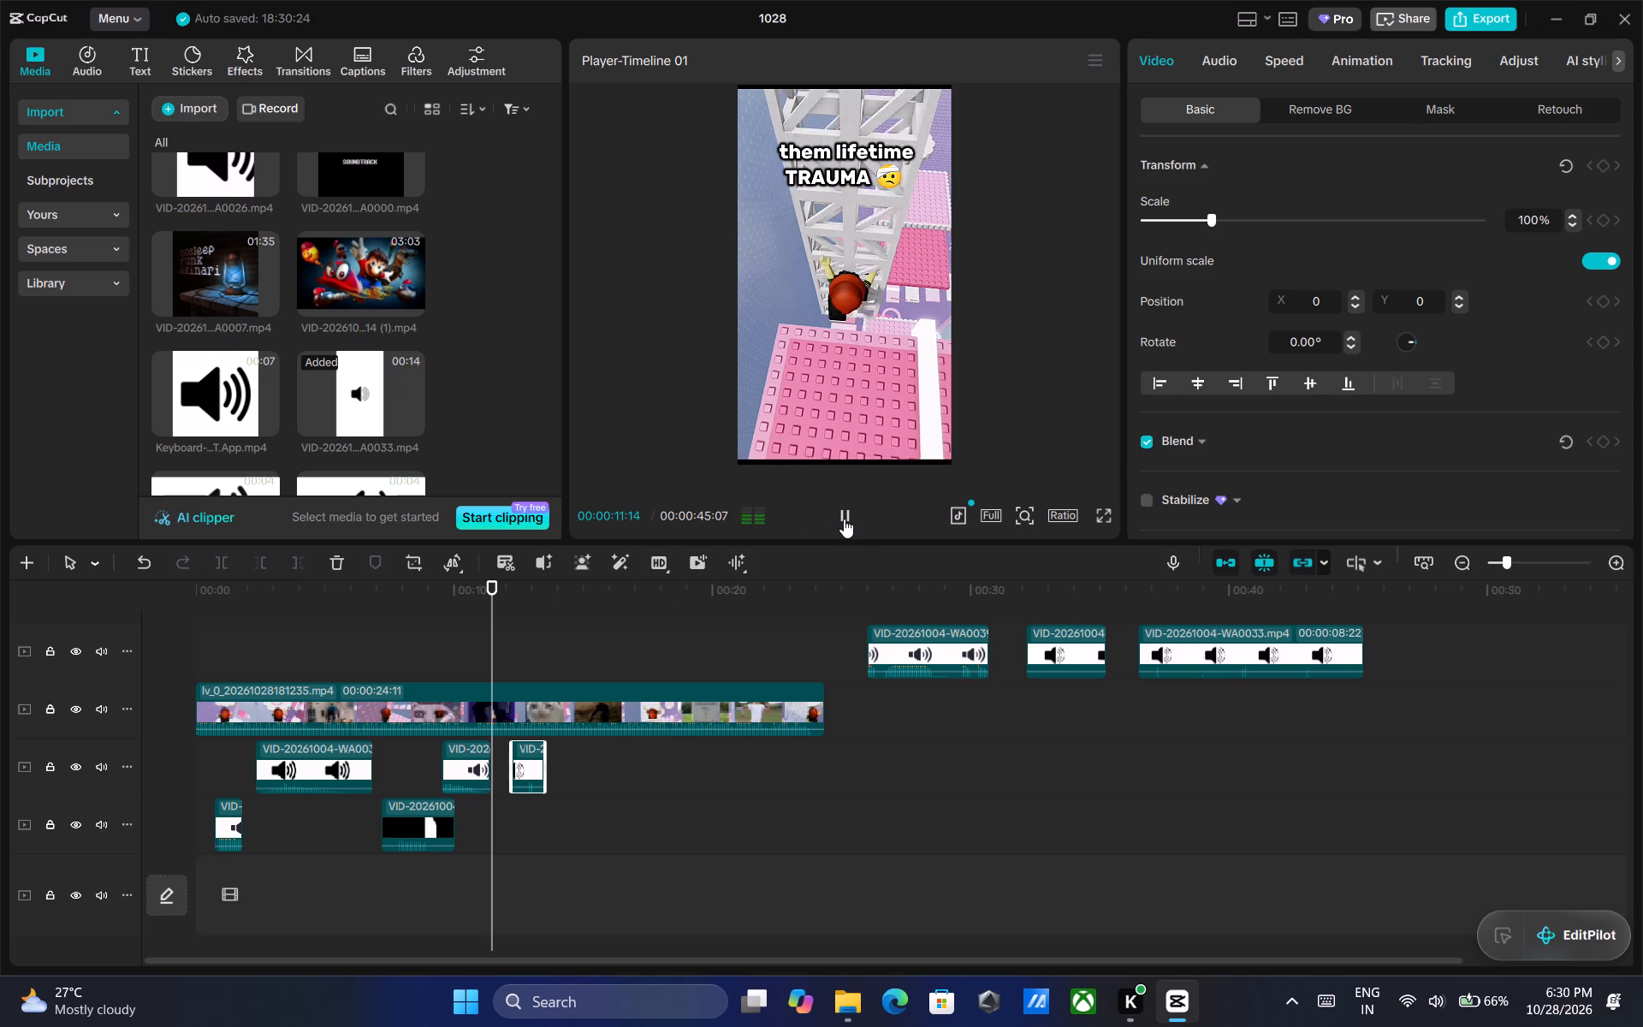
pyautogui.moveTo(525, 760); pyautogui.dragTo(518, 760)
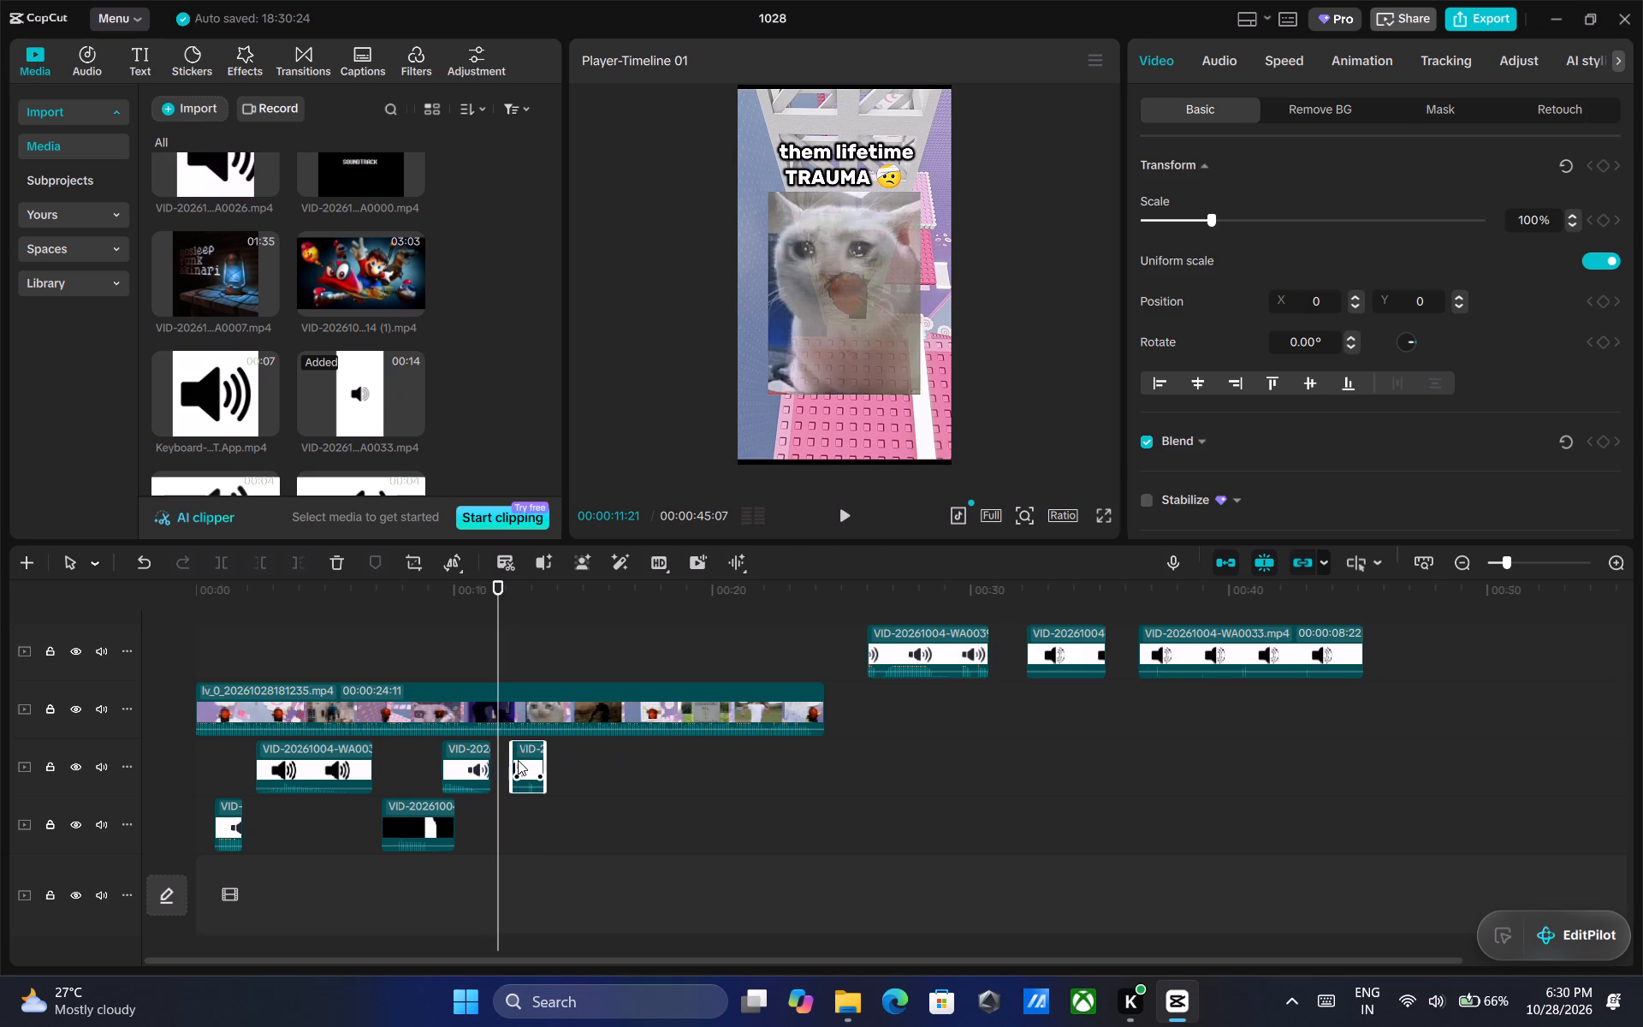
pyautogui.moveTo(518, 760); pyautogui.dragTo(517, 760)
pyautogui.moveTo(510, 751); pyautogui.dragTo(494, 803)
# Raise the pop sound clip's volume to 8.2 dB, listening to it with the video.
pyautogui.click(1222, 62)
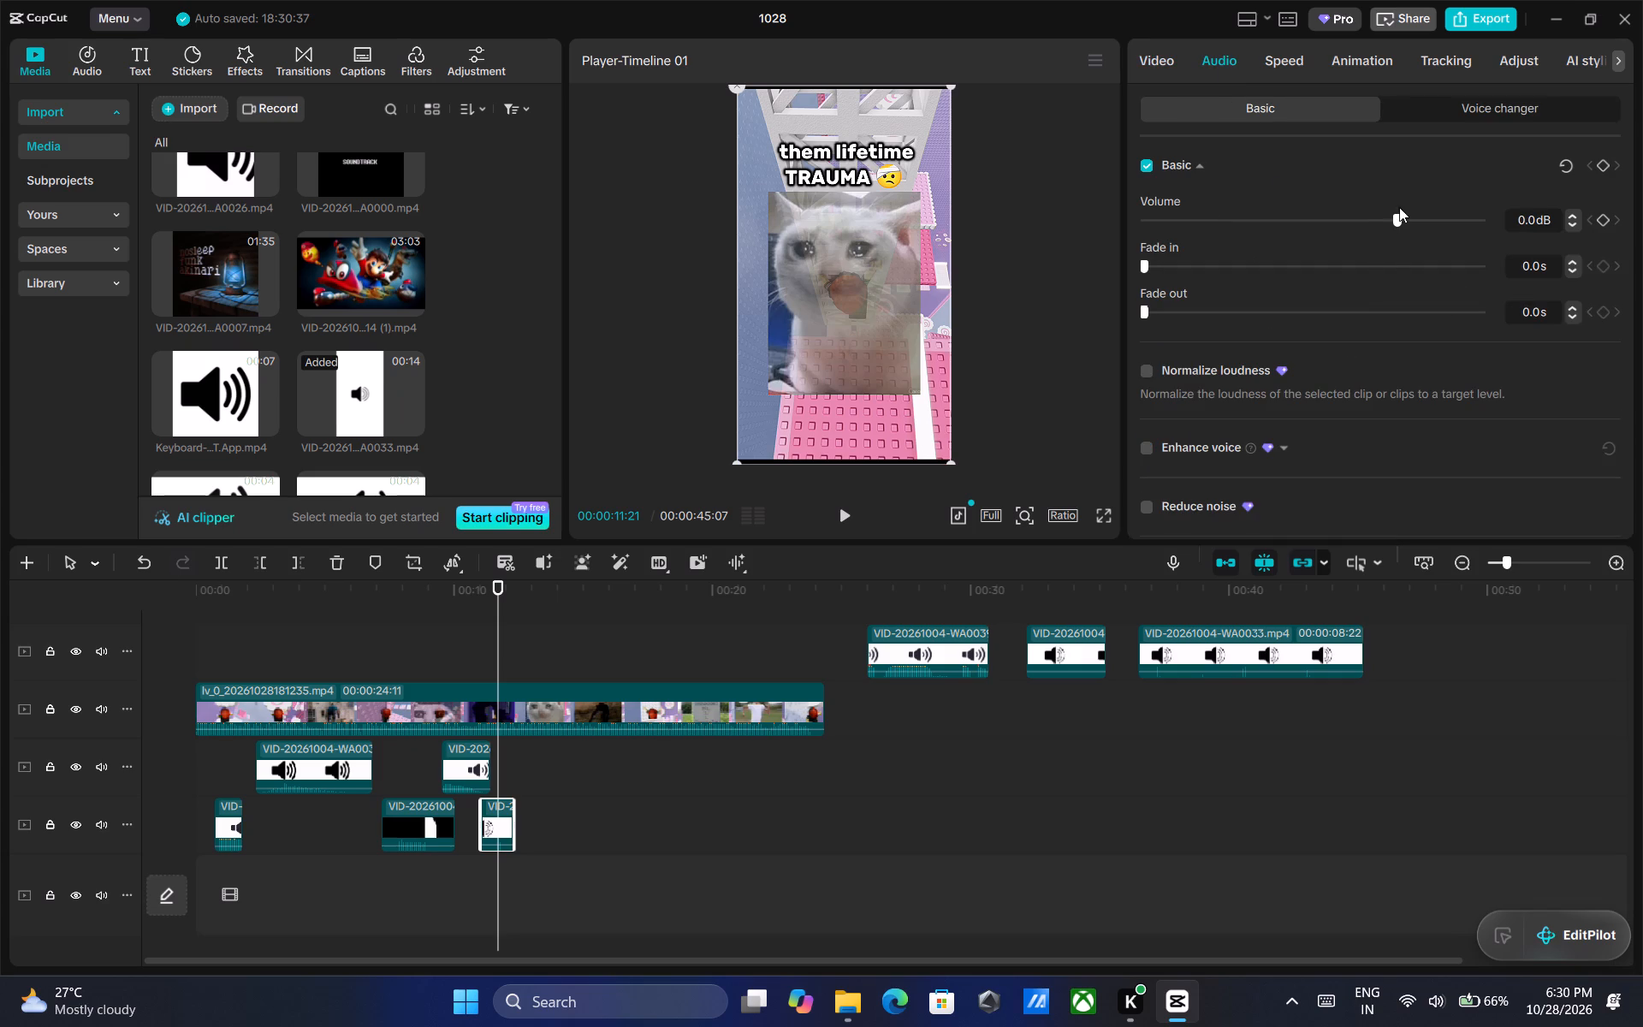
pyautogui.click(1420, 218)
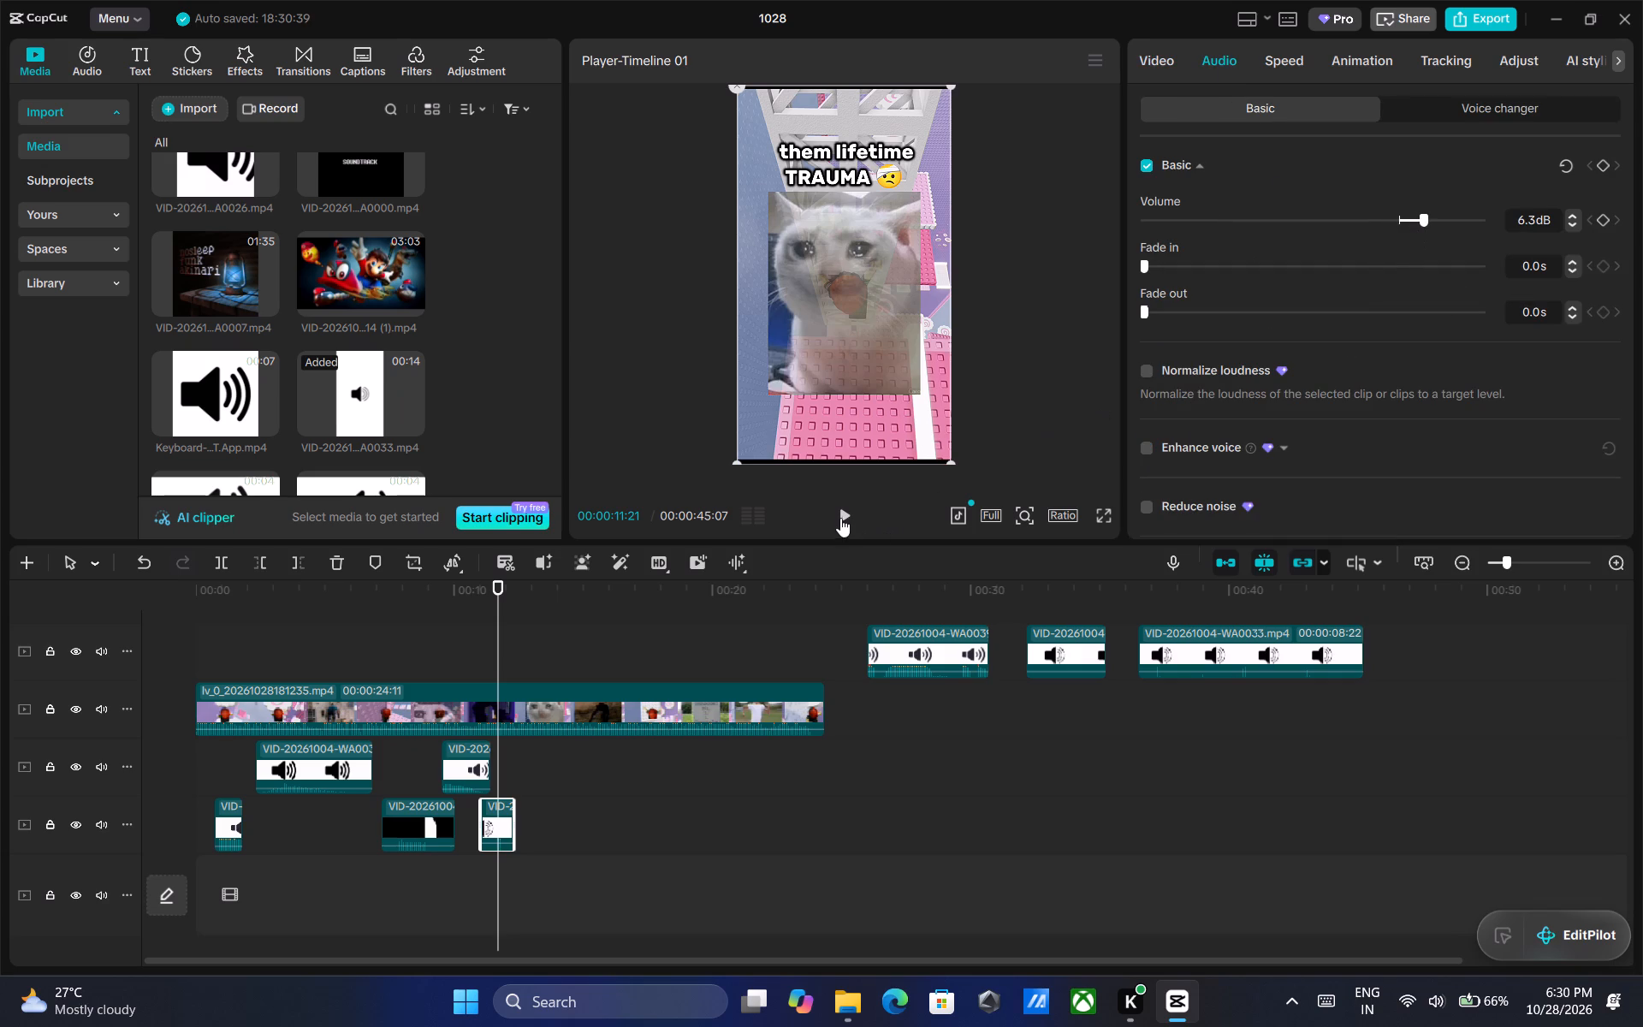
pyautogui.click(840, 513)
pyautogui.click(840, 513)
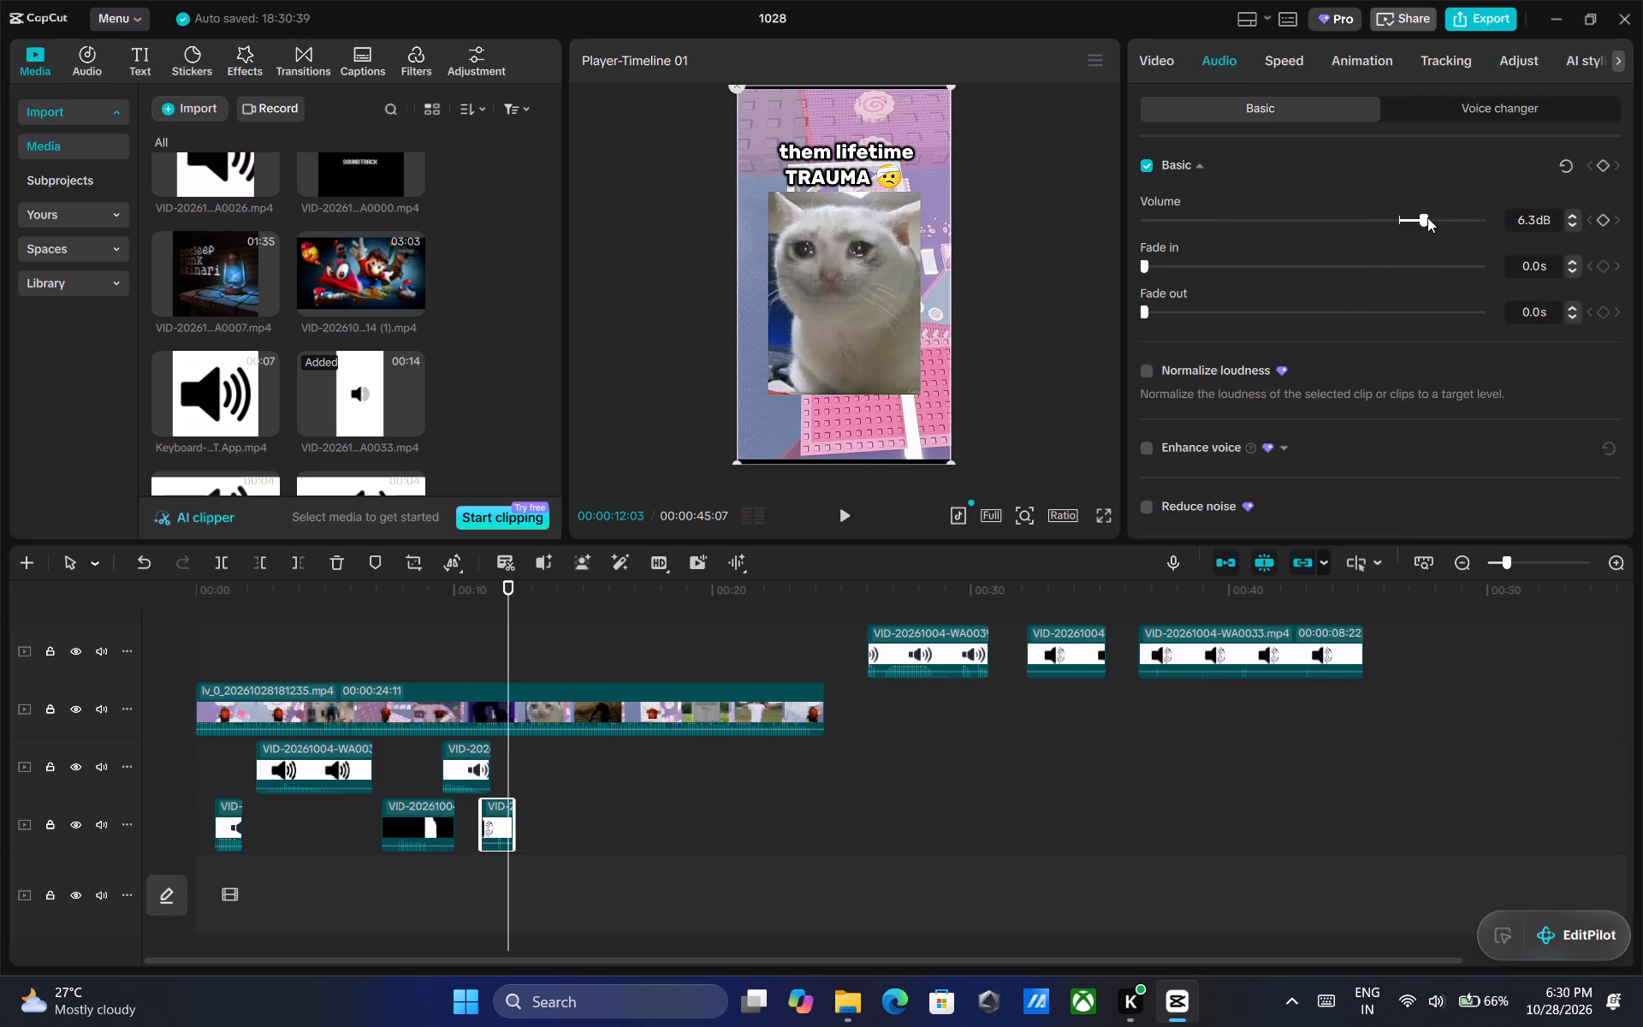
pyautogui.click(1427, 217)
pyautogui.click(835, 515)
pyautogui.click(835, 515)
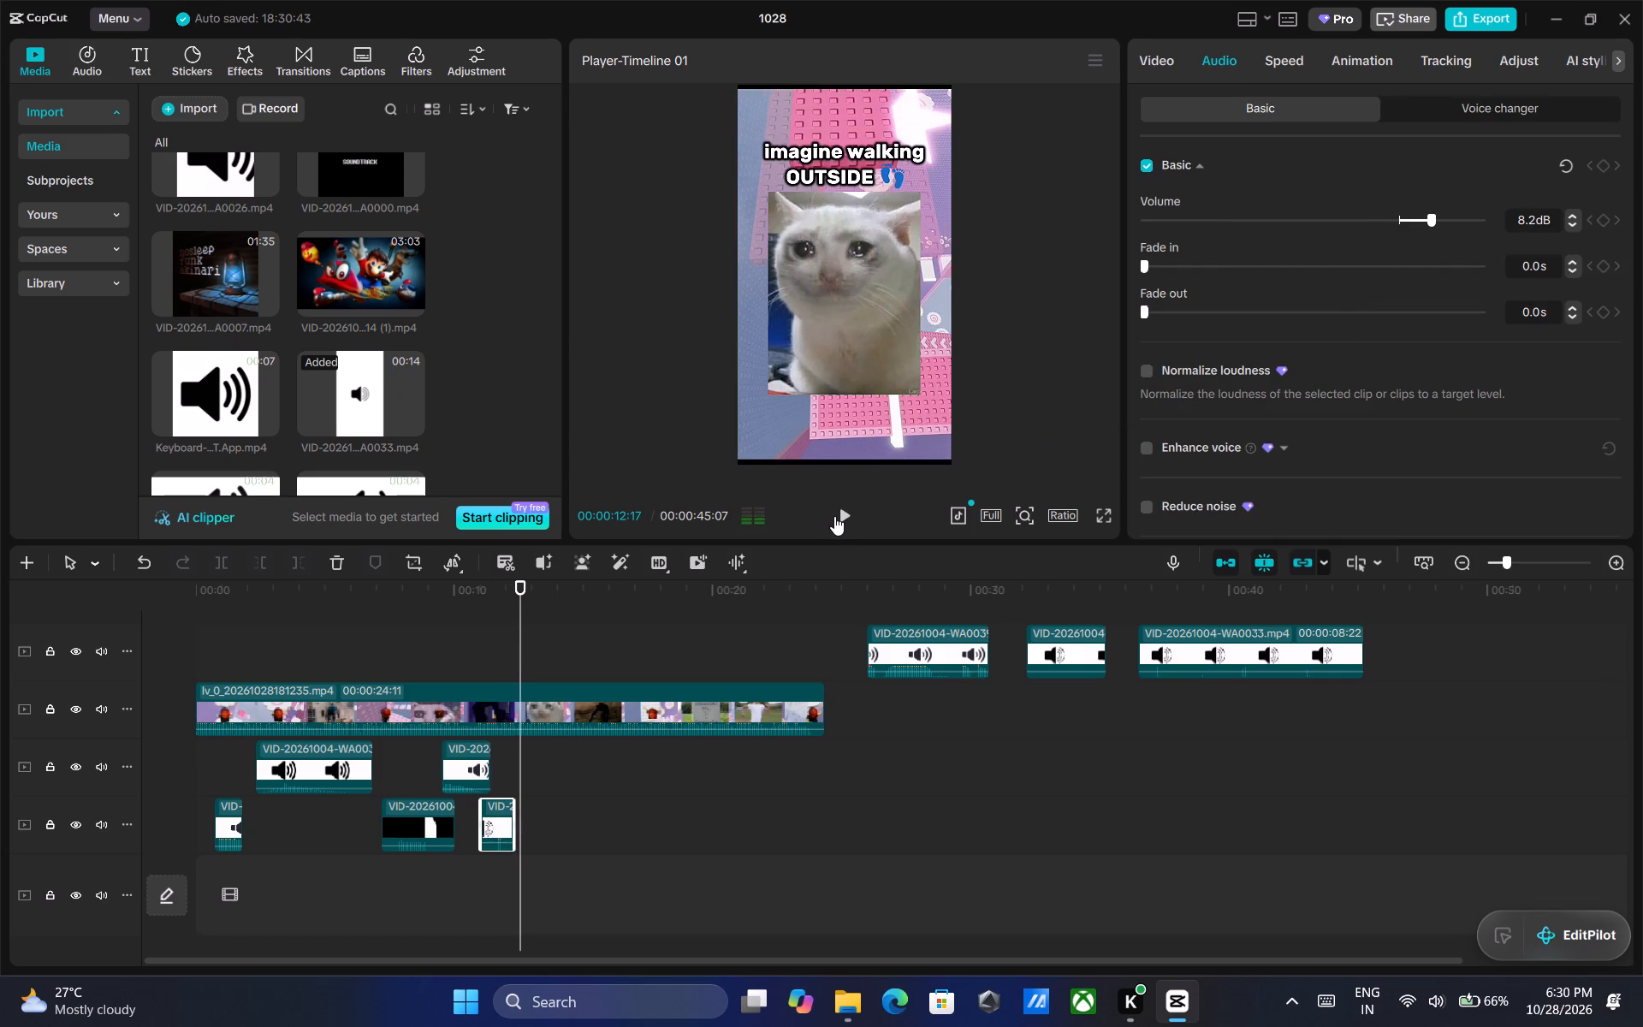
# Find where the picture after the crying cat appears and paste a copy of the first sound clip there, at 00:00:12:29.
pyautogui.doubleClick(834, 516)
pyautogui.doubleClick(834, 516)
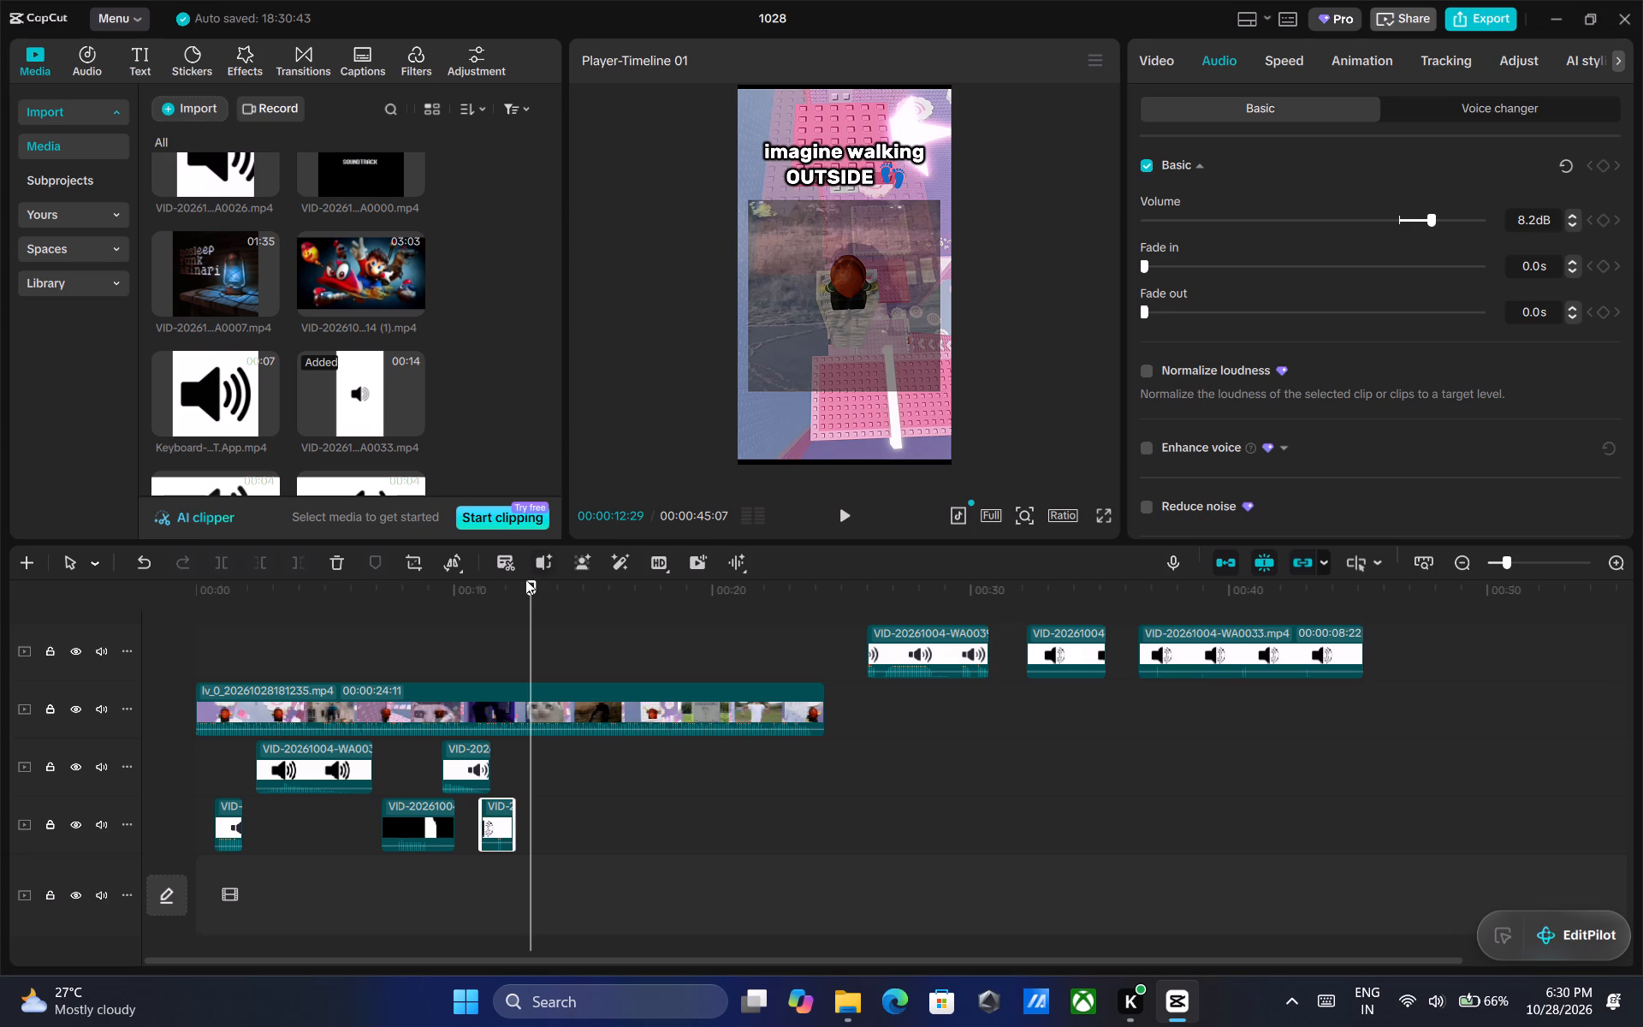
pyautogui.click(224, 821)
pyautogui.rightClick(224, 821)
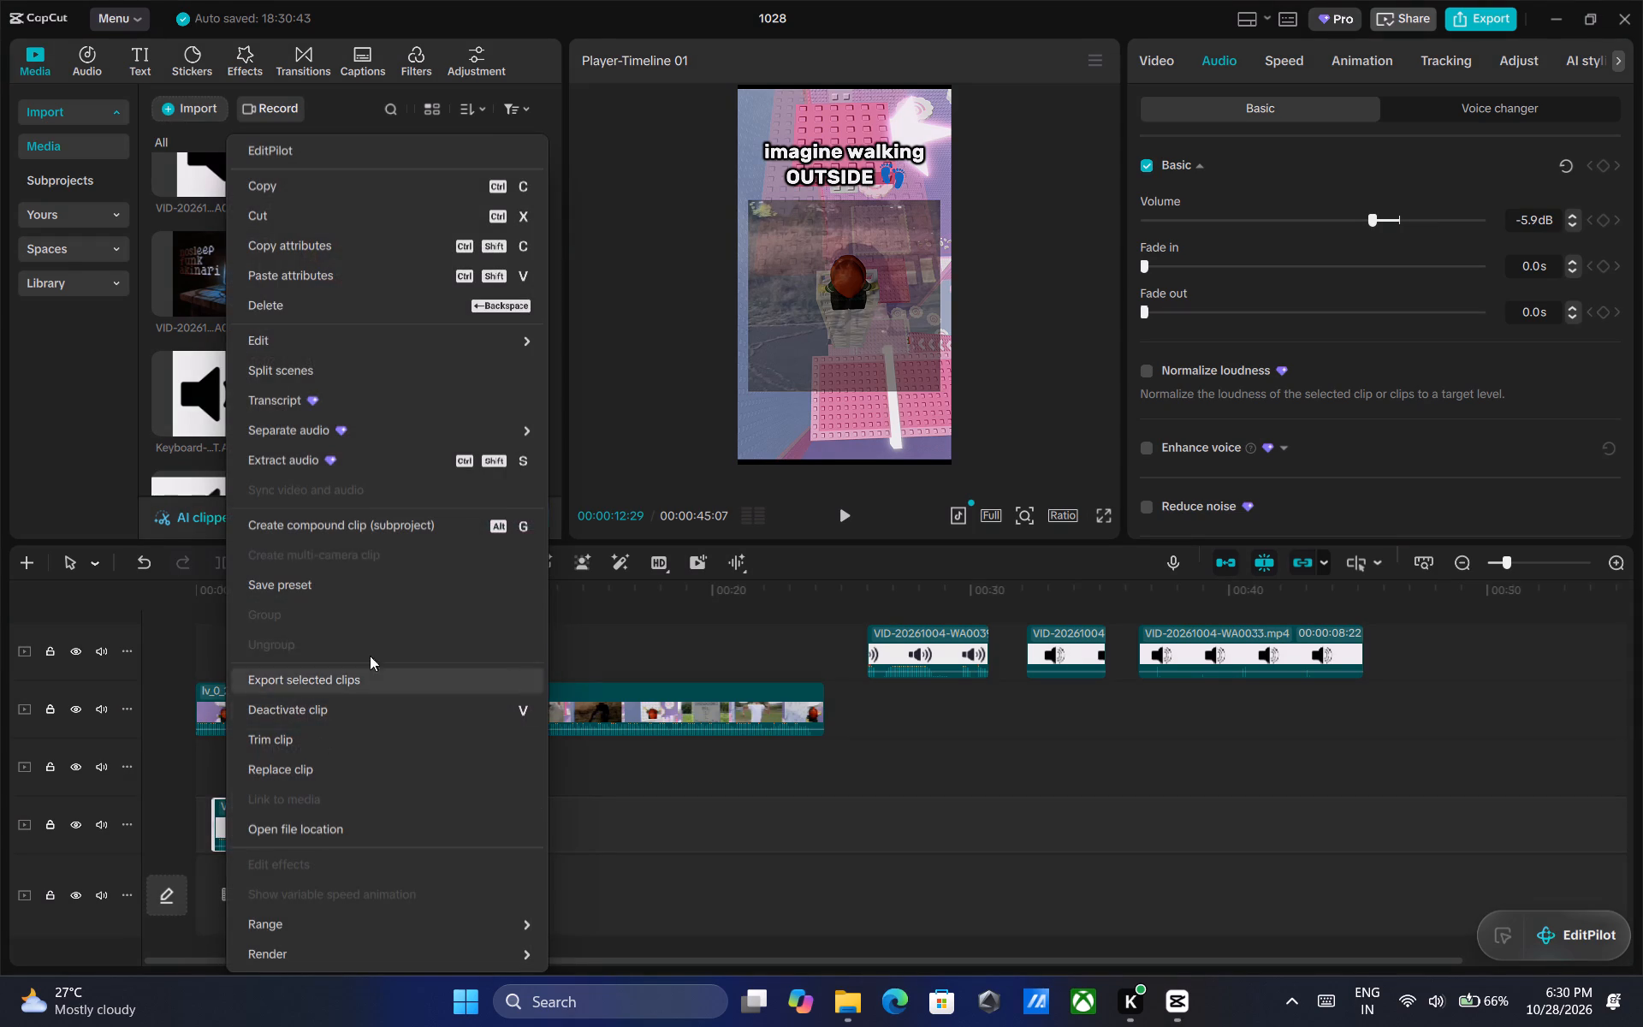
pyautogui.click(340, 181)
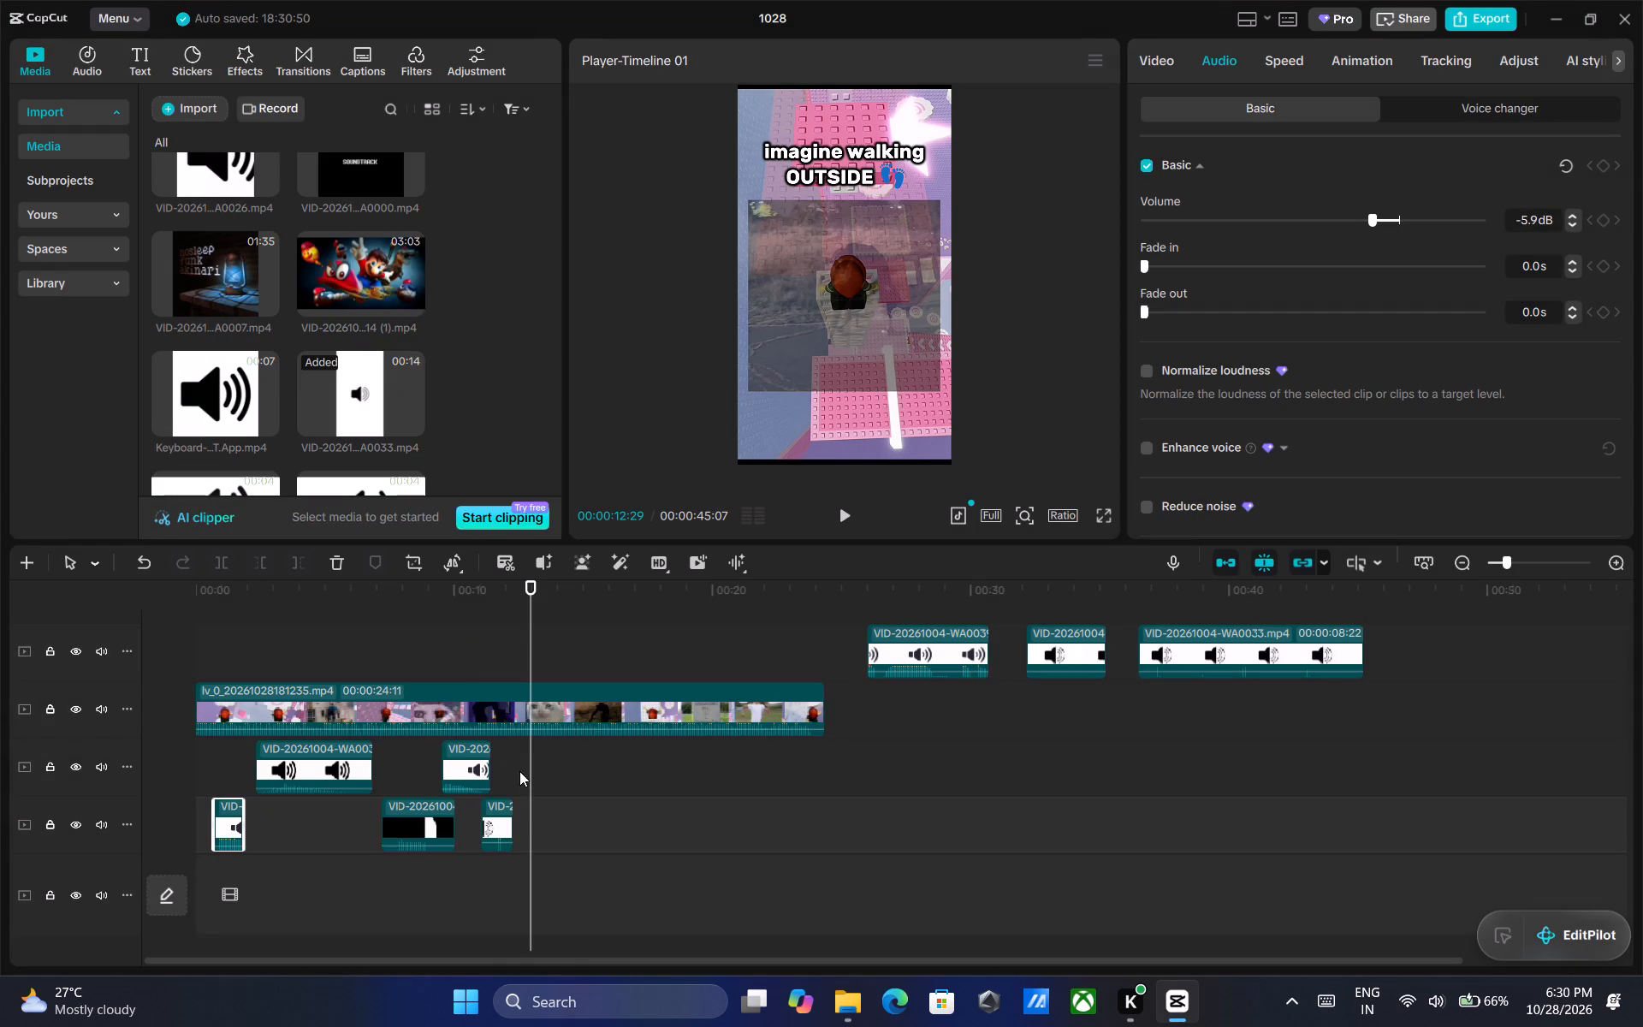
pyautogui.rightClick(530, 748)
pyautogui.click(599, 864)
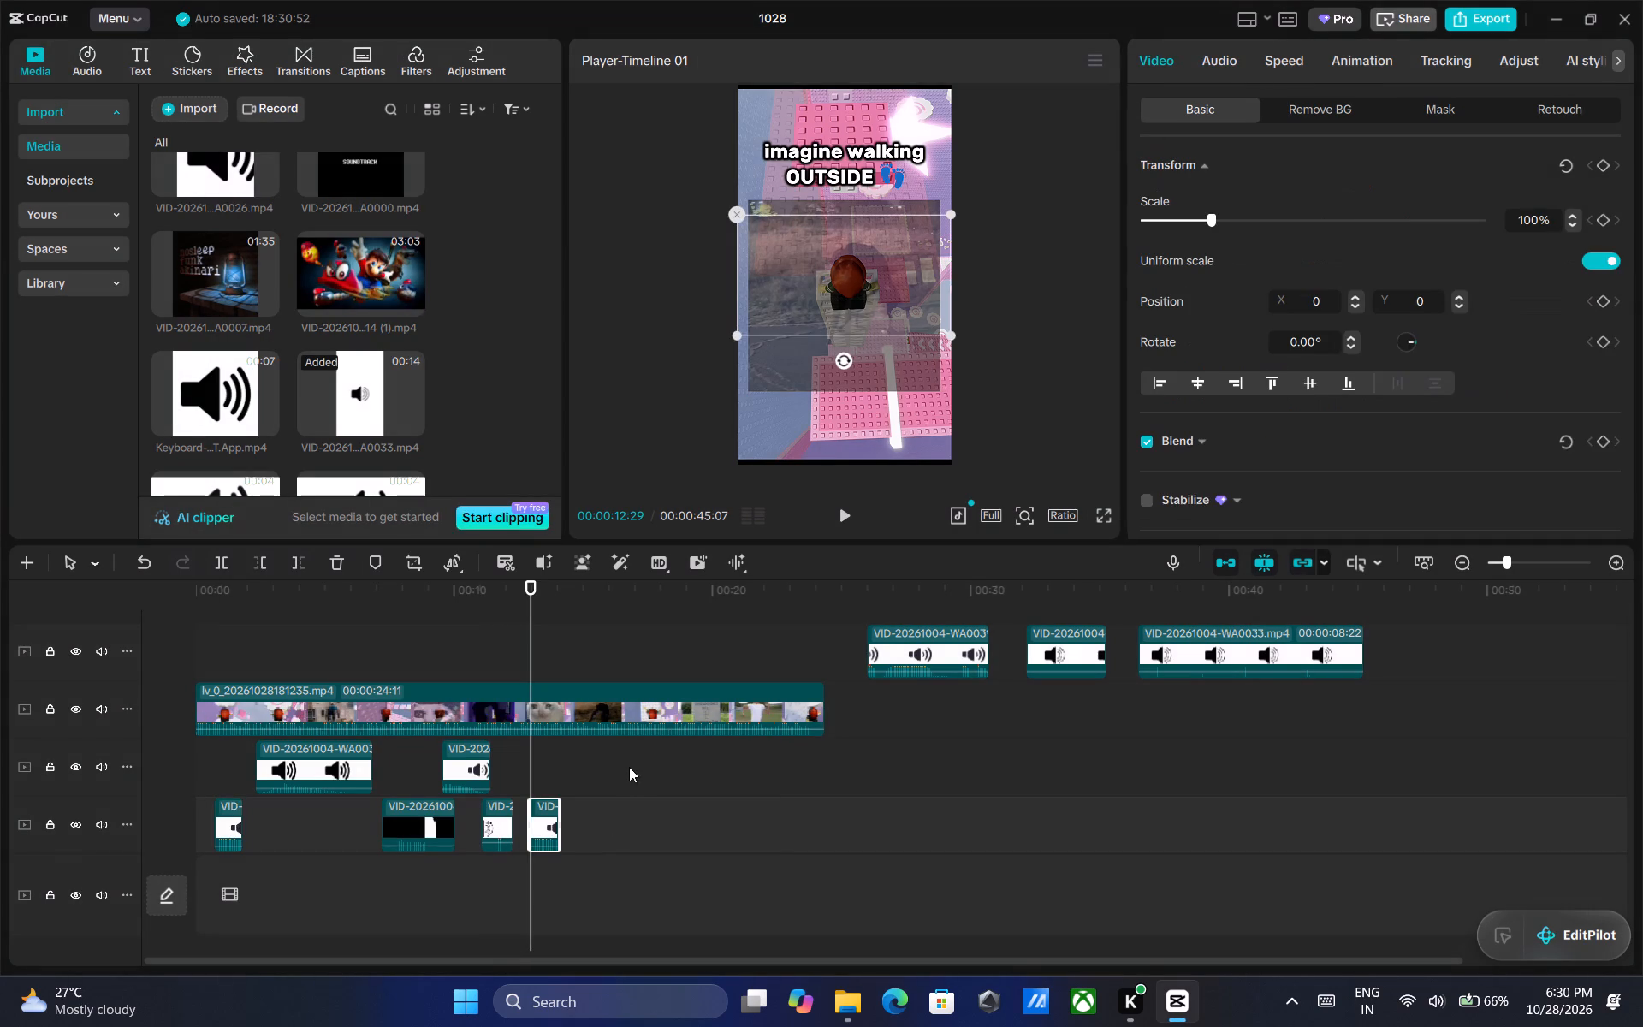
# Play the video from 00:00:12:29 to the SpongeBob picture to check the copied clip and find the next sound's place.
pyautogui.click(847, 508)
pyautogui.click(847, 508)
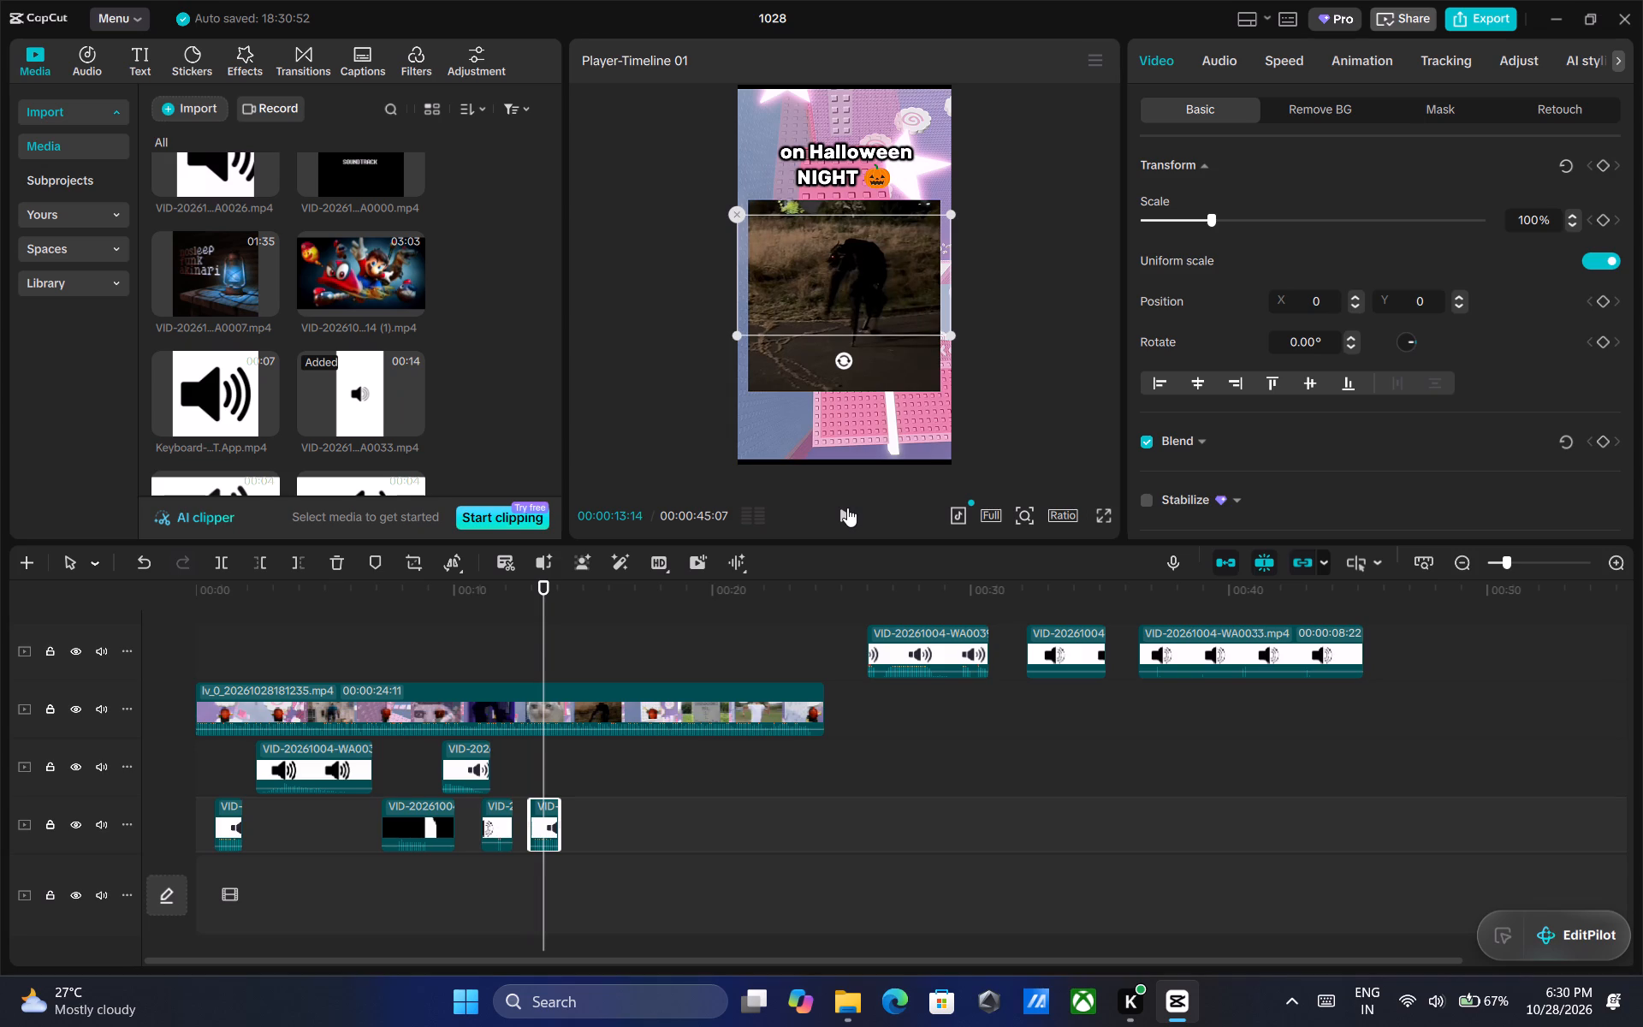
pyautogui.click(847, 508)
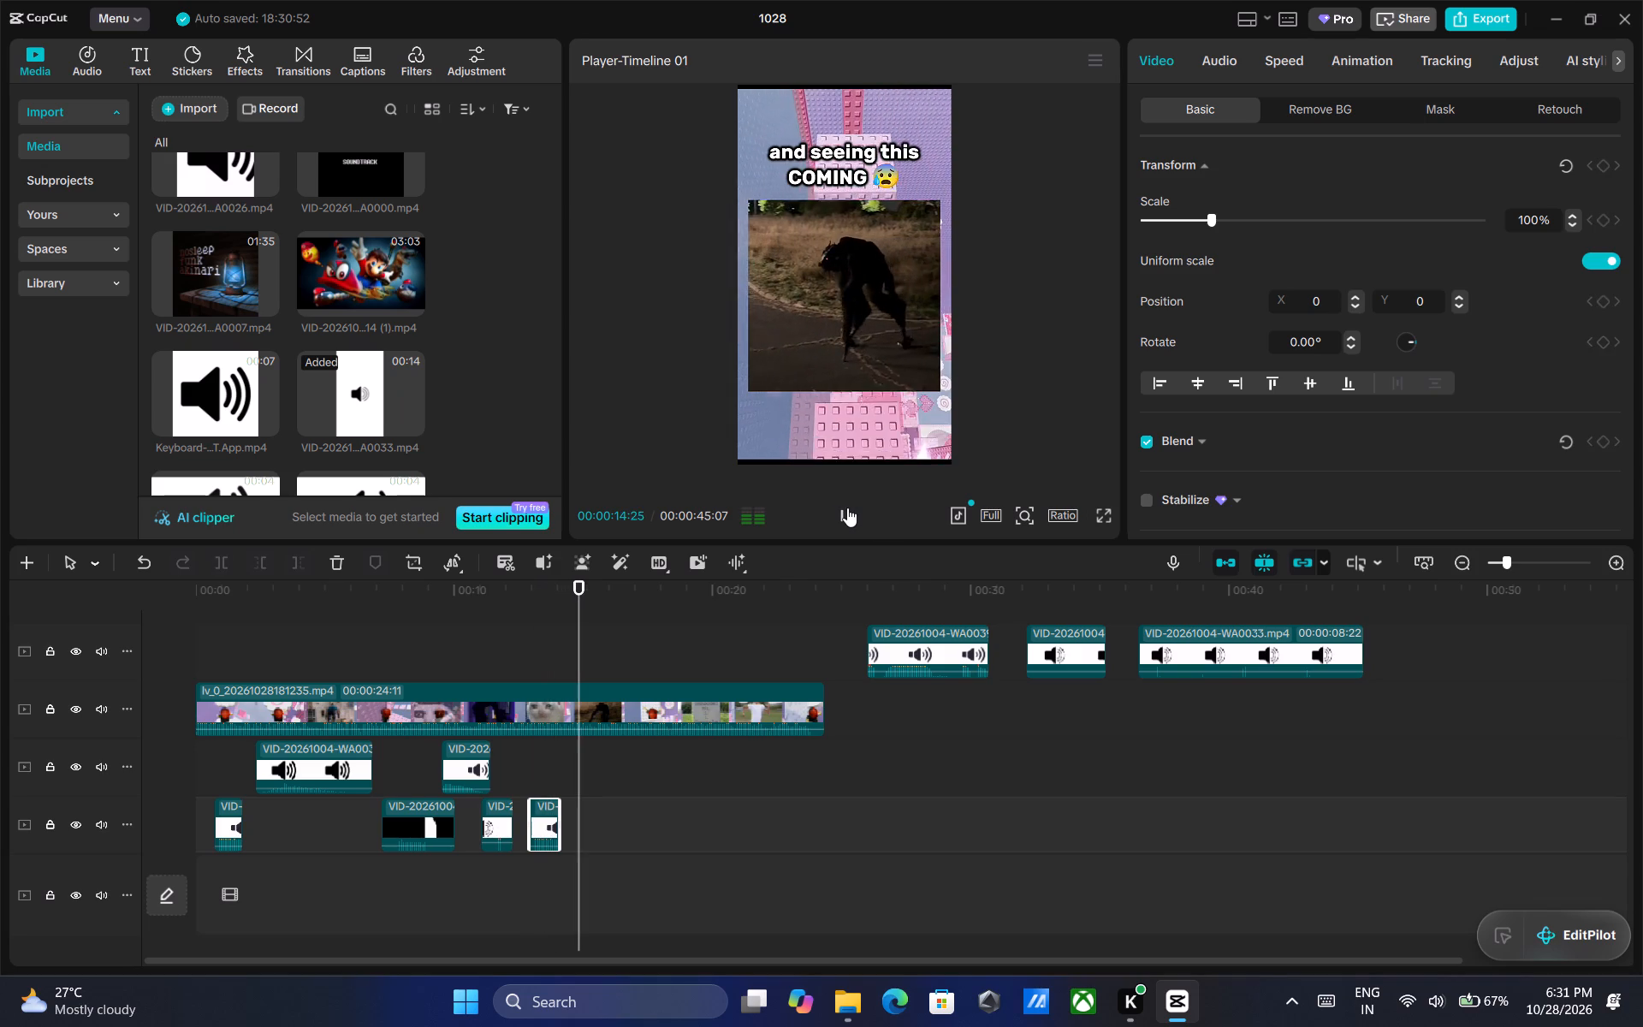
pyautogui.tripleClick(847, 508)
pyautogui.doubleClick(847, 508)
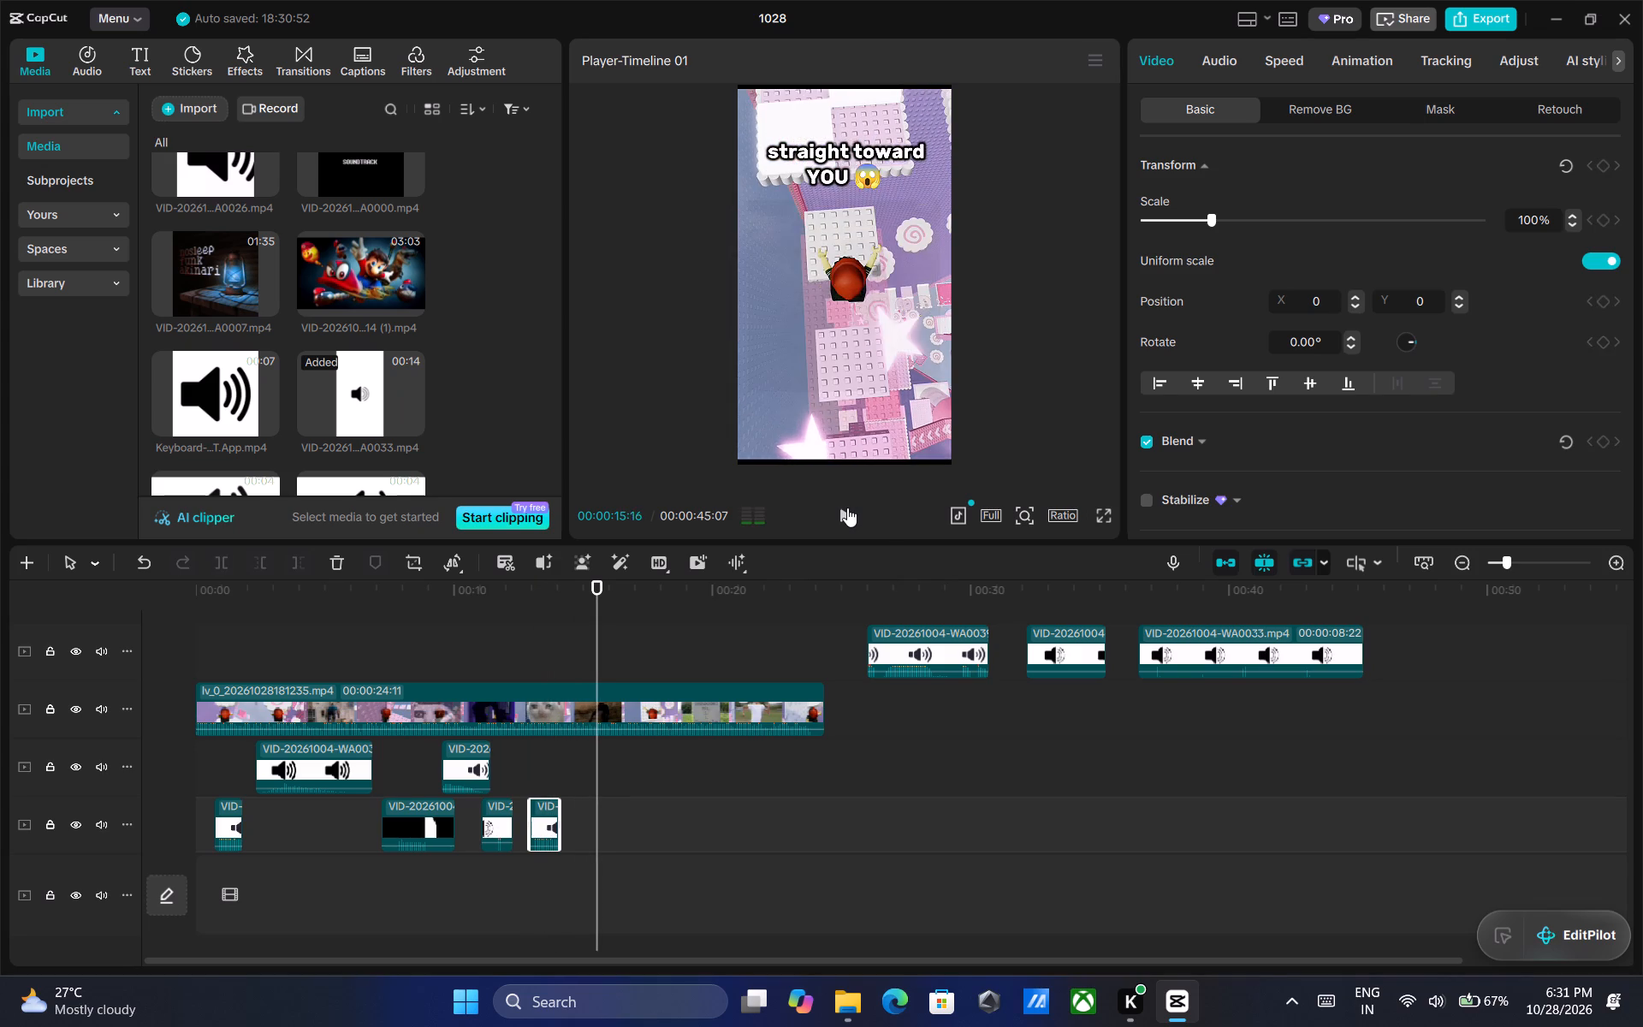
pyautogui.tripleClick(847, 508)
pyautogui.tripleClick(847, 508)
pyautogui.doubleClick(847, 508)
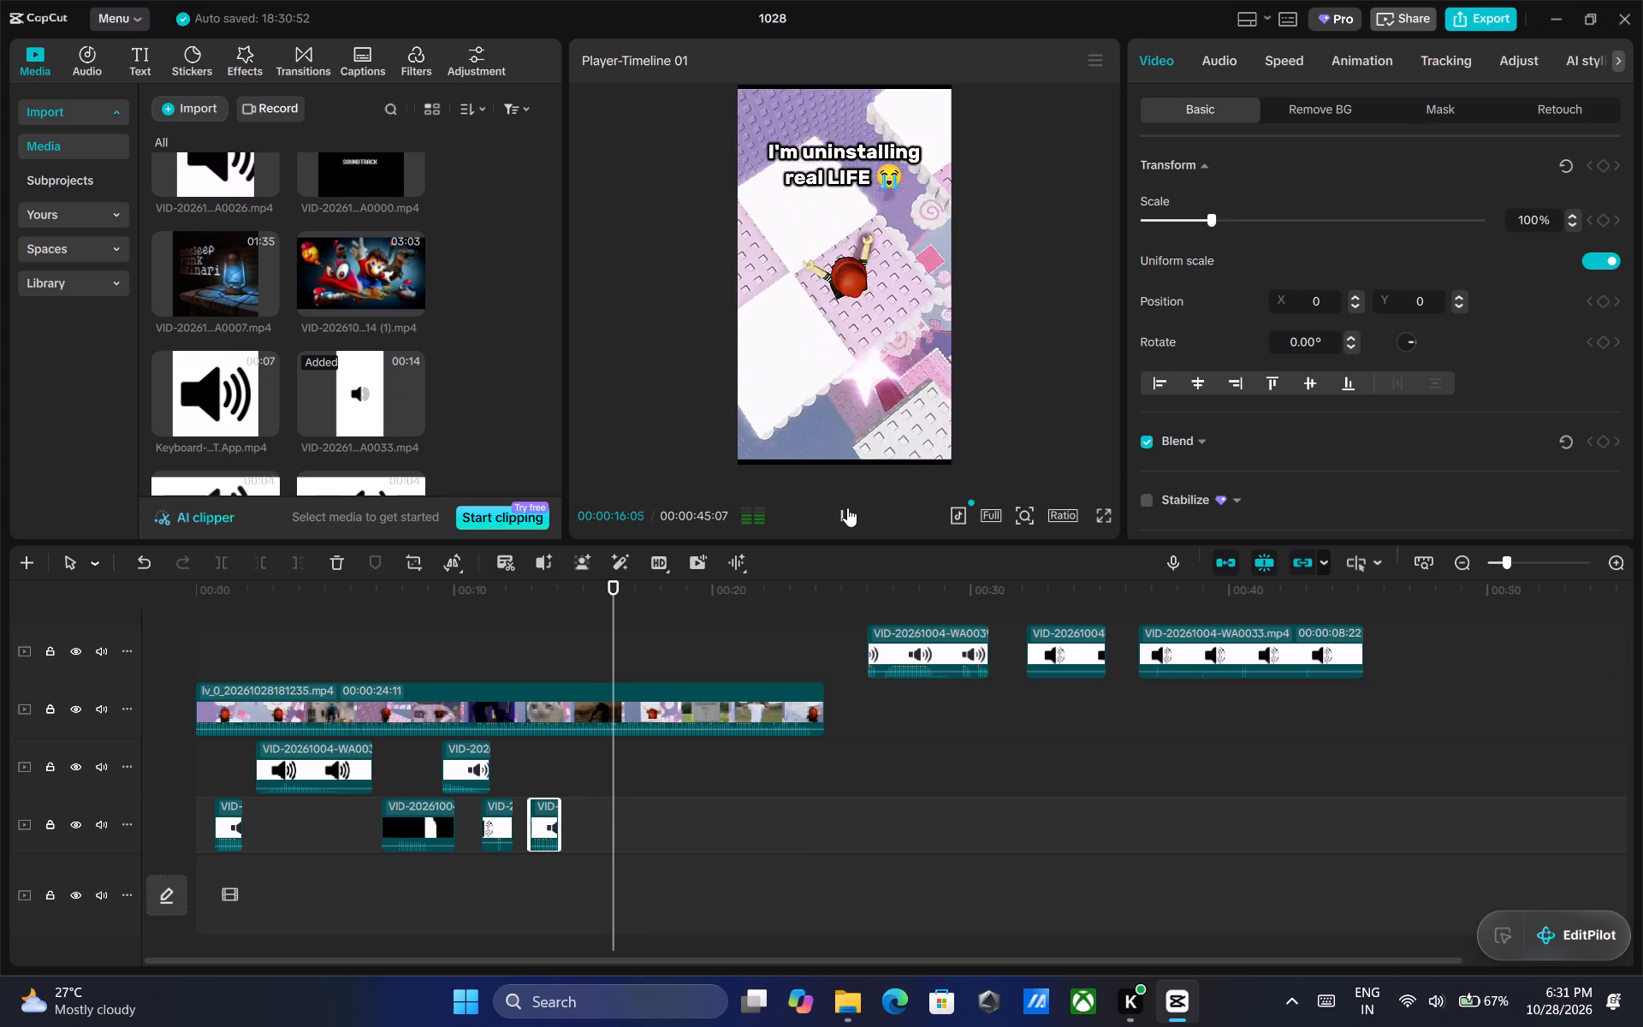
pyautogui.scroll(-5, 378, 371)
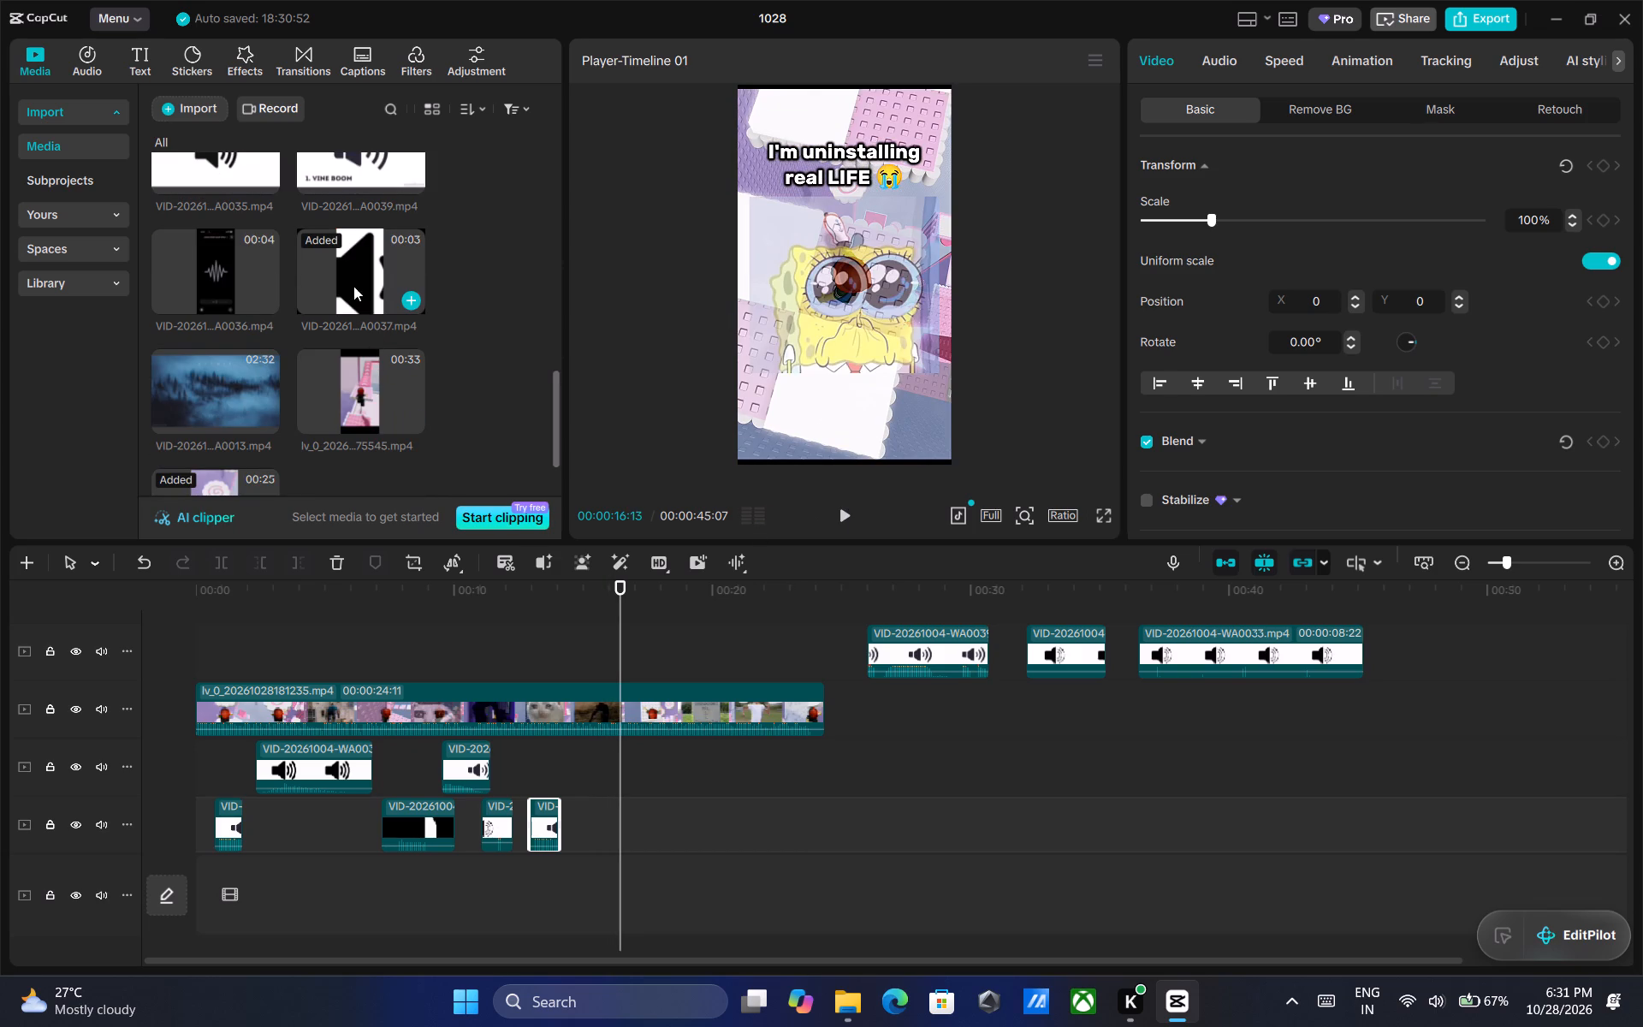
# Copy the black sound clip at about 00:00:07 to about 00:00:16 for the SpongeBob picture, and play it with the video.
pyautogui.click(412, 819)
pyautogui.rightClick(413, 820)
pyautogui.click(507, 184)
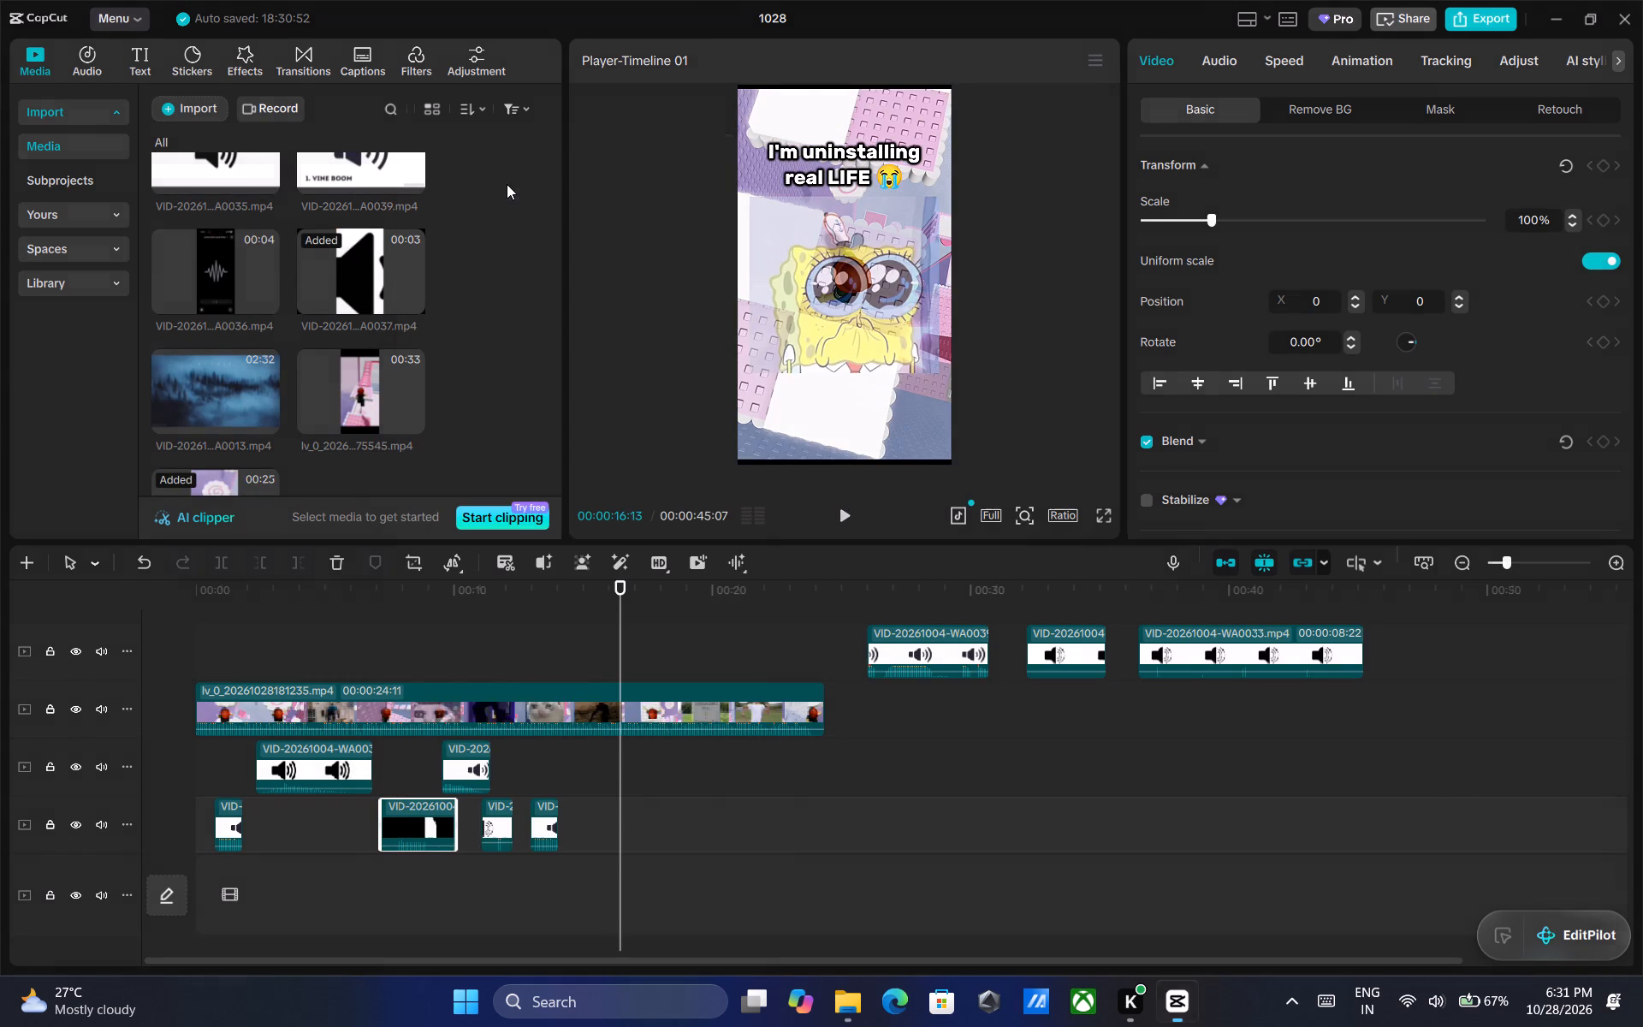
pyautogui.rightClick(620, 746)
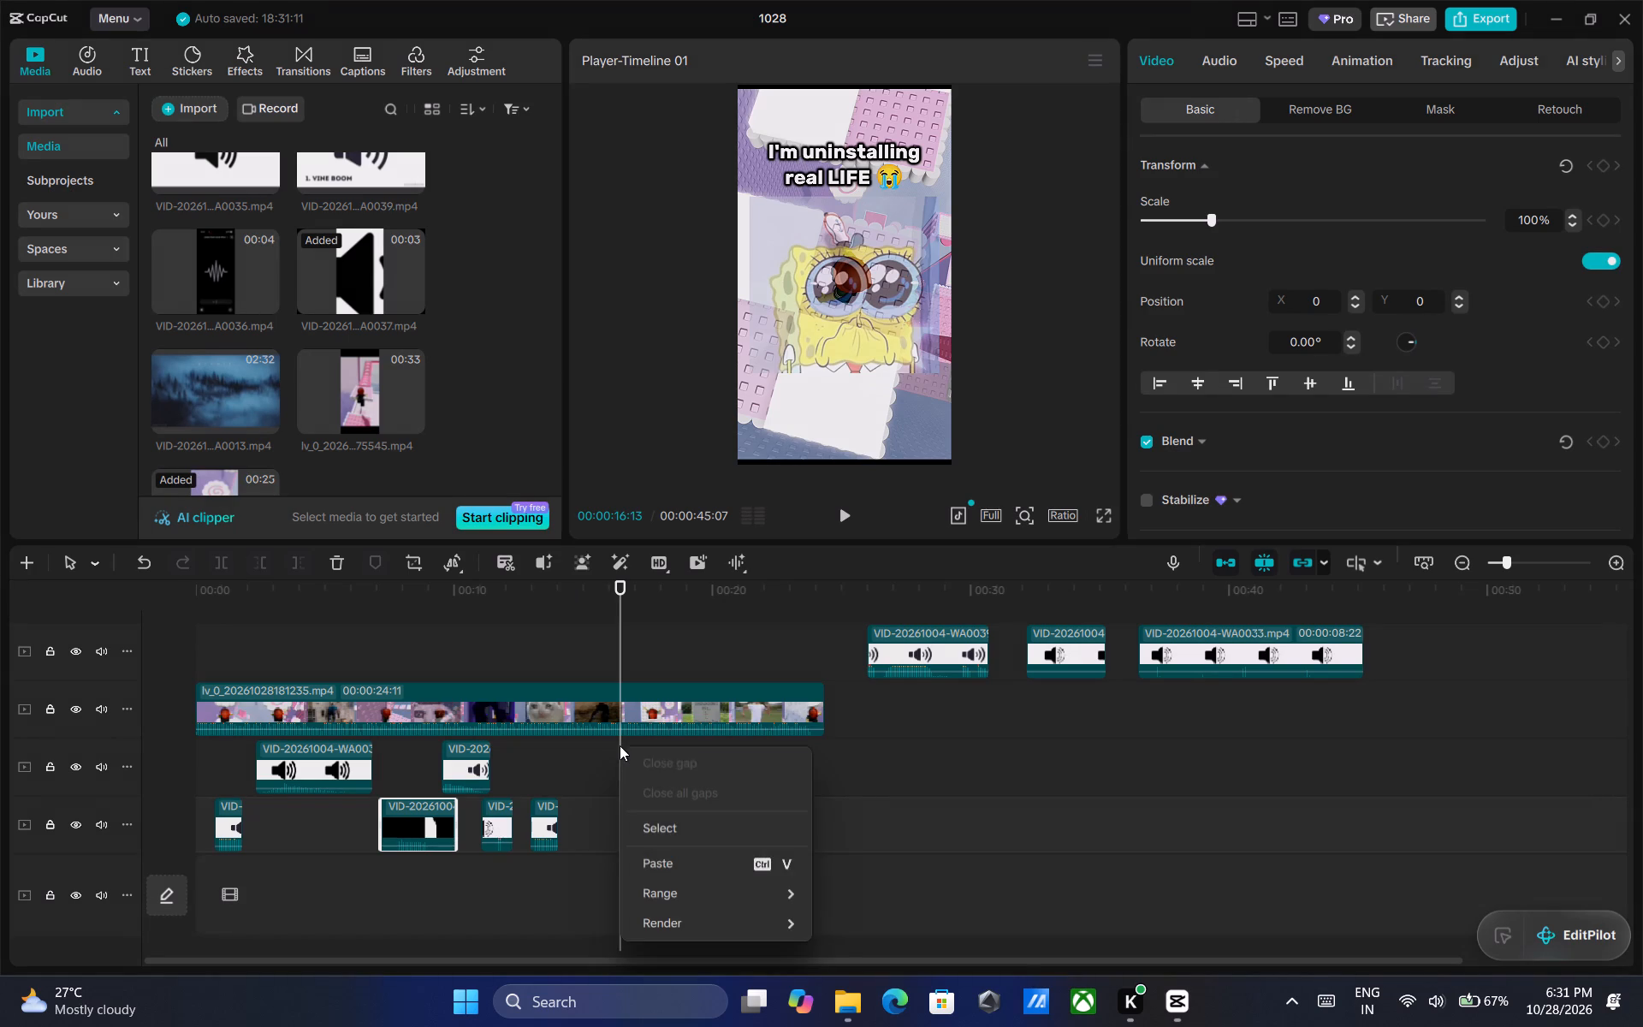
pyautogui.click(662, 854)
pyautogui.moveTo(662, 822); pyautogui.dragTo(644, 803)
pyautogui.click(845, 508)
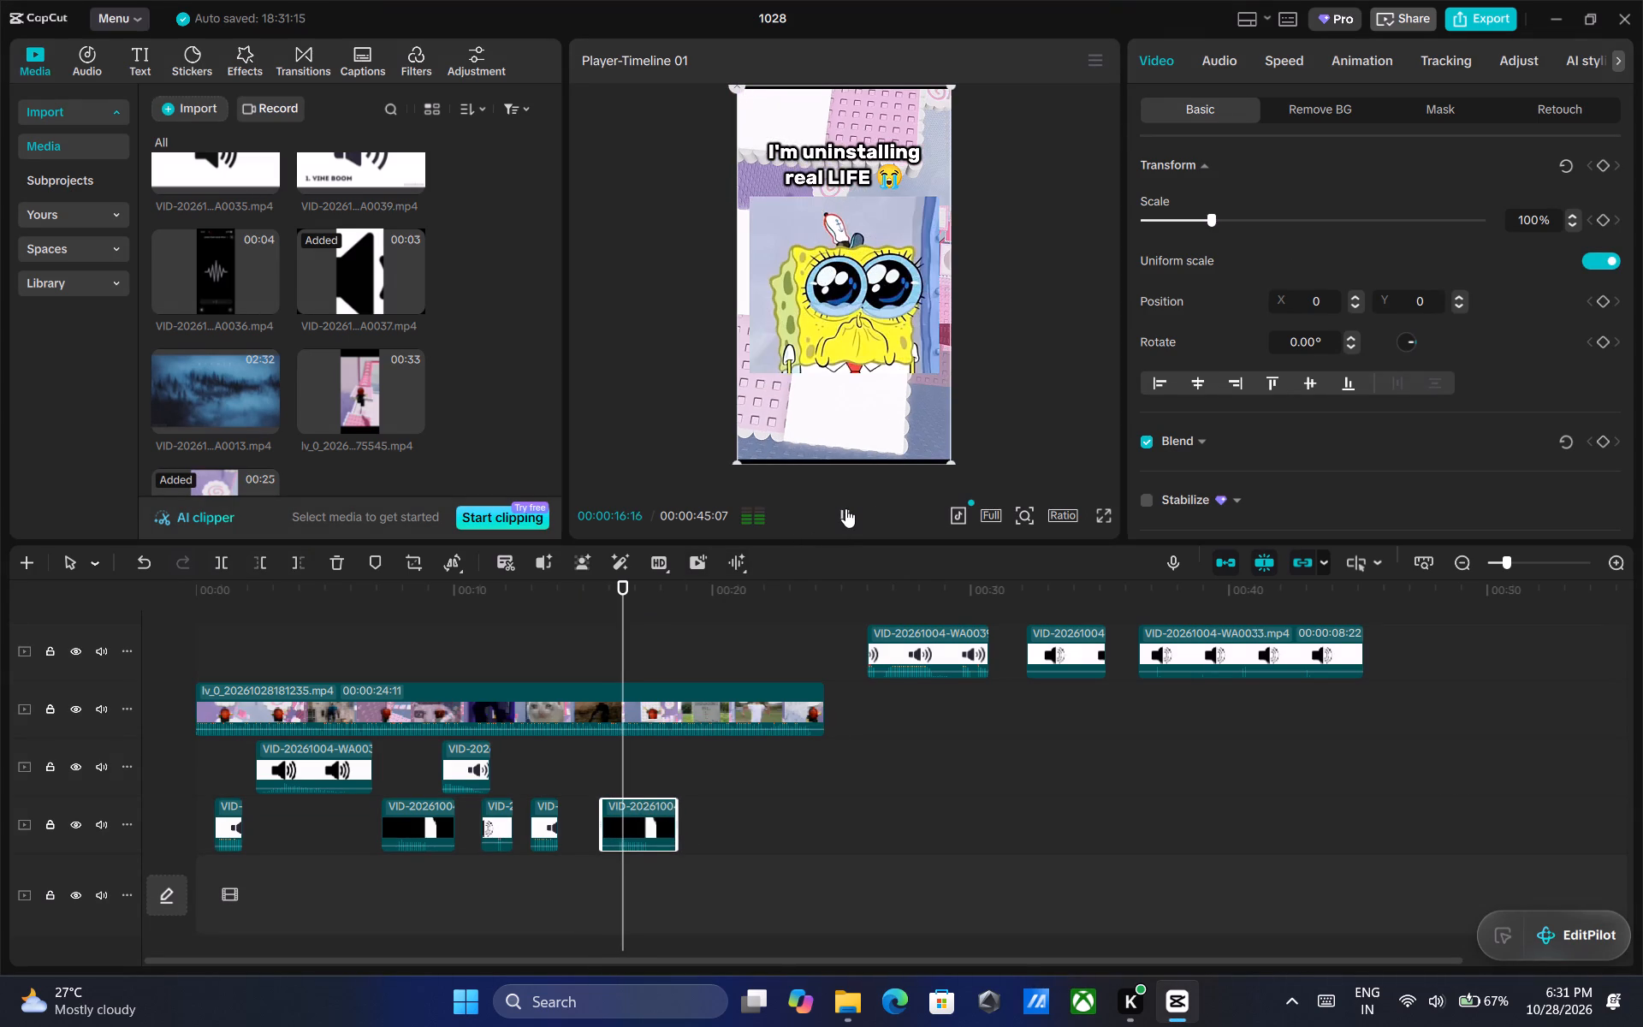
pyautogui.click(845, 508)
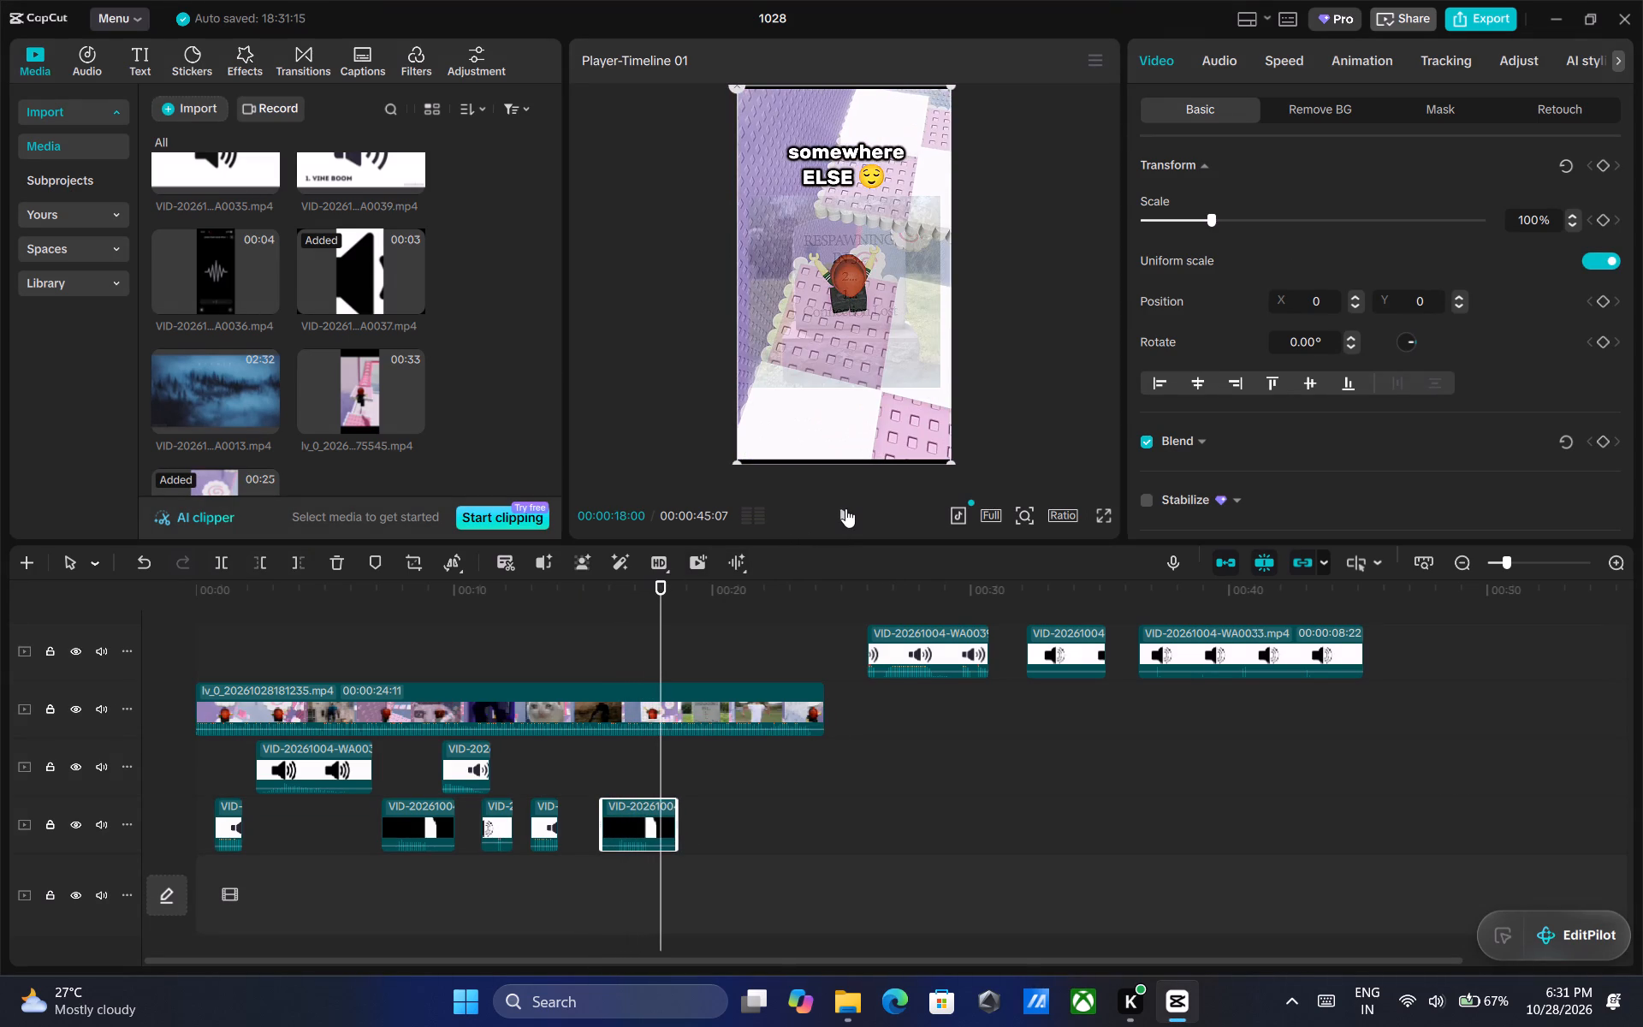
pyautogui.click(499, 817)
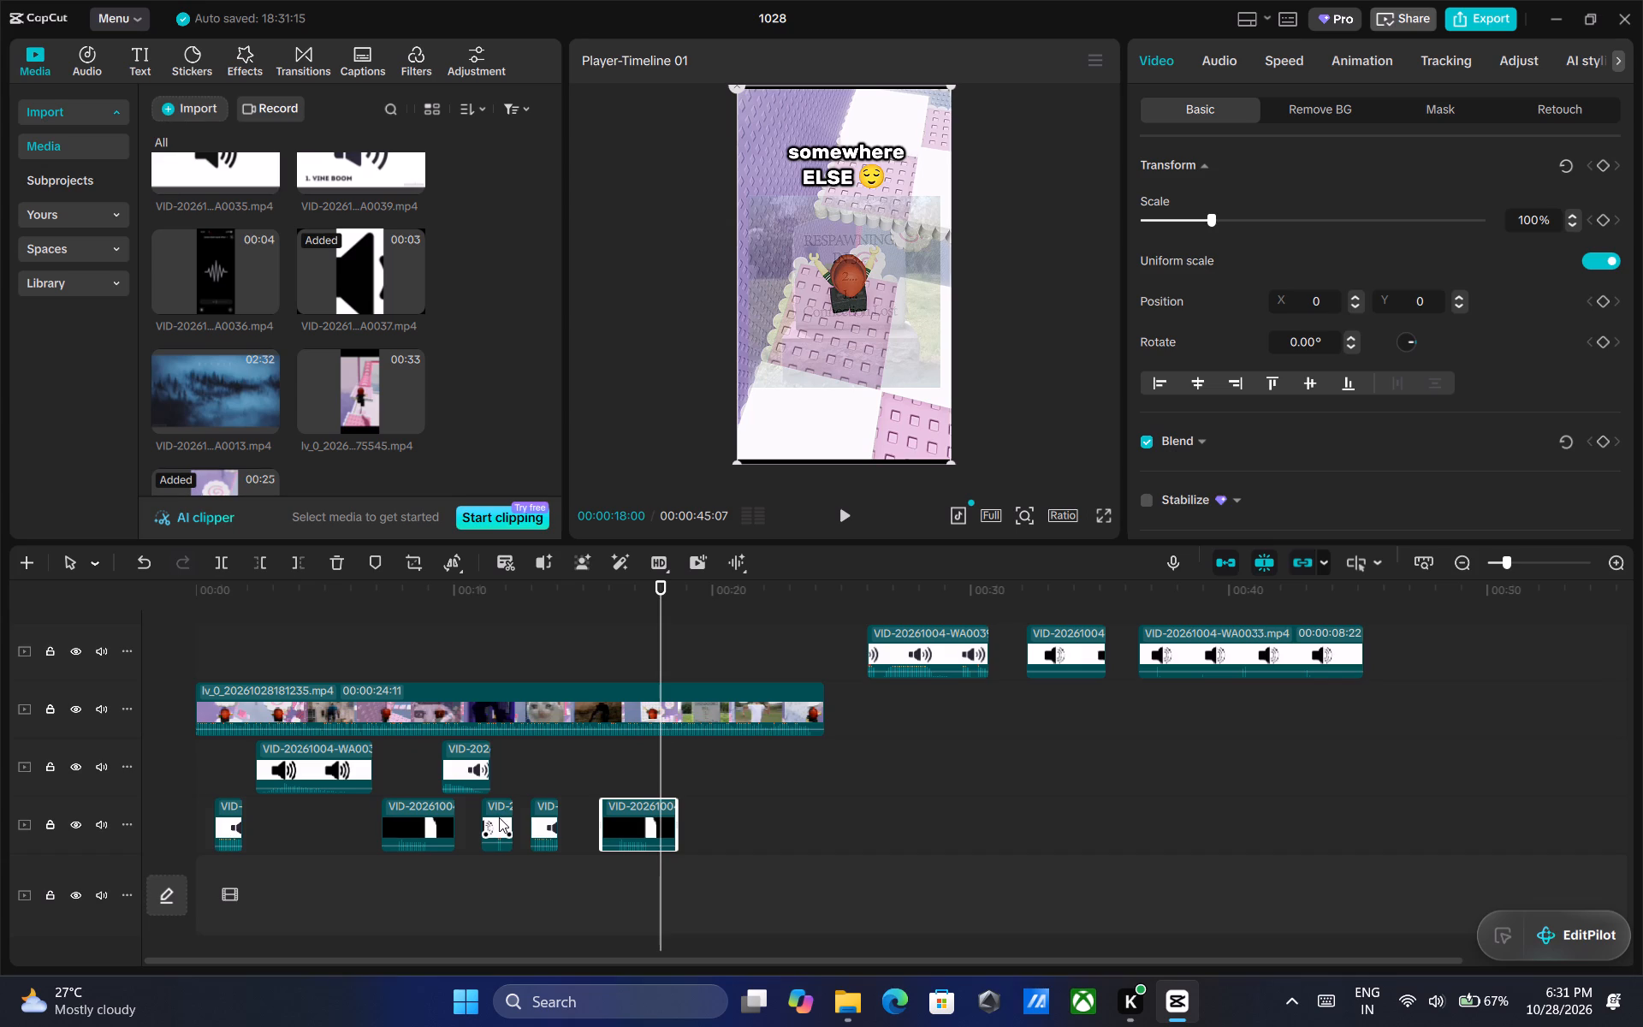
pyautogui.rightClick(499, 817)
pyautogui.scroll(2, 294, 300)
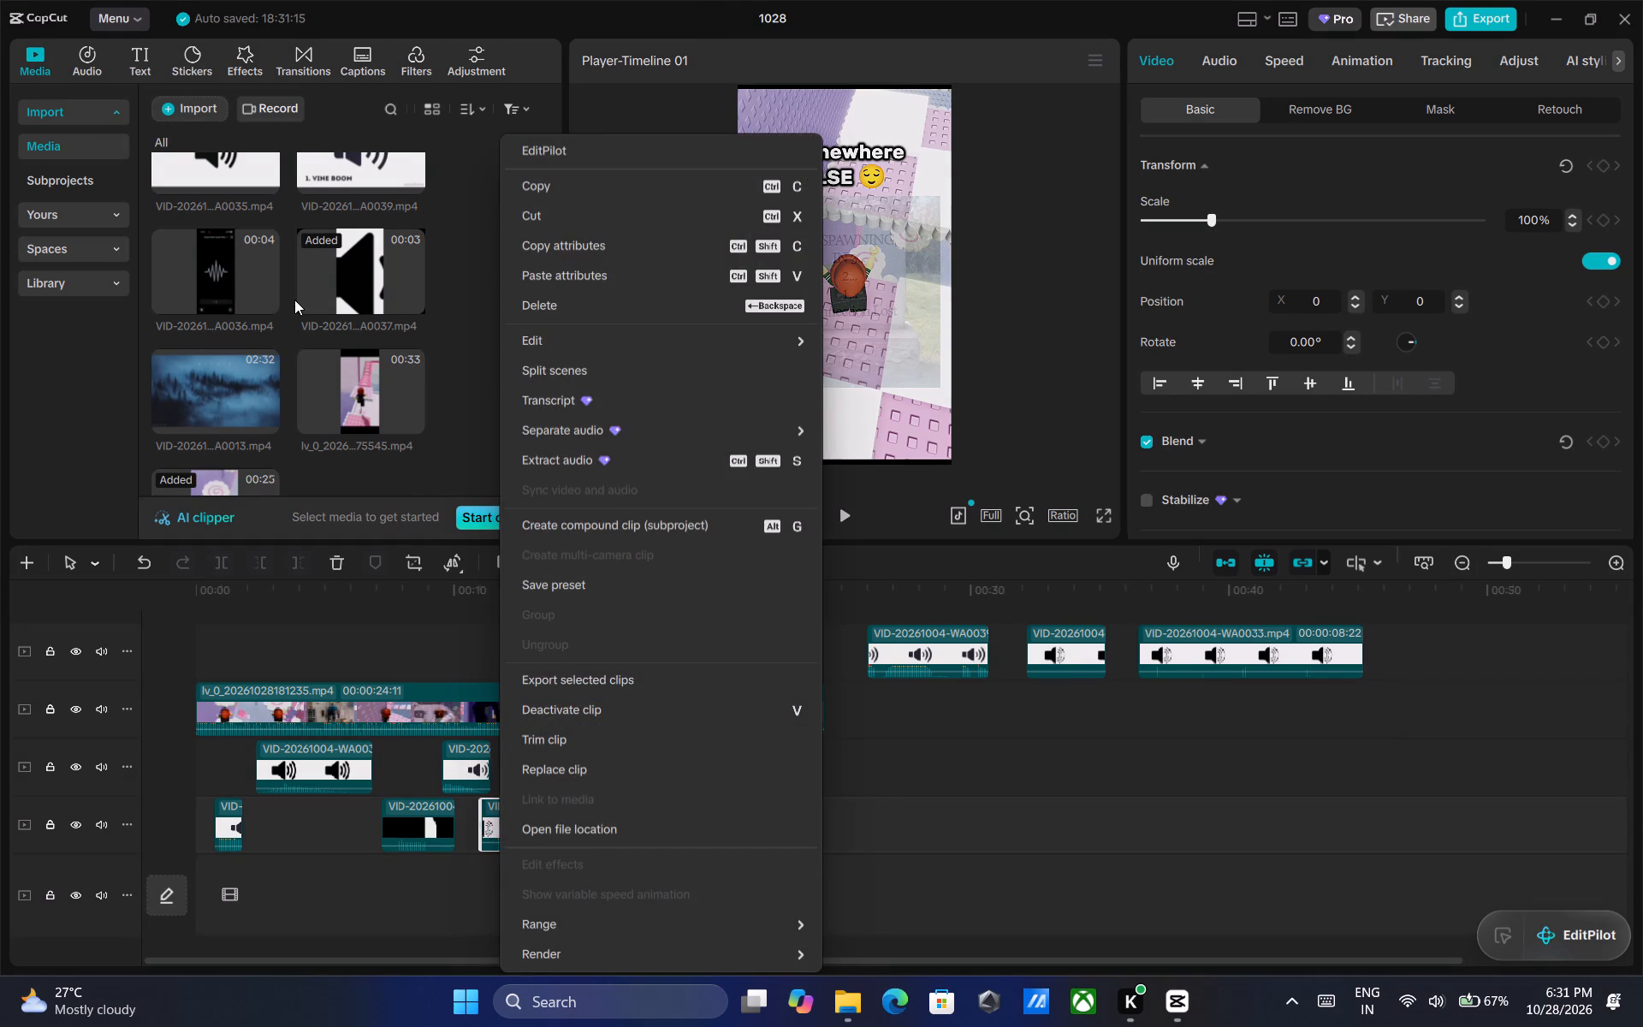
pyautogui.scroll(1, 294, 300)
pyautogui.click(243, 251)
# Preview VID-20261004-WA0035 and place it on the track beneath the video, starting at 00:00:18:00 where the next picture appears.
pyautogui.scroll(2, 241, 246)
pyautogui.click(230, 379)
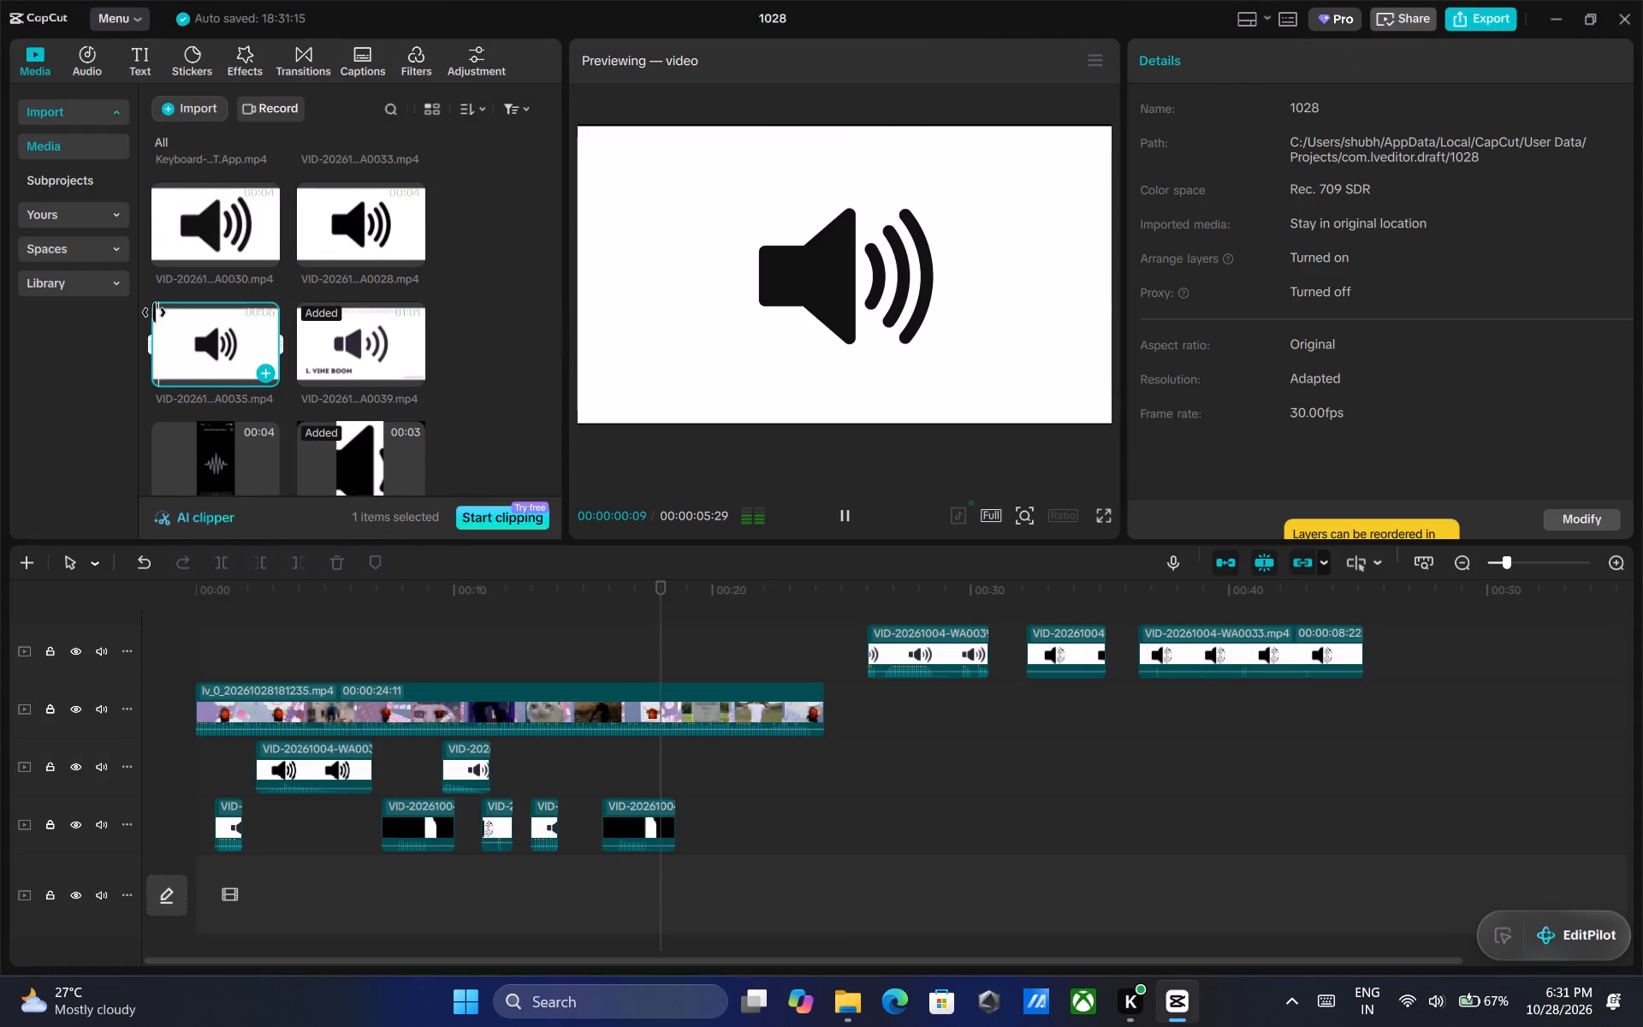
pyautogui.scroll(1, 153, 312)
pyautogui.moveTo(205, 437); pyautogui.dragTo(638, 769)
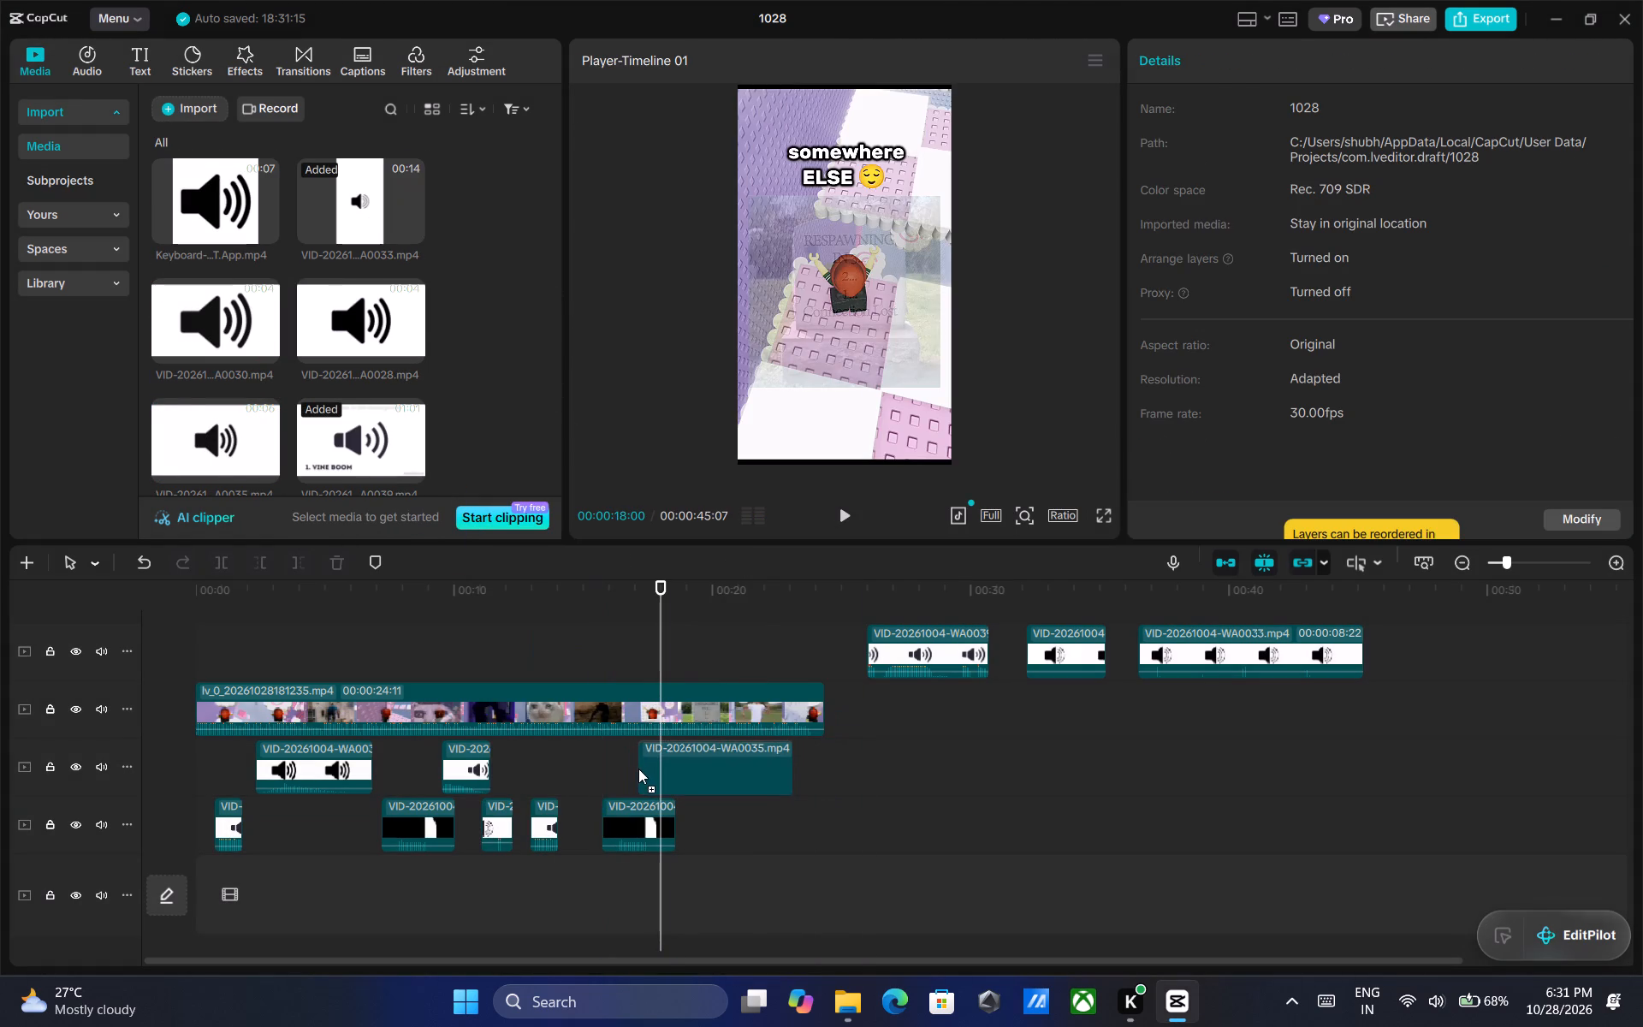
pyautogui.moveTo(638, 769); pyautogui.dragTo(635, 763)
pyautogui.moveTo(704, 755); pyautogui.dragTo(725, 757)
# Set the volume of the newly placed VID-20261004-WA0035 clip to -7.5 dB and play the video to the running-man picture at 00:00:19:22.
pyautogui.click(1217, 65)
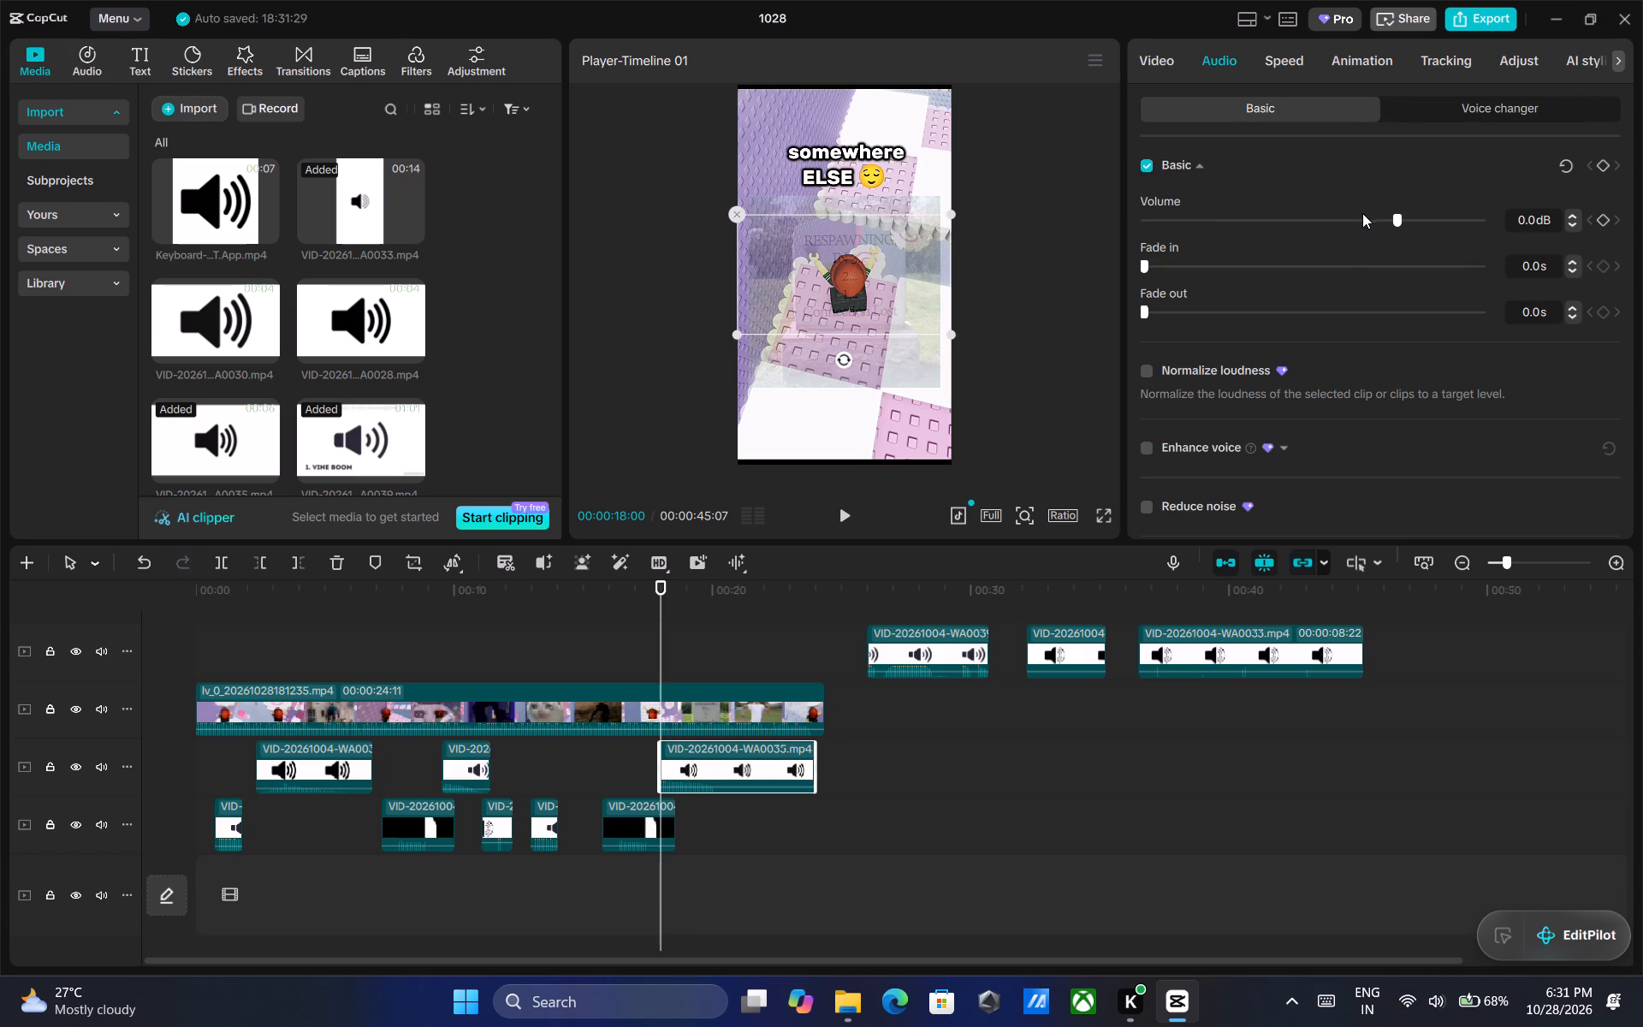
pyautogui.click(1361, 216)
pyautogui.click(838, 519)
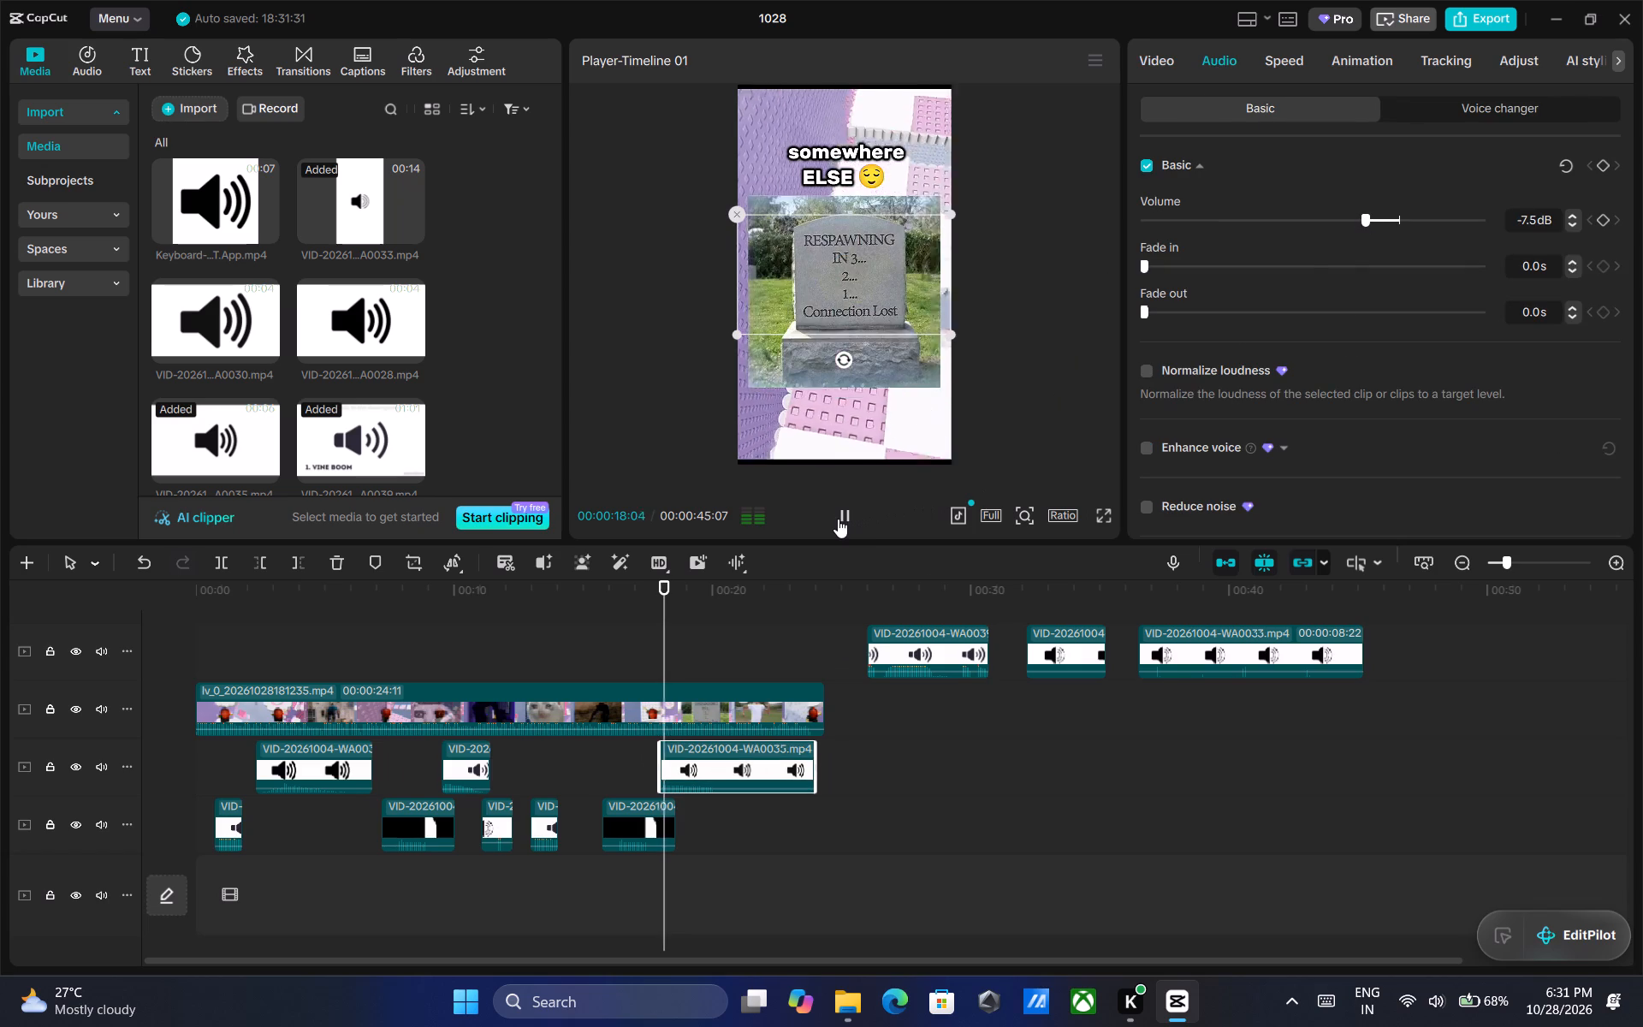
pyautogui.doubleClick(838, 519)
pyautogui.click(838, 519)
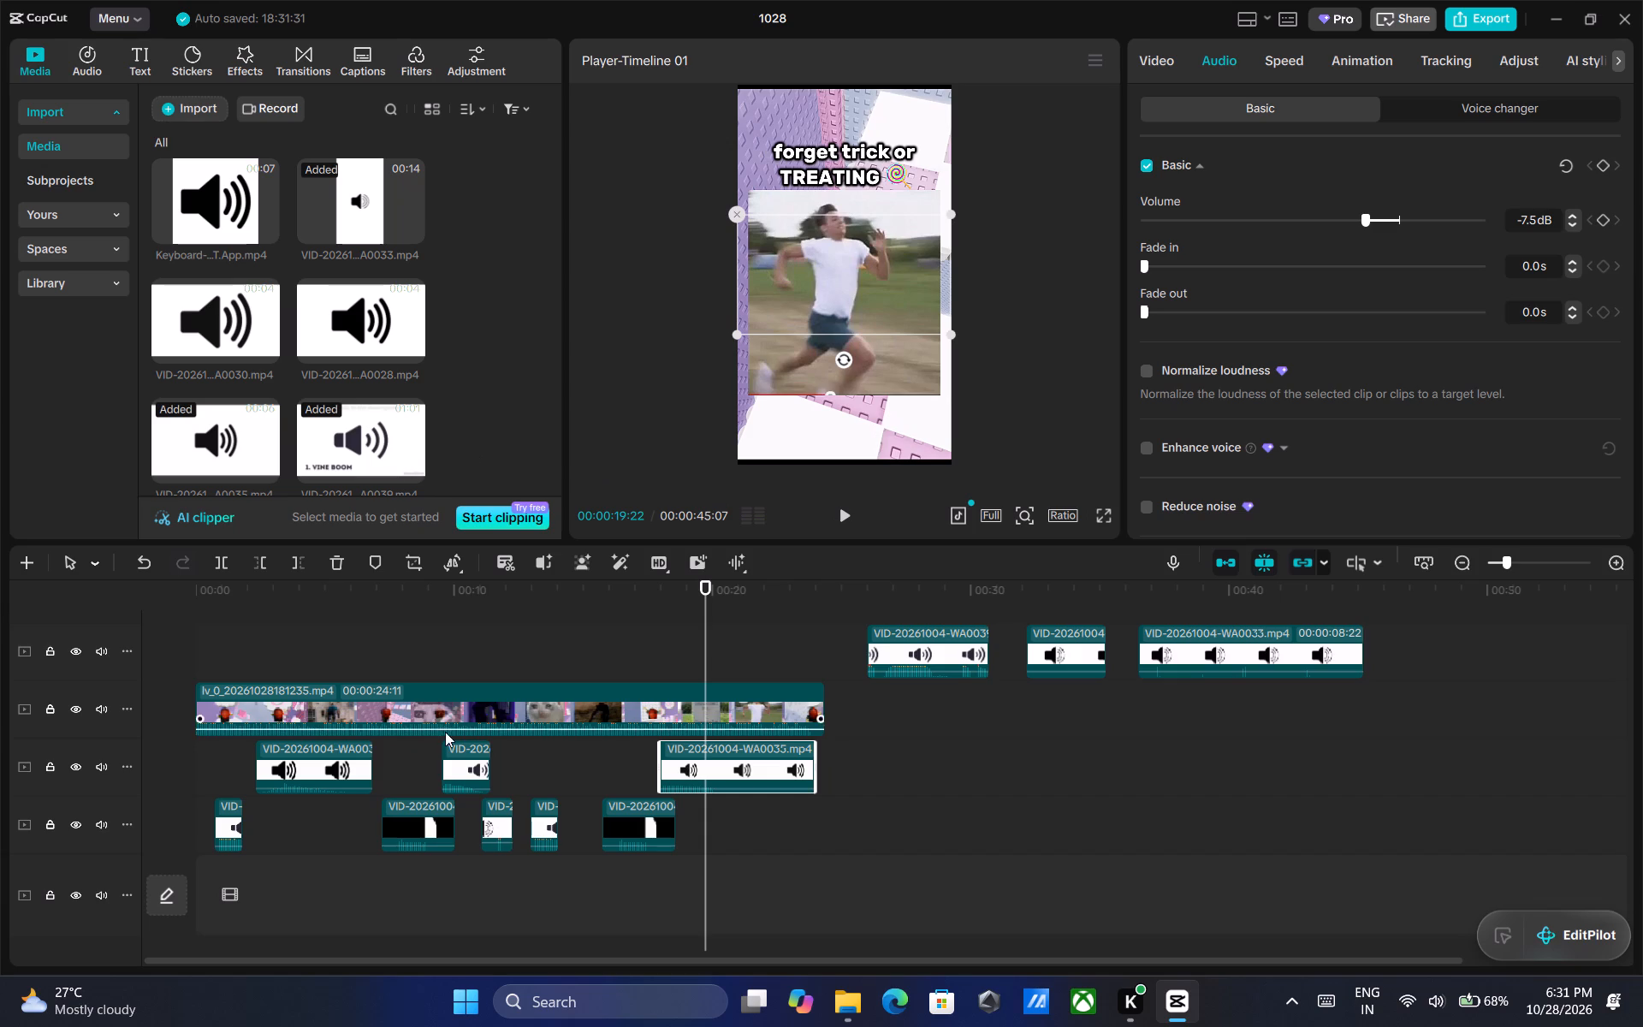
# Preview the WA0030 sound for the running-man picture and place it on the lowest sound track, directly after the second black clip.
pyautogui.click(494, 819)
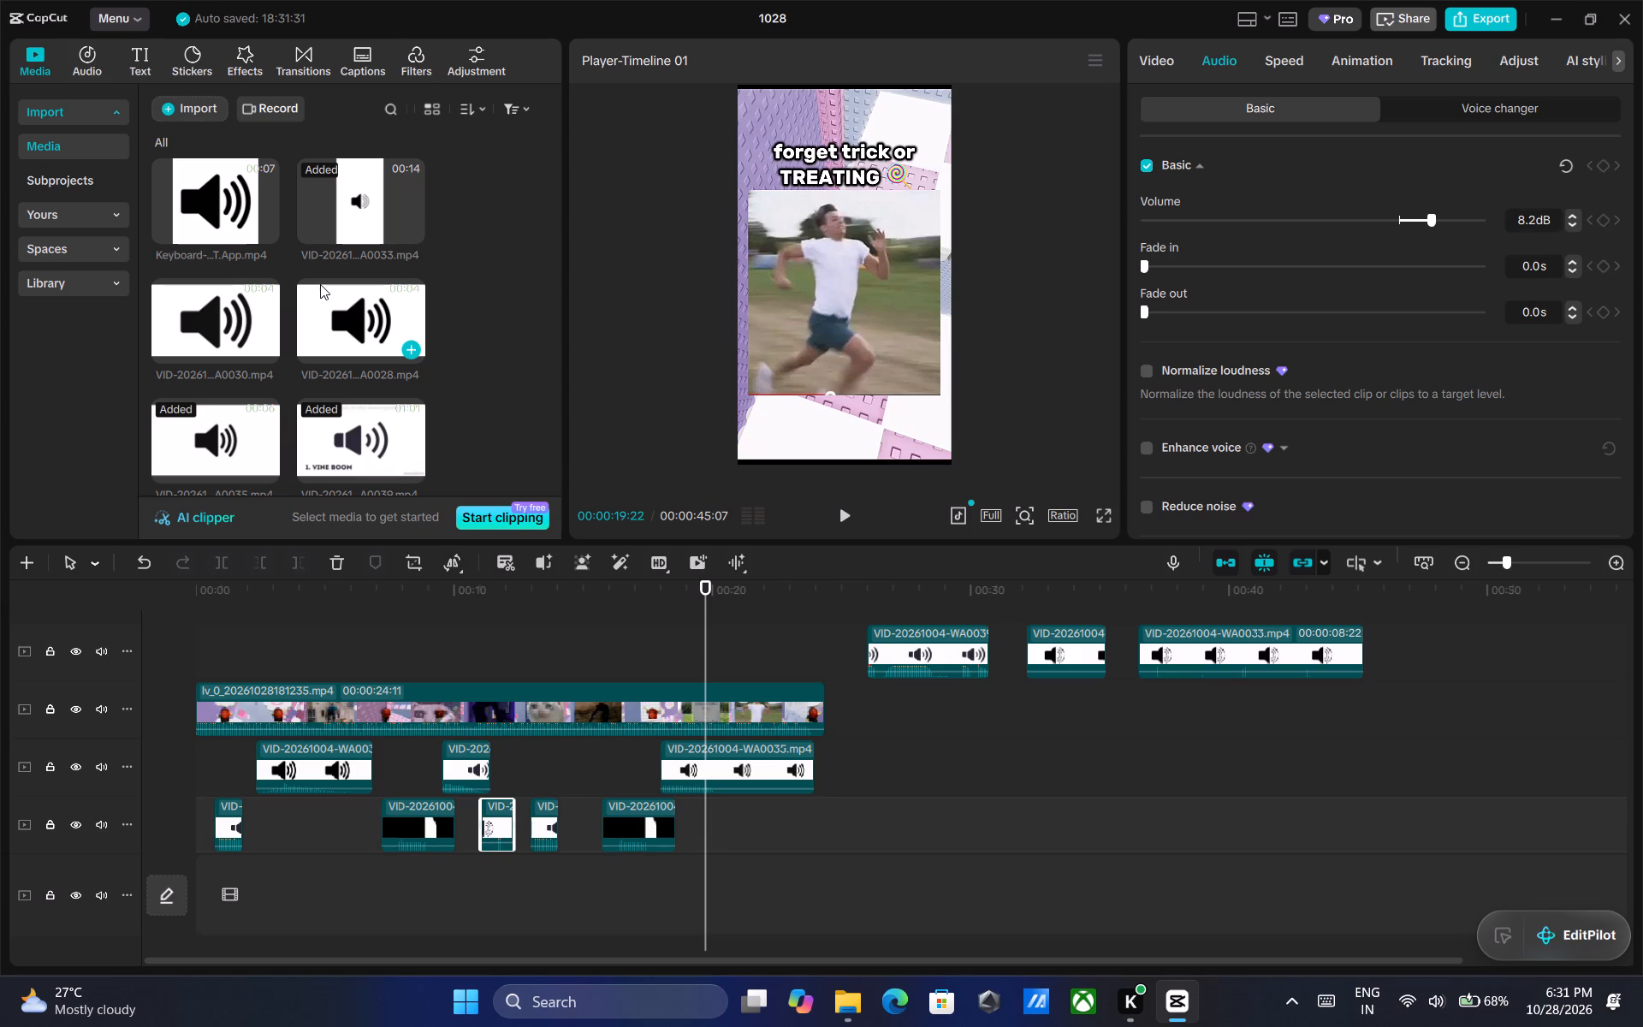
pyautogui.scroll(6, 317, 281)
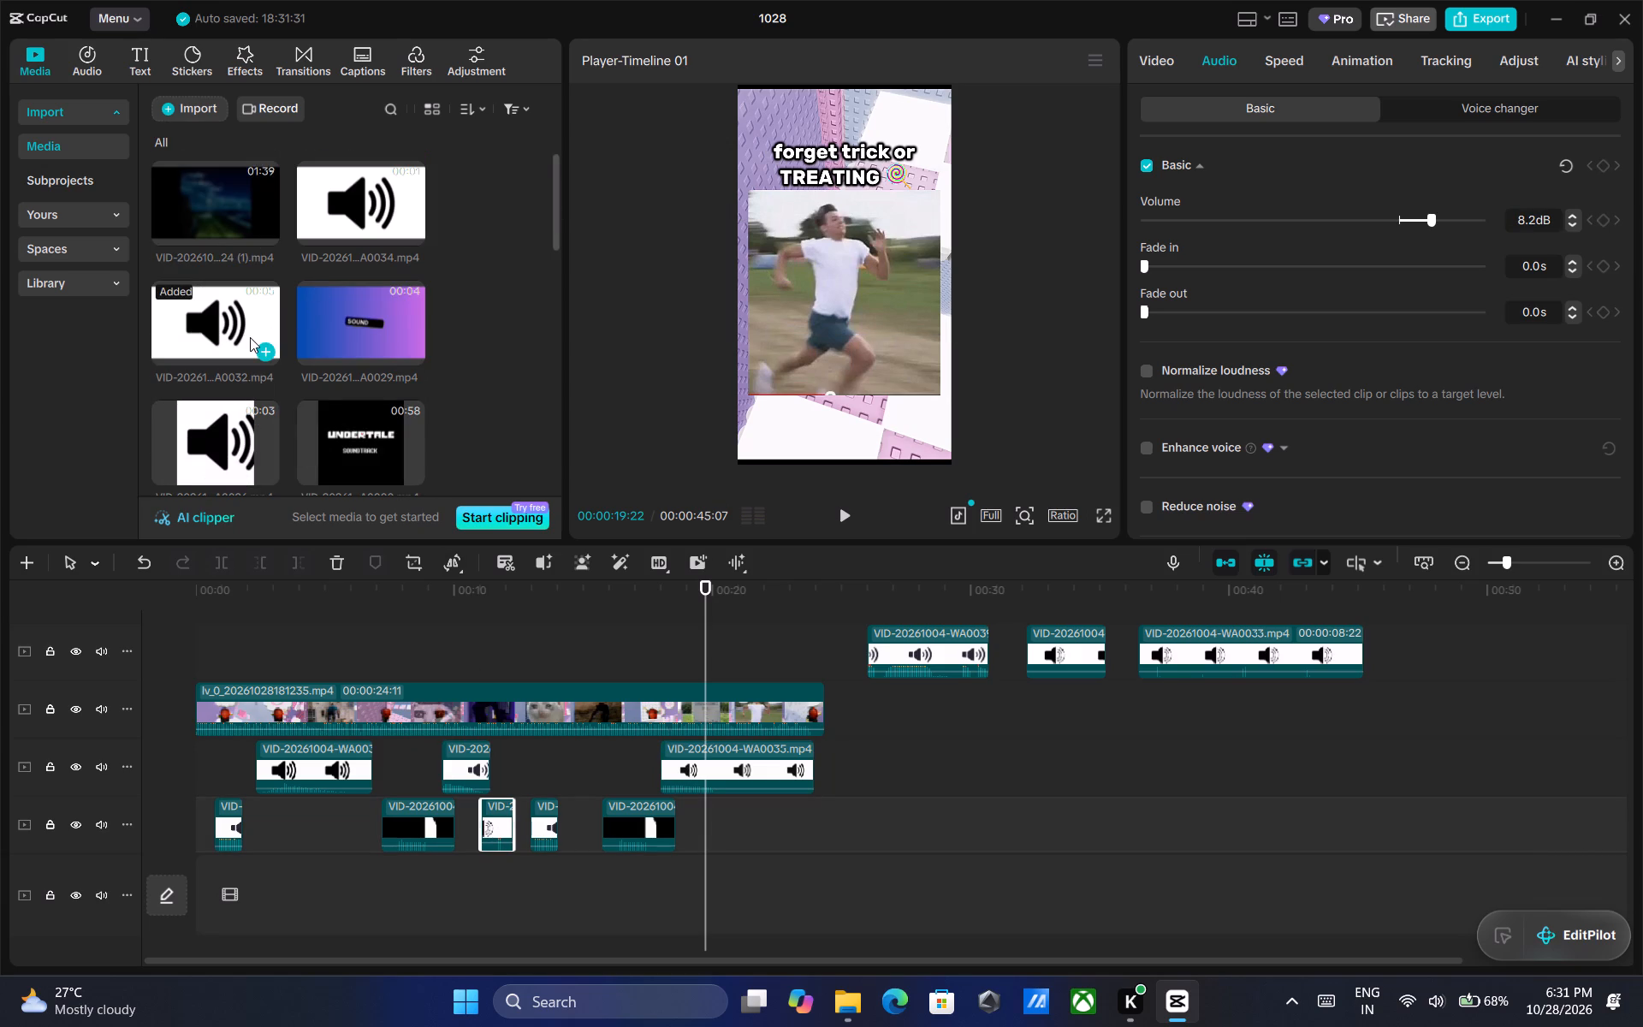
pyautogui.scroll(3, 250, 337)
pyautogui.scroll(-3, 334, 248)
pyautogui.scroll(-2, 354, 415)
pyautogui.click(368, 316)
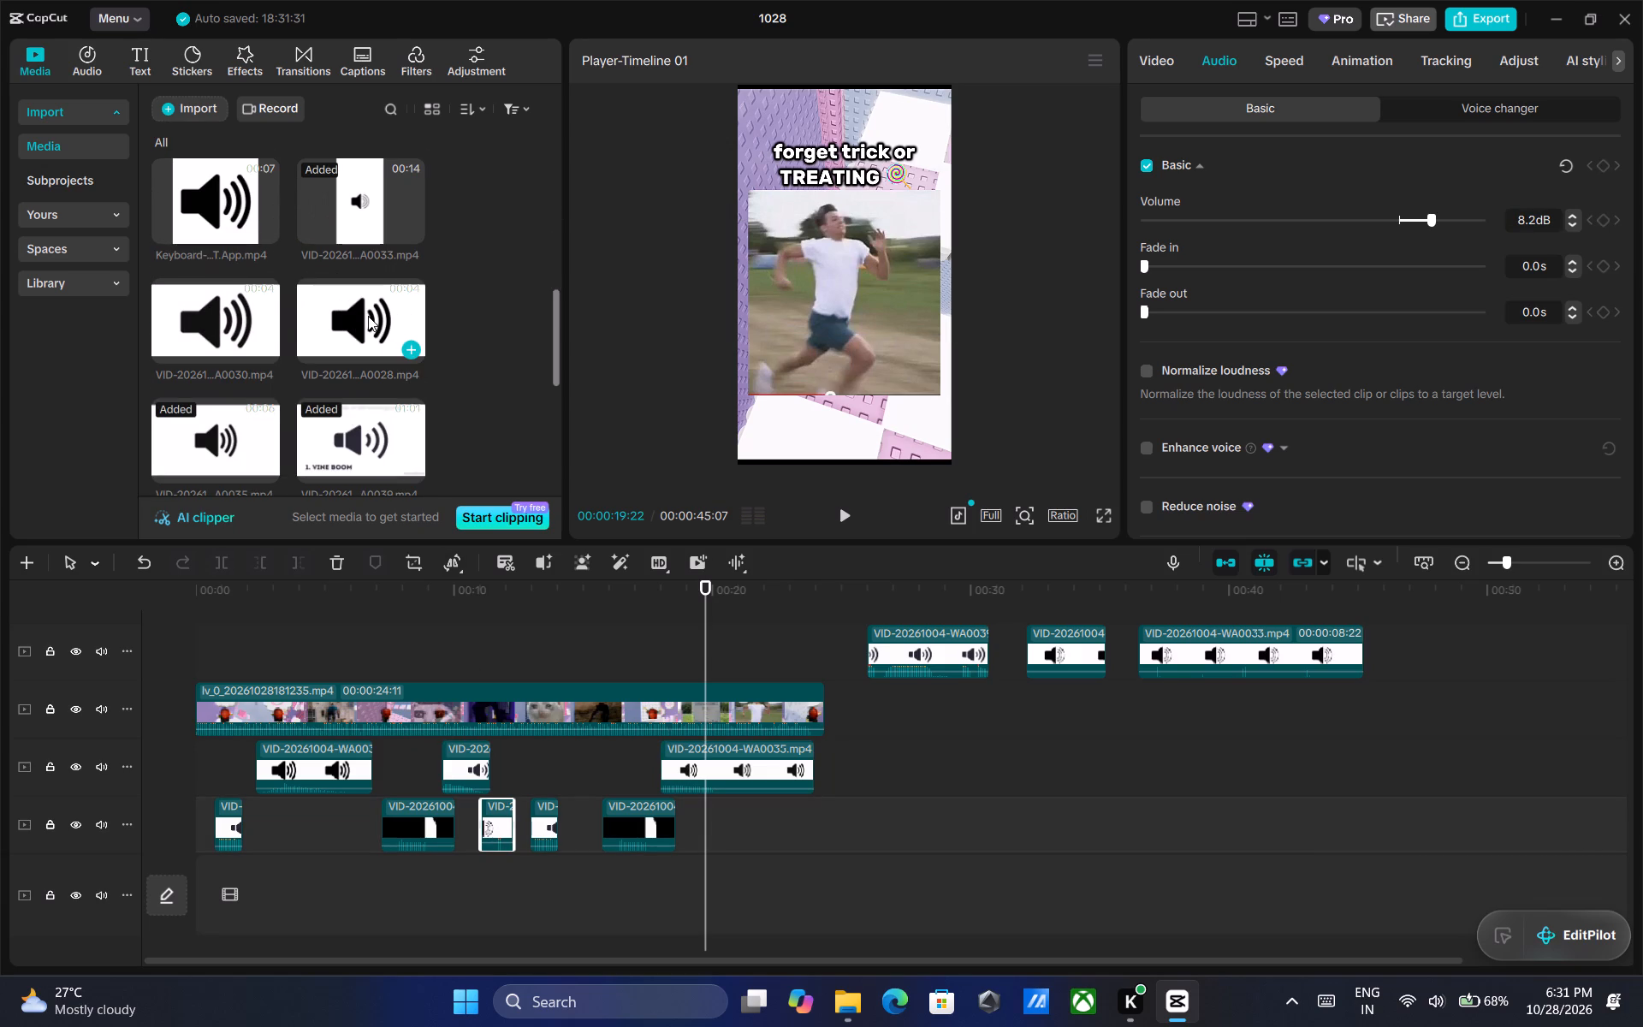
pyautogui.click(199, 314)
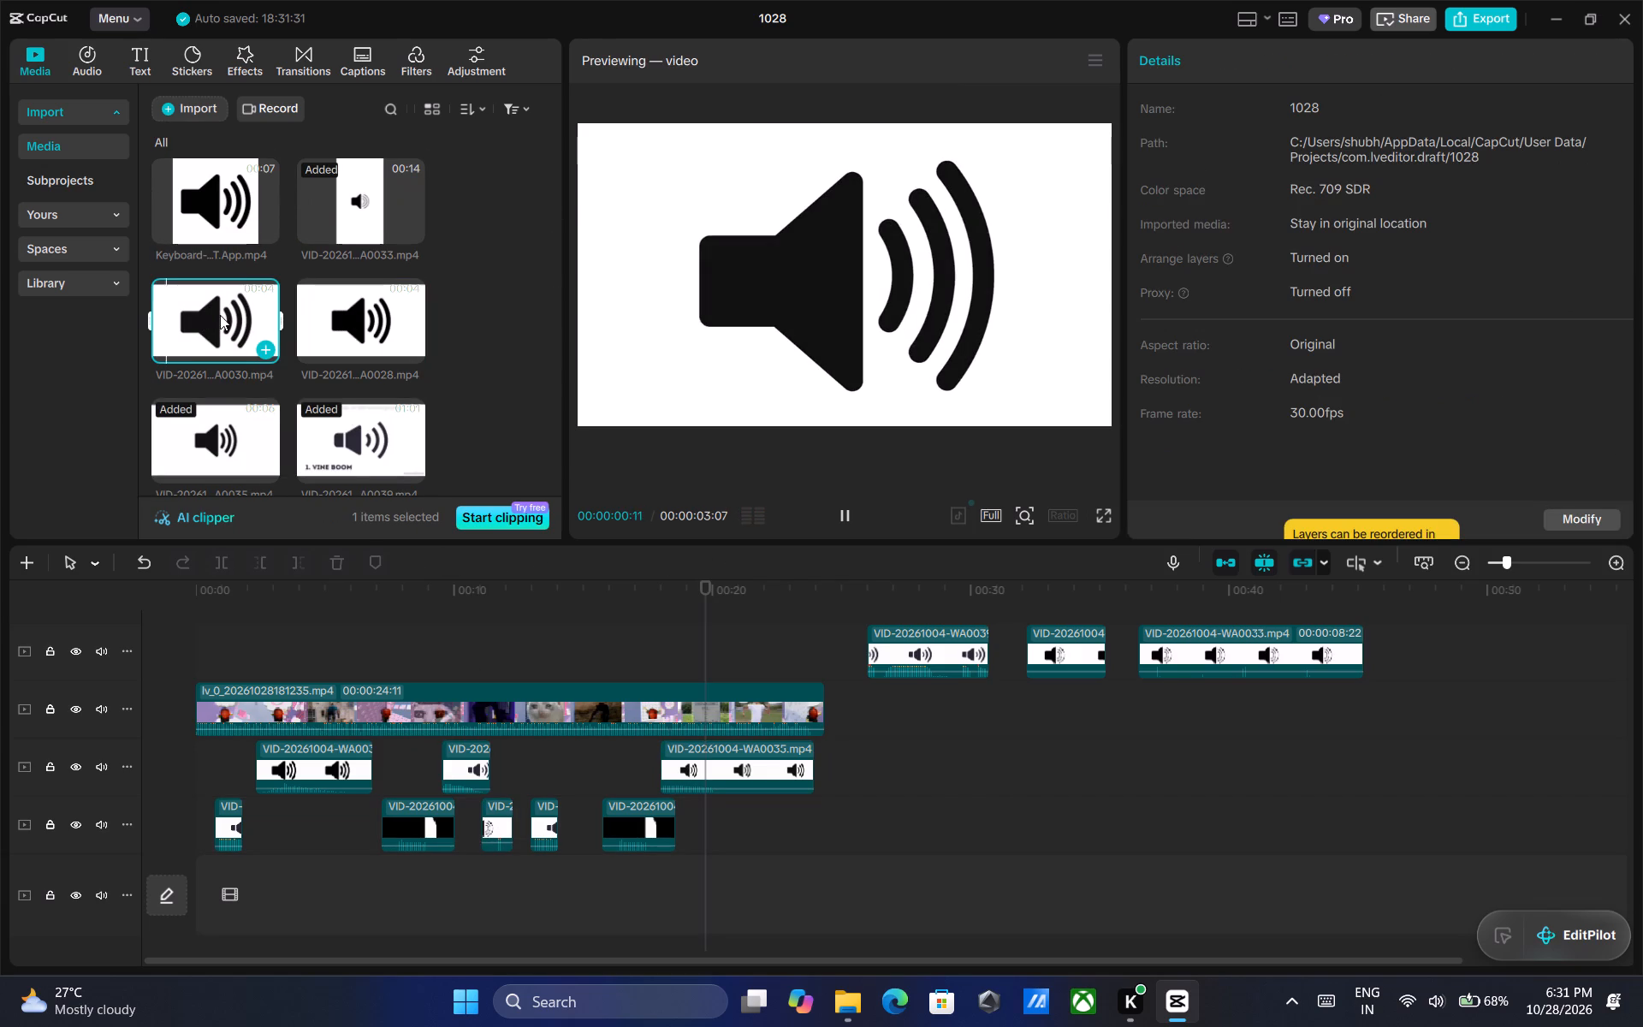
pyautogui.moveTo(217, 301); pyautogui.dragTo(639, 785)
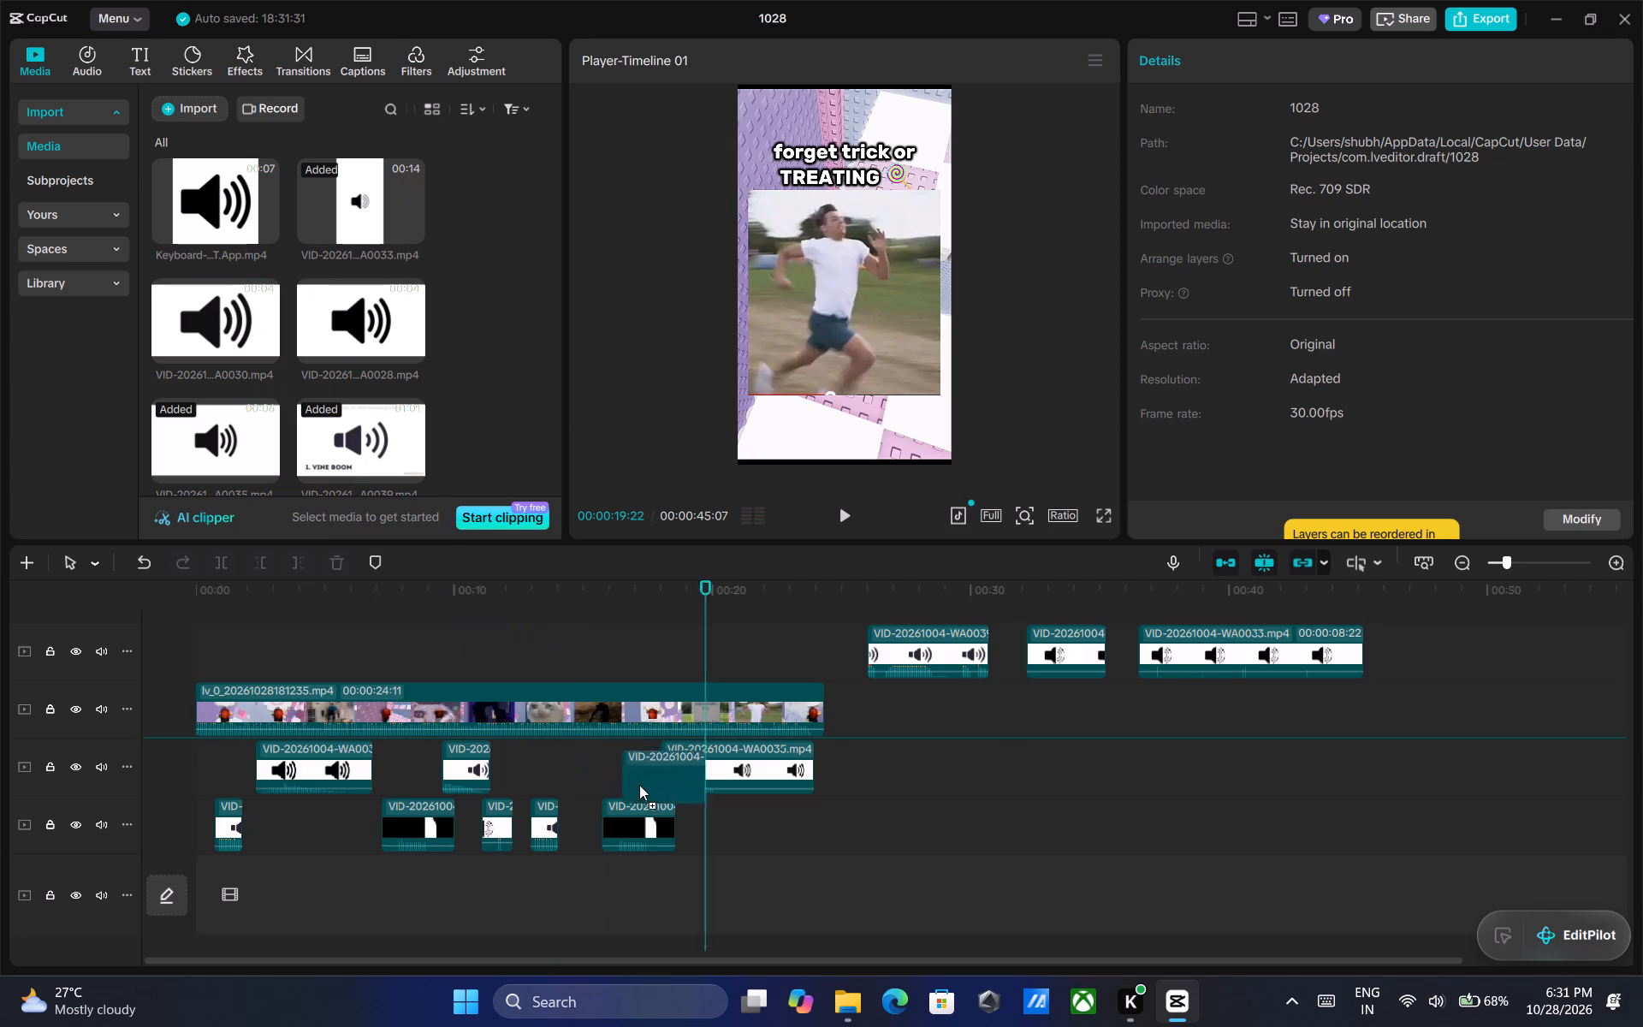
pyautogui.moveTo(639, 785); pyautogui.dragTo(675, 823)
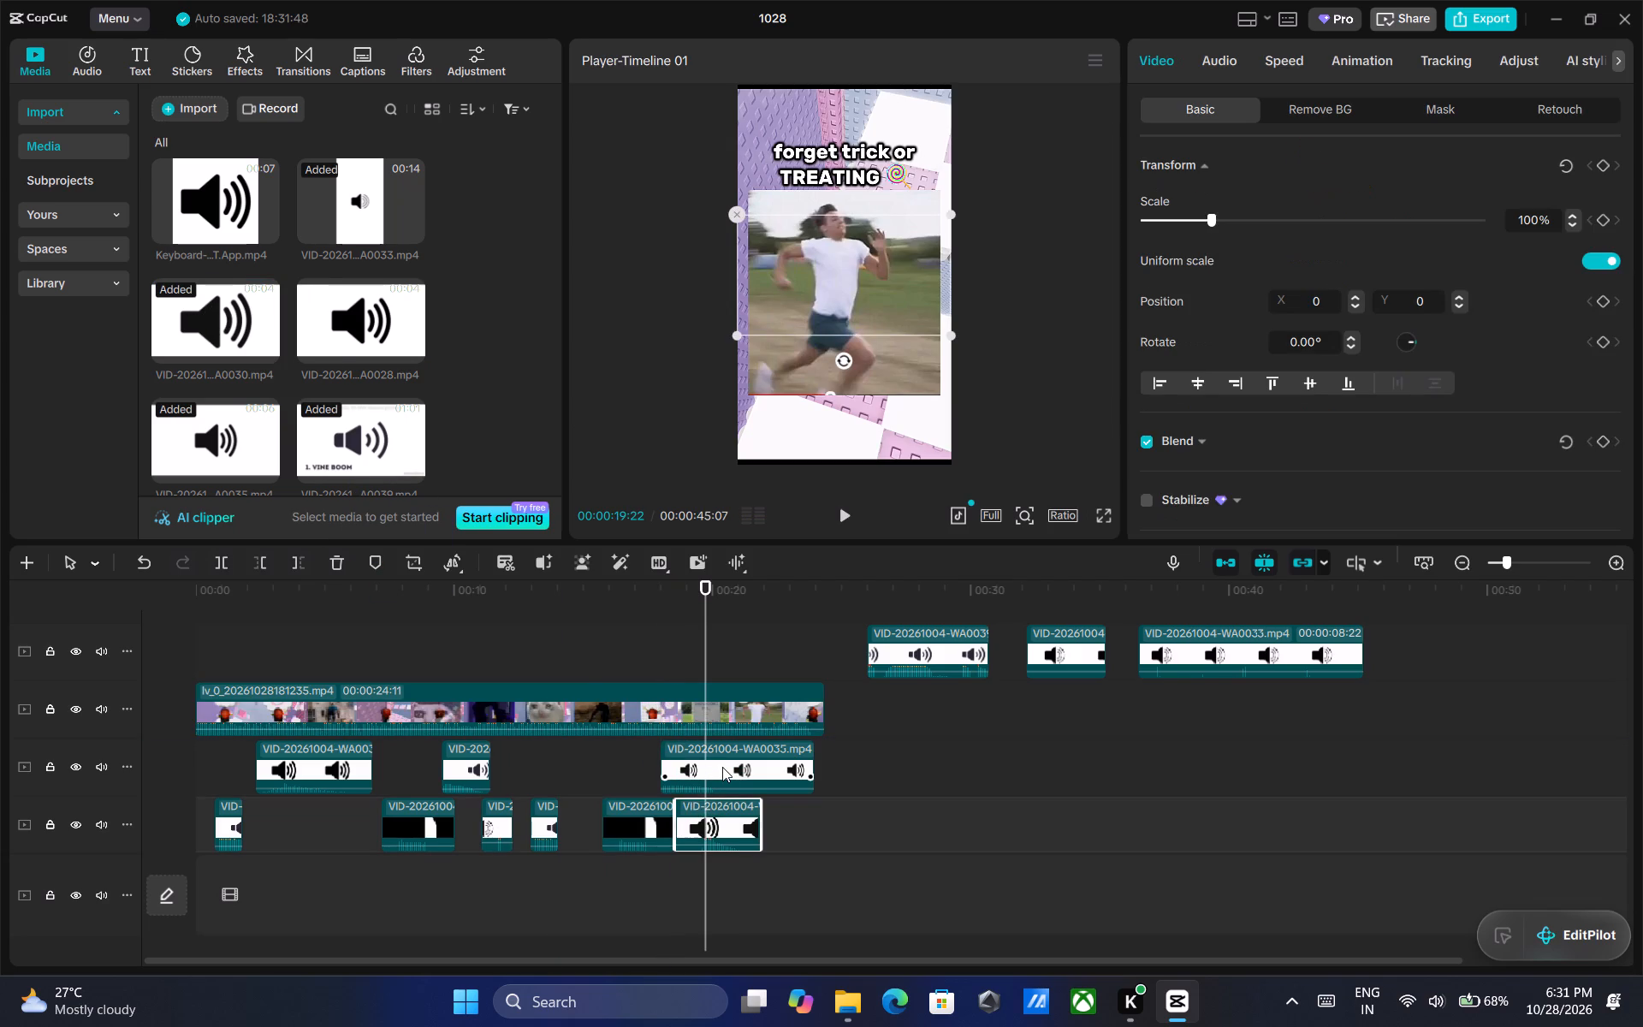
# Split the WA0035 sound clip at 00:00:19:22 and delete the part after the cut.
pyautogui.click(722, 767)
pyautogui.hotkey('ctrl', 'b')
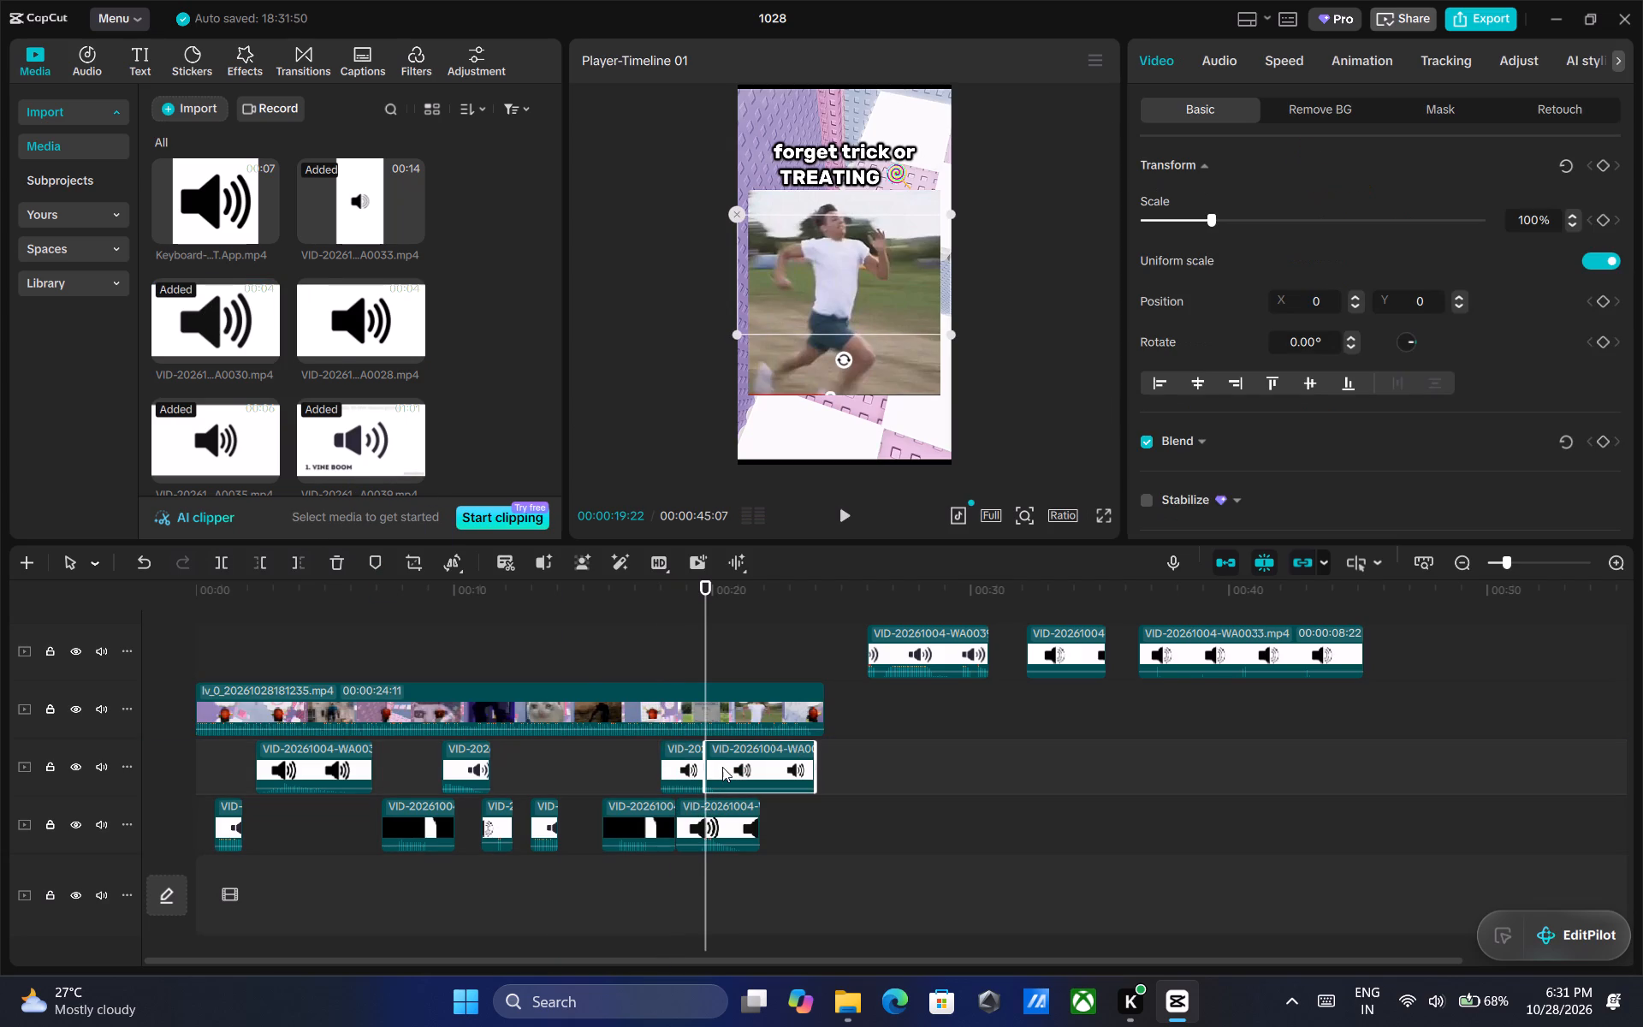
pyautogui.press('Delete')
# Set the WA0030 clip's volume to -6.1 dB and check it by playing the video from 00:00:17:16 to about 00:00:21:02.
pyautogui.click(720, 810)
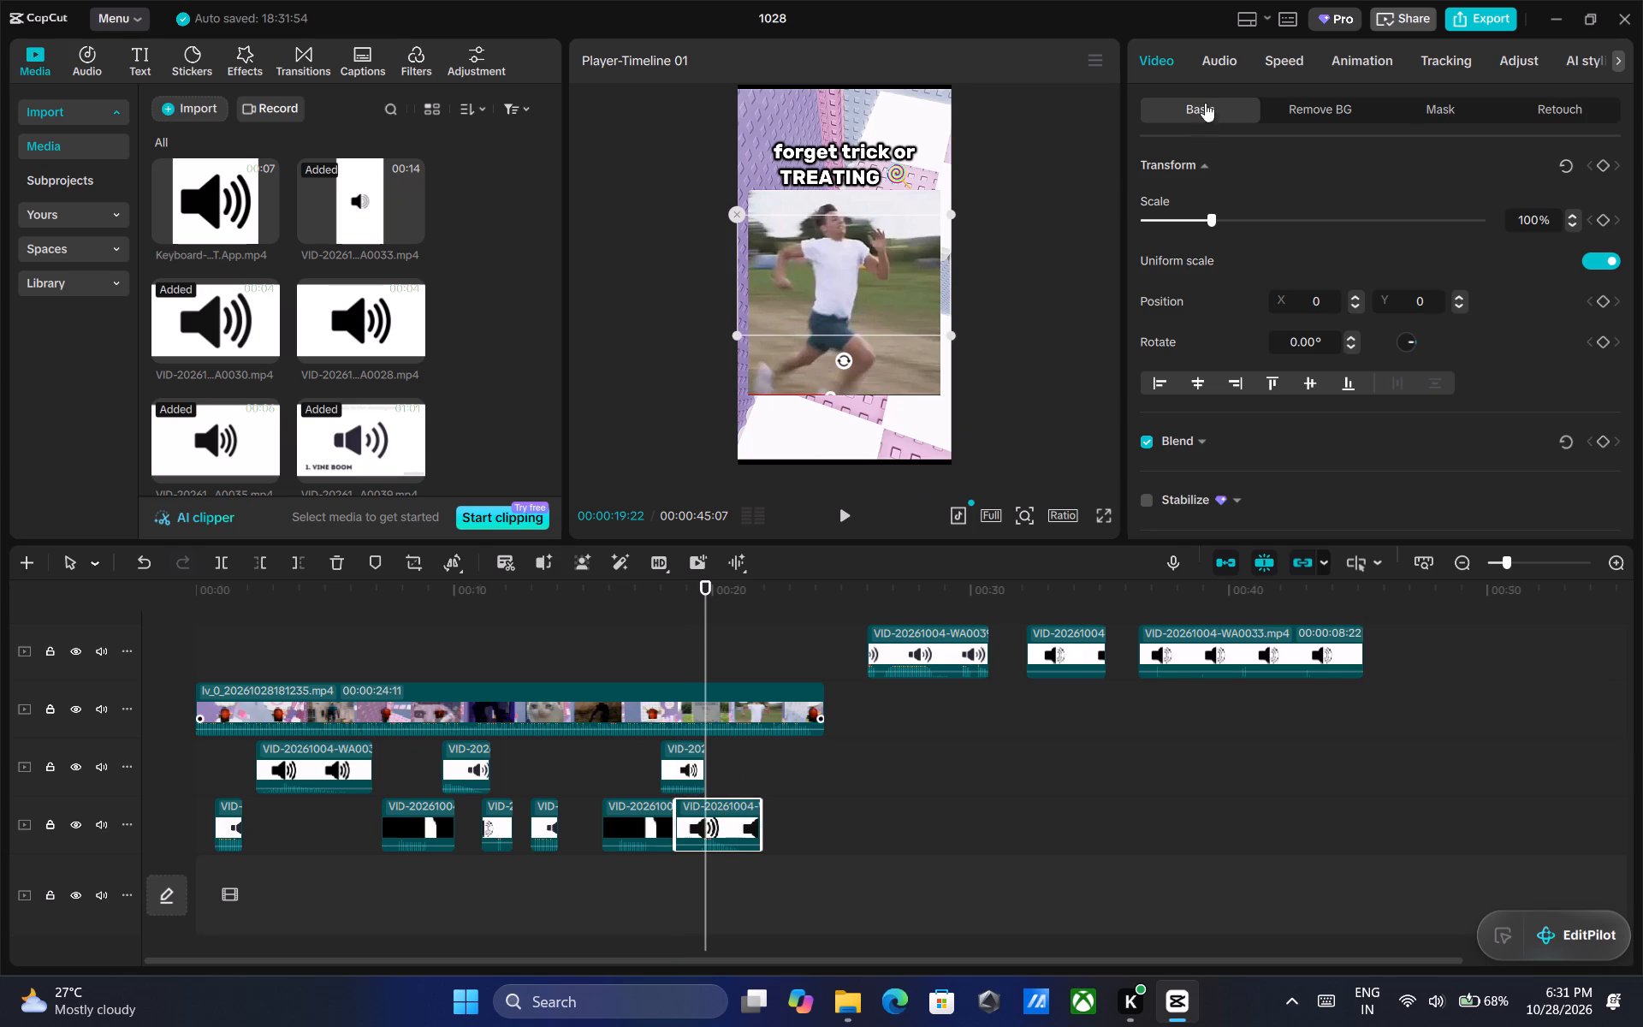
pyautogui.click(1213, 55)
pyautogui.click(1367, 215)
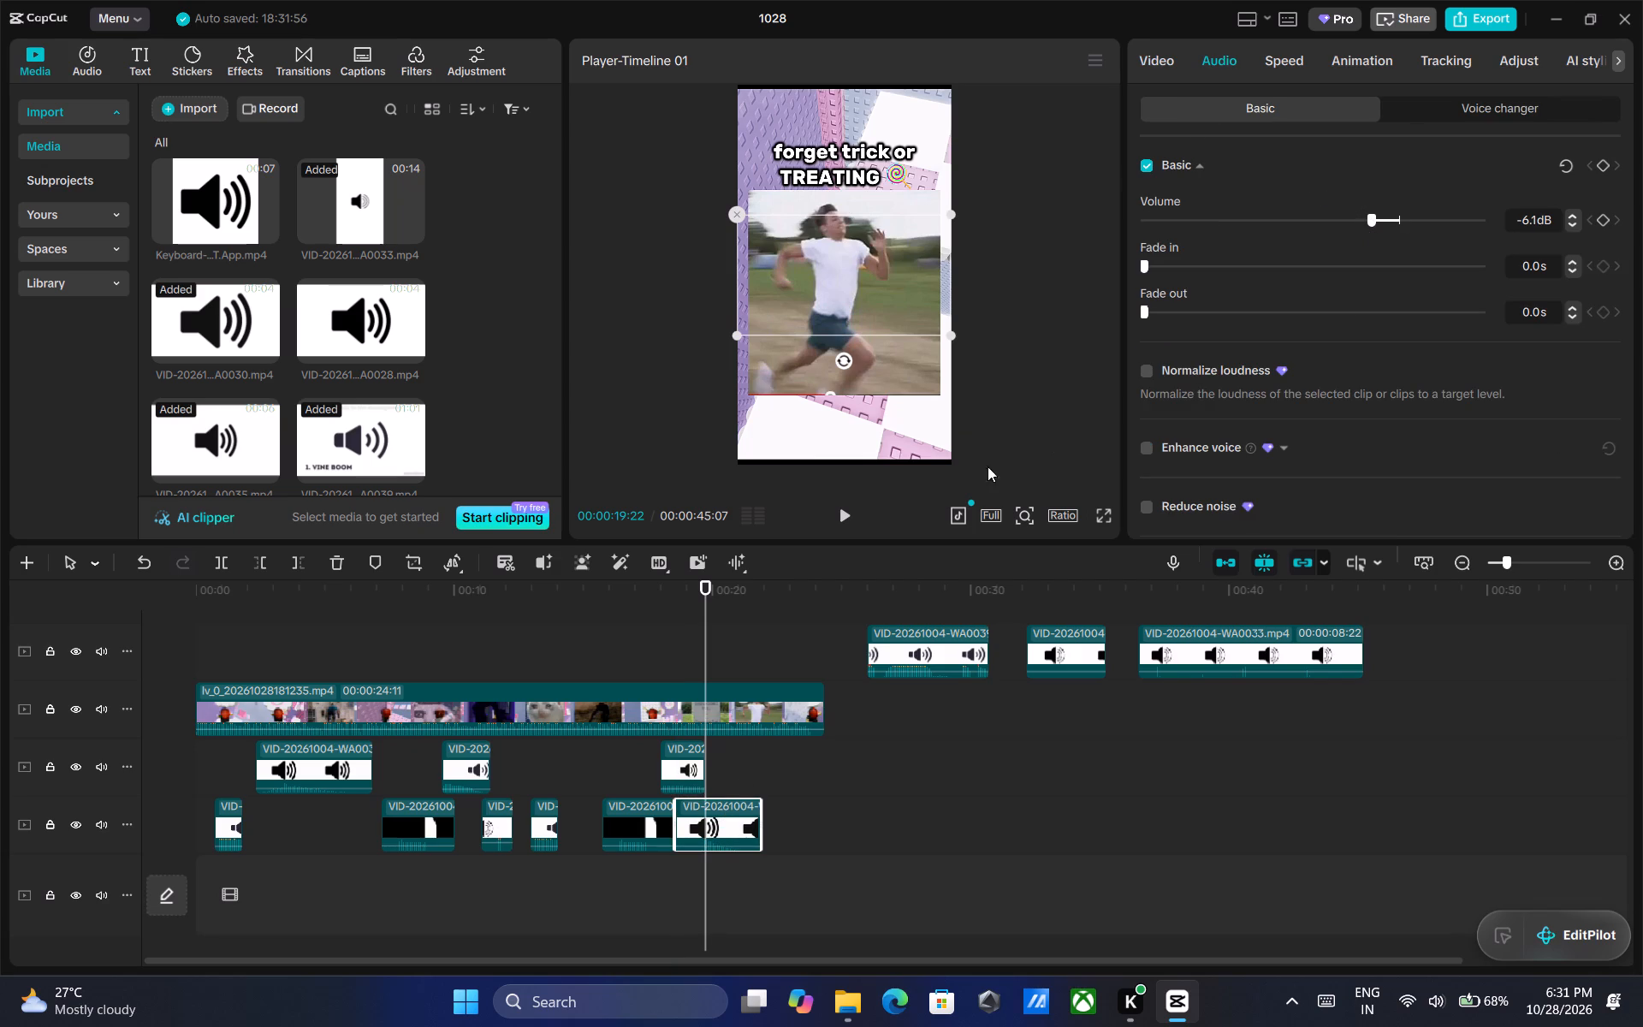
pyautogui.moveTo(705, 585); pyautogui.dragTo(649, 585)
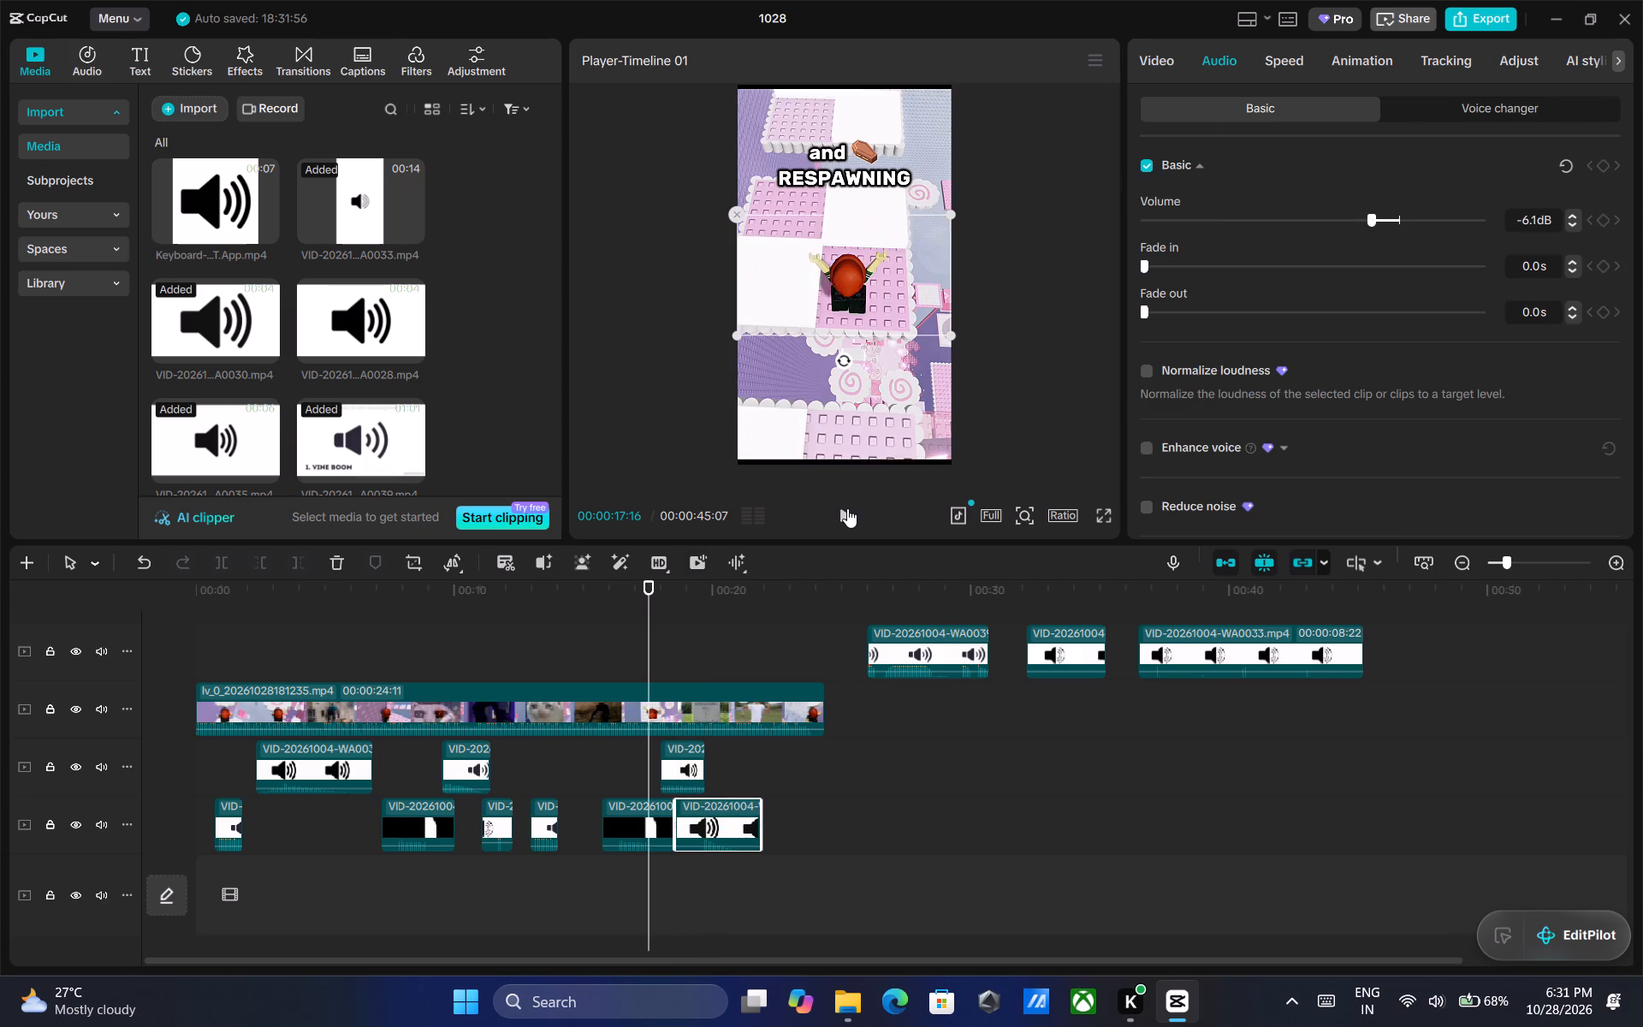
pyautogui.click(847, 508)
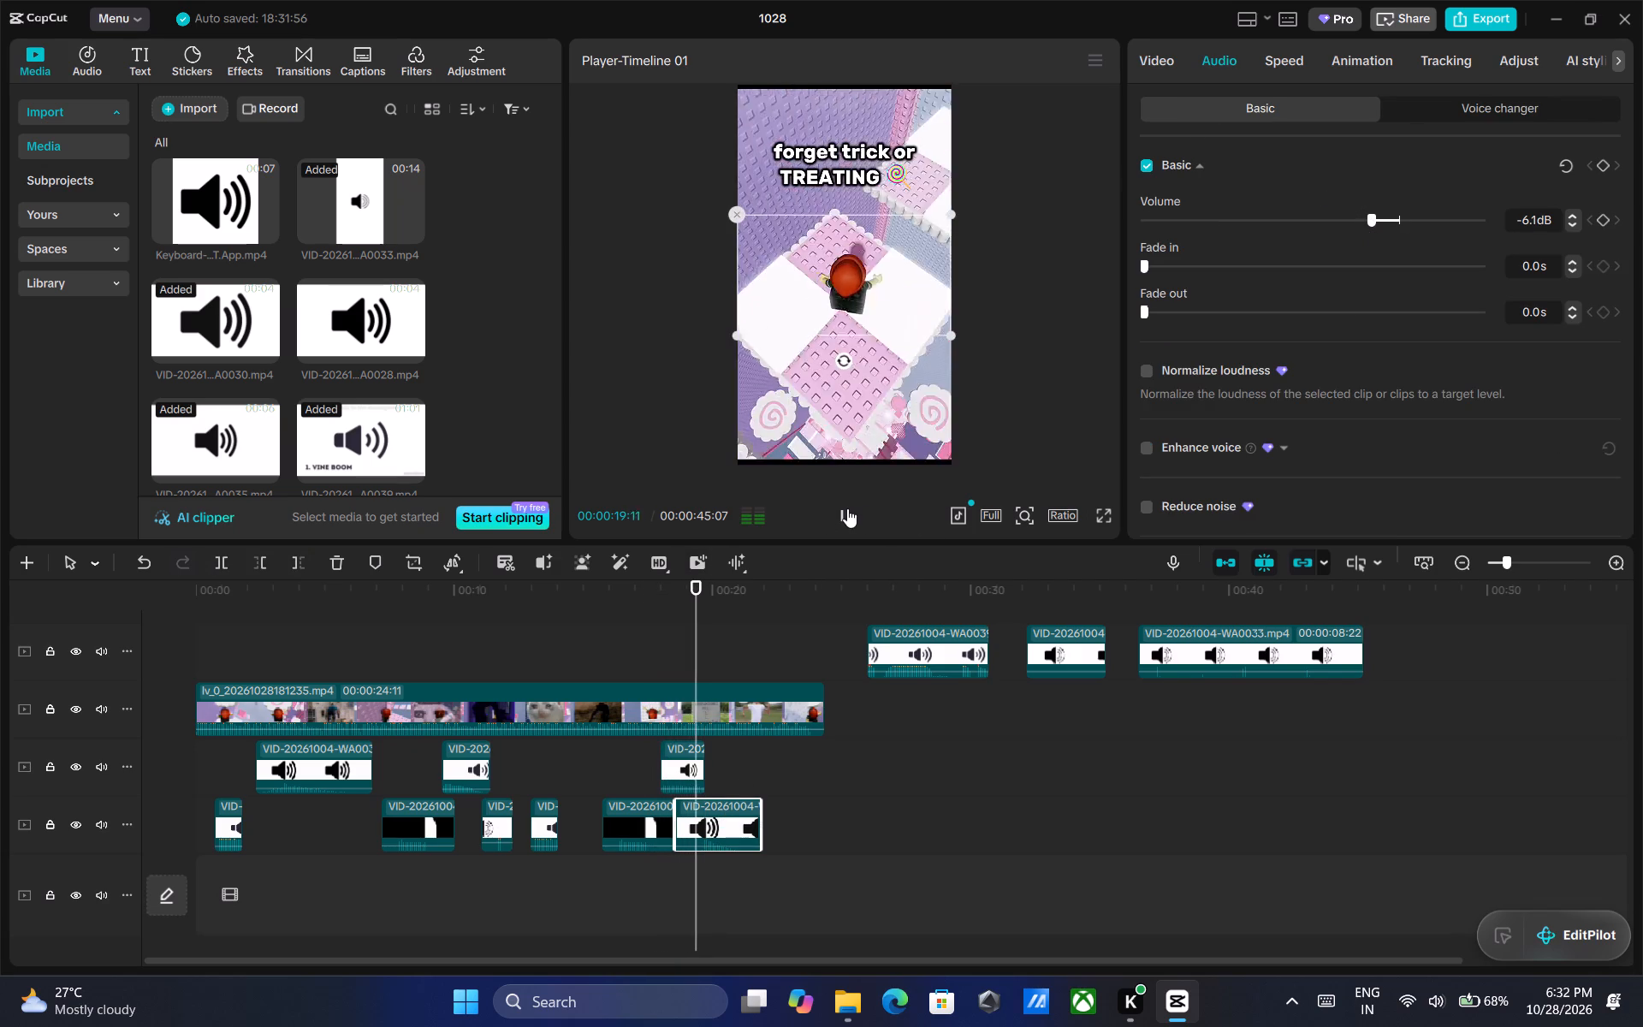
pyautogui.doubleClick(847, 508)
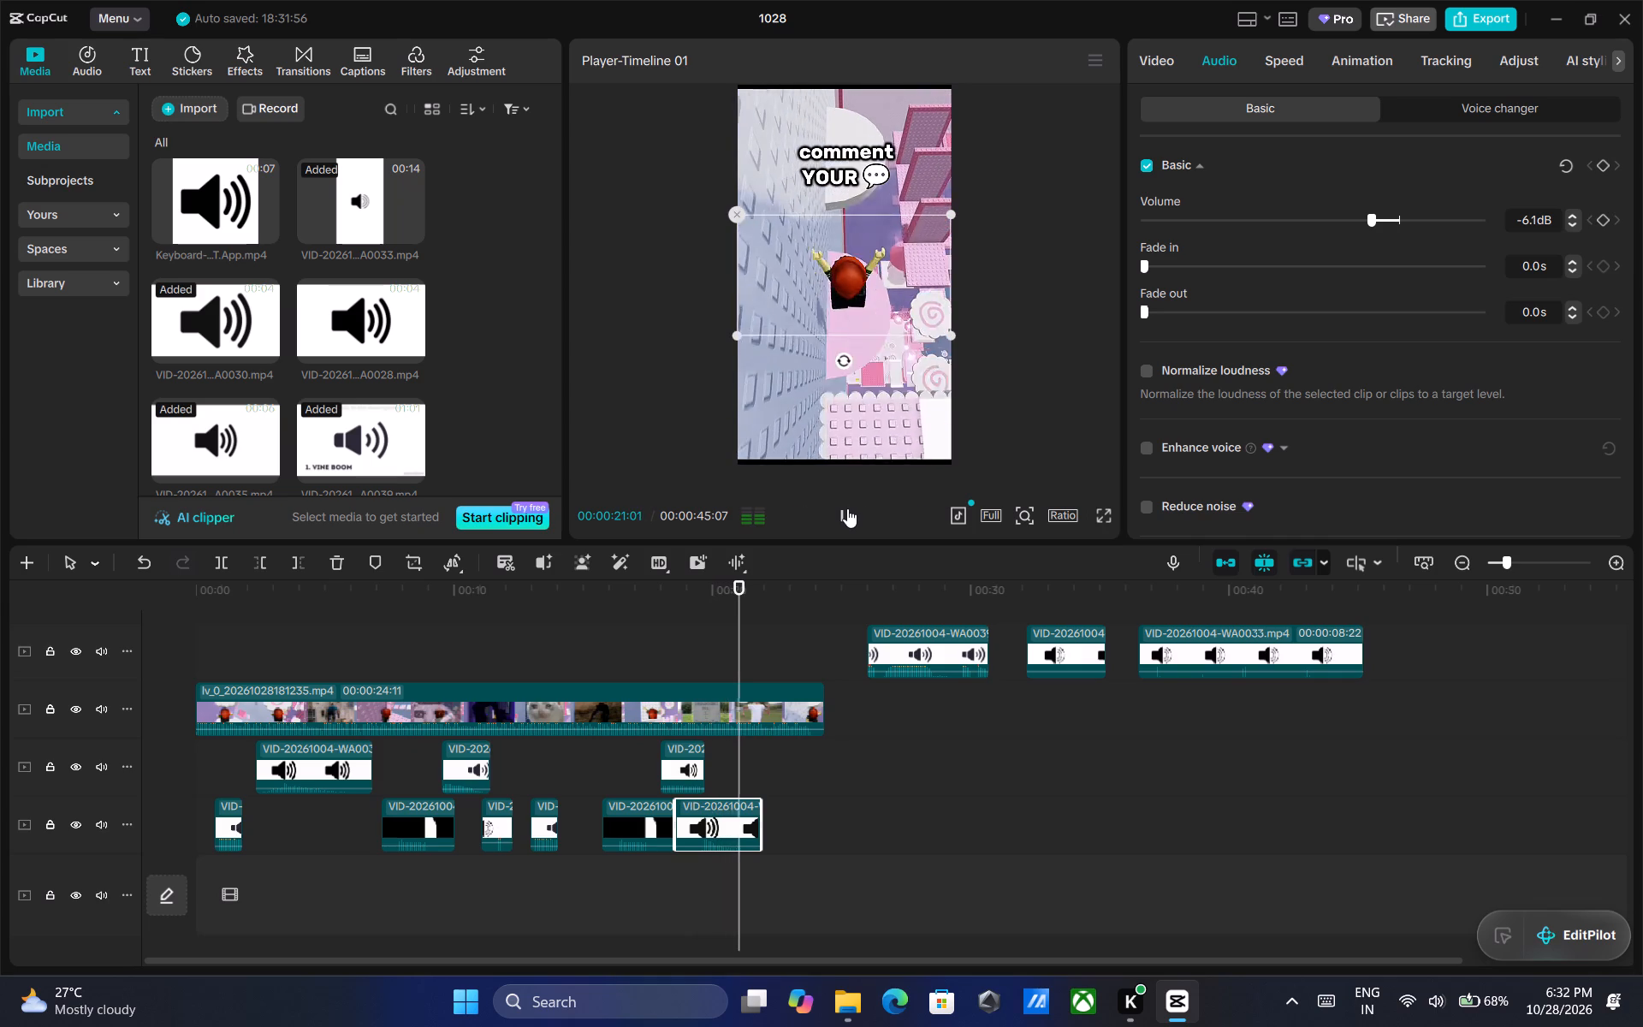
pyautogui.click(847, 508)
pyautogui.click(741, 585)
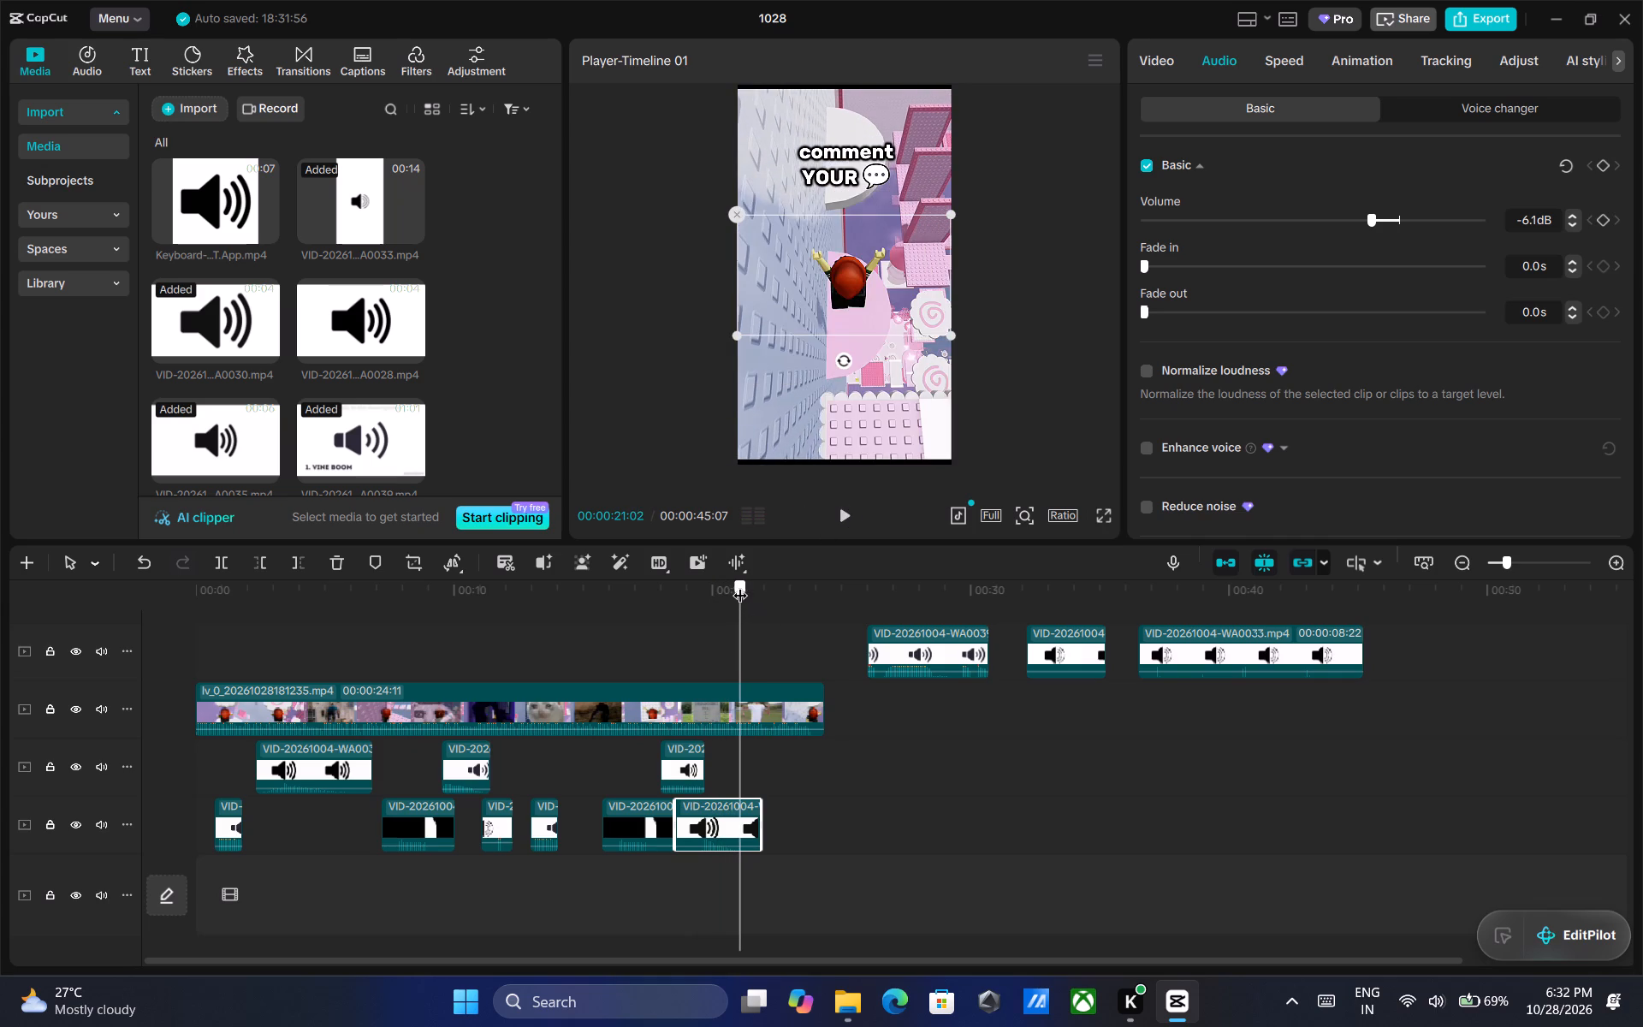
# Preview the keyboard typing sound and place it on the track beneath the video, starting at about 00:00:21:00.
pyautogui.click(220, 219)
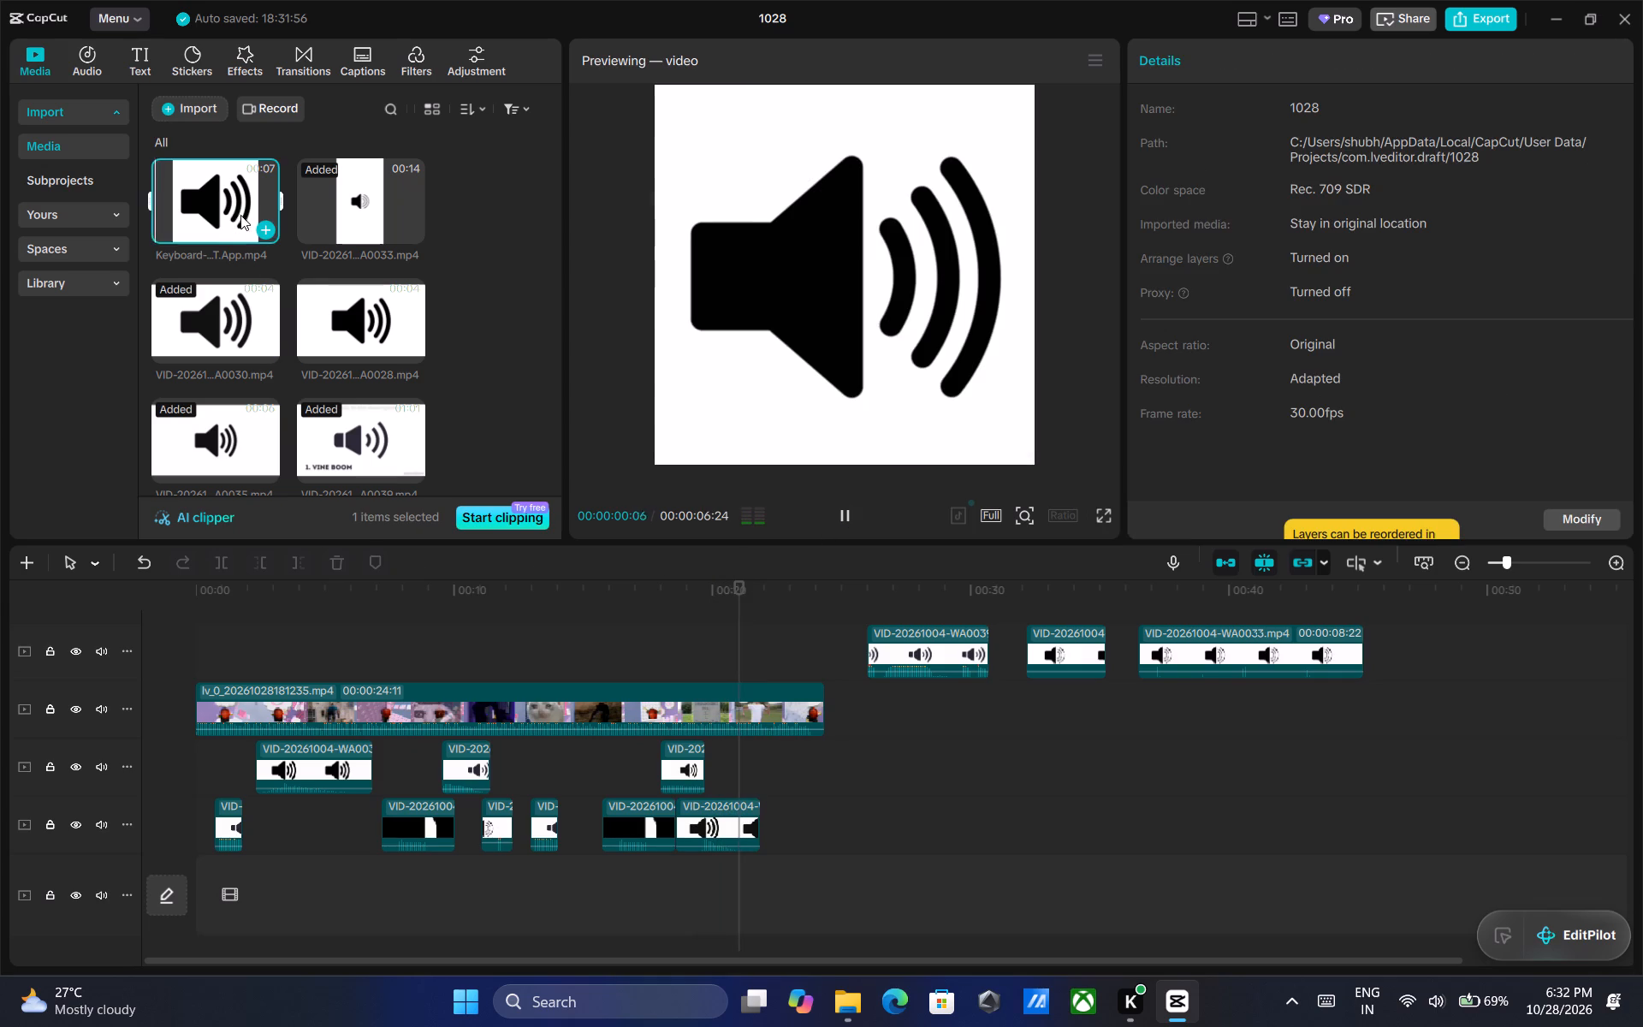
pyautogui.scroll(2, 243, 215)
pyautogui.moveTo(210, 372); pyautogui.dragTo(732, 749)
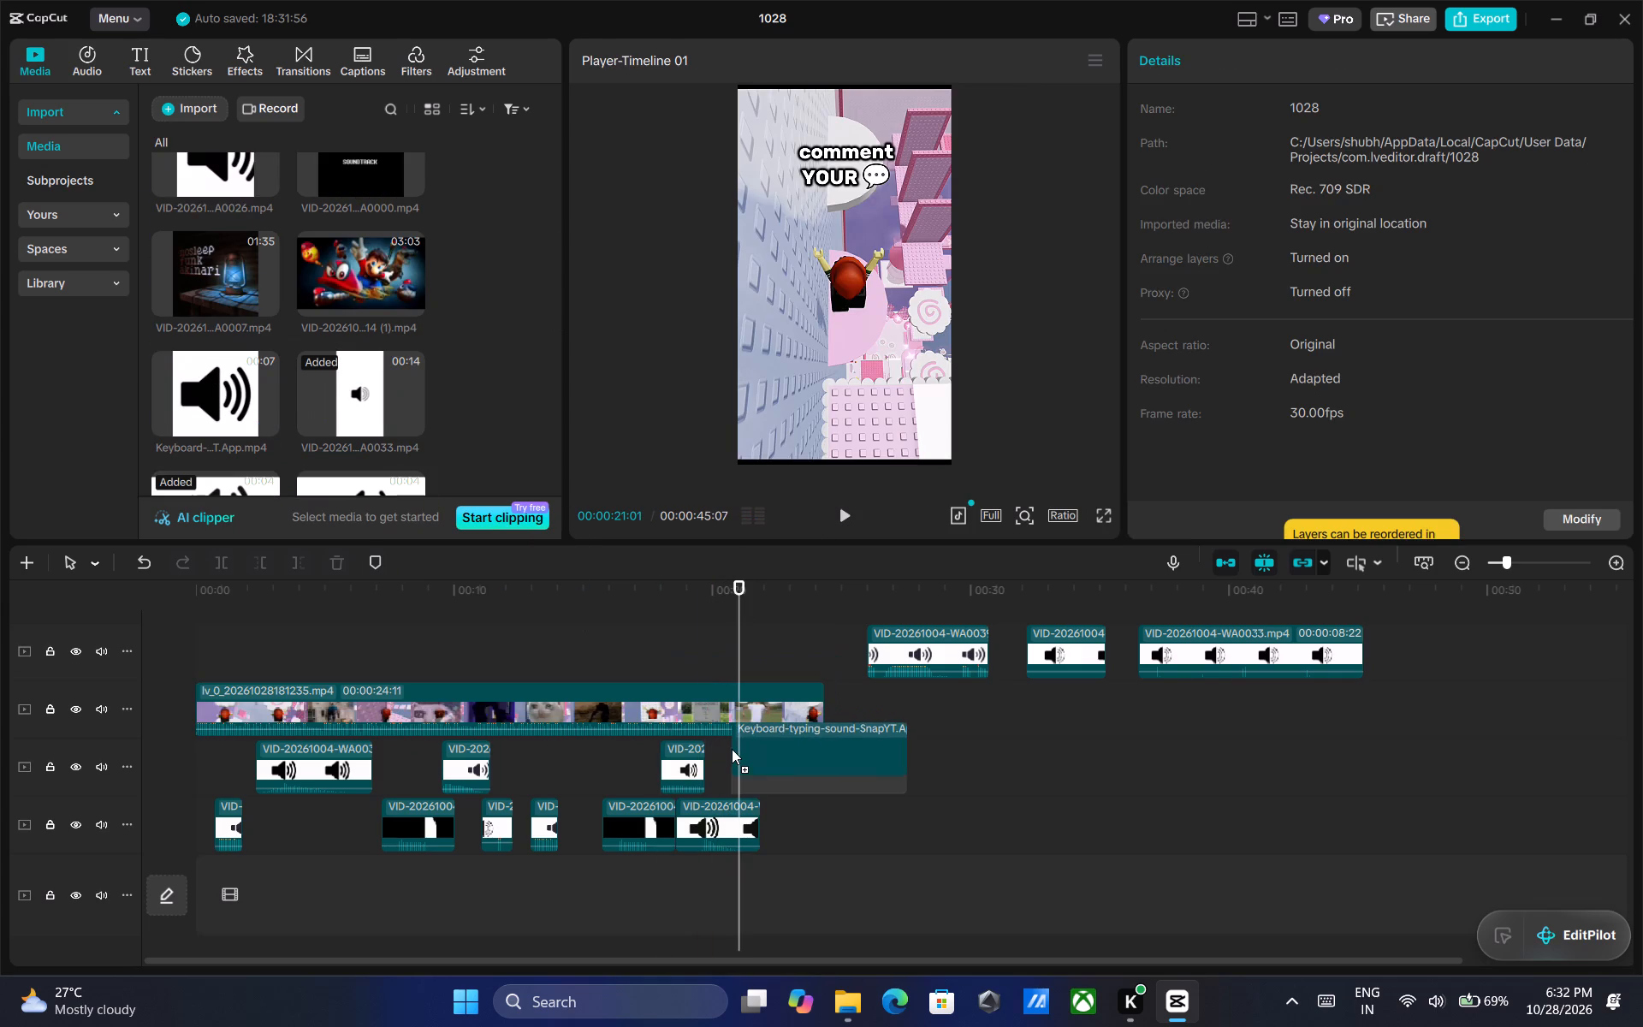
pyautogui.moveTo(732, 749); pyautogui.dragTo(733, 757)
# Play to the typing-man picture, shift the keyboard sound slightly earlier, split it at 00:00:21:11 and delete the part before the cut.
pyautogui.click(838, 513)
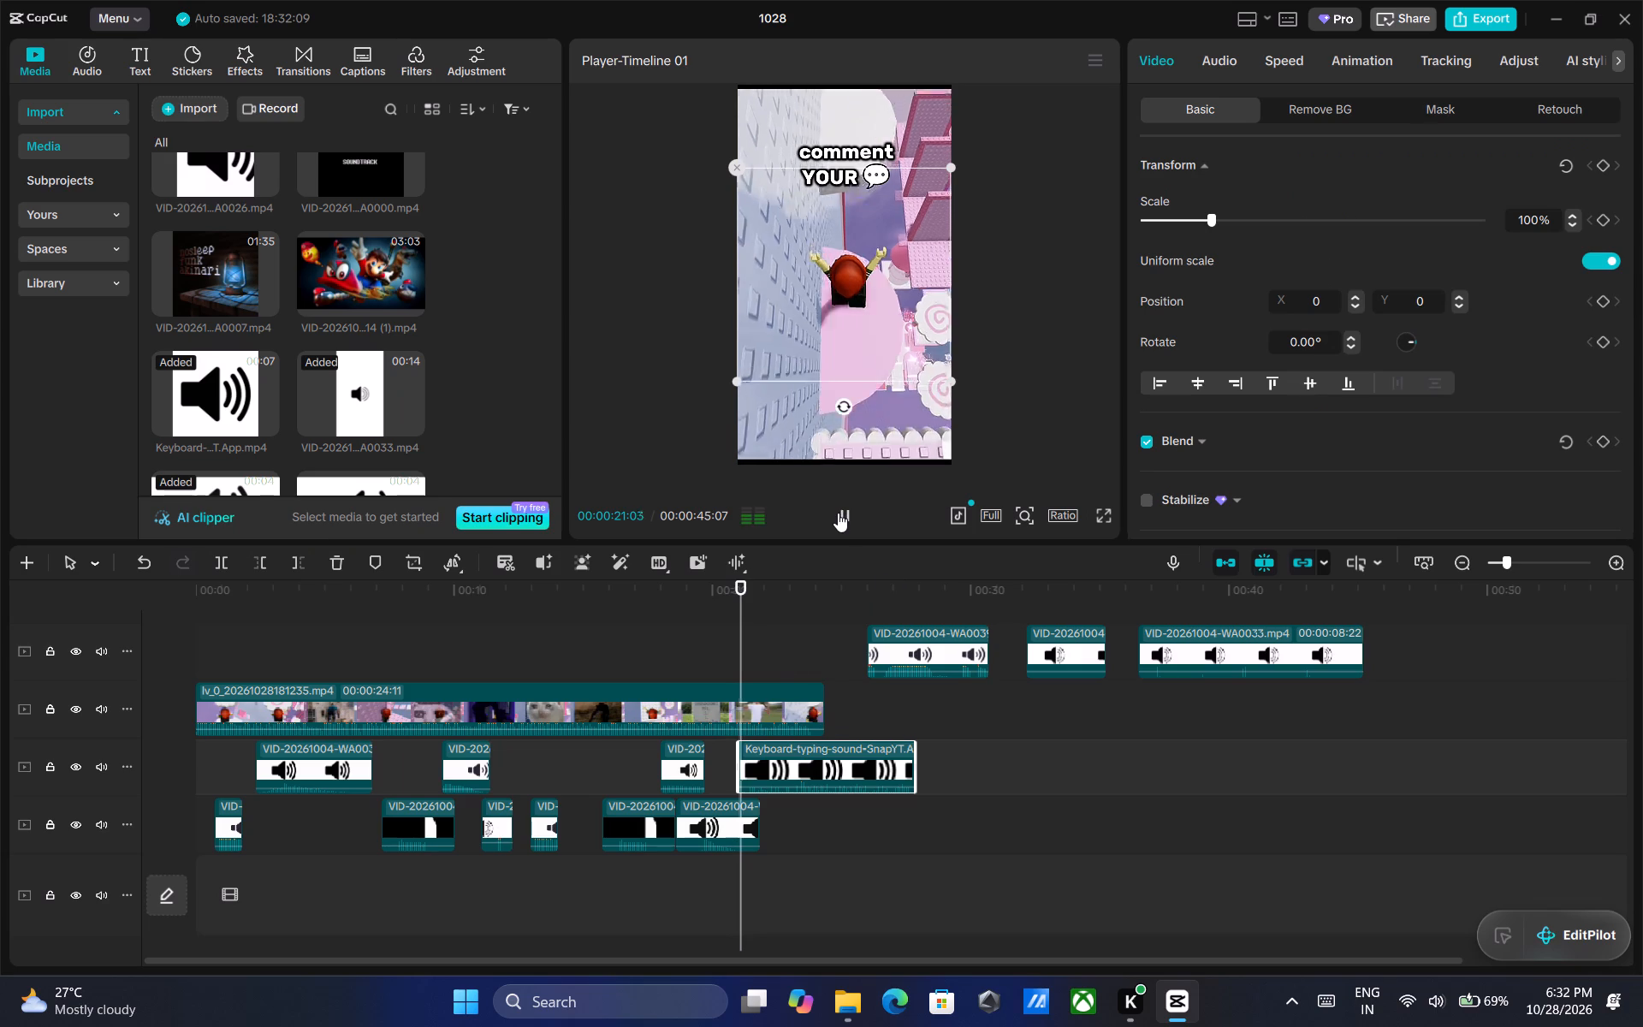
pyautogui.click(838, 513)
pyautogui.moveTo(785, 755); pyautogui.dragTo(772, 755)
pyautogui.hotkey('ctrl', 'b')
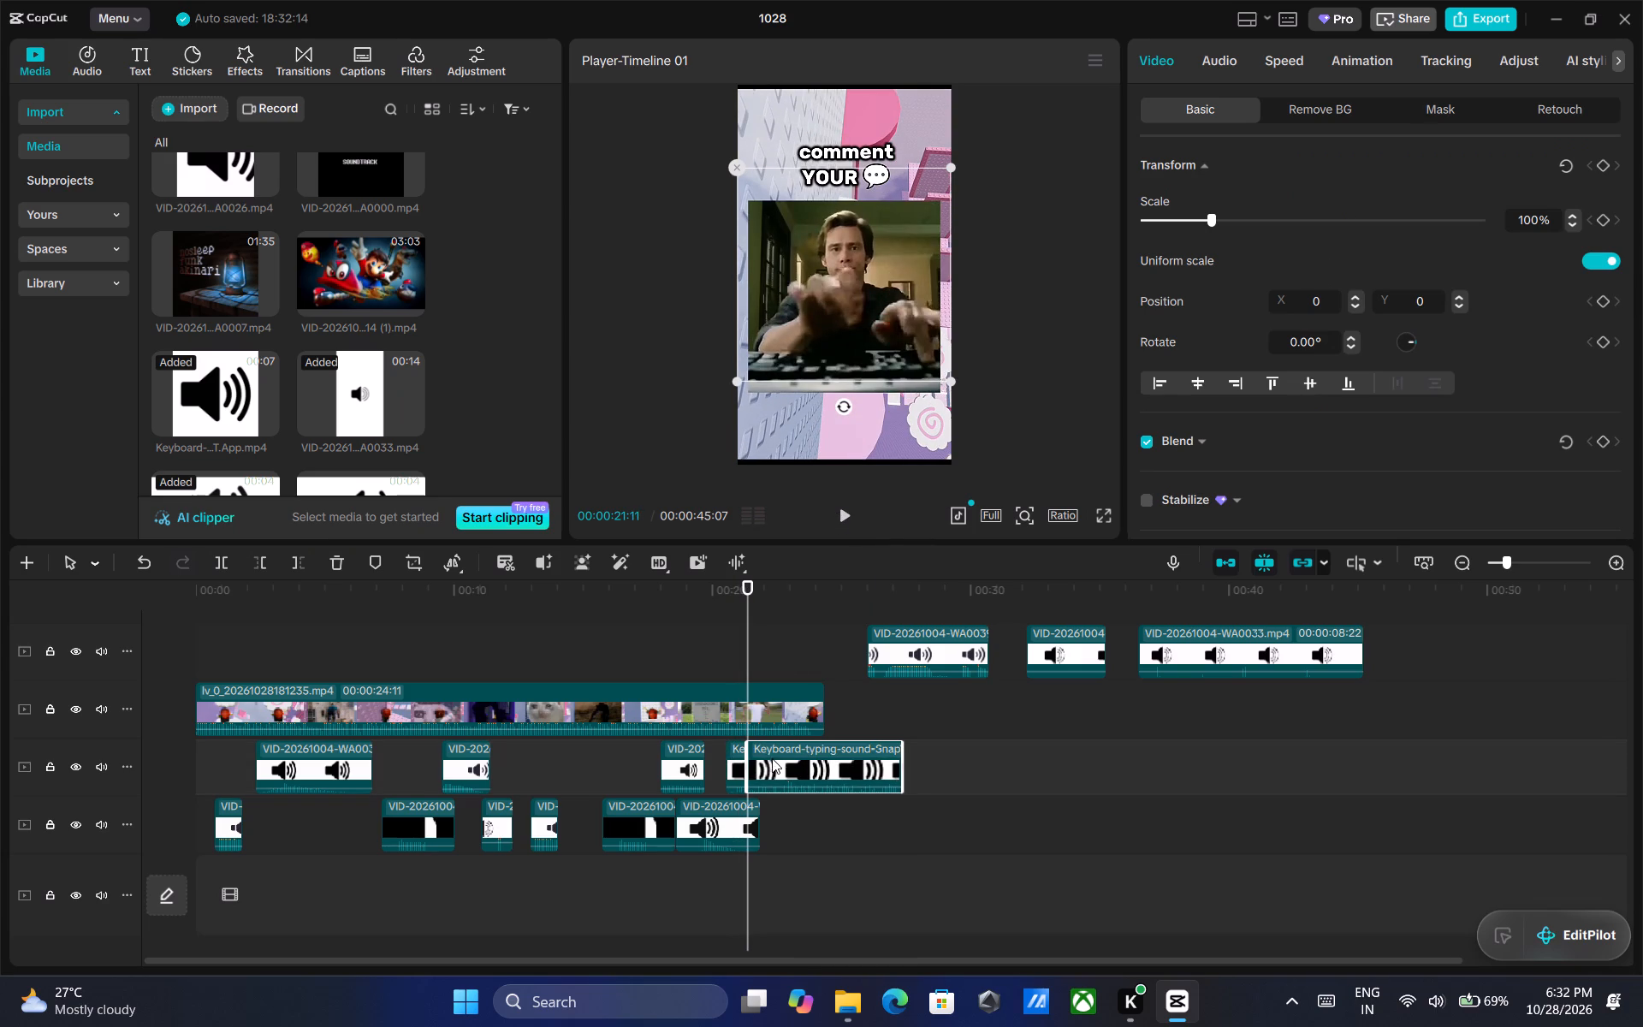
pyautogui.click(738, 758)
pyautogui.press('Delete')
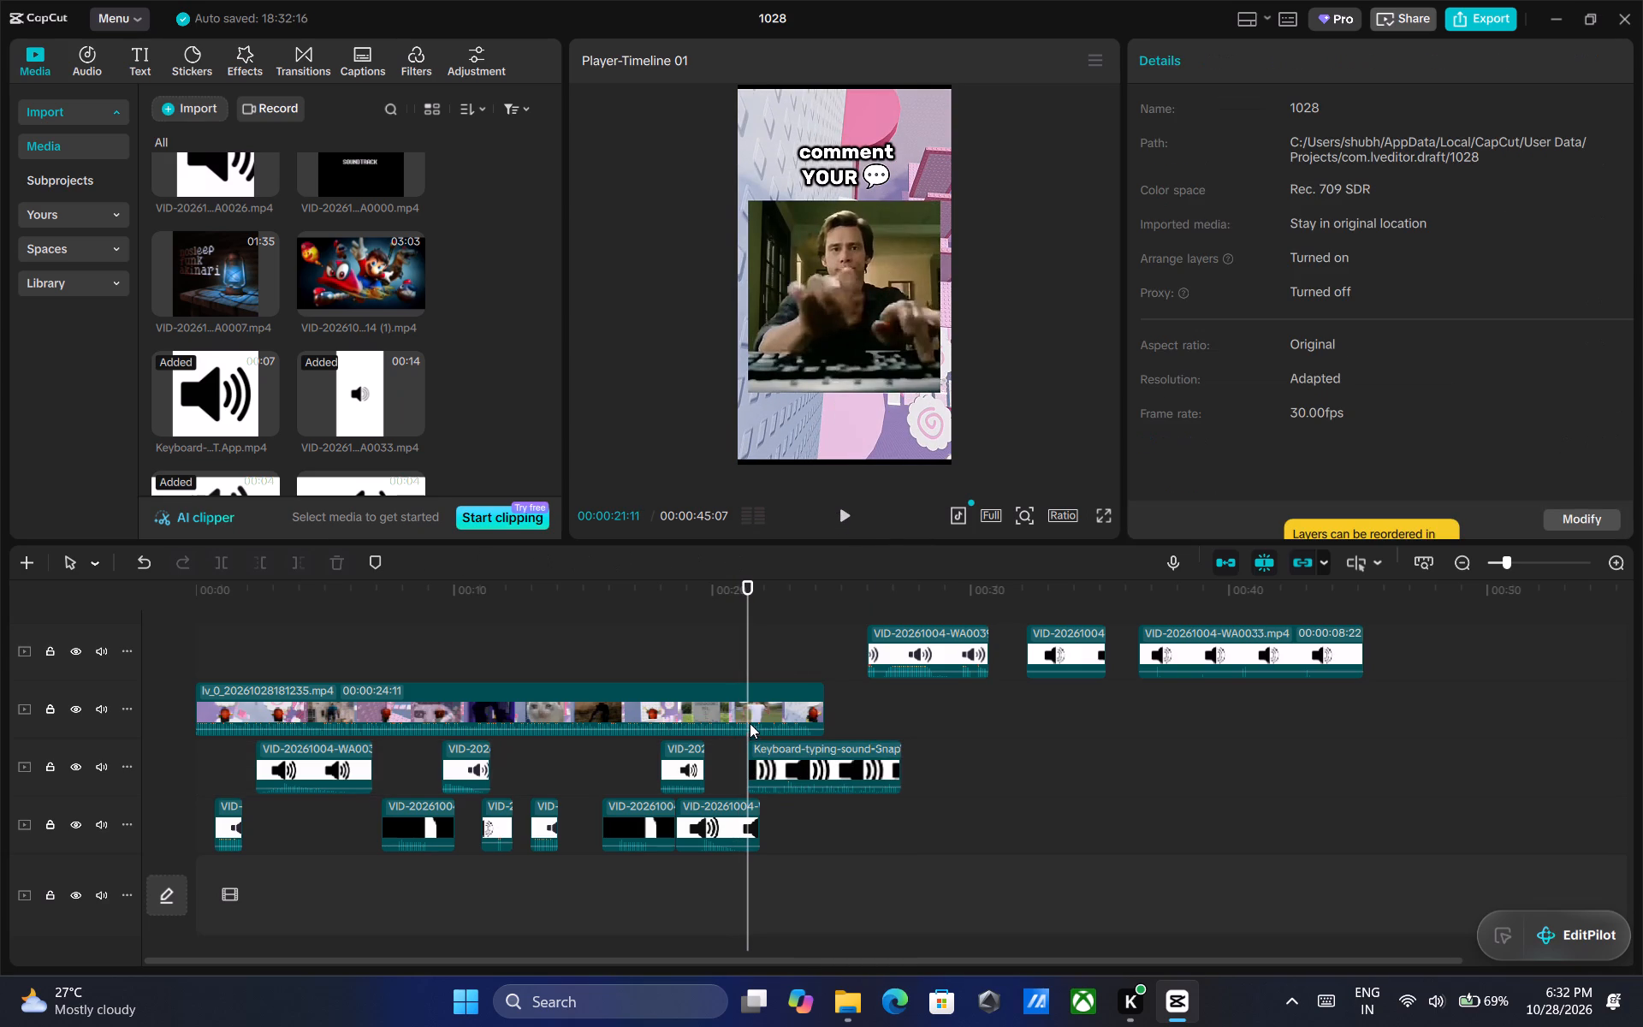
# Set the keyboard typing clip's volume to 9.2 dB.
pyautogui.click(786, 757)
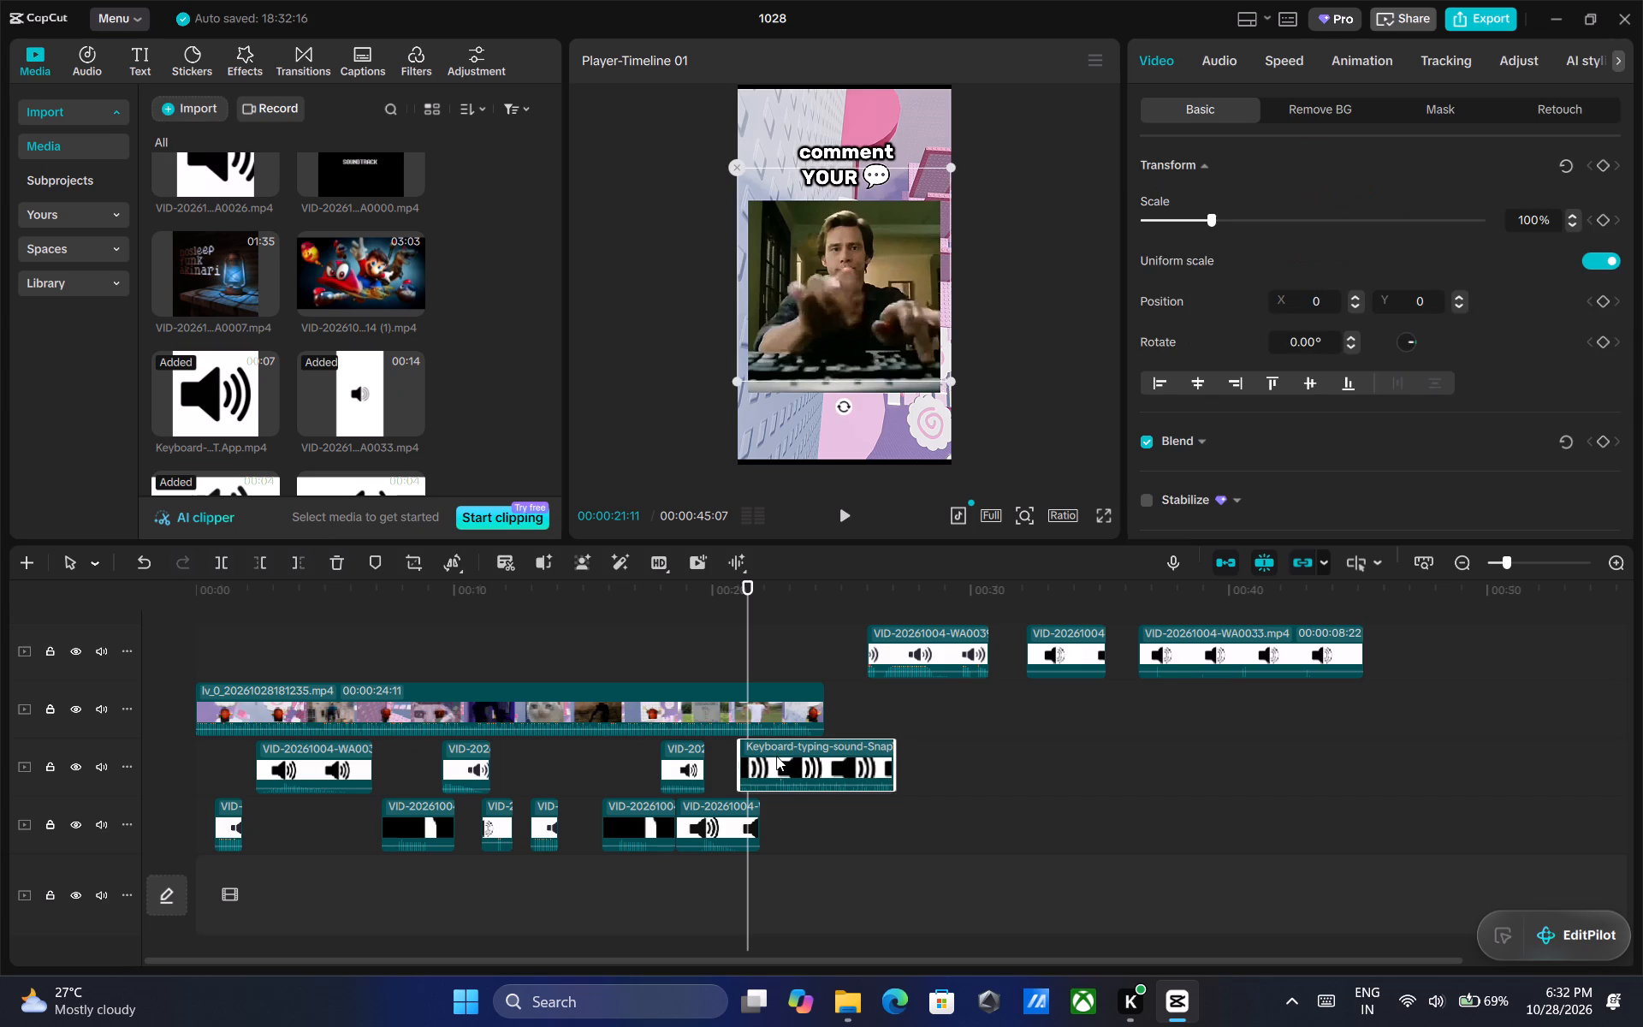
pyautogui.click(747, 593)
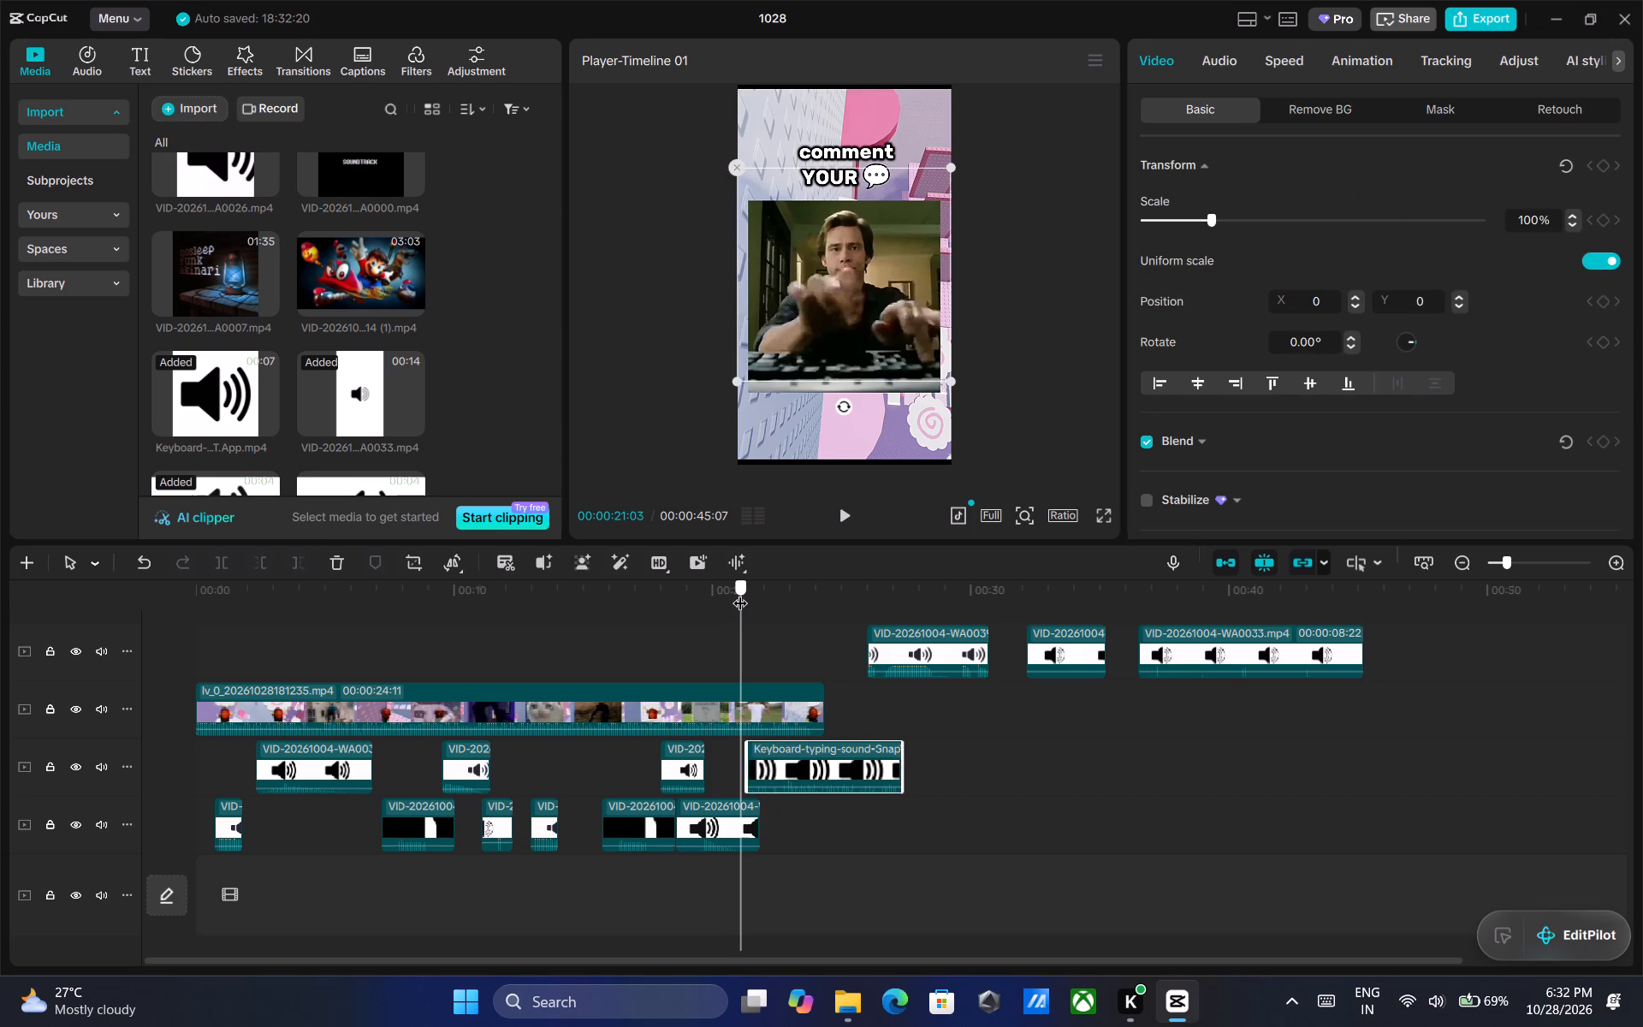
pyautogui.click(785, 764)
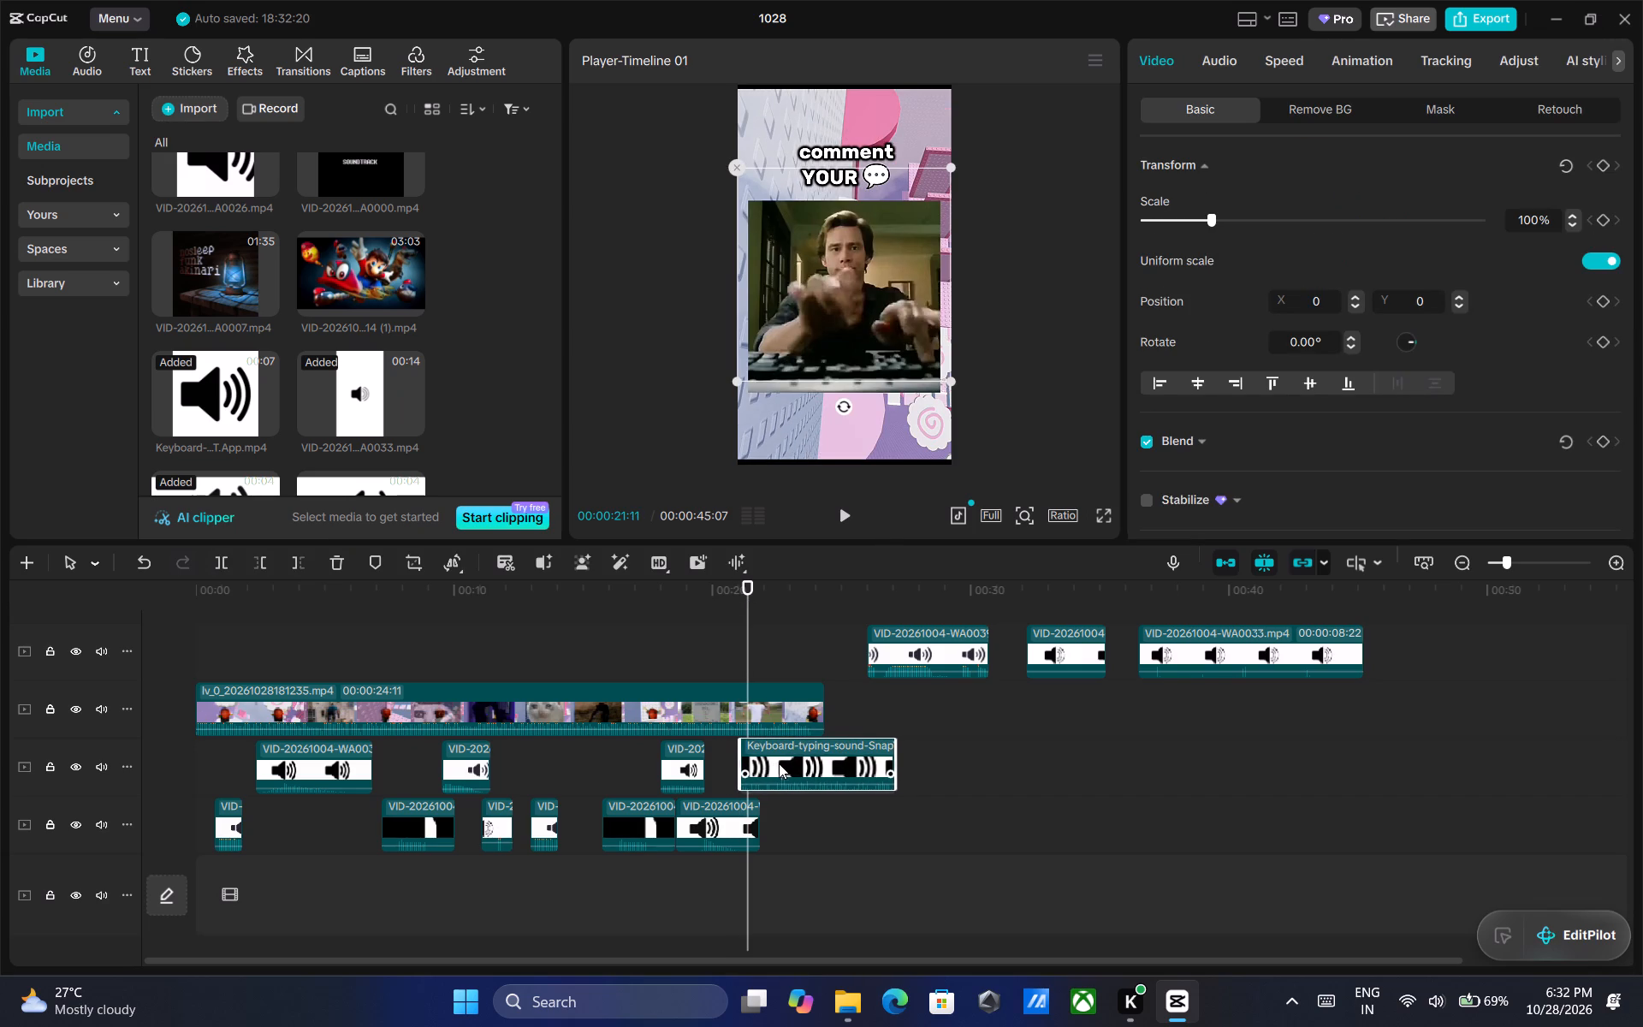
pyautogui.click(1208, 68)
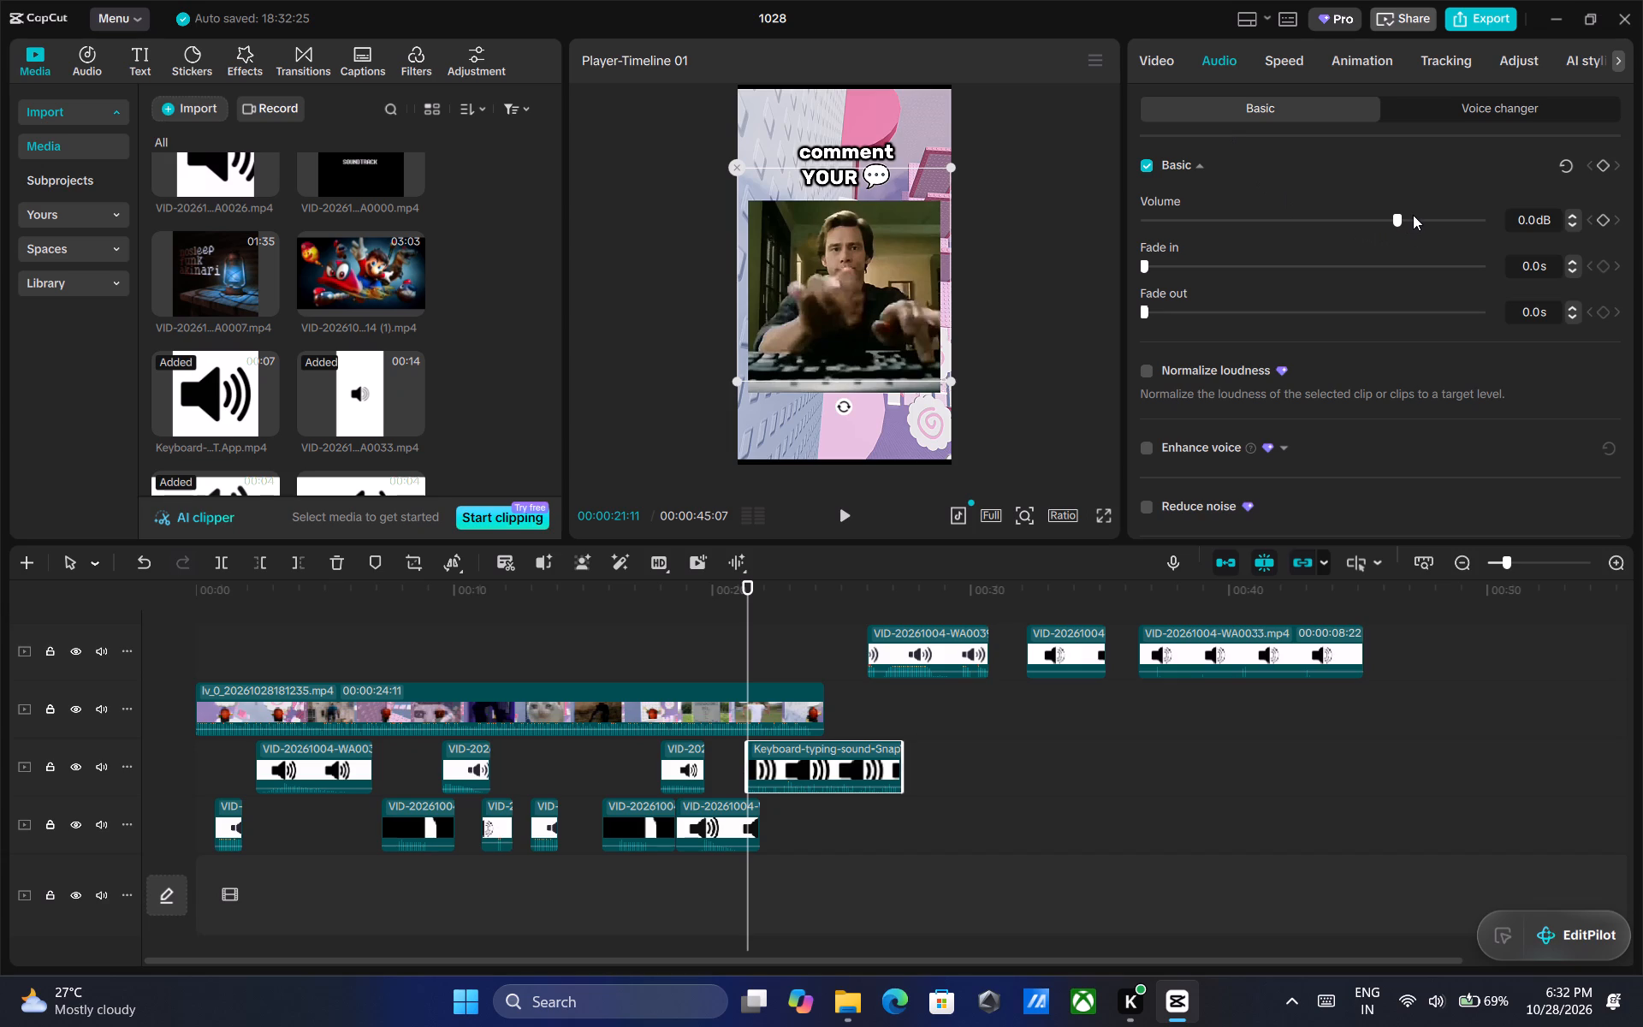
pyautogui.click(1432, 217)
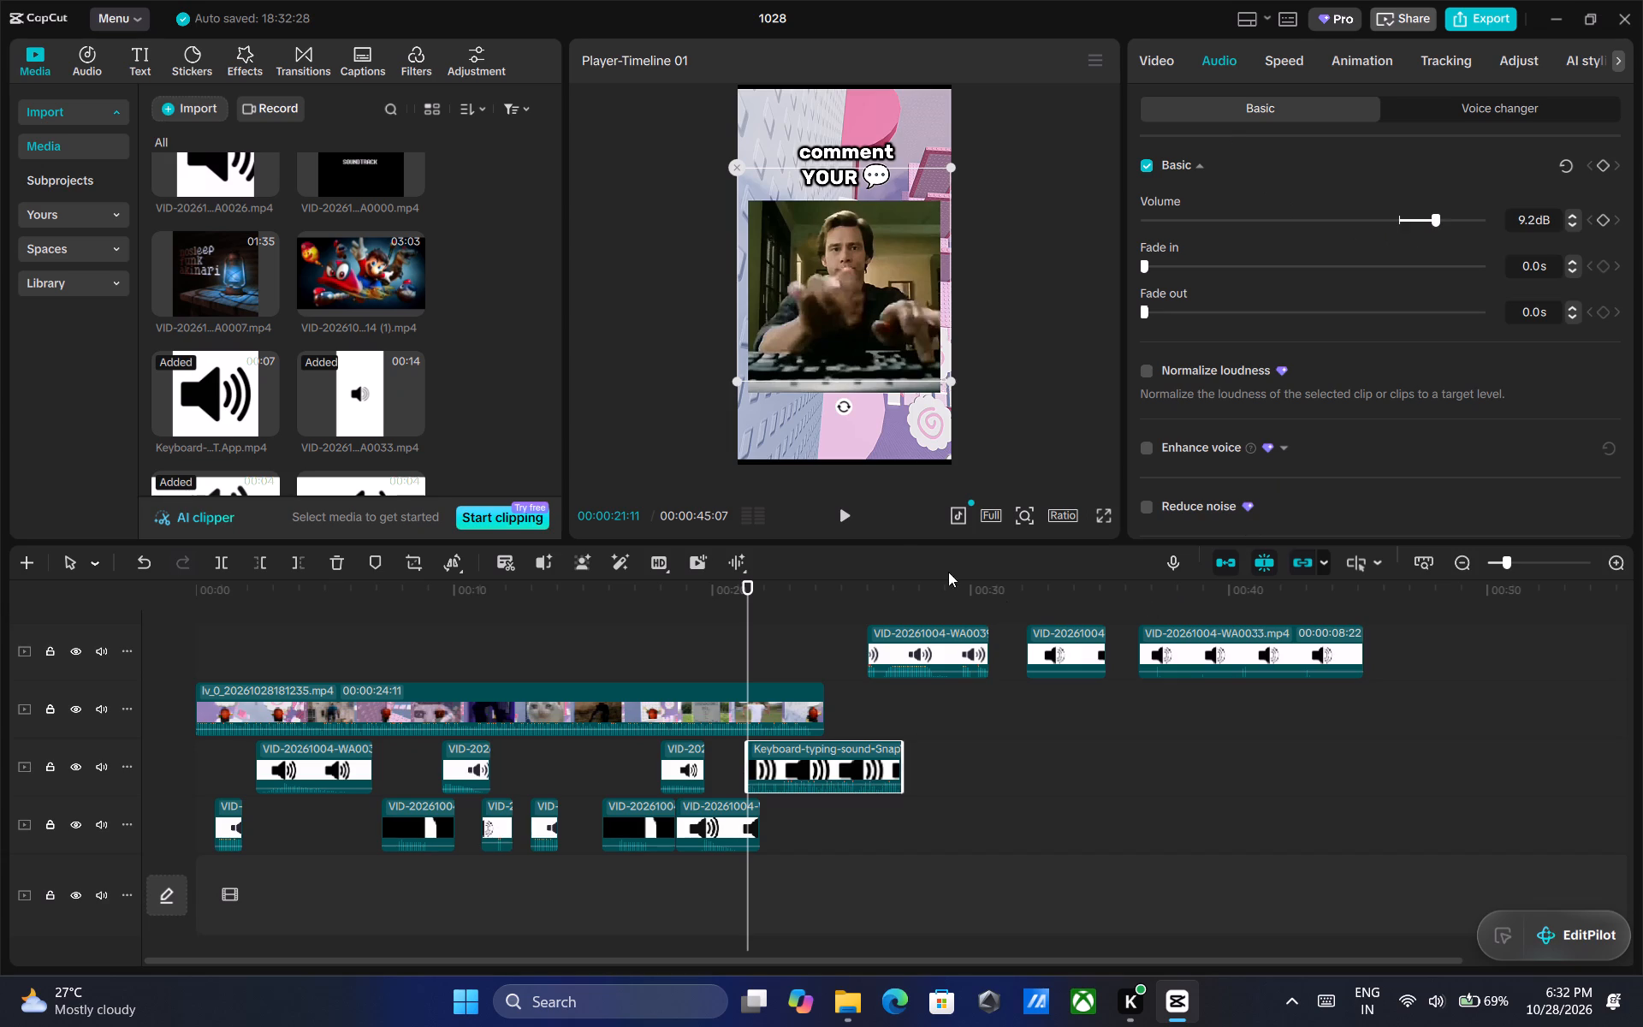
# Play past the typing-man picture, split the keyboard sound at 00:00:22:14 and delete the part after the cut.
pyautogui.click(844, 512)
pyautogui.click(844, 512)
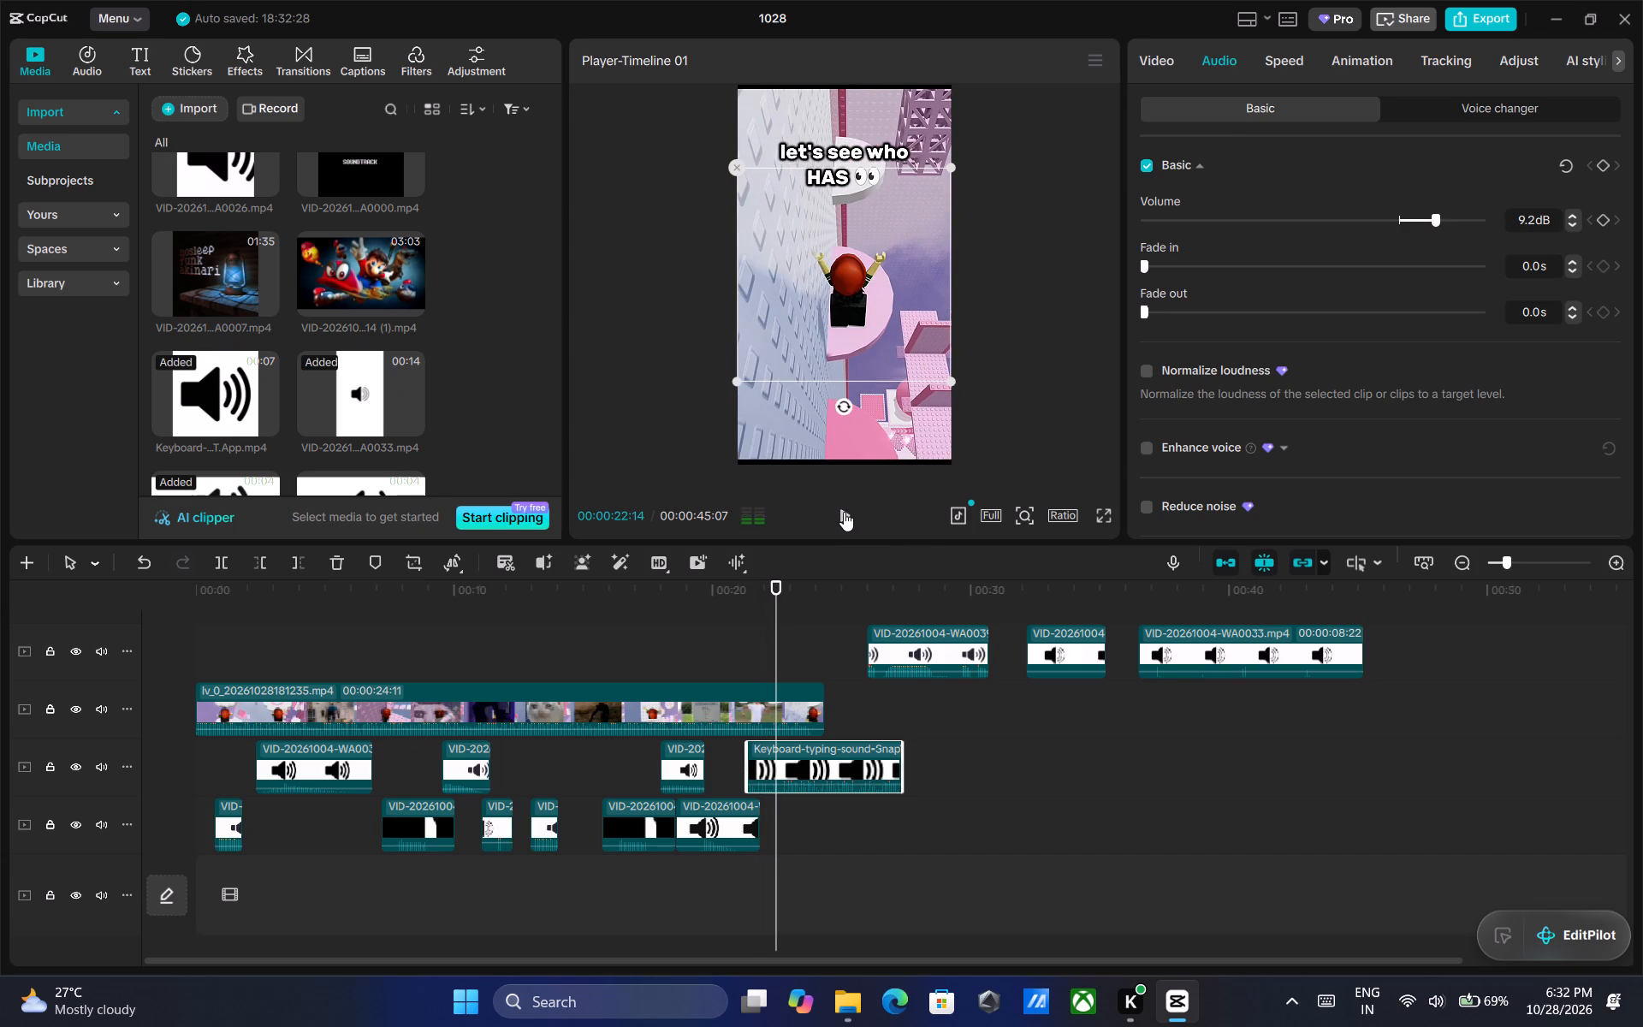
pyautogui.hotkey('ctrl', 'b')
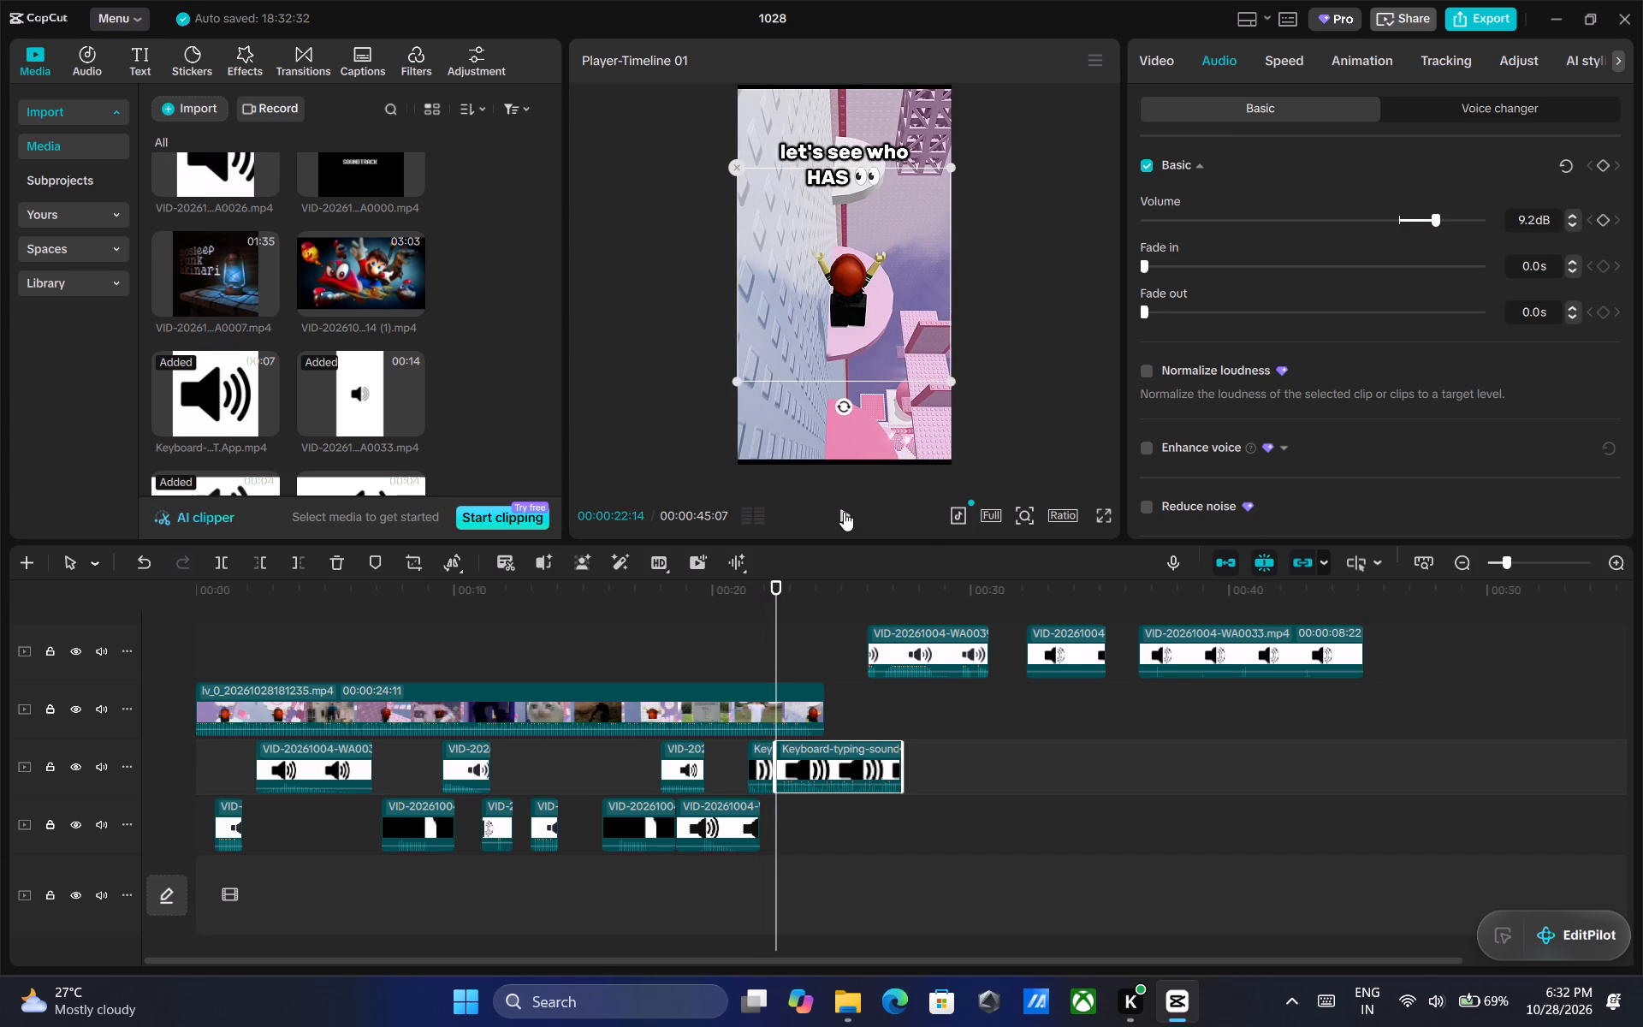
pyautogui.press('Delete')
# Copy the black-thumbnail sound clip that starts near 00:00:07 and paste it for the final face picture, starting at about 00:00:22:14.
pyautogui.tripleClick(847, 517)
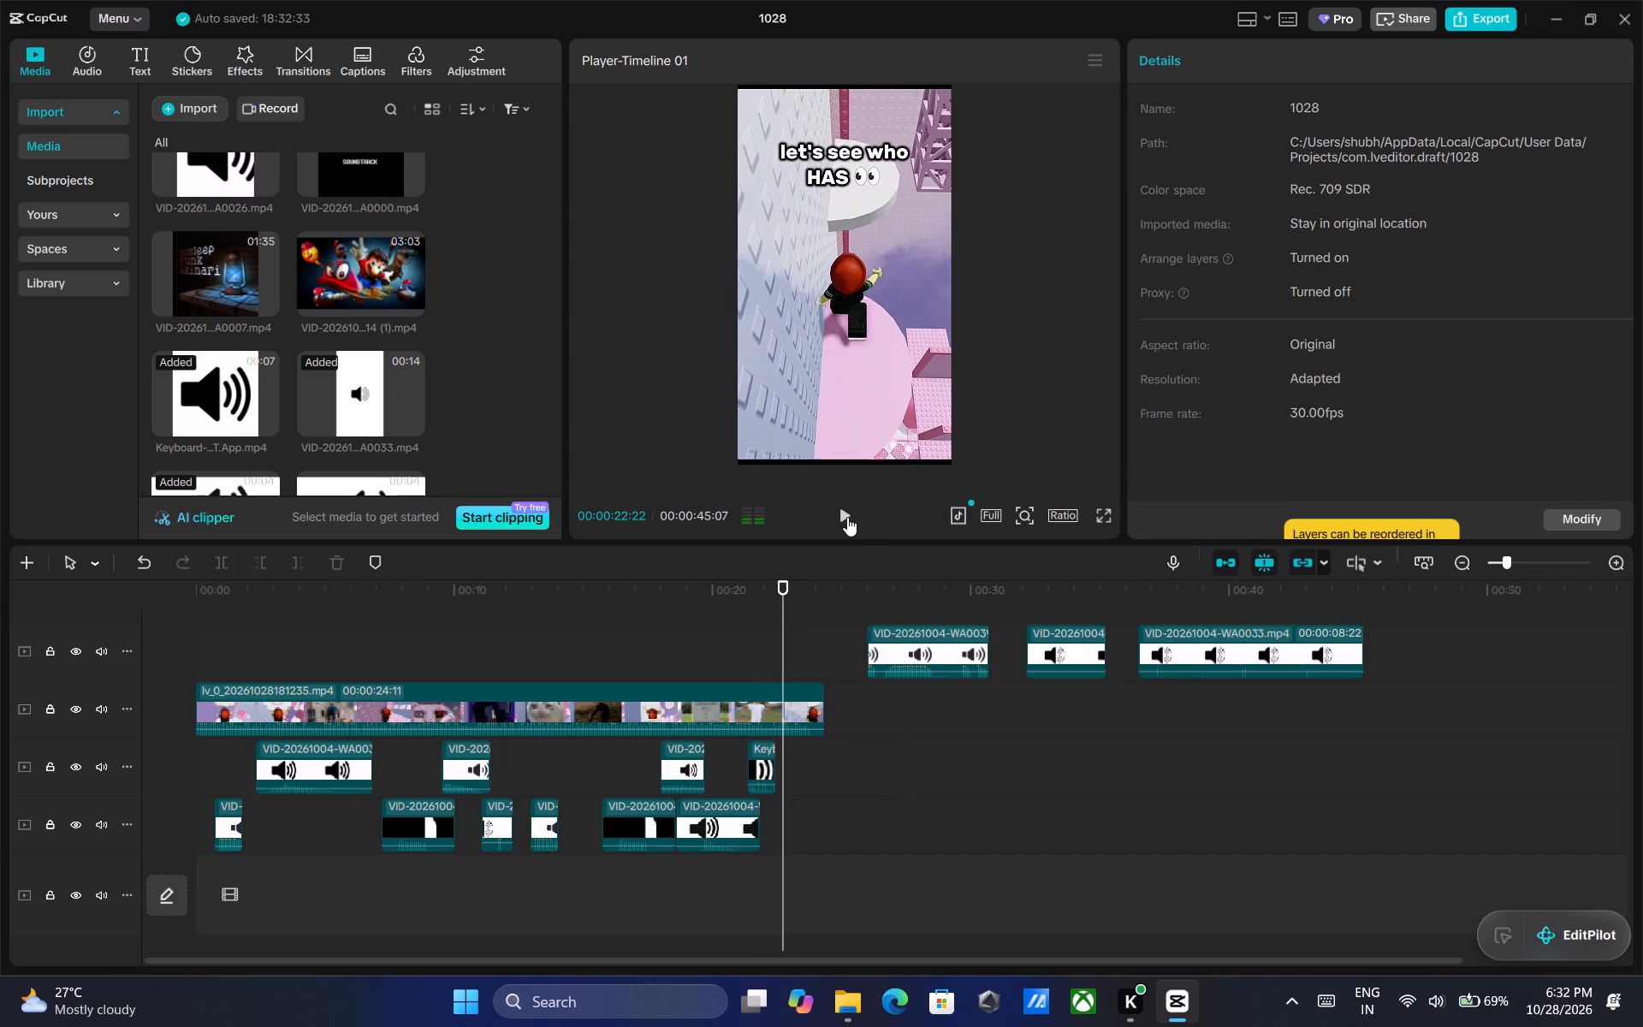
pyautogui.tripleClick(847, 517)
pyautogui.doubleClick(847, 517)
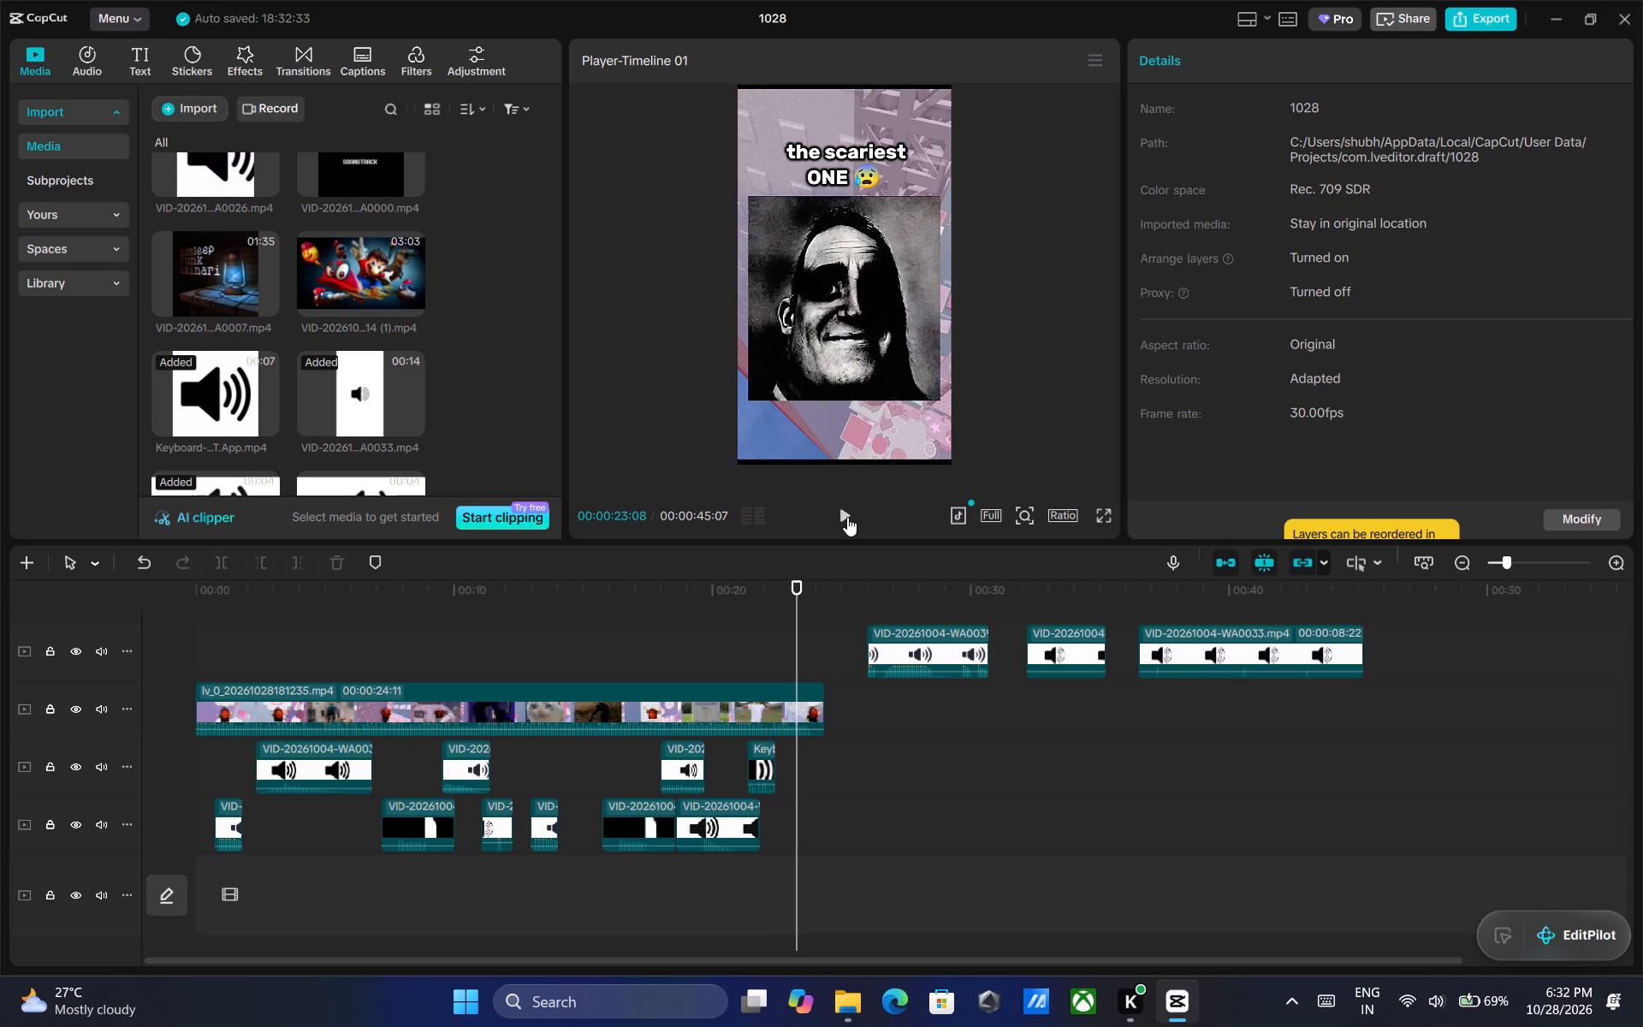
pyautogui.doubleClick(847, 517)
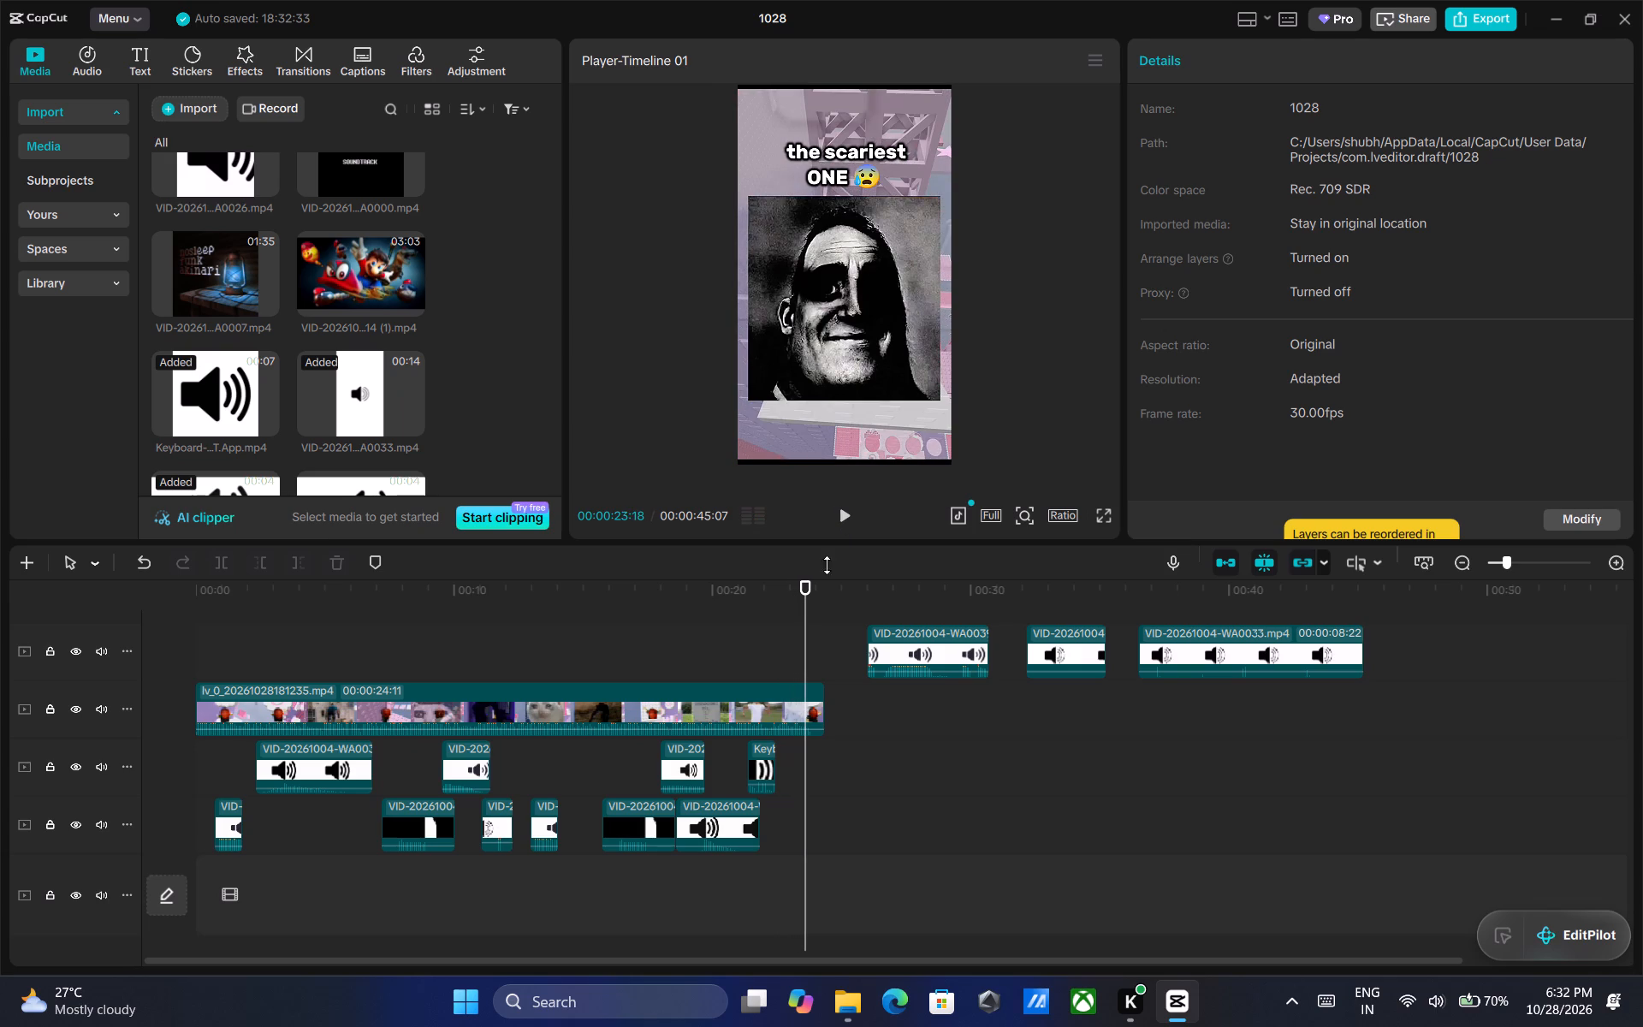
pyautogui.moveTo(810, 589); pyautogui.dragTo(792, 589)
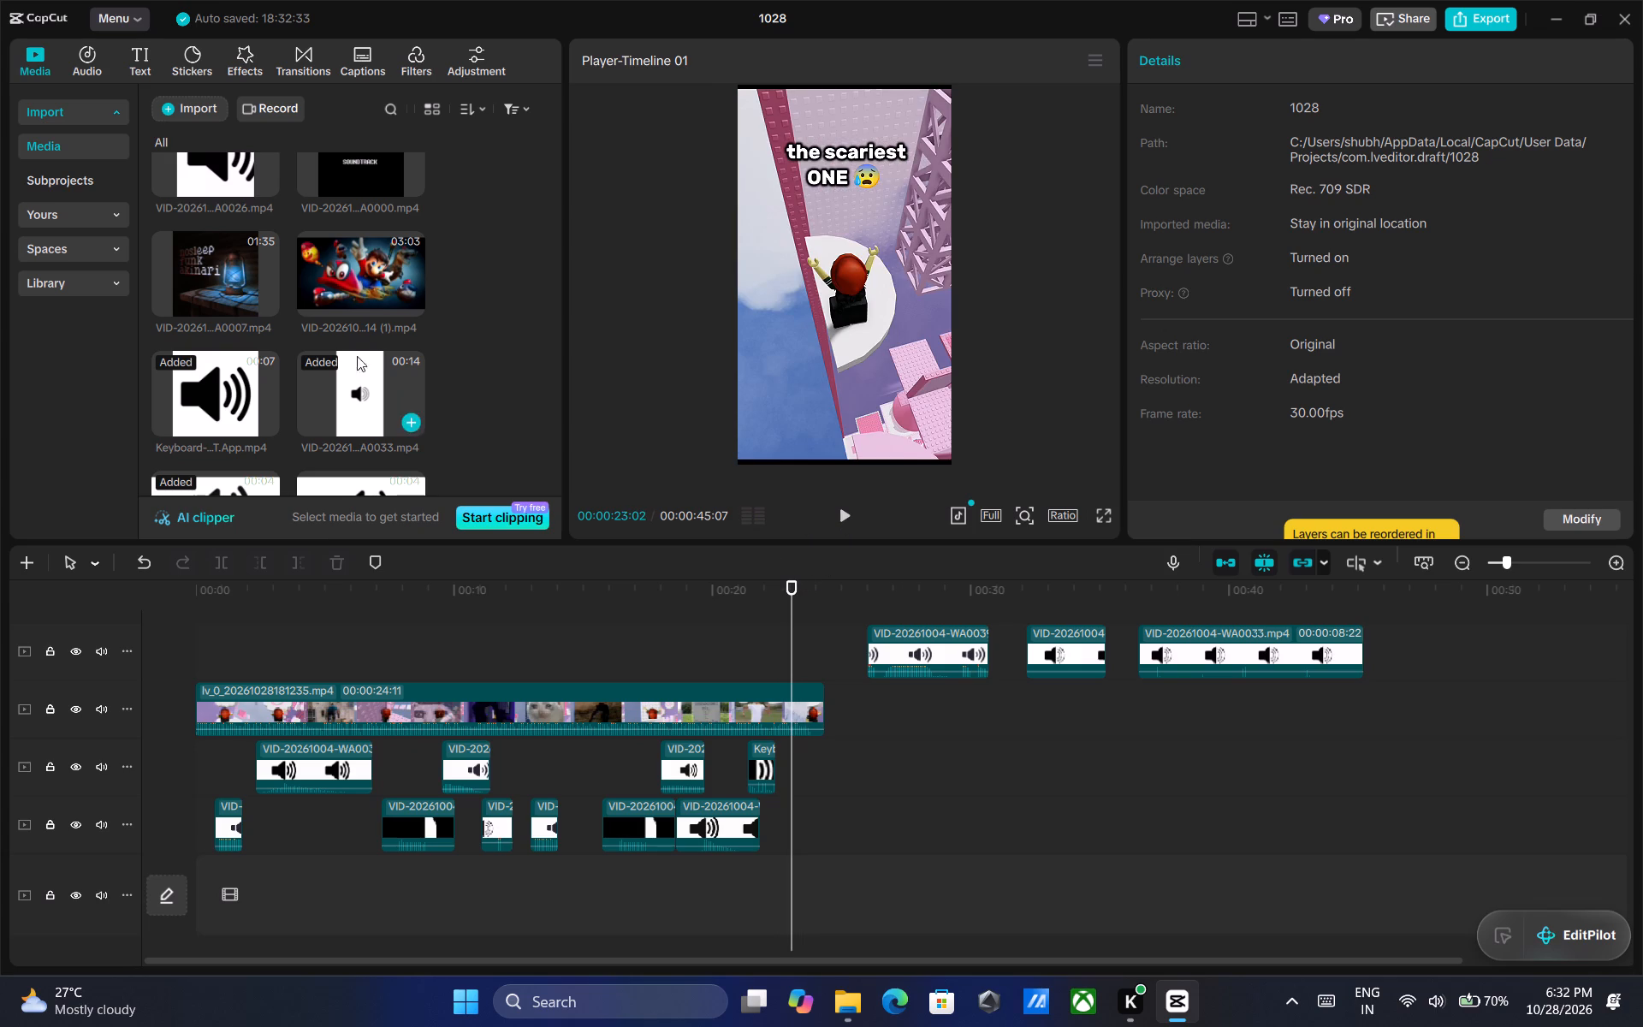
pyautogui.scroll(-8, 339, 322)
pyautogui.moveTo(547, 959); pyautogui.dragTo(544, 959)
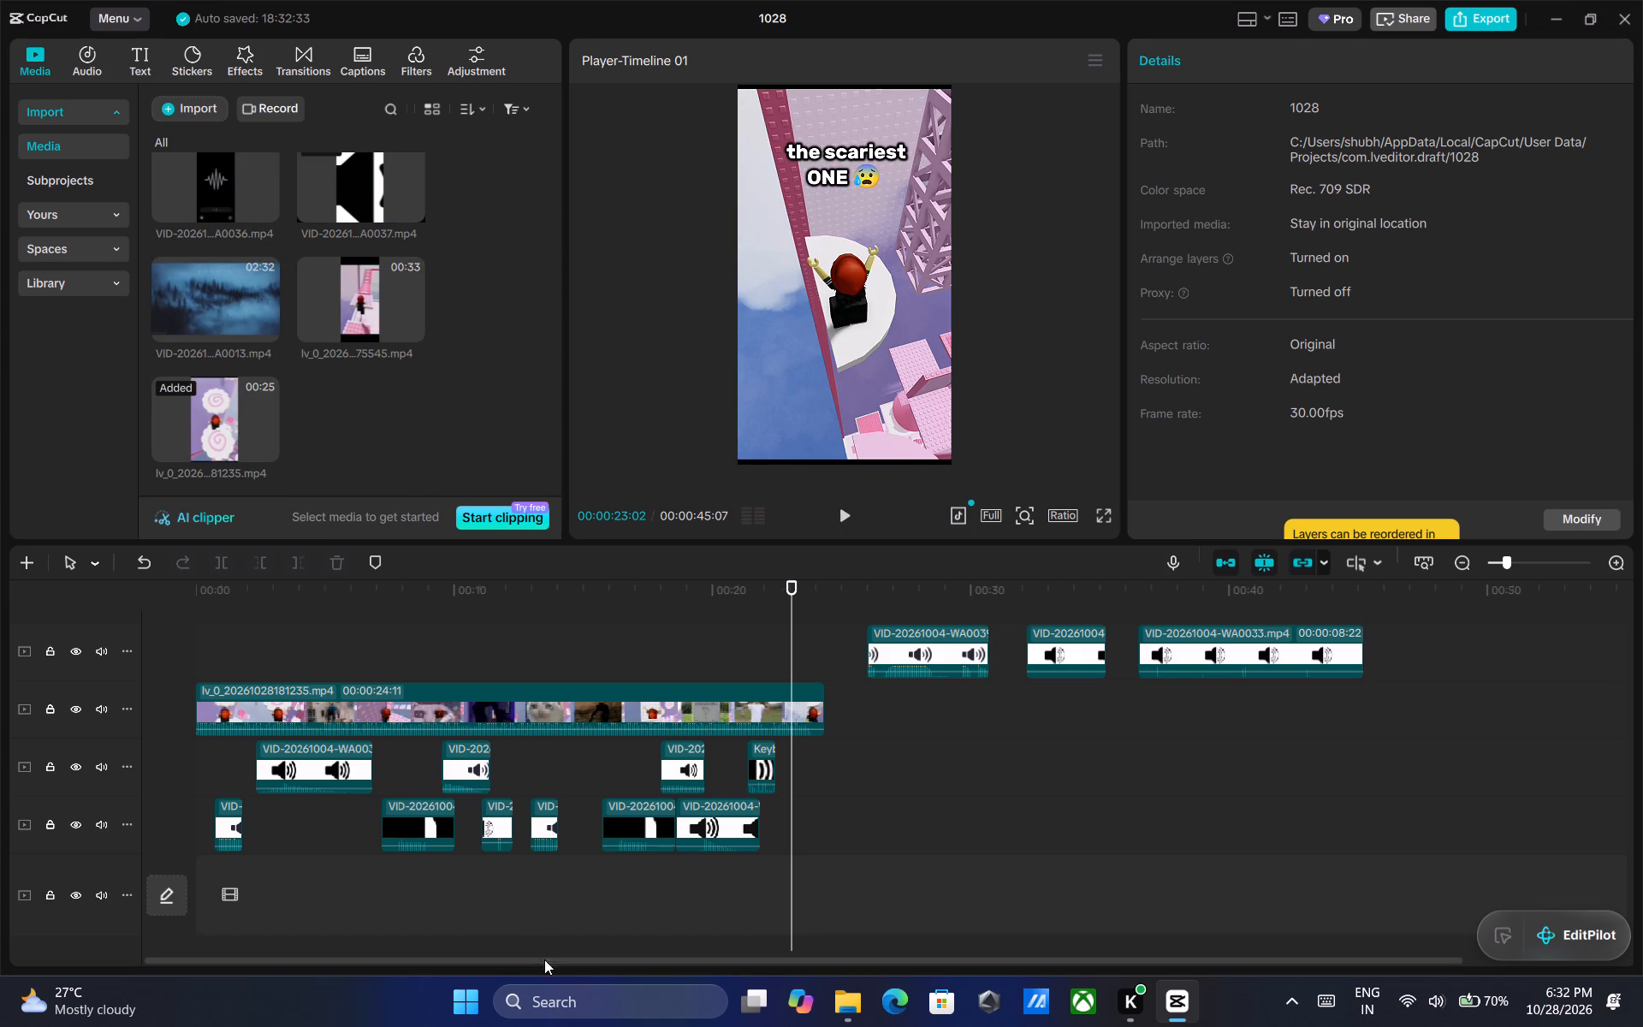
pyautogui.moveTo(544, 959); pyautogui.dragTo(478, 951)
pyautogui.click(425, 810)
pyautogui.rightClick(425, 810)
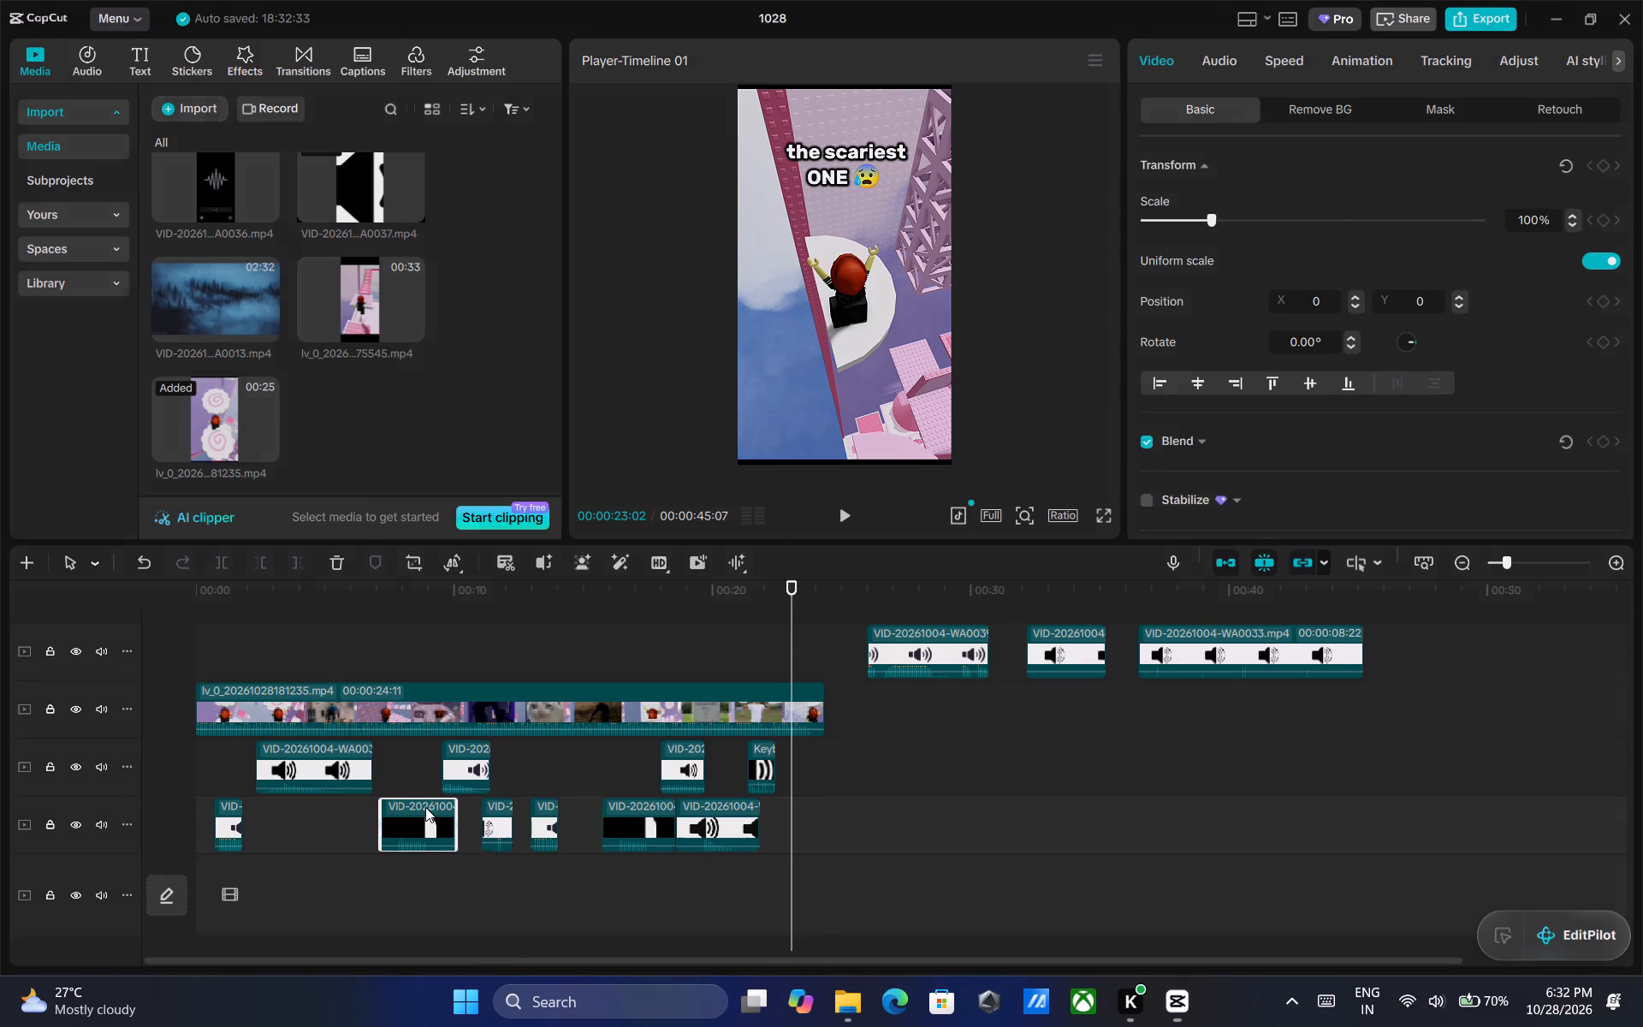
pyautogui.click(562, 189)
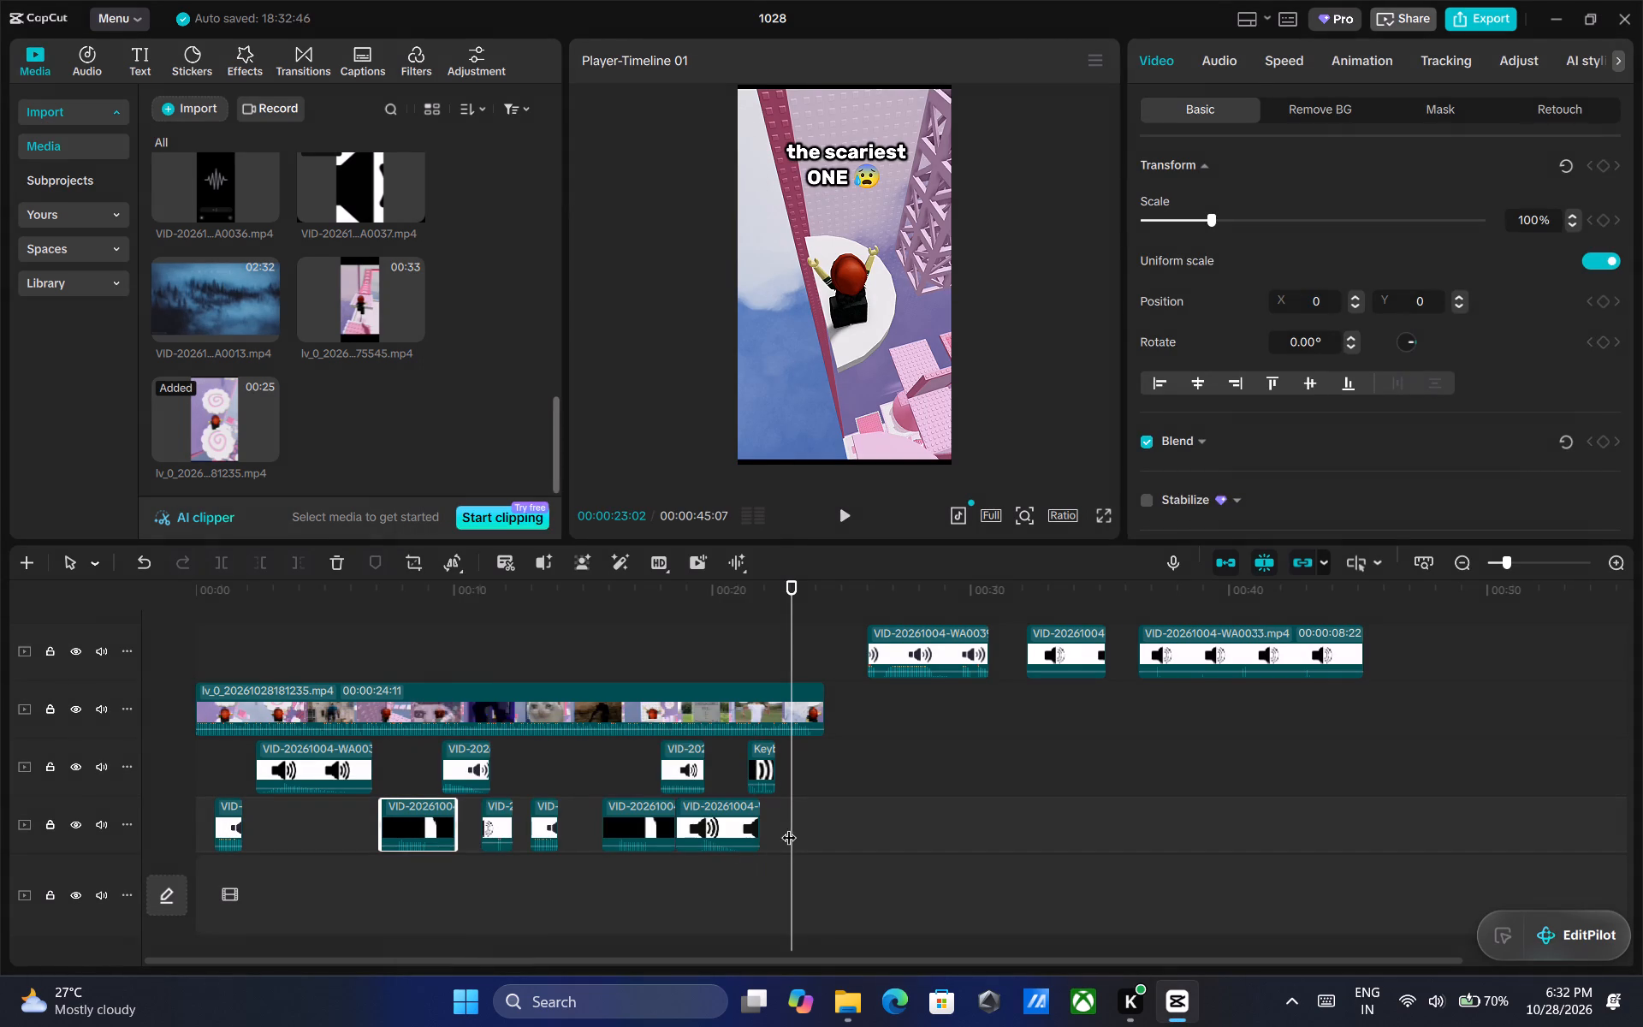
pyautogui.rightClick(792, 818)
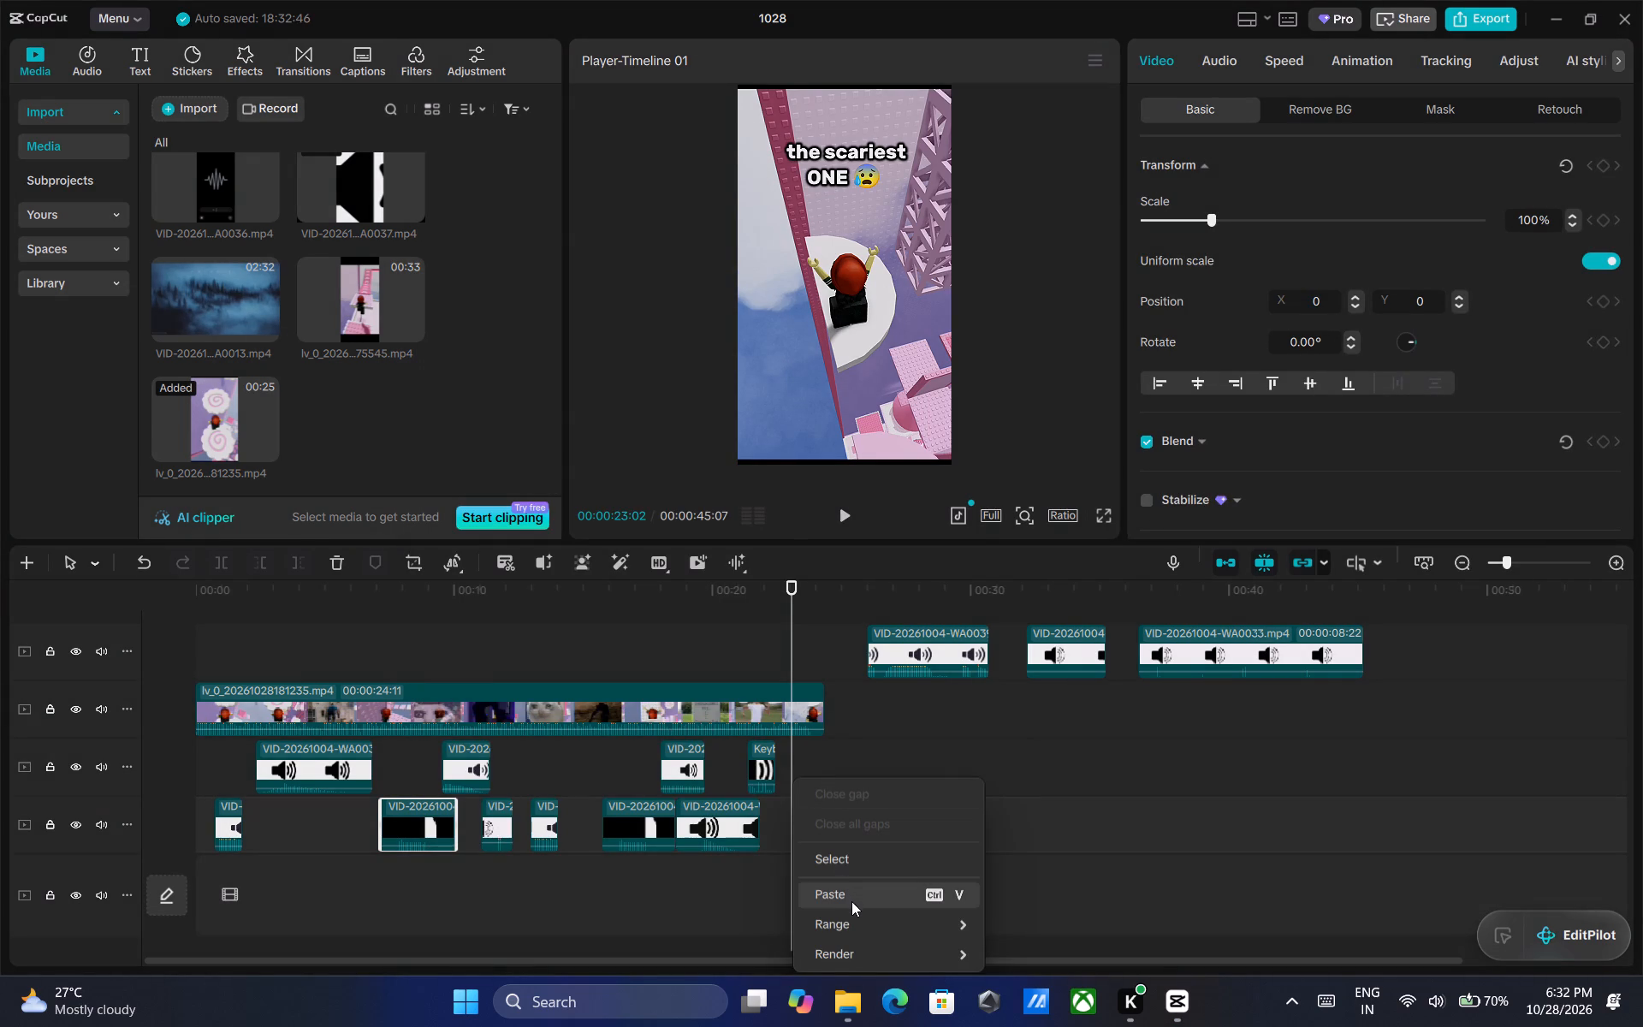
pyautogui.click(851, 901)
pyautogui.moveTo(836, 816); pyautogui.dragTo(816, 818)
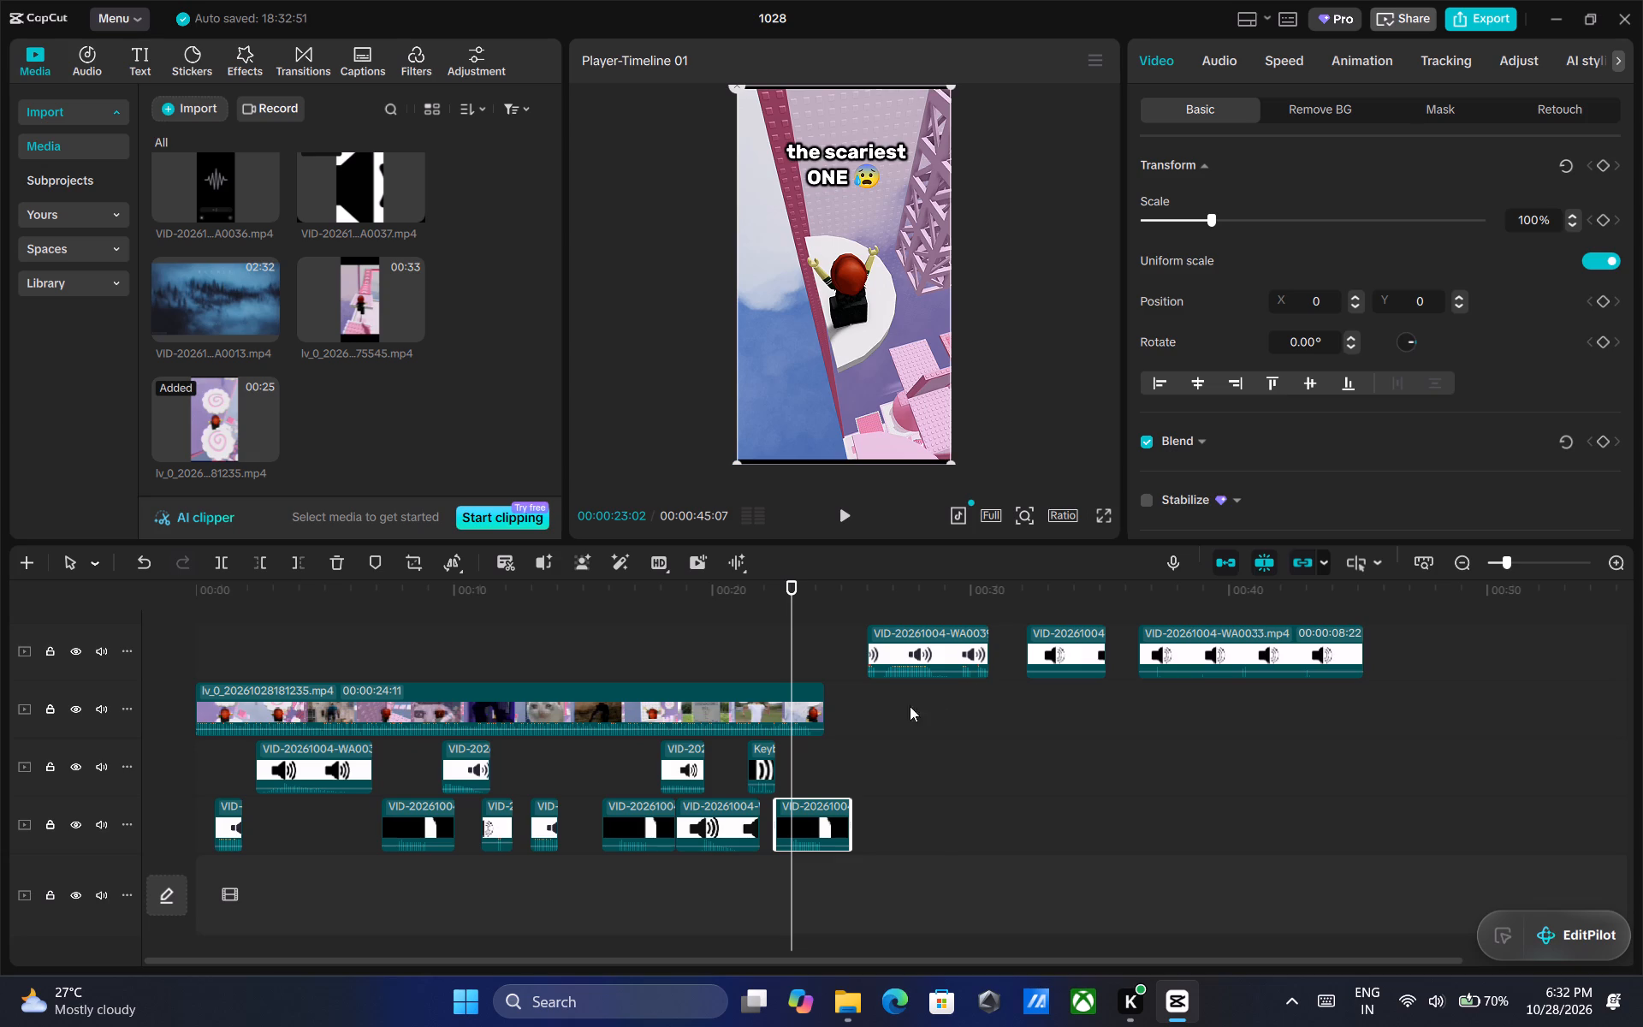
# Play past the final face picture, split the pasted sound clip at 00:00:23:29 and delete the part after the cut.
pyautogui.click(844, 508)
pyautogui.click(844, 508)
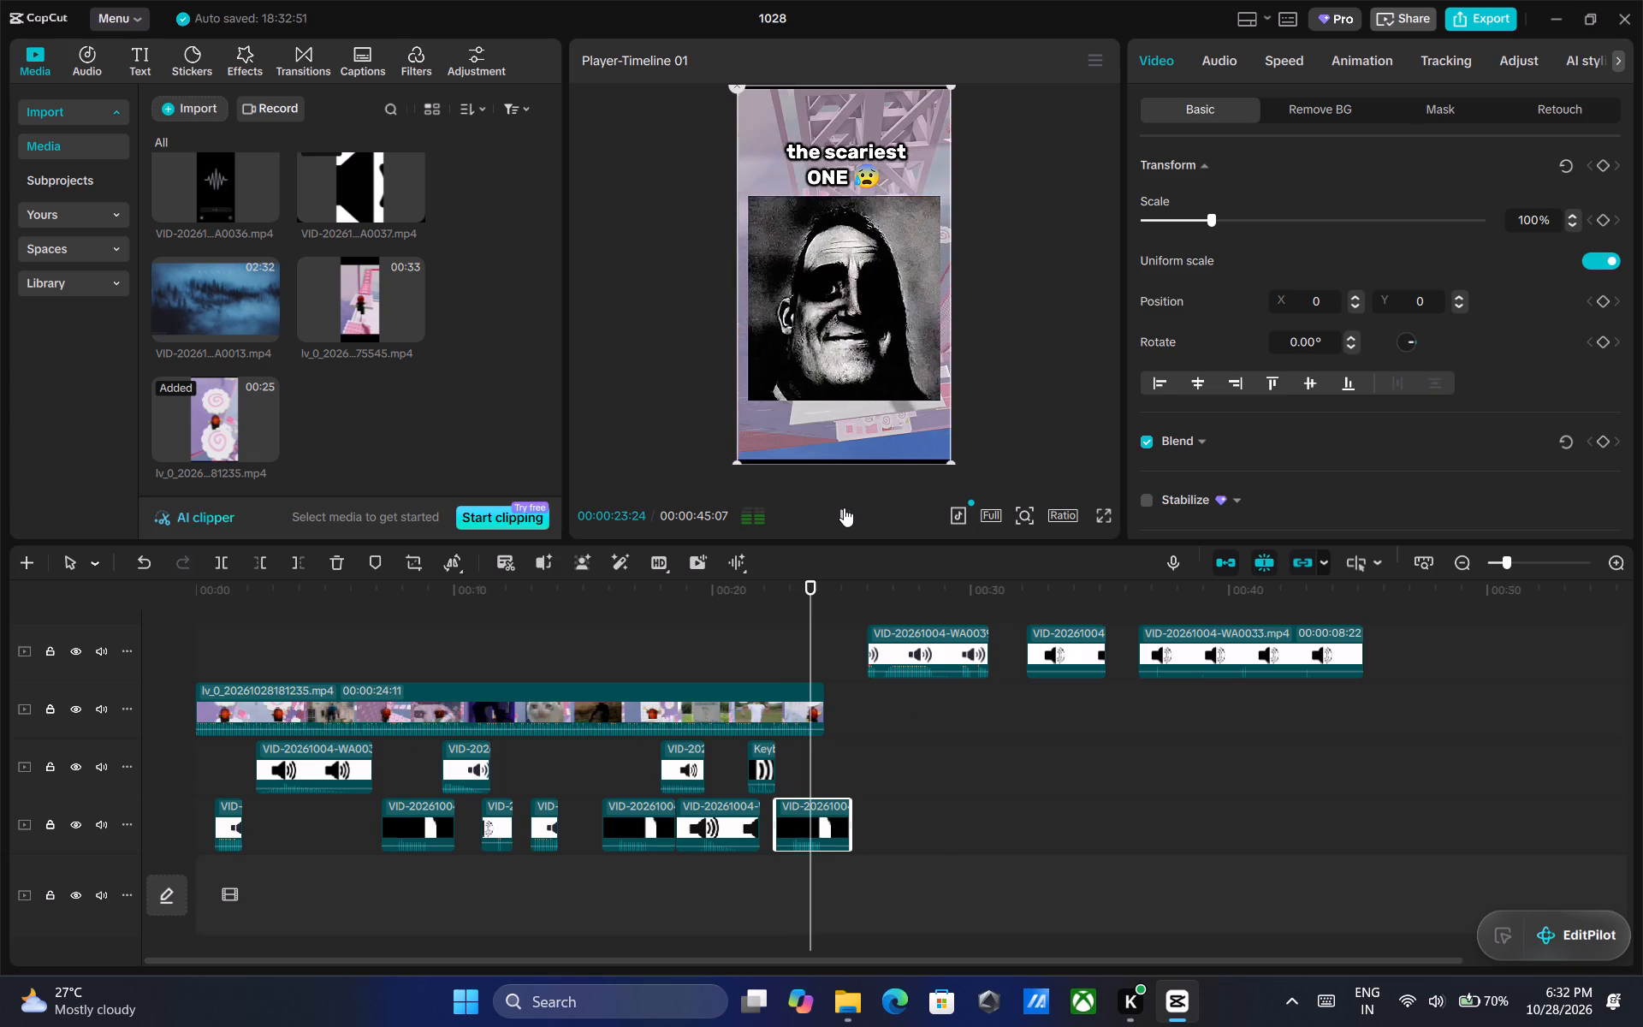
pyautogui.doubleClick(844, 508)
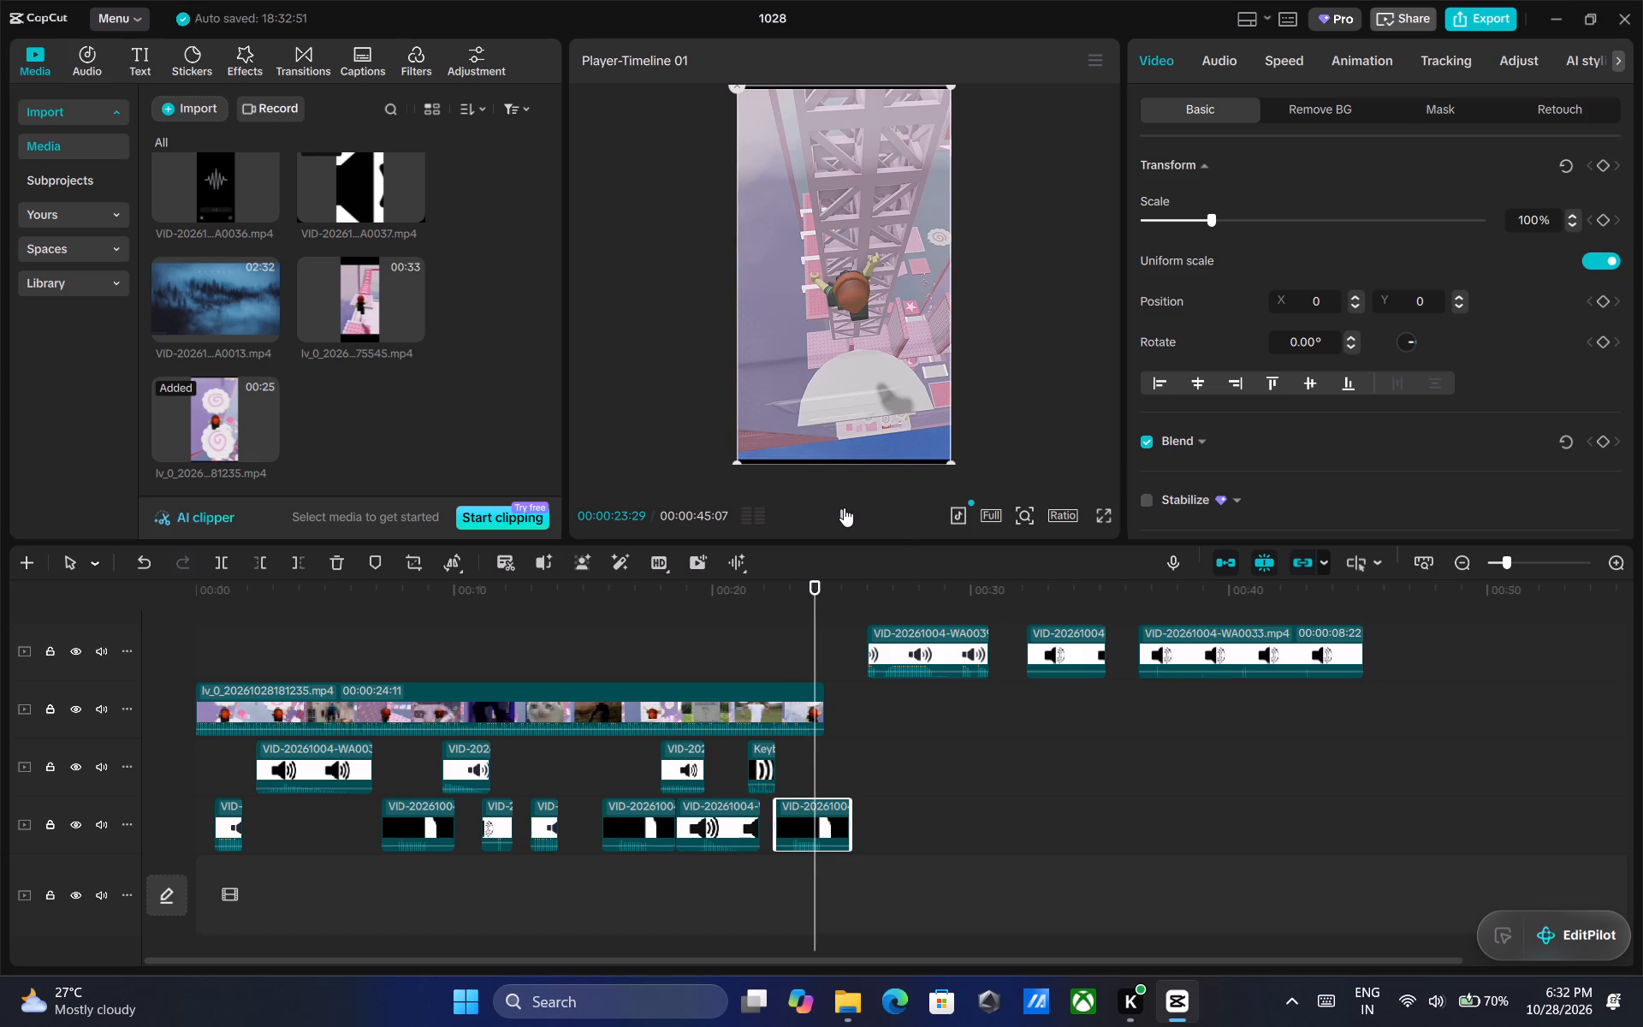
pyautogui.hotkey('ctrl', 'b')
pyautogui.press('Delete')
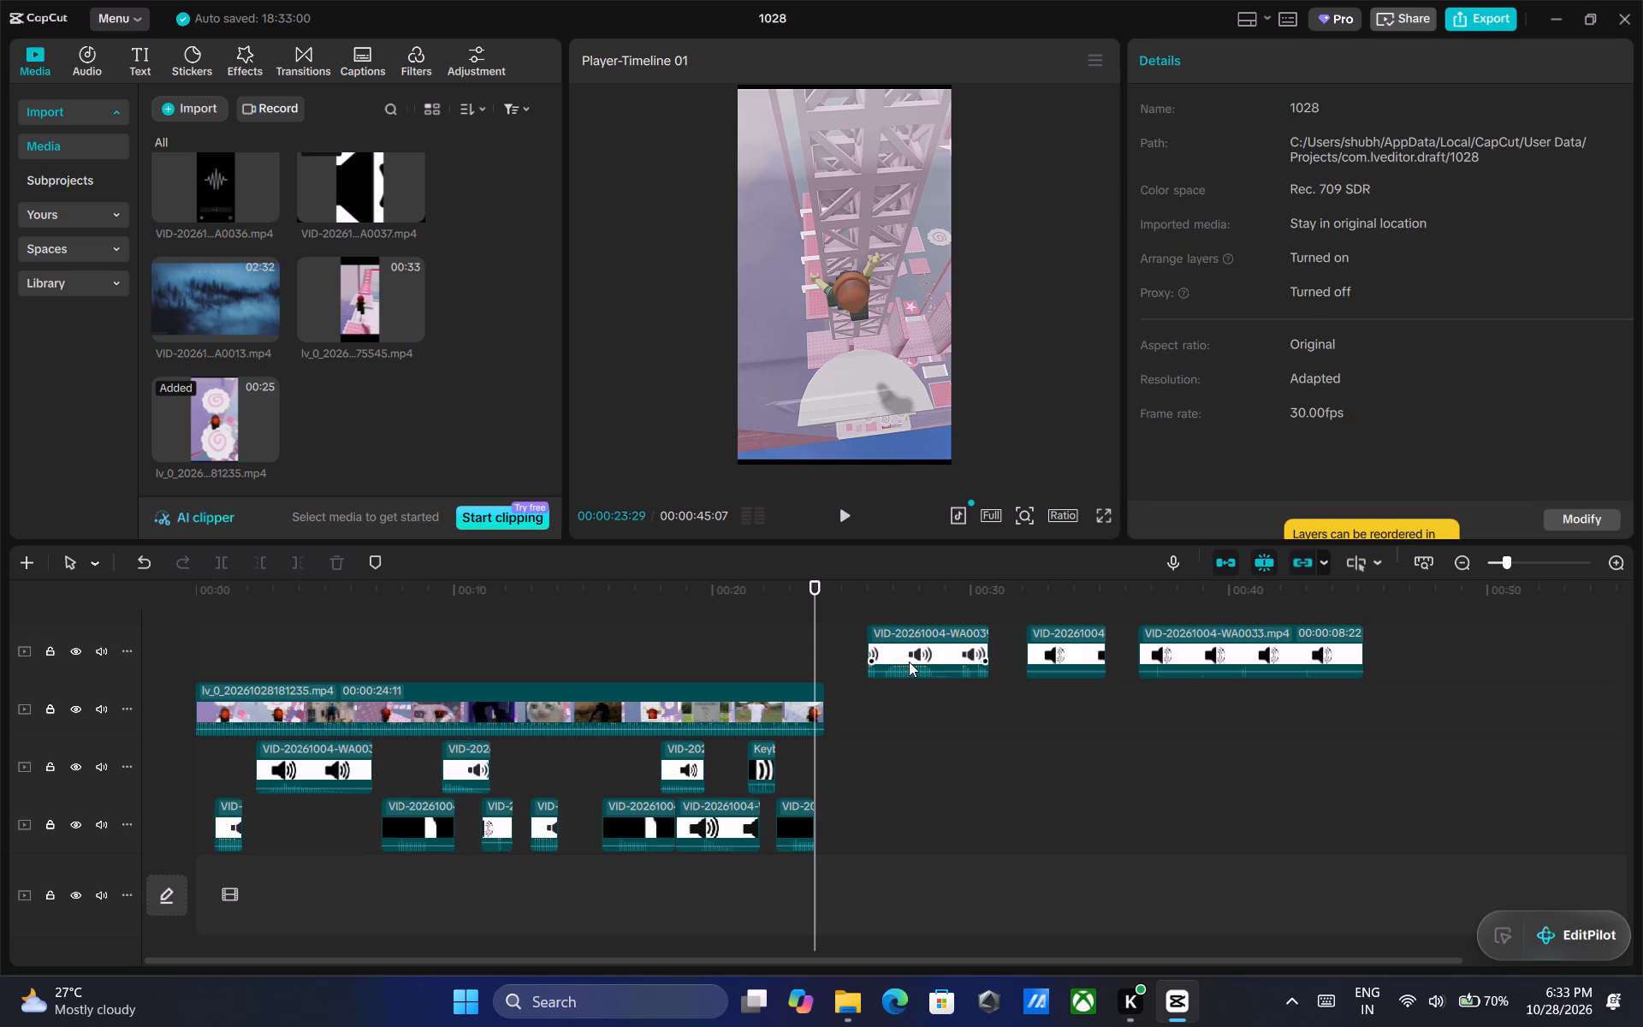
# Delete the three leftover sound clips on the track above the video, beyond its end.
pyautogui.click(909, 662)
pyautogui.press('Delete')
pyautogui.click(1062, 650)
pyautogui.press('Delete')
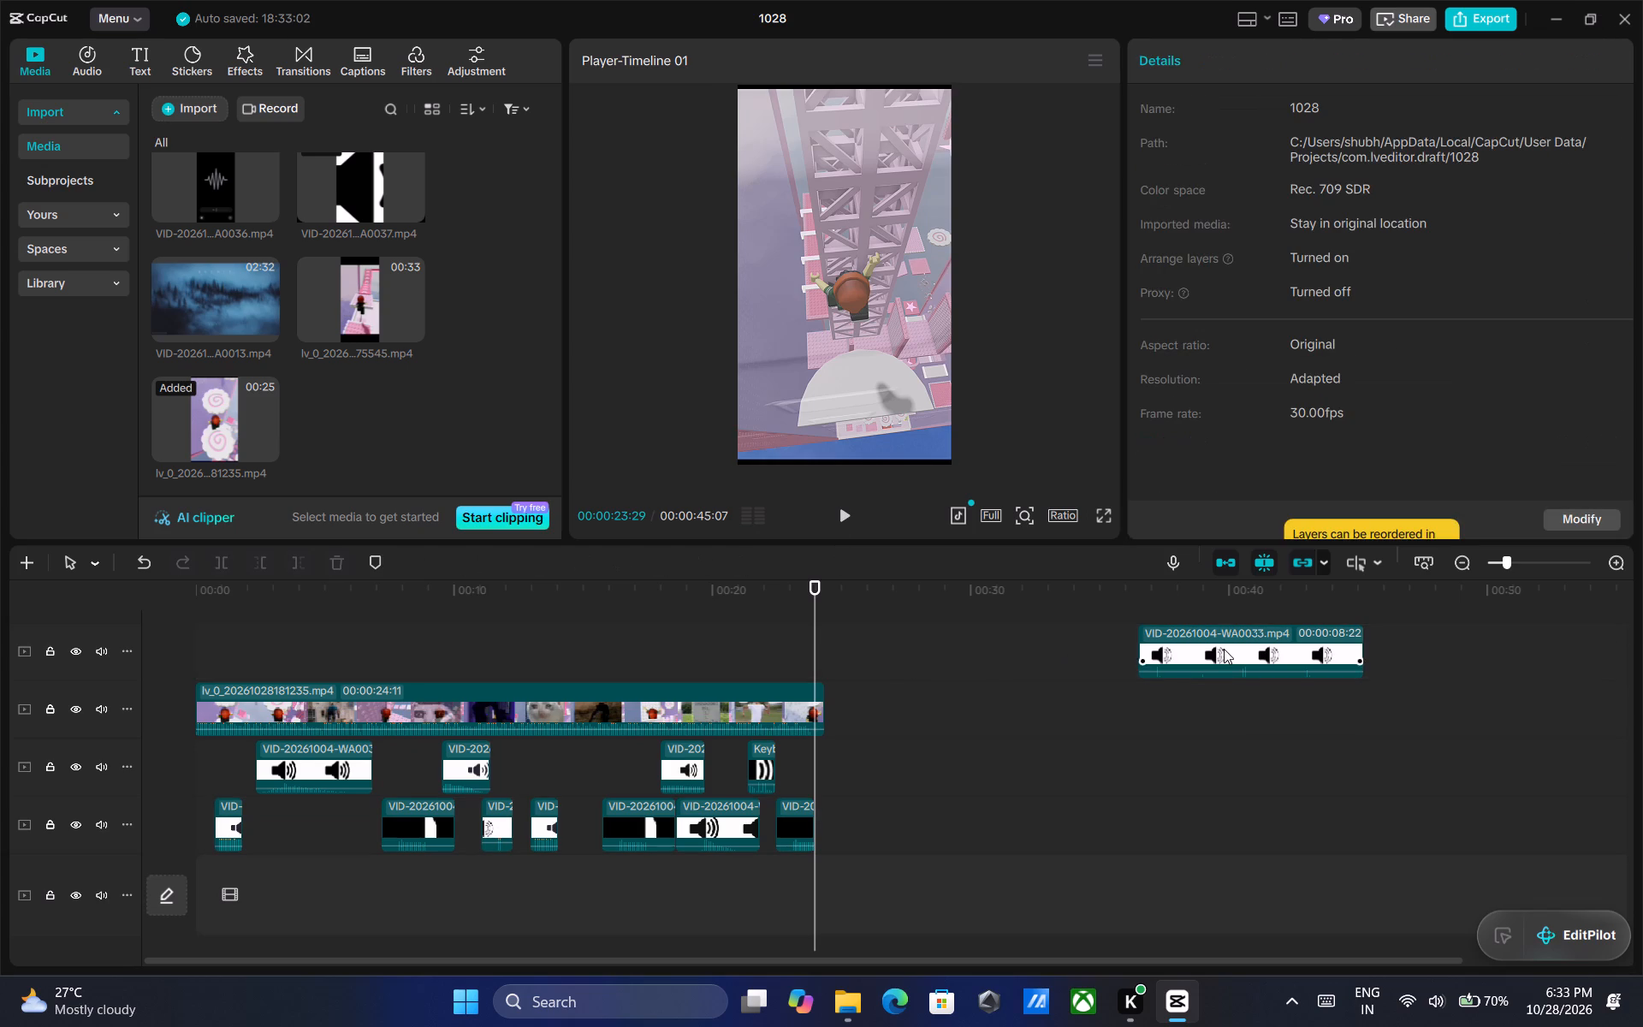
pyautogui.click(1225, 648)
pyautogui.press('Delete')
# Preview the Undertale soundtrack VID-20261004-WA0000.mp4 and place it on the empty main track, starting at 00:00:00:00.
pyautogui.scroll(-2, 427, 306)
pyautogui.scroll(6, 421, 304)
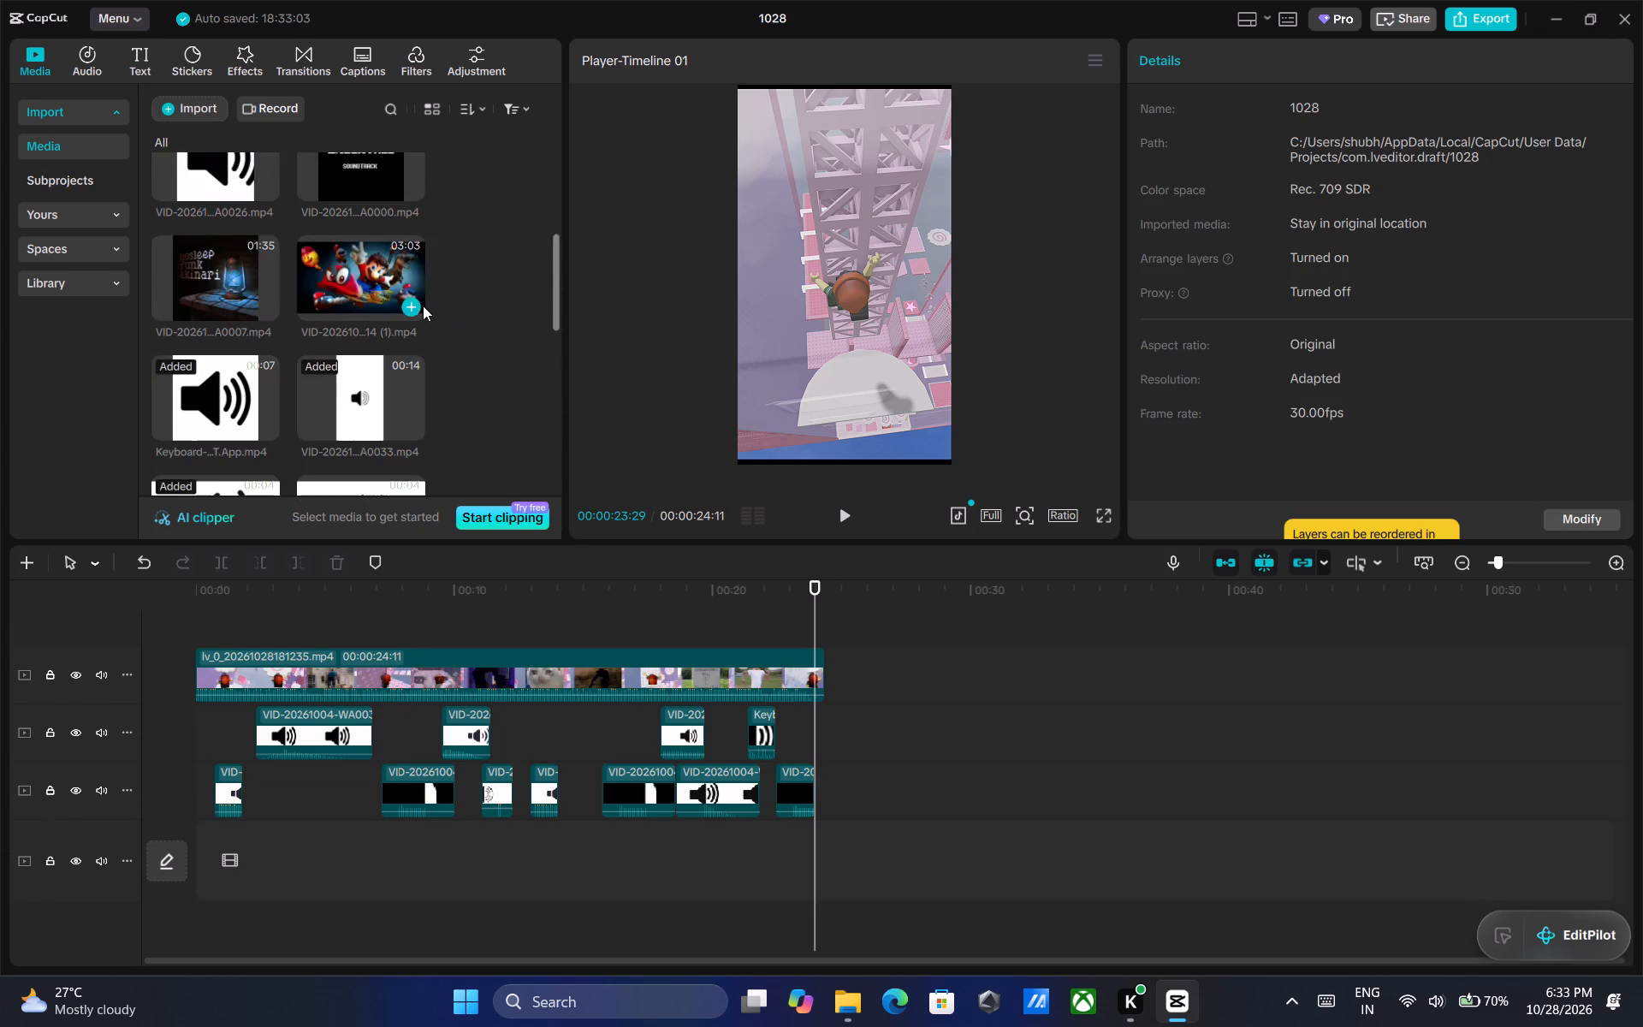
pyautogui.scroll(2, 400, 315)
pyautogui.click(373, 362)
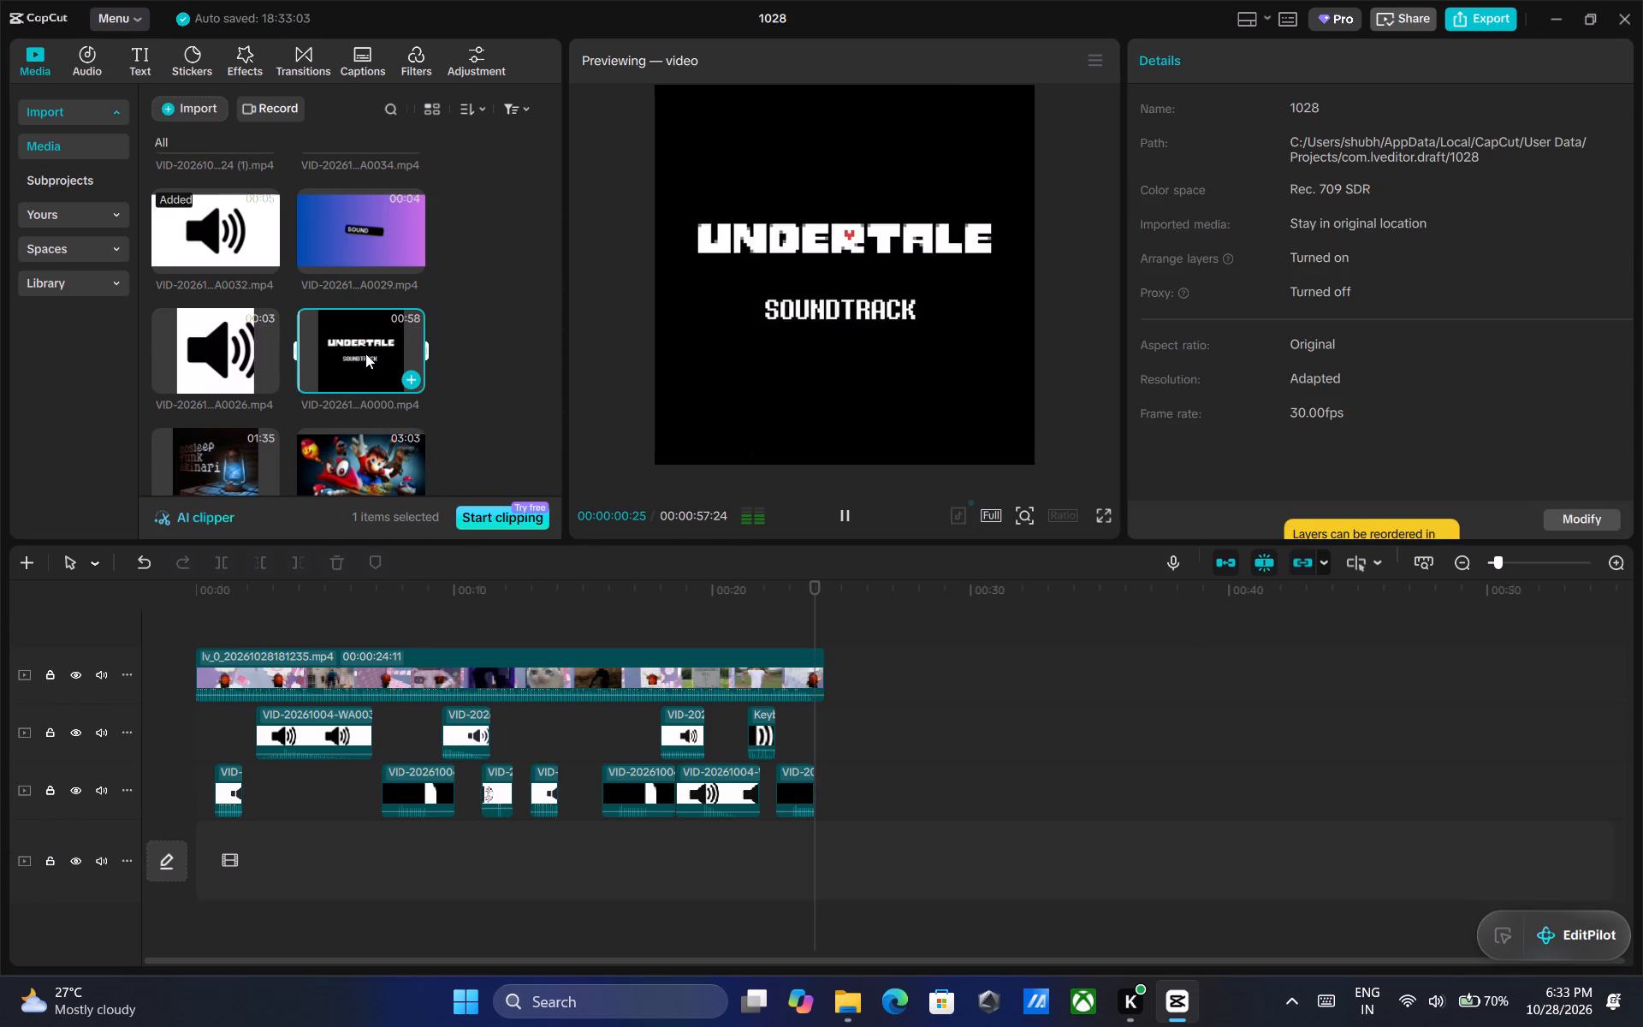
pyautogui.moveTo(365, 353); pyautogui.dragTo(202, 856)
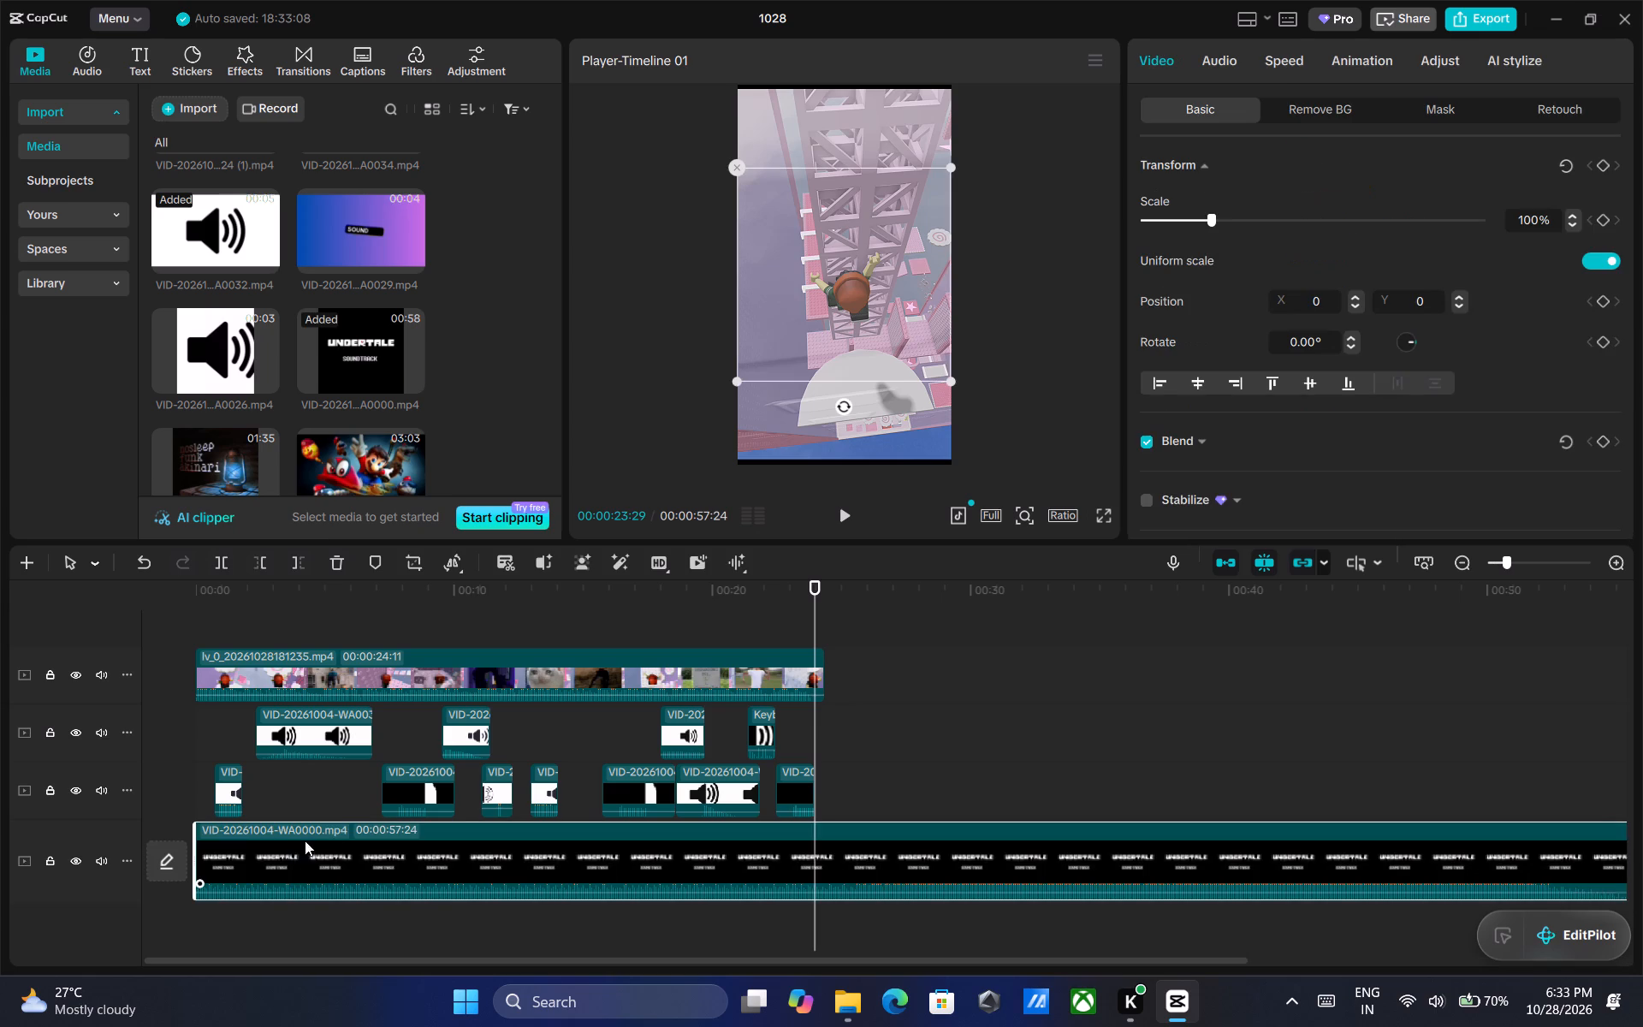
pyautogui.moveTo(293, 853); pyautogui.dragTo(267, 856)
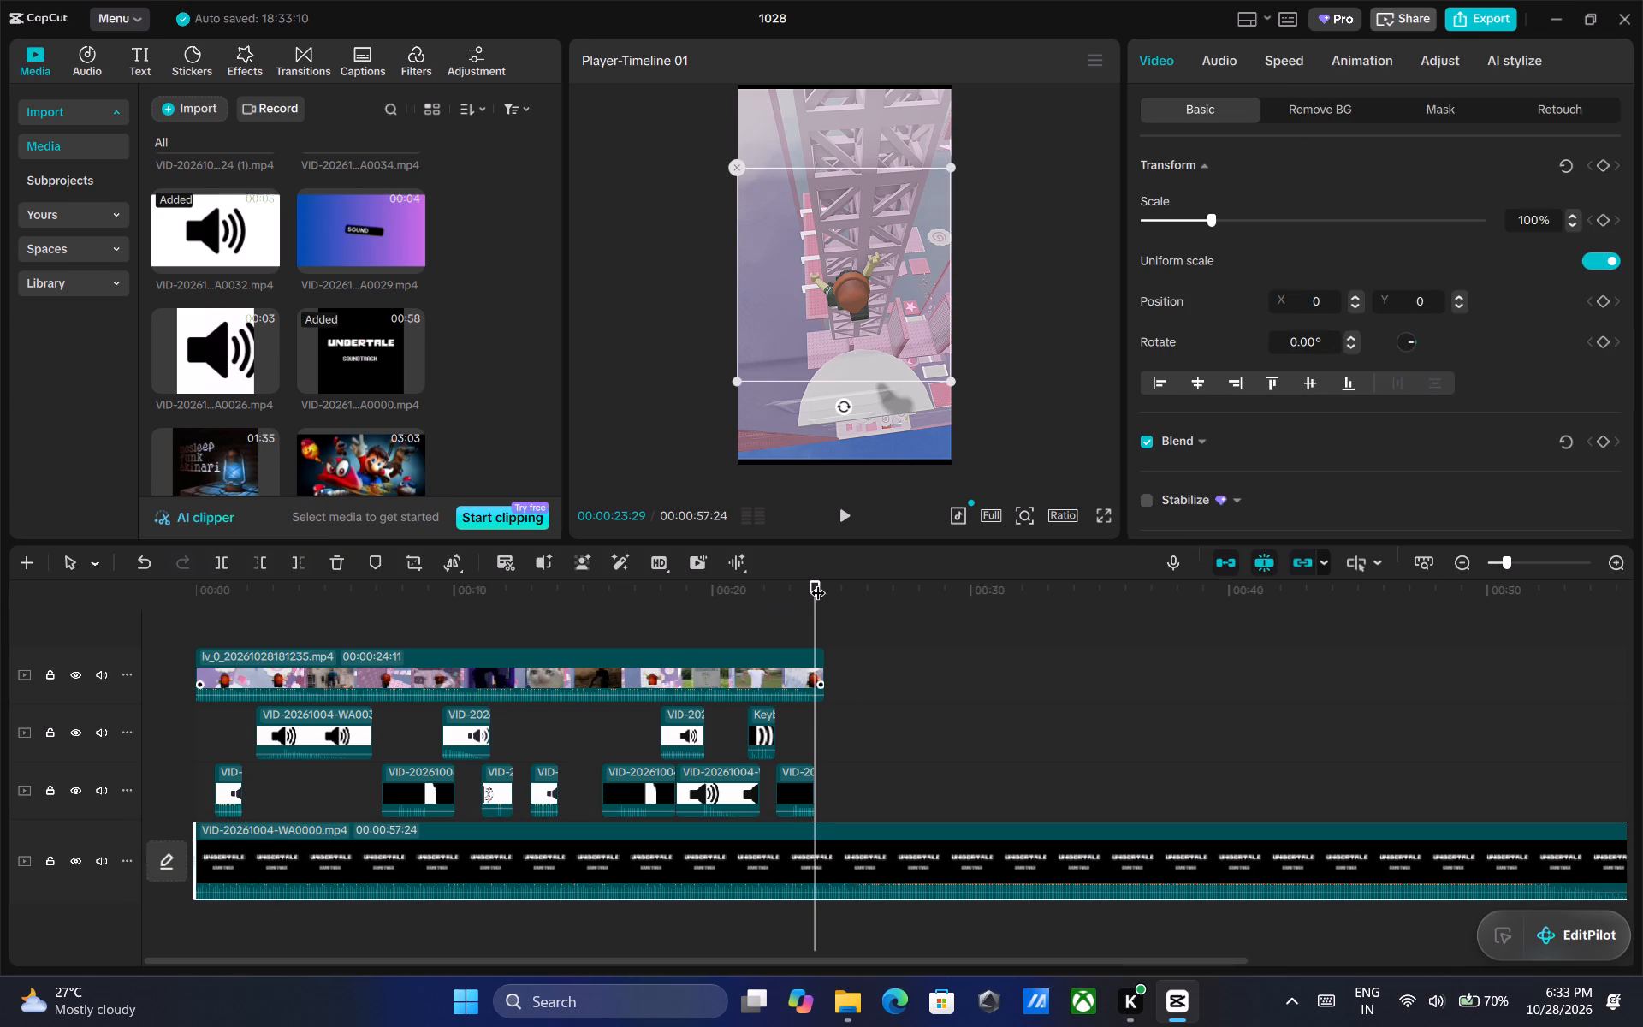
# Split the Undertale soundtrack at the video's end, 00:00:24:11, and delete the part after the cut.
pyautogui.click(818, 582)
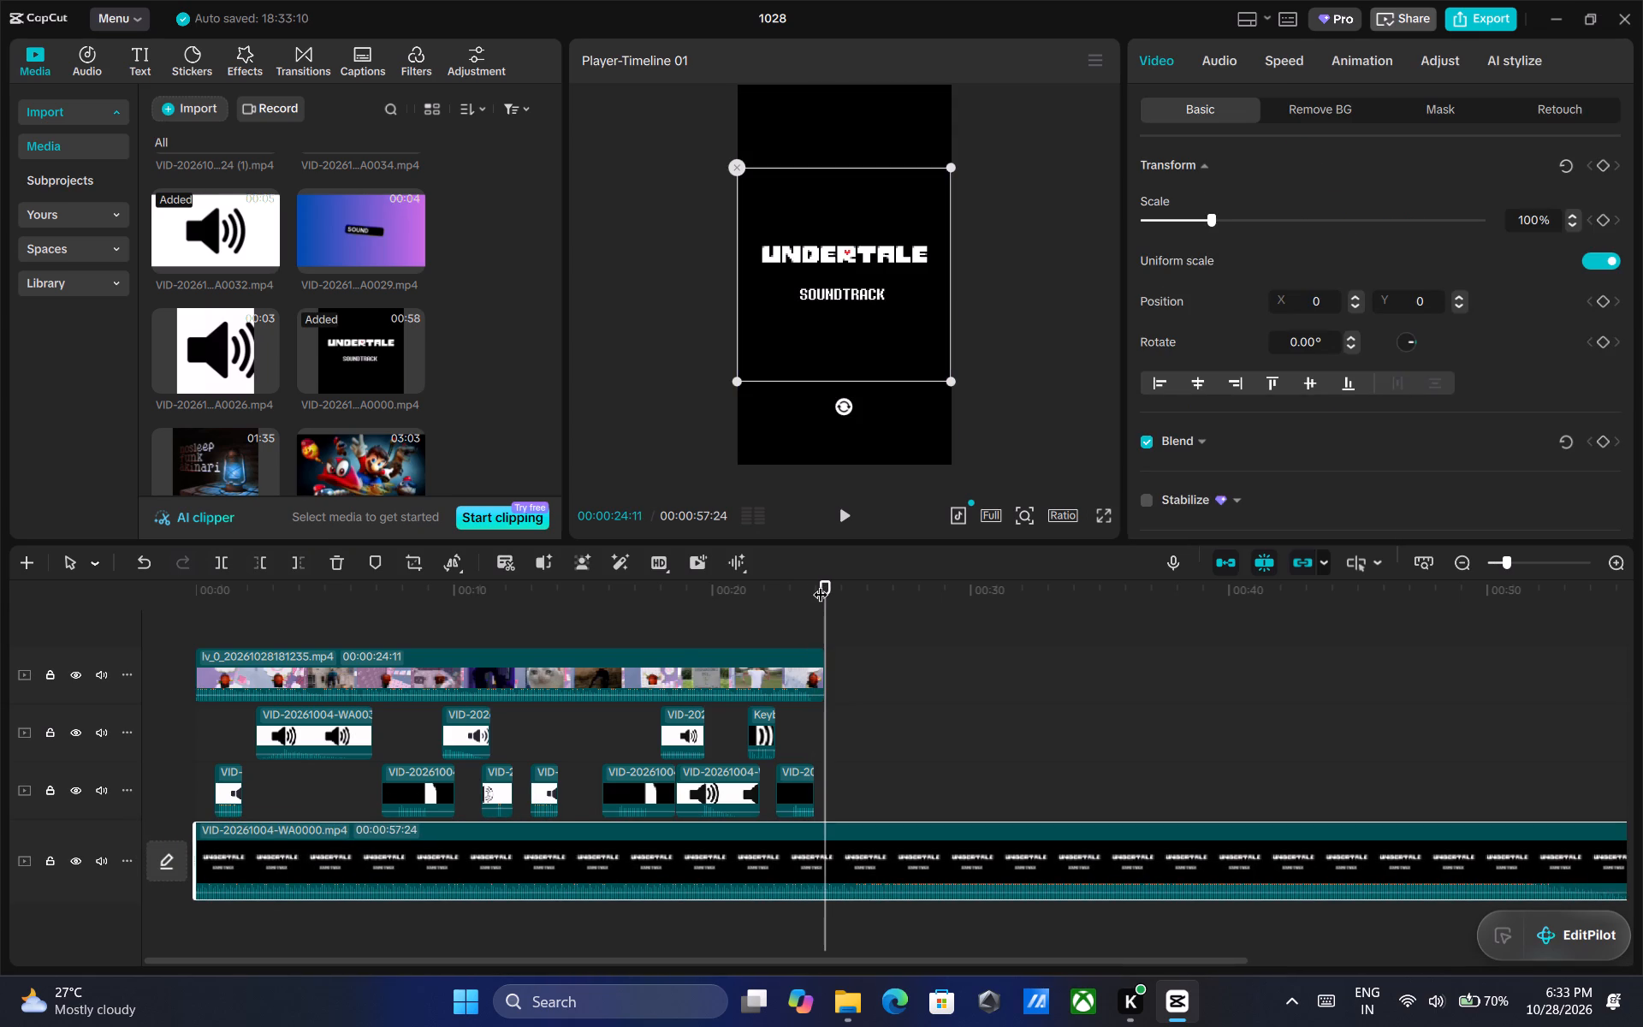
pyautogui.hotkey('ctrl', 'b')
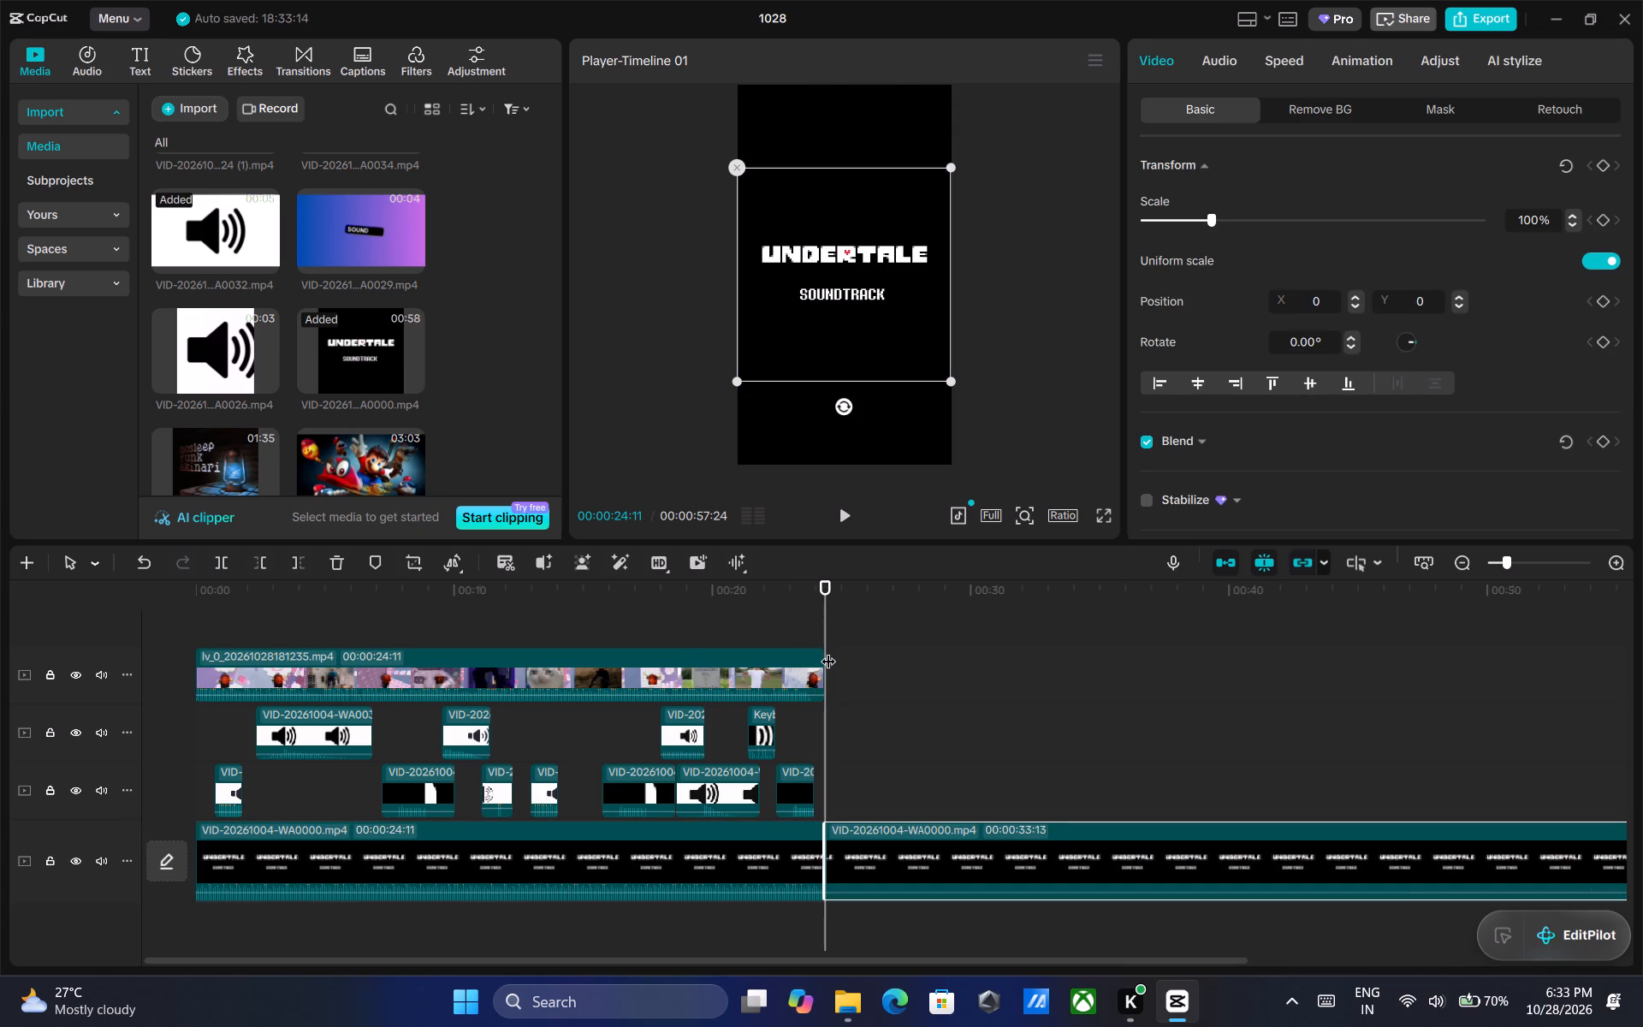
pyautogui.press('Delete')
# Return to the start of the timeline and set the Undertale soundtrack clip's volume to -12.0 dB.
pyautogui.moveTo(824, 601); pyautogui.dragTo(114, 600)
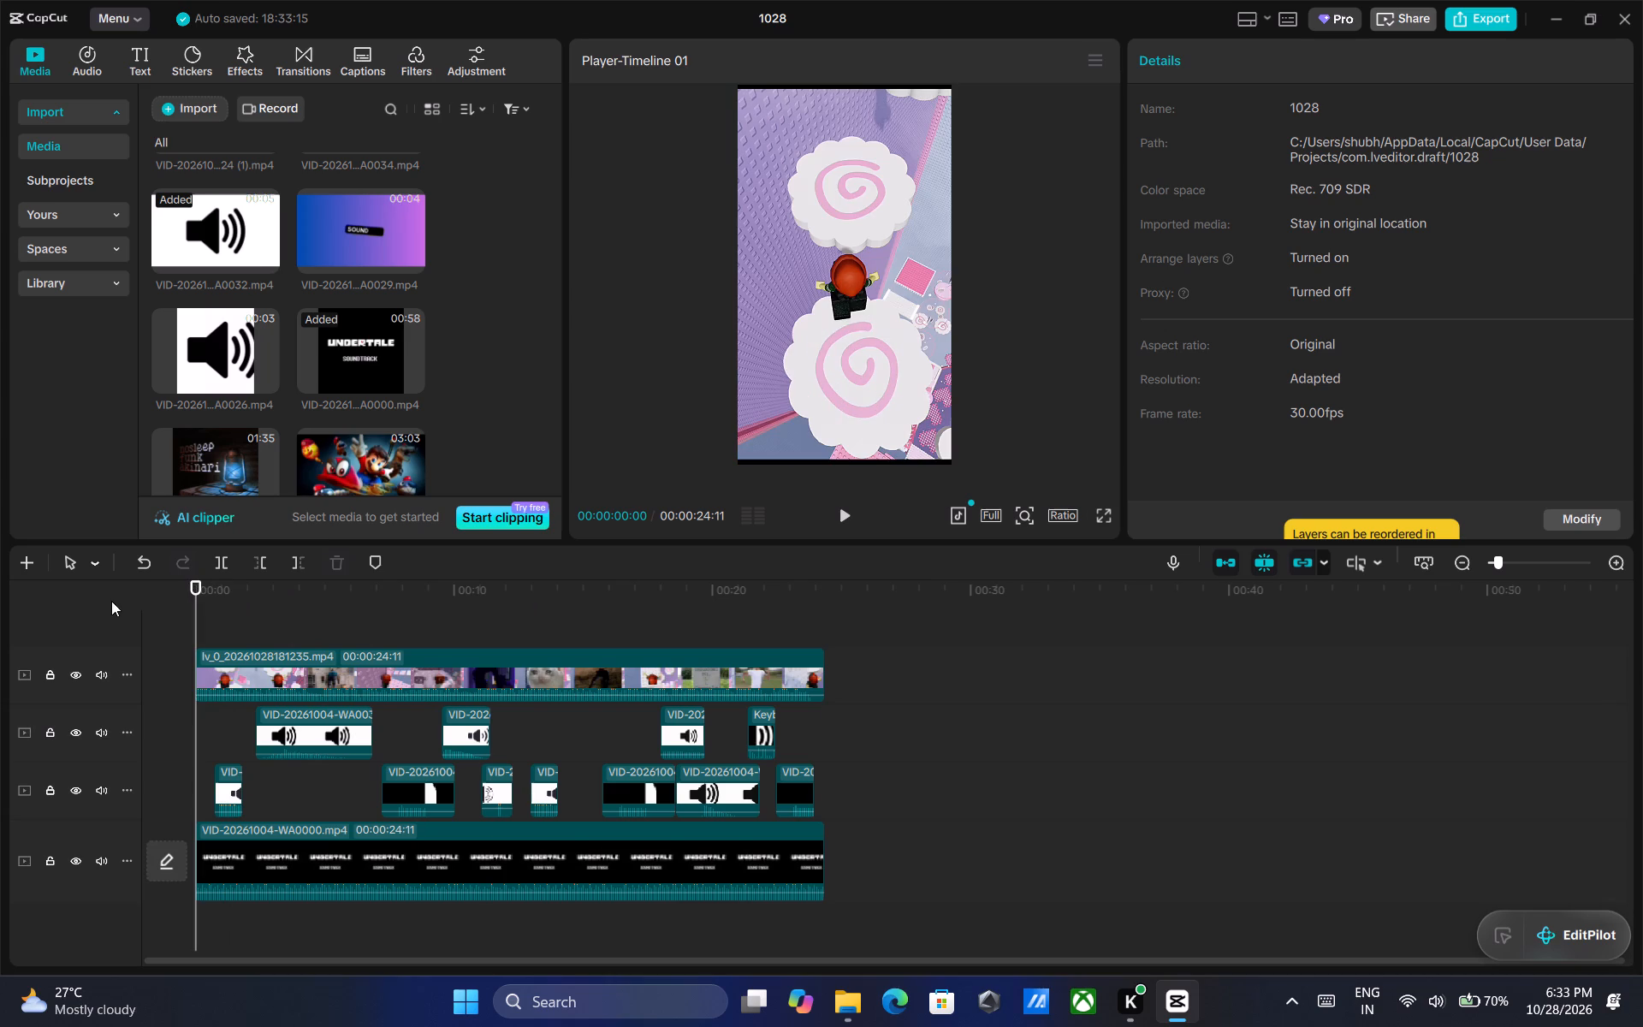
pyautogui.click(459, 858)
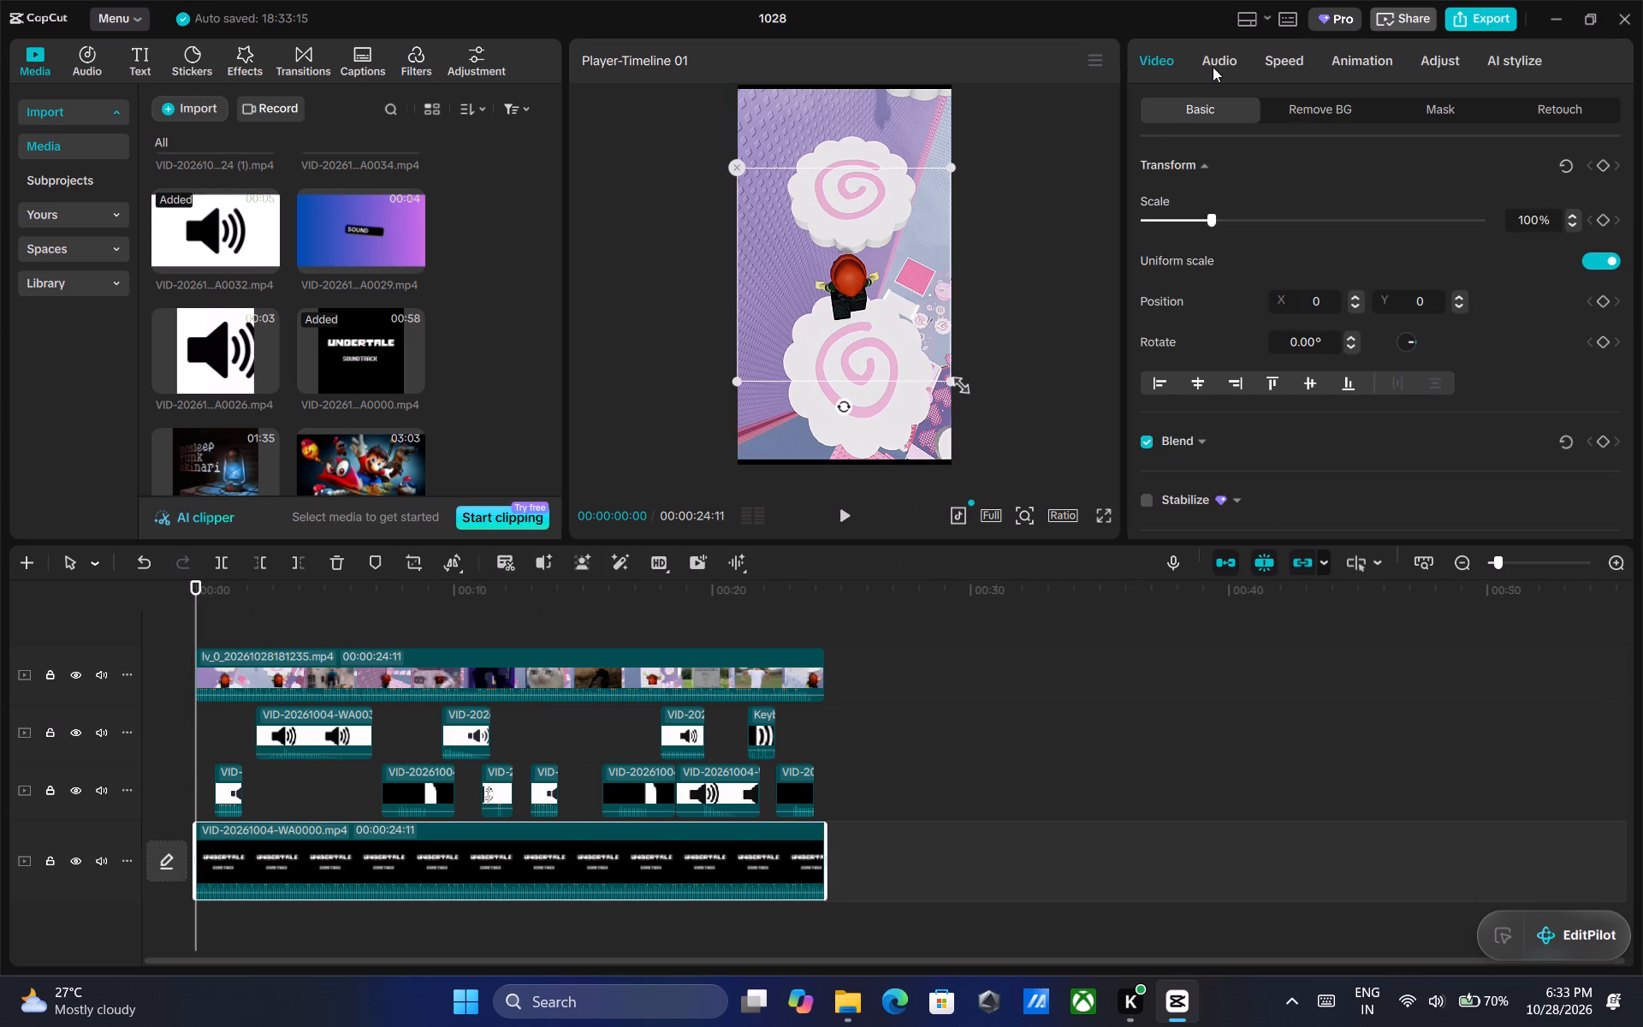
pyautogui.click(1213, 67)
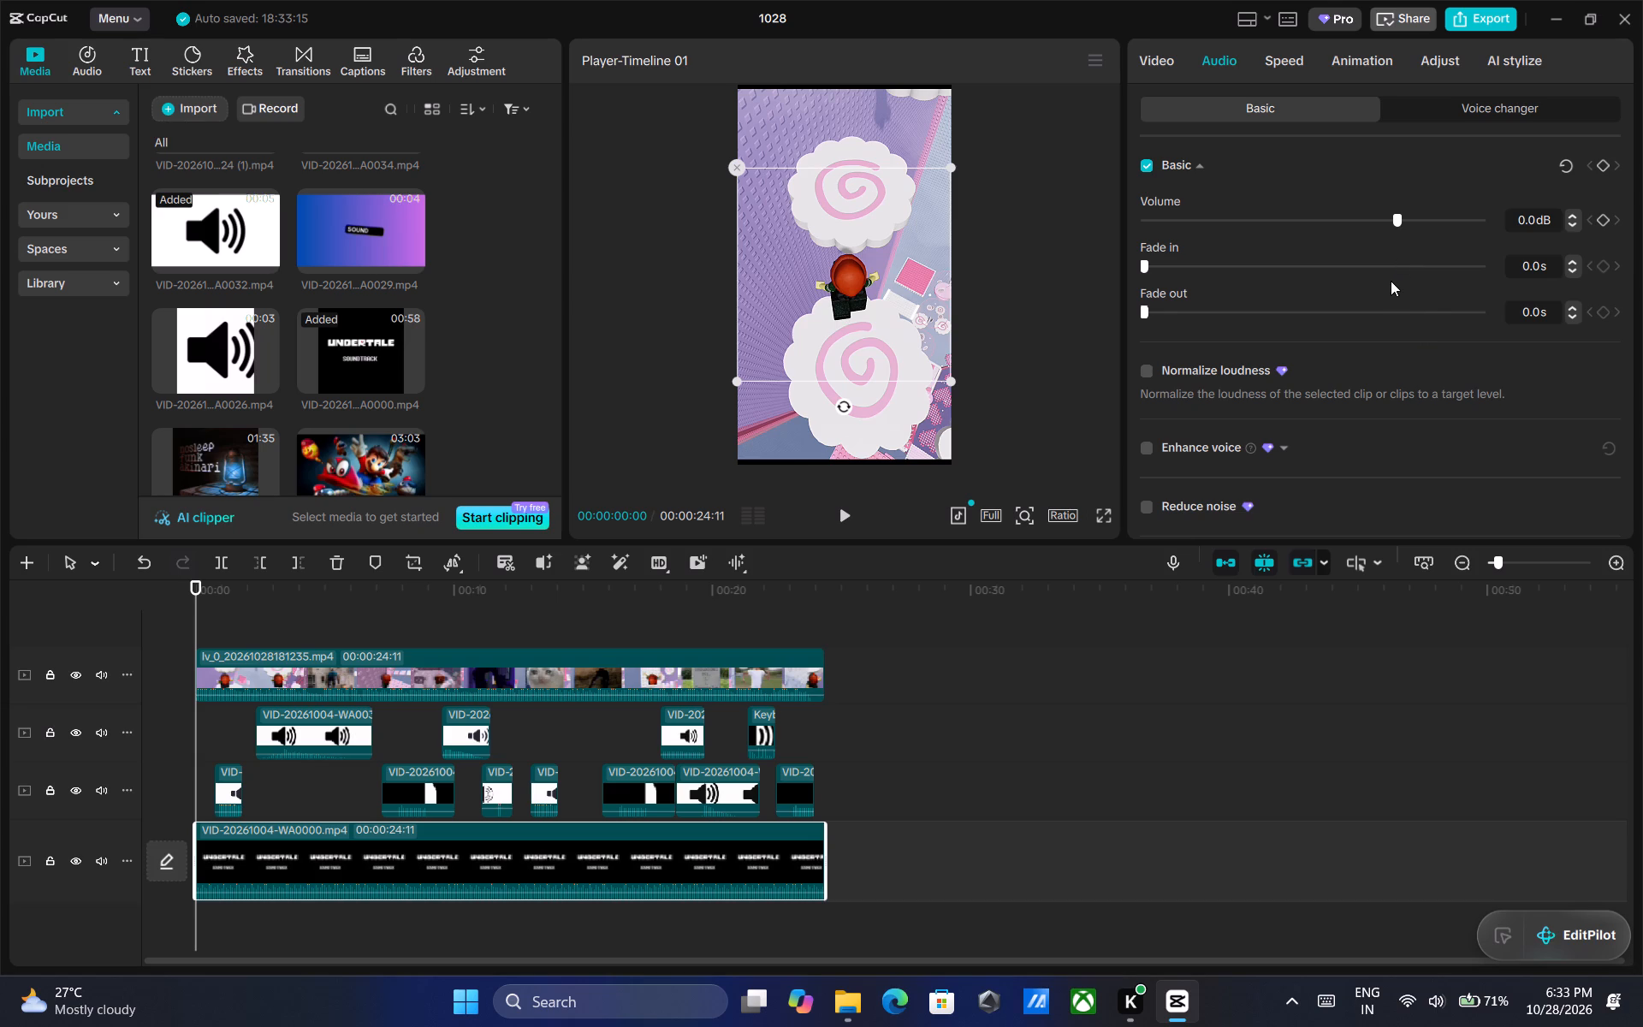
pyautogui.click(1340, 218)
pyautogui.tripleClick(1575, 214)
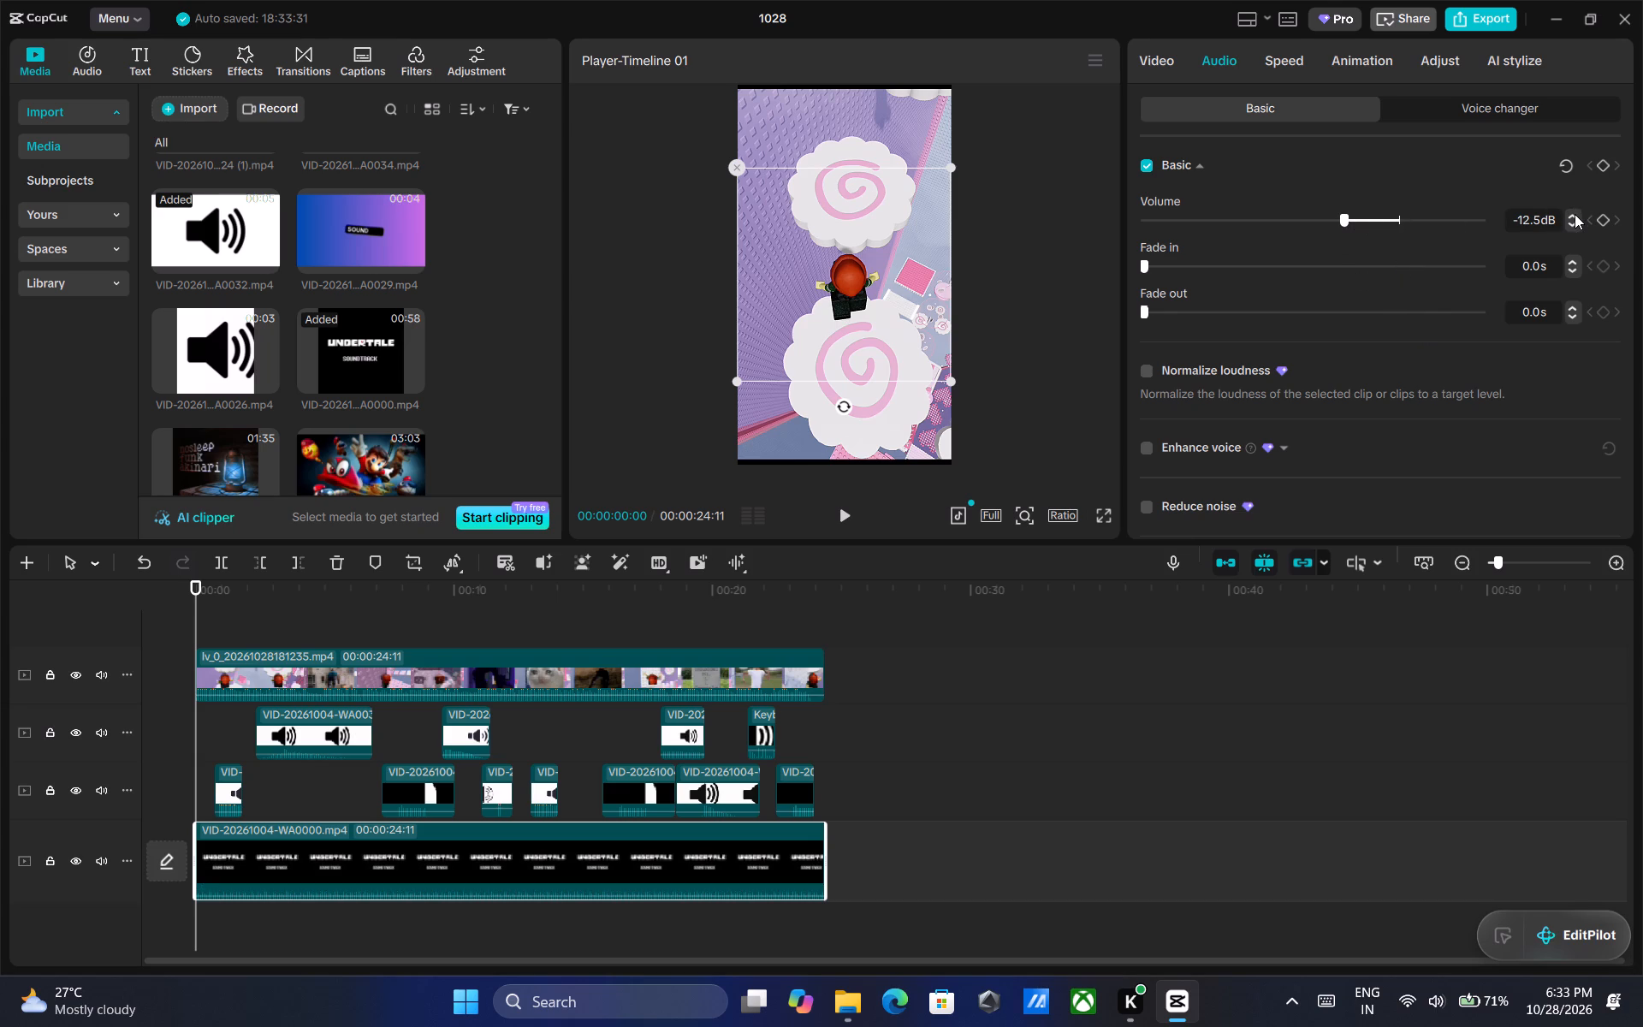
pyautogui.tripleClick(1575, 214)
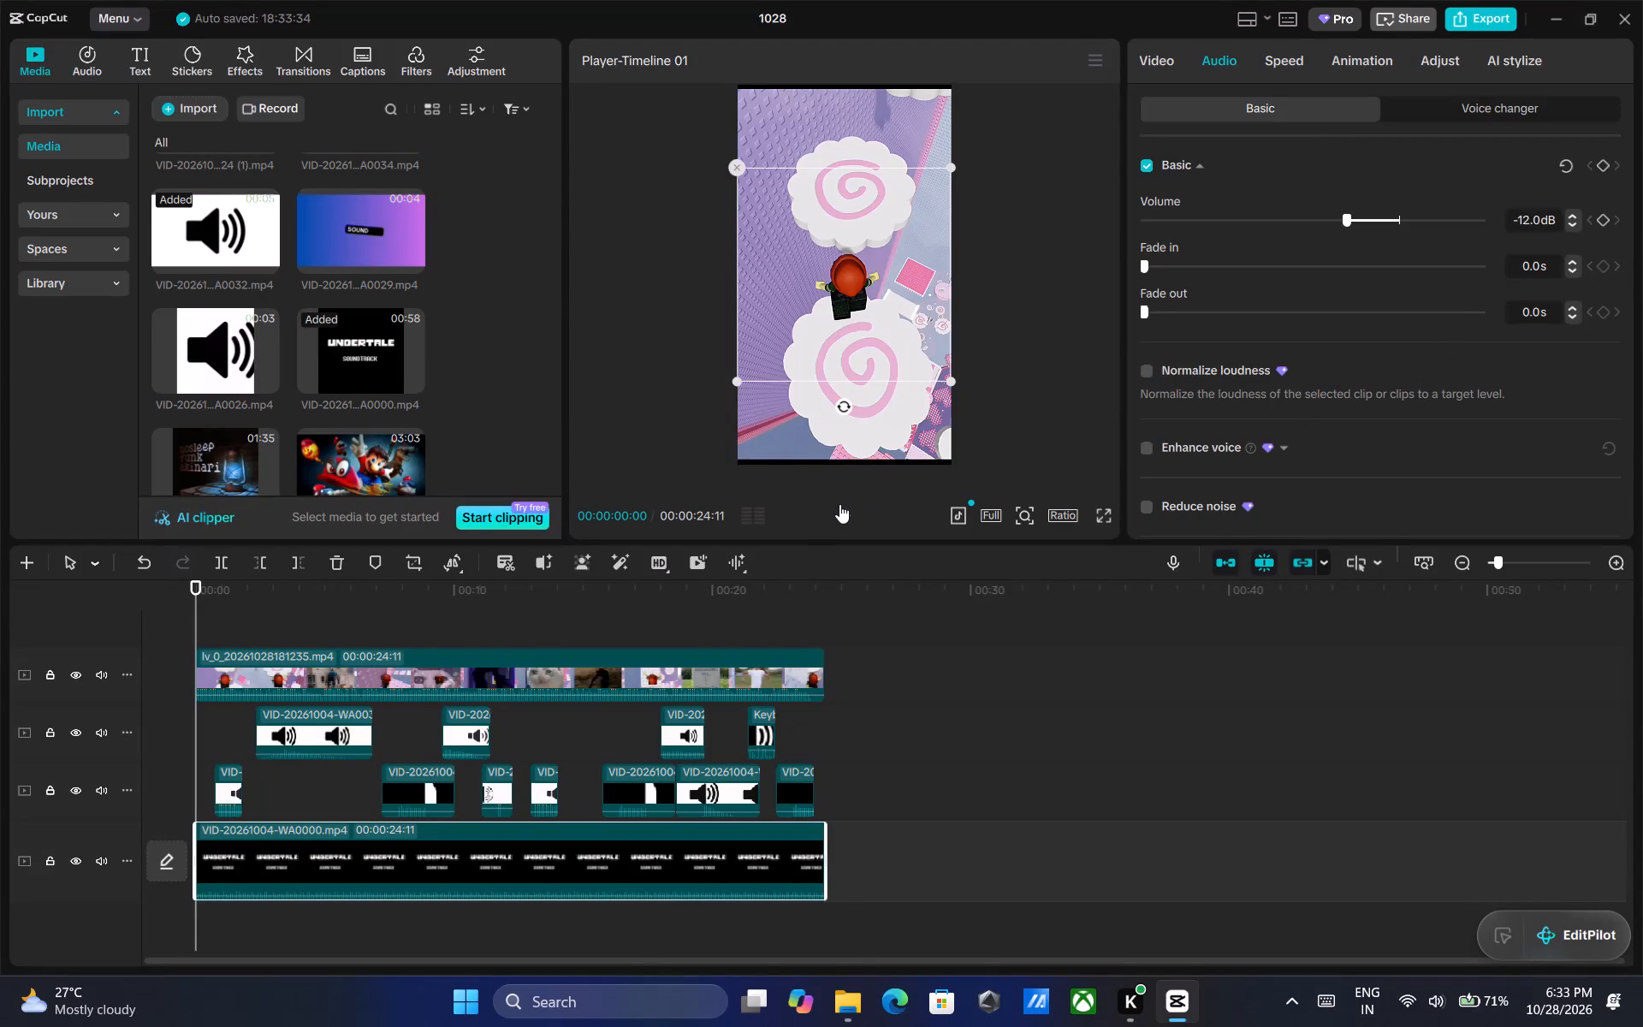
# Play the video from the start and lower the Undertale soundtrack's volume to -16.5 dB while listening.
pyautogui.click(839, 504)
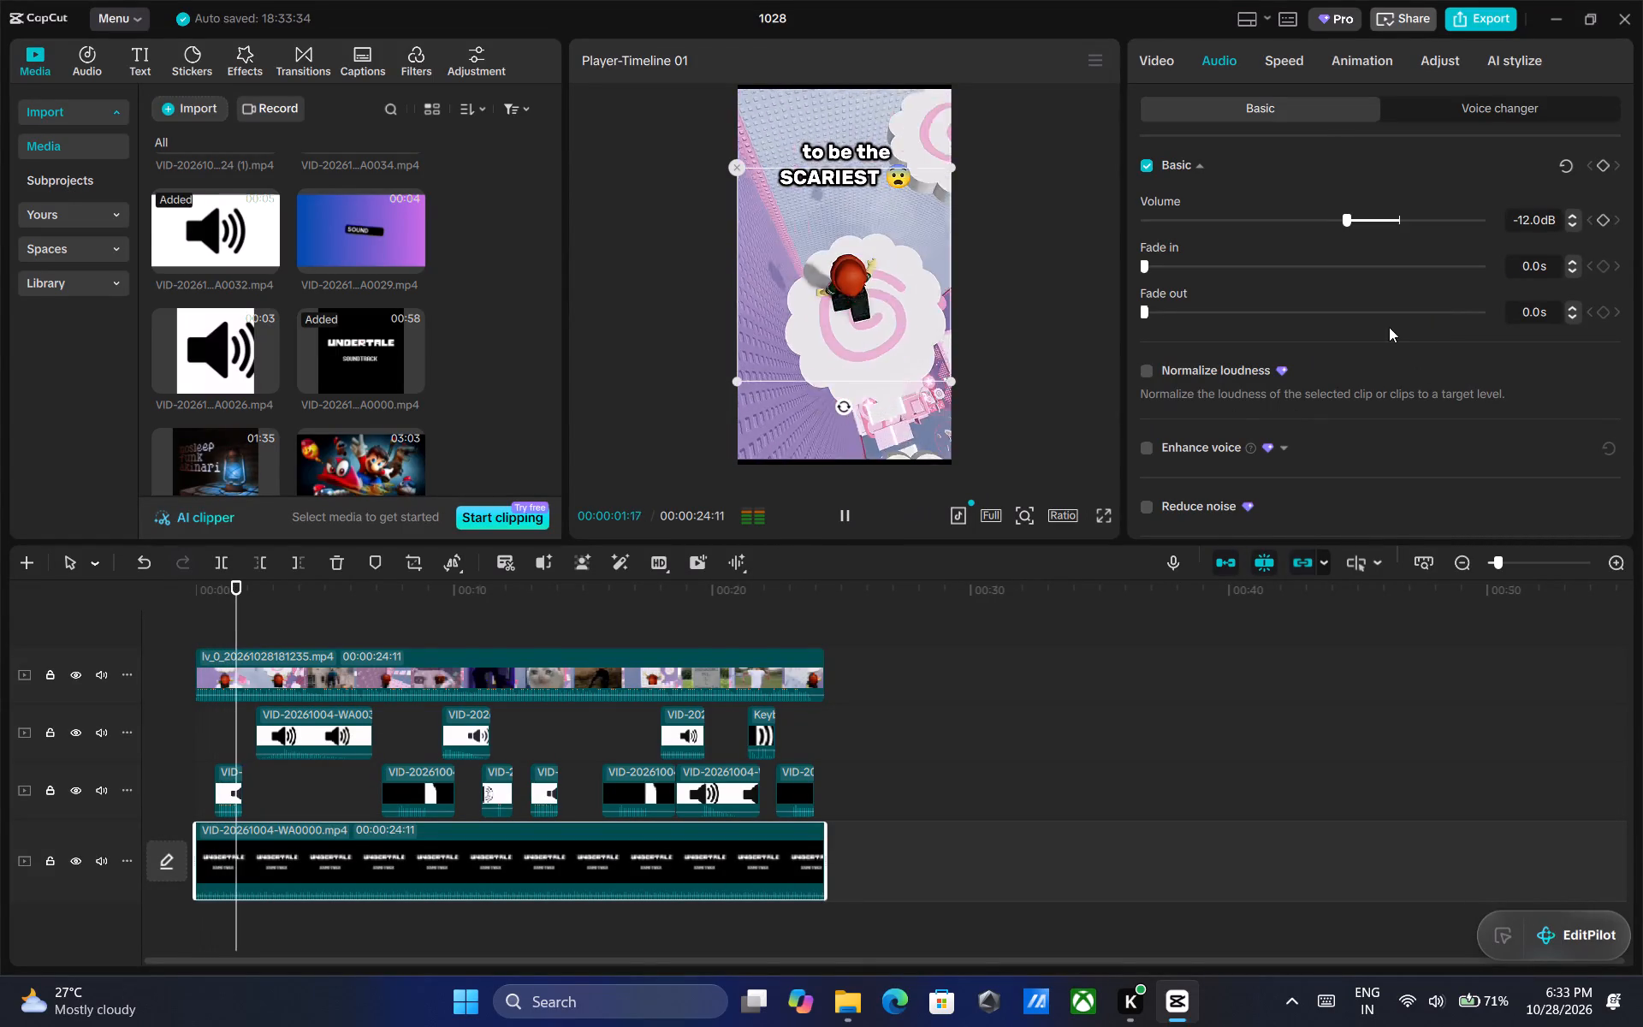
pyautogui.tripleClick(1574, 223)
pyautogui.tripleClick(1574, 223)
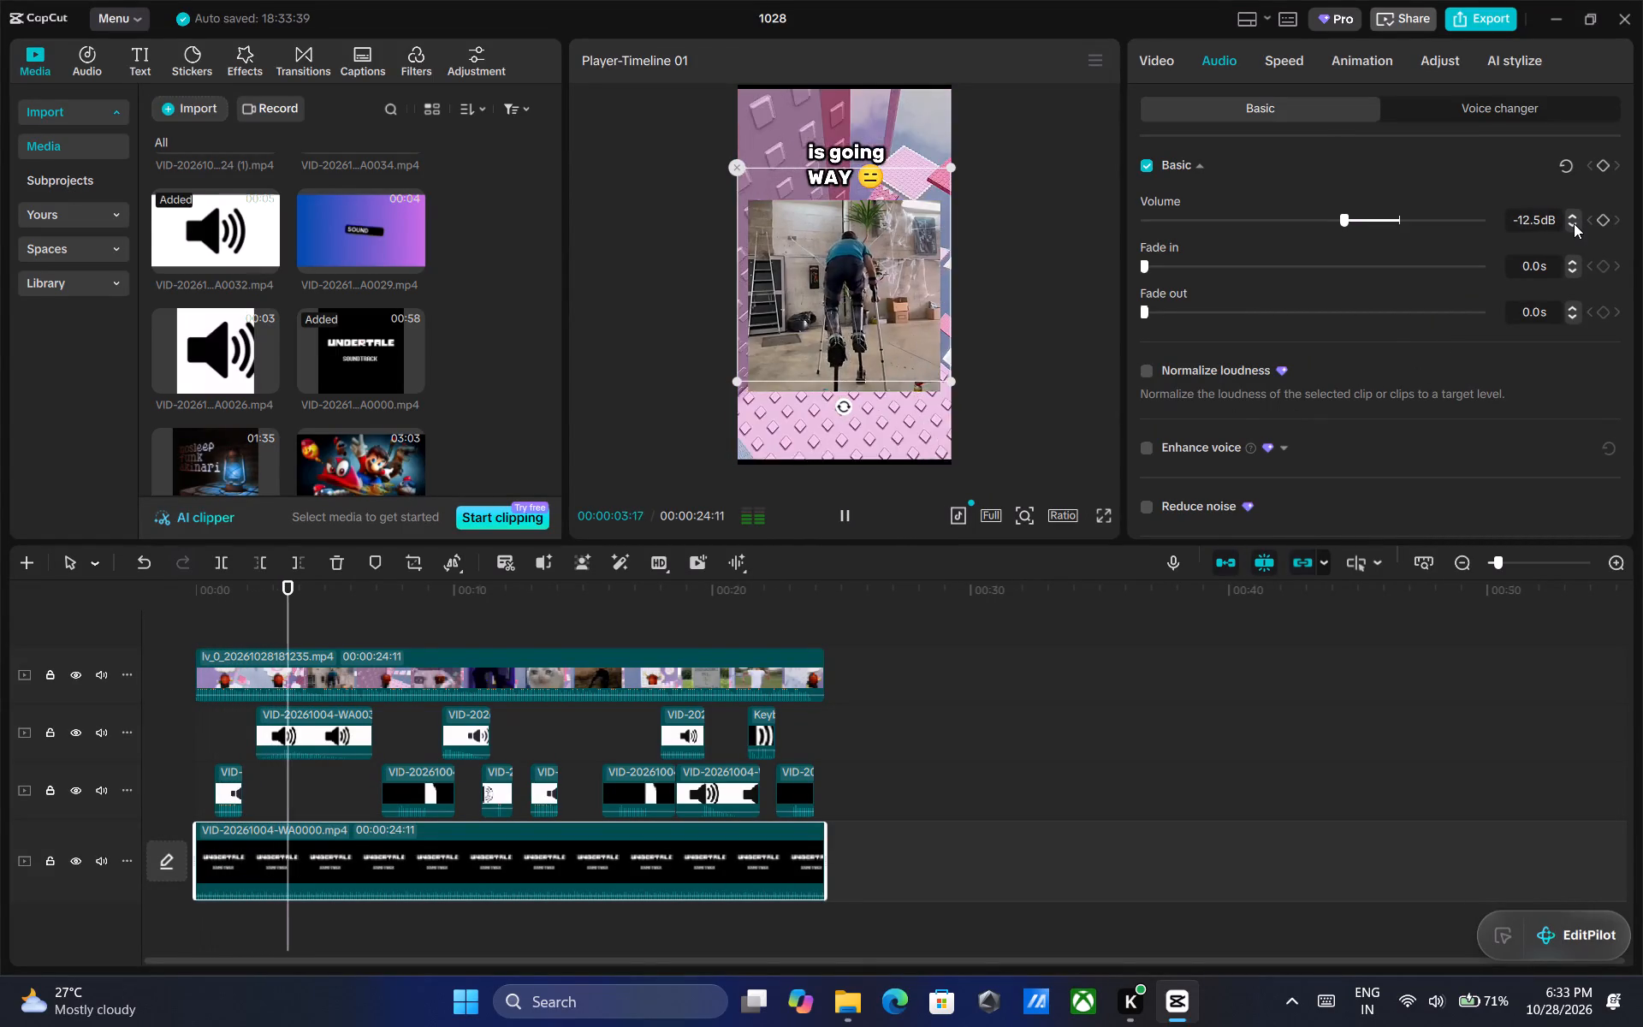
pyautogui.tripleClick(1574, 223)
pyautogui.tripleClick(1574, 223)
pyautogui.tripleClick(1574, 223)
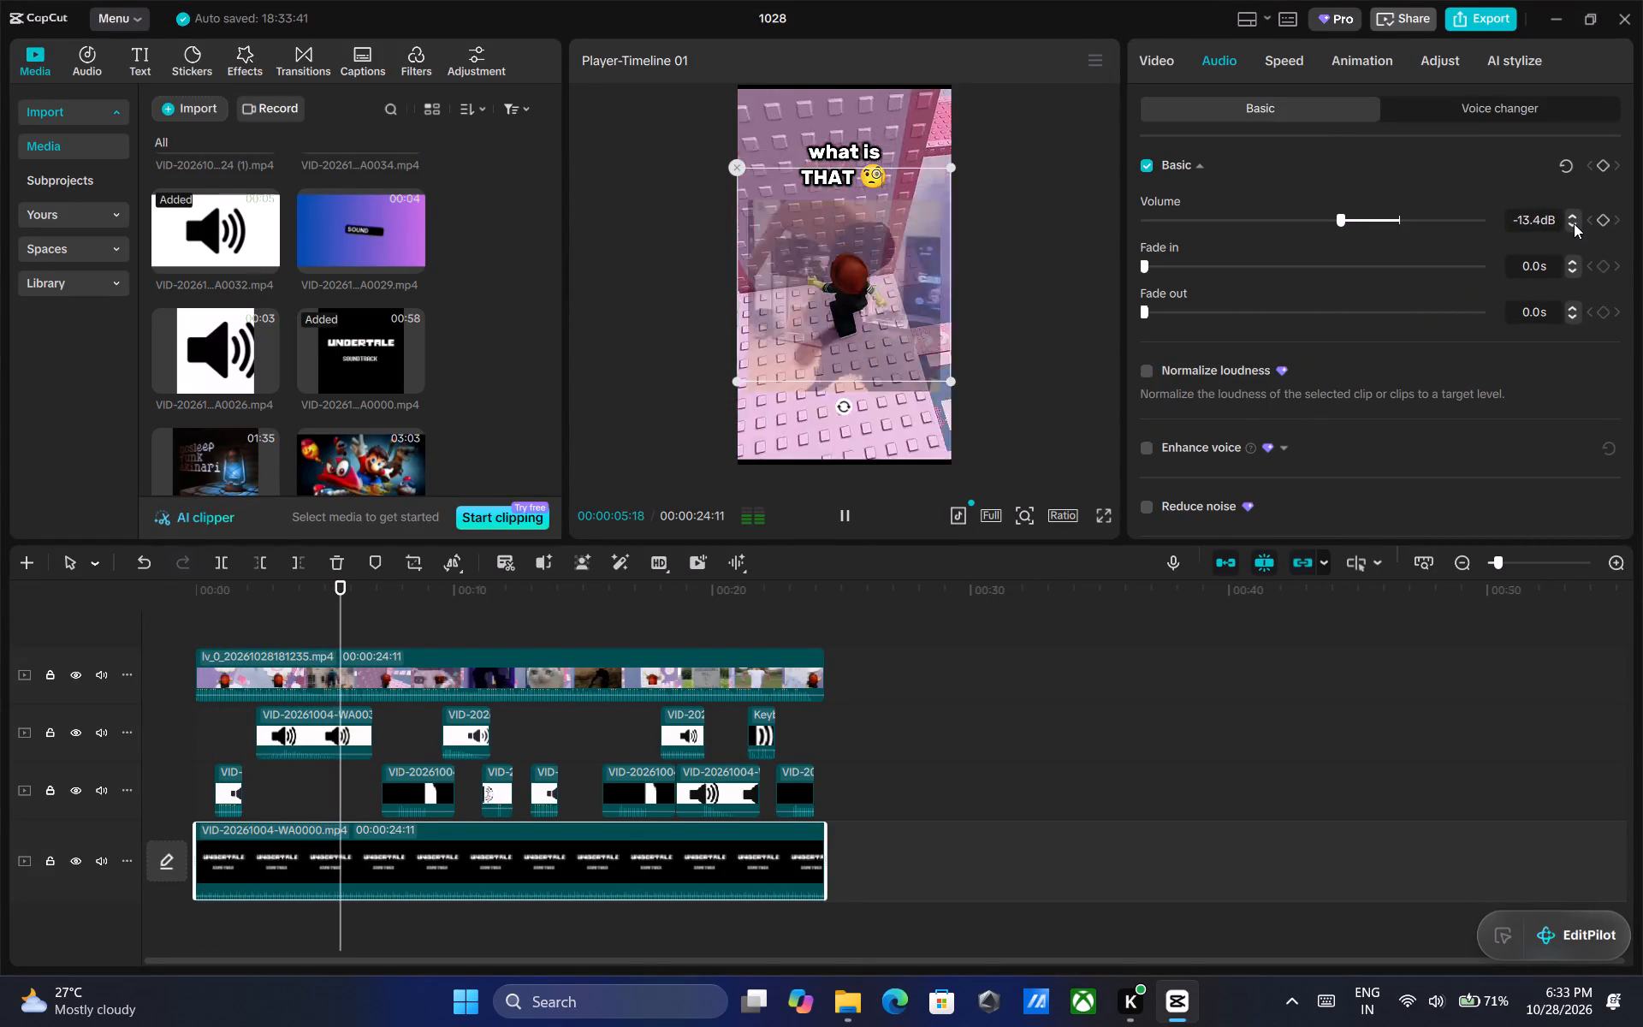
pyautogui.tripleClick(1574, 223)
pyautogui.tripleClick(1574, 223)
pyautogui.tripleClick(1574, 223)
pyautogui.tripleClick(1574, 223)
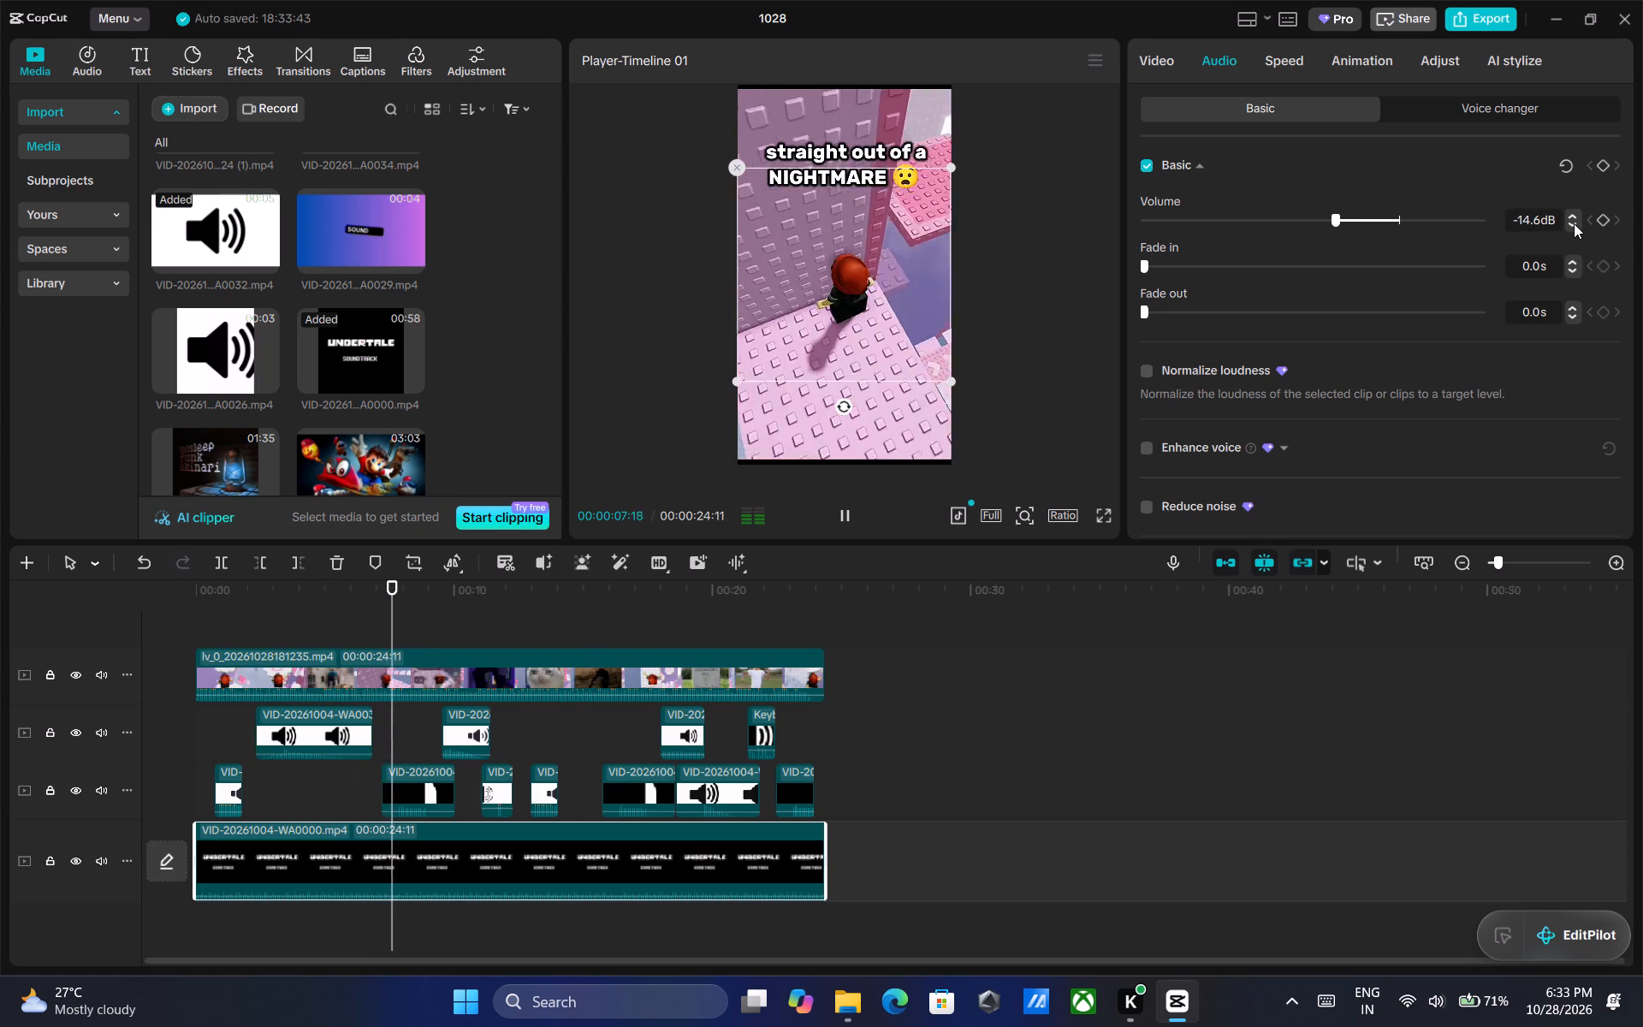
pyautogui.tripleClick(1574, 223)
pyautogui.tripleClick(1574, 223)
pyautogui.tripleClick(1574, 223)
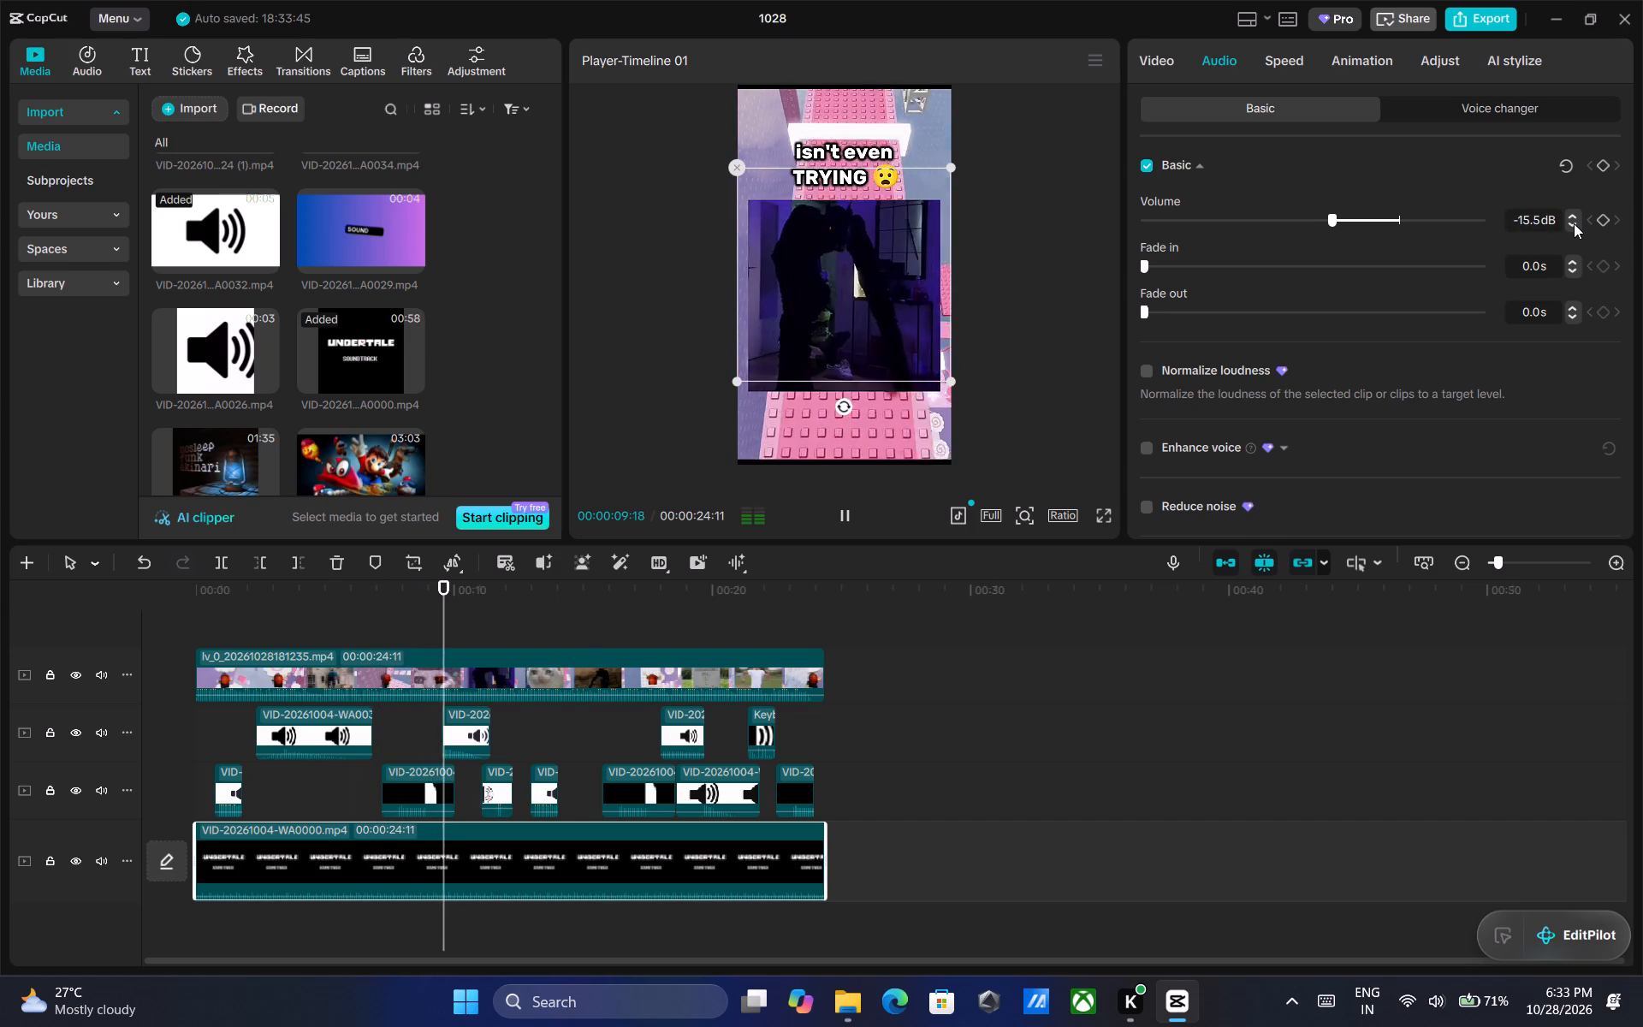
pyautogui.tripleClick(1574, 223)
pyautogui.click(1574, 223)
pyautogui.tripleClick(1574, 223)
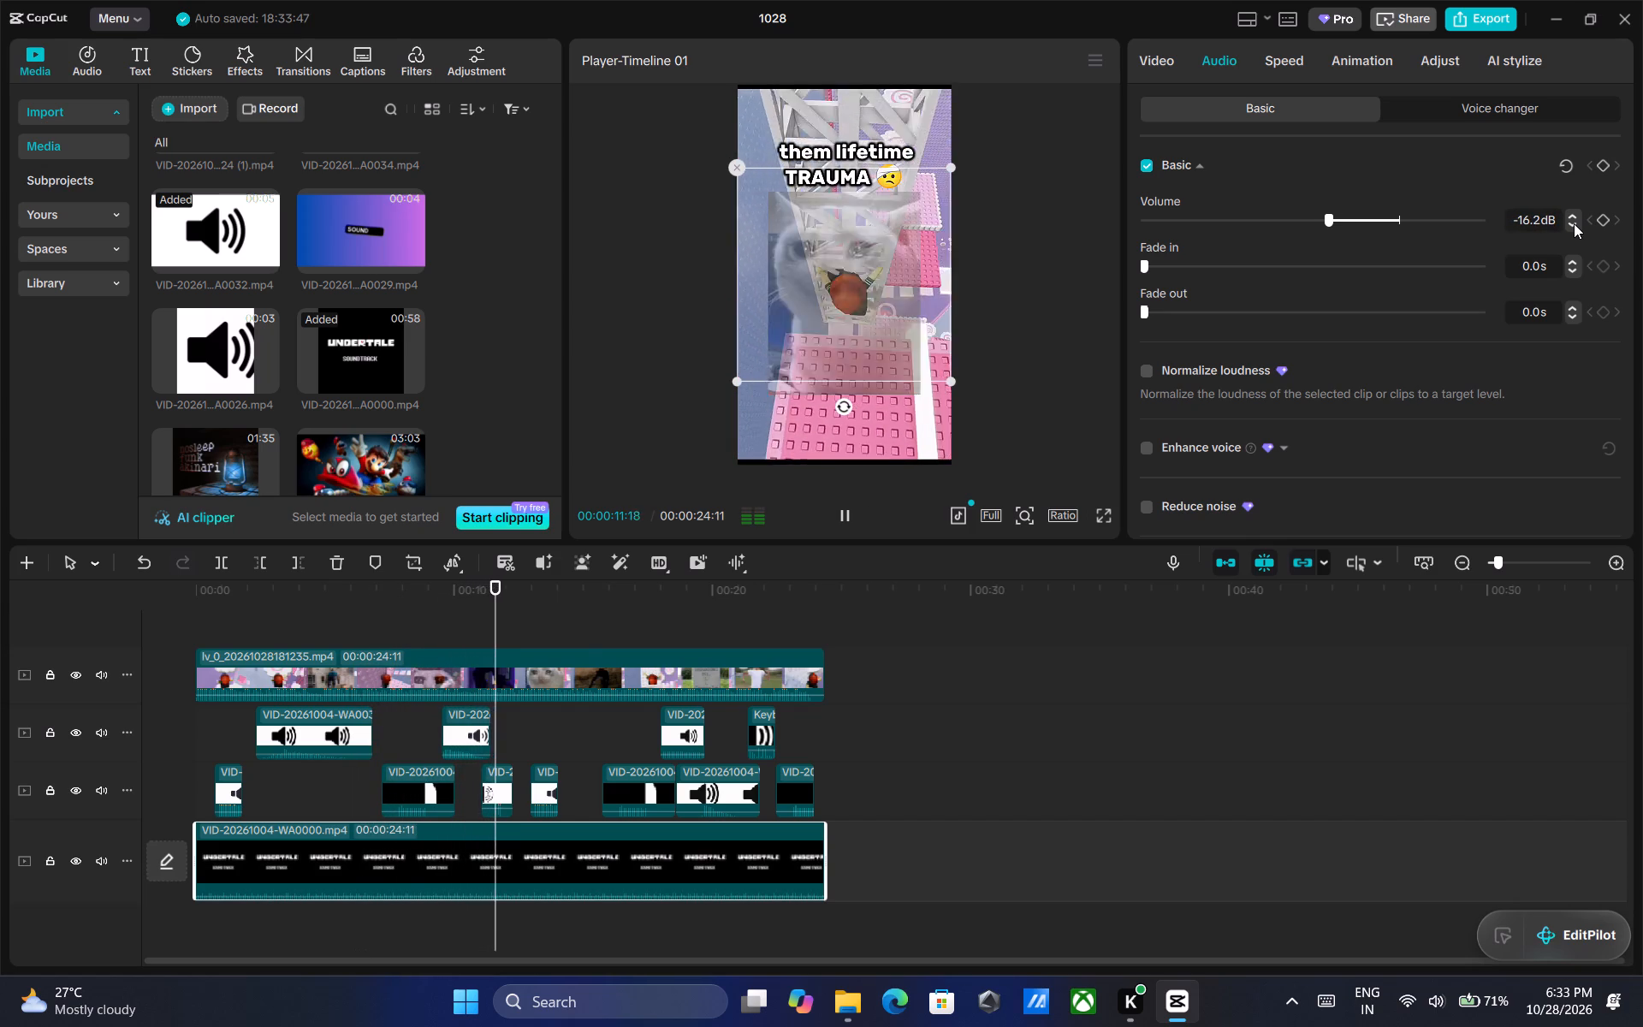
pyautogui.click(1574, 223)
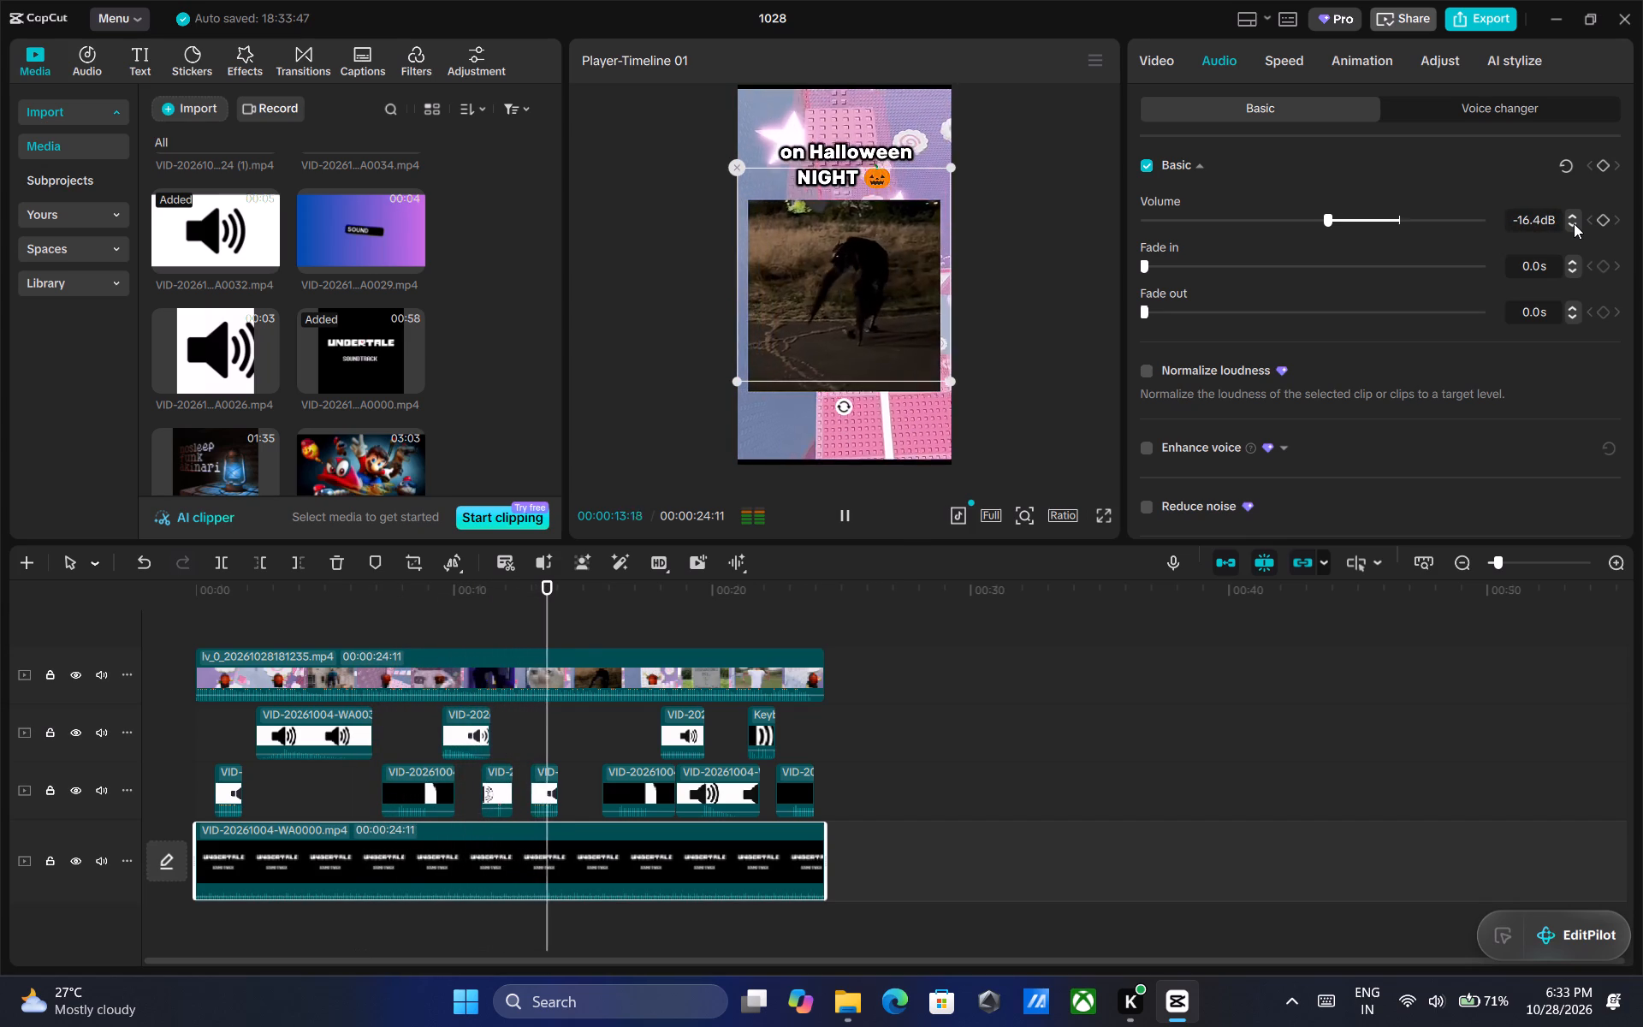
pyautogui.click(1574, 223)
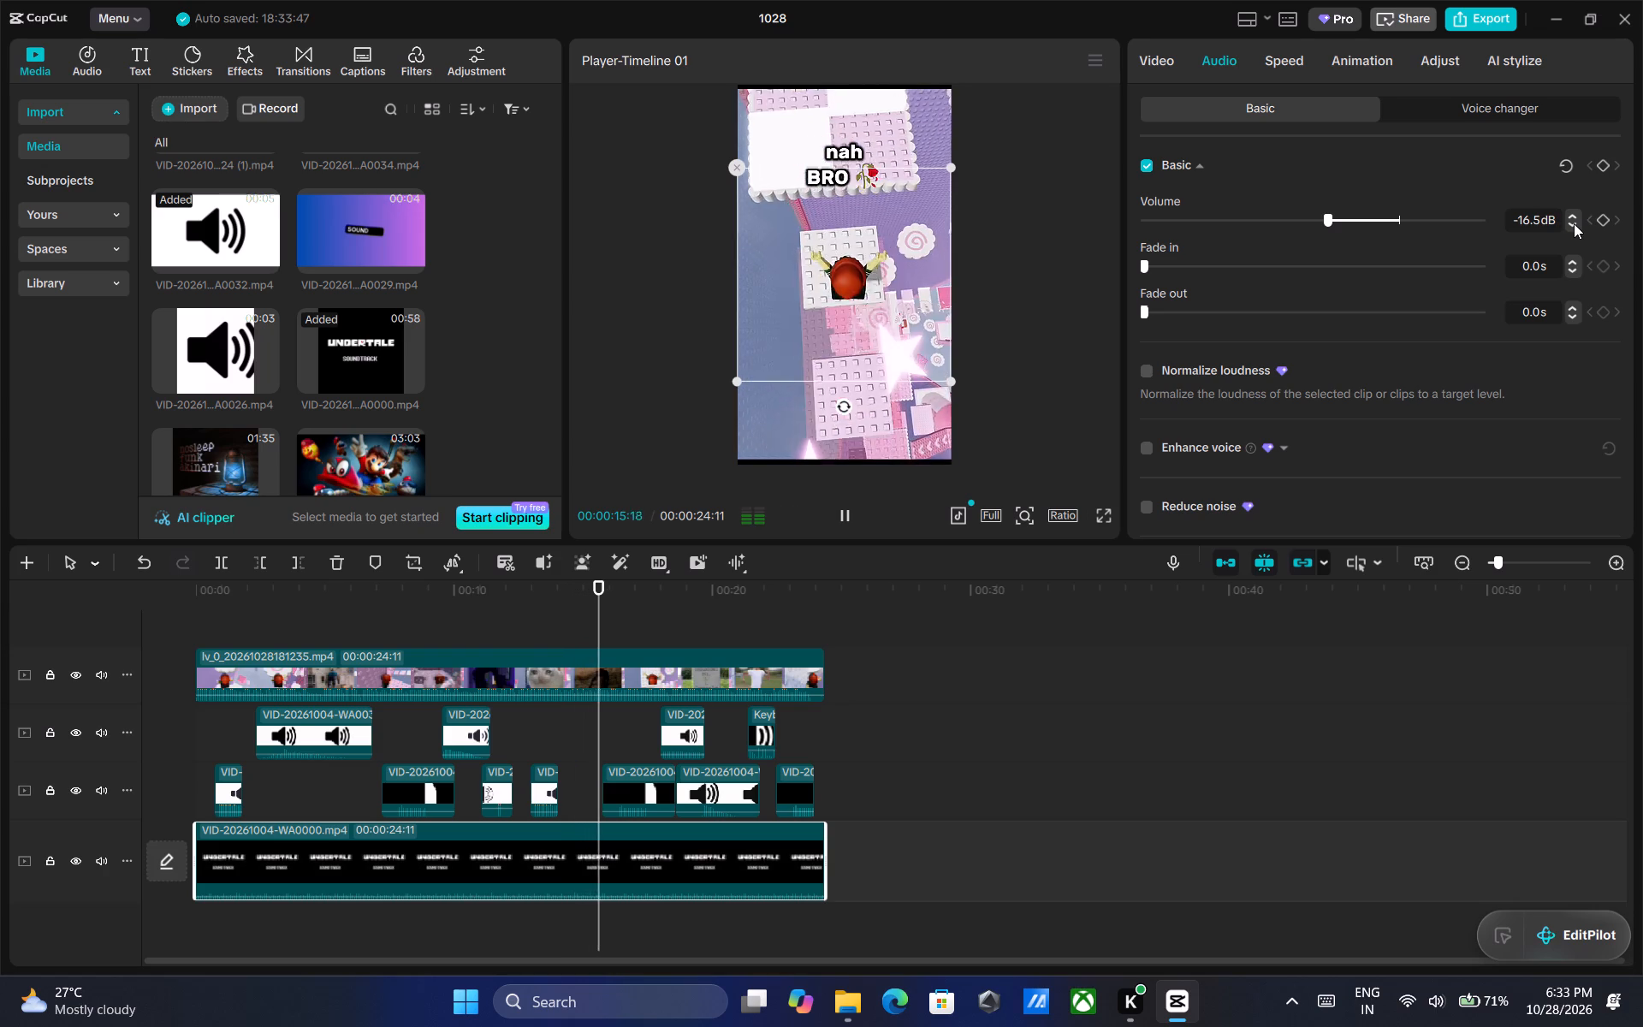
pyautogui.click(844, 519)
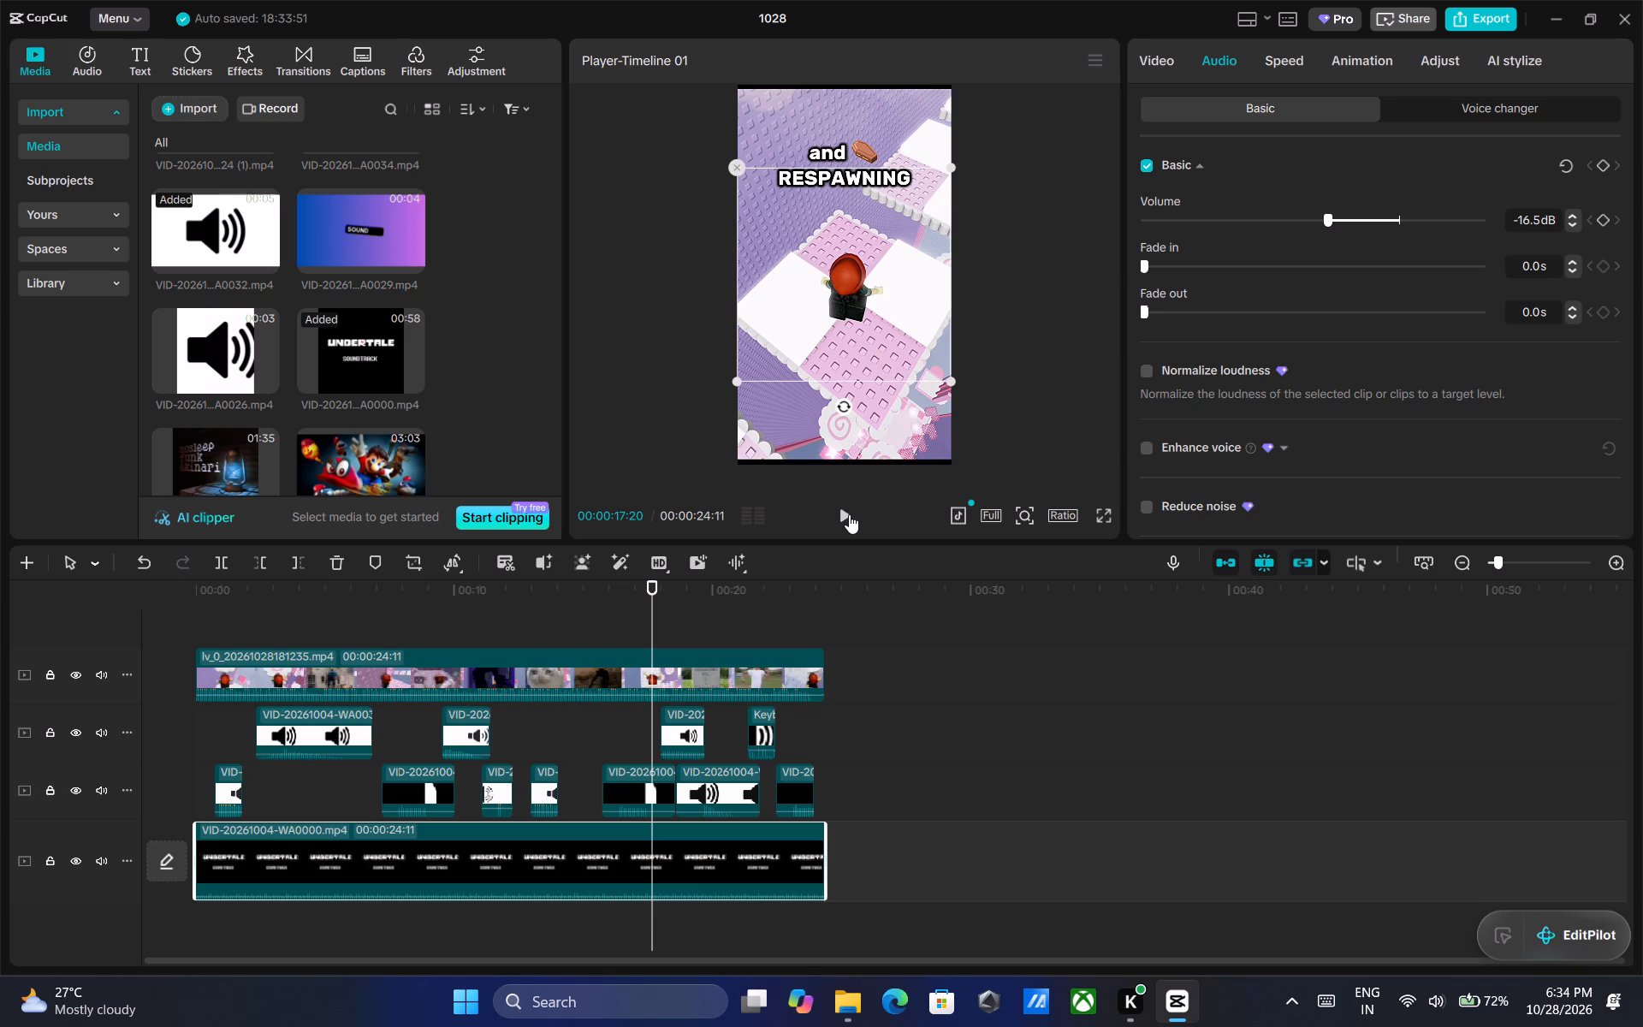
# Play the rest of the video to check the music against the sound effects, and return to the start.
pyautogui.click(849, 514)
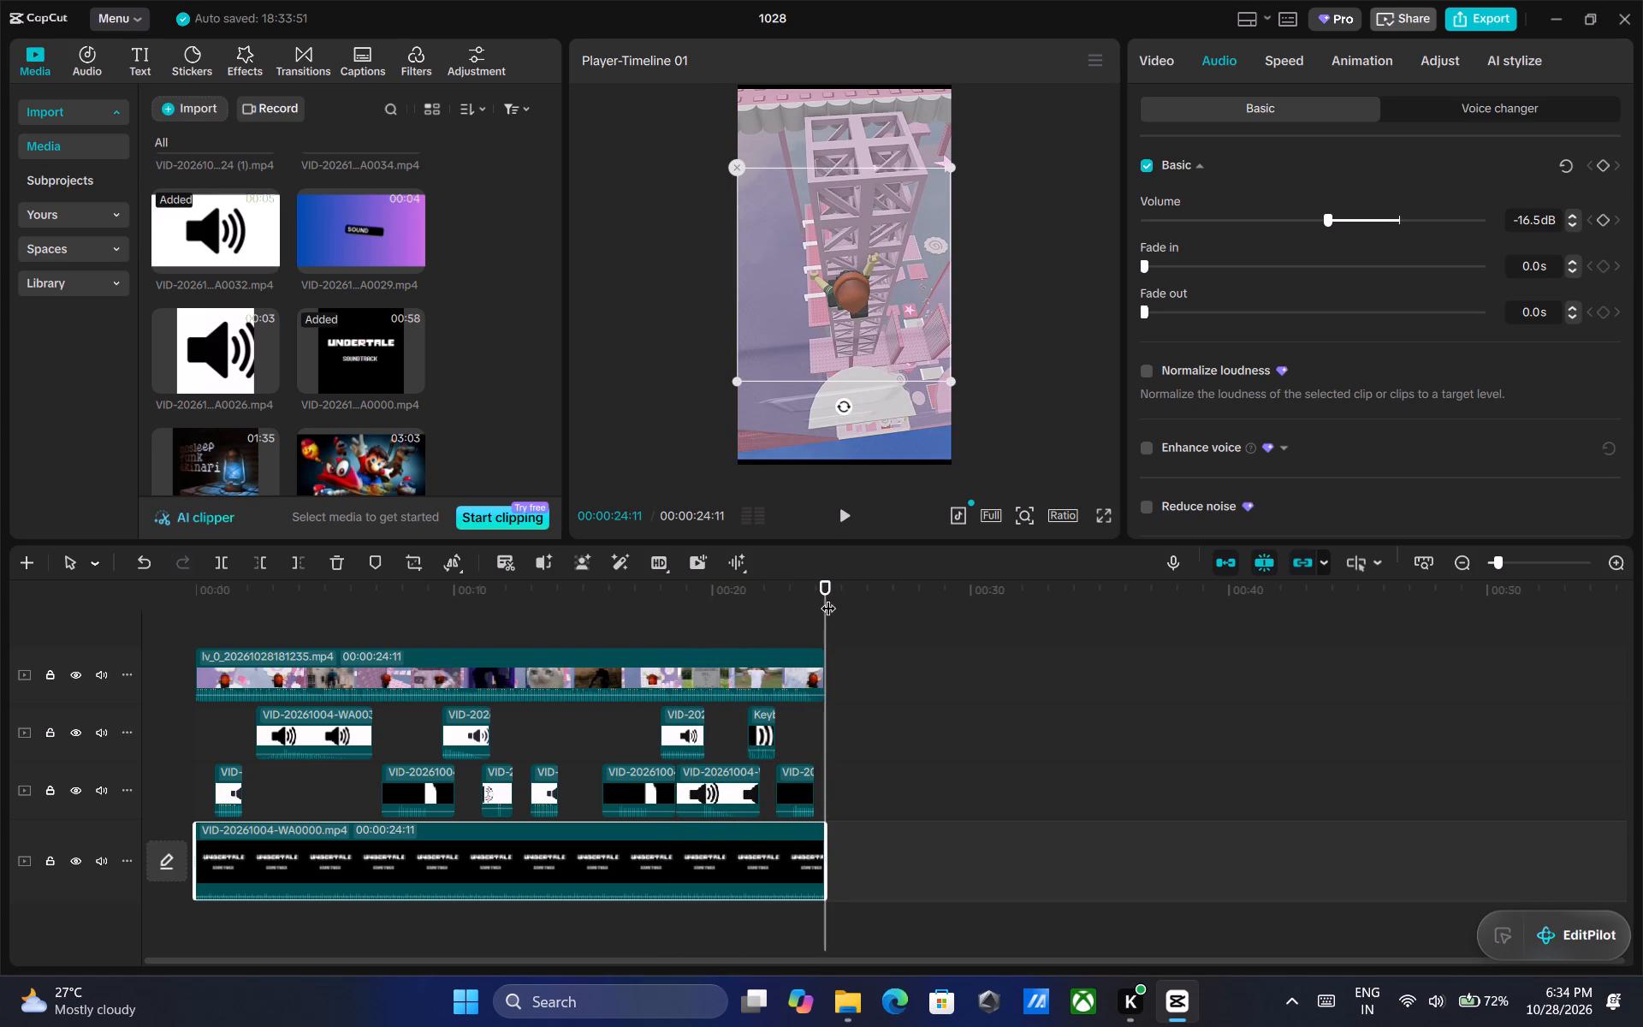
pyautogui.moveTo(828, 593); pyautogui.dragTo(63, 592)
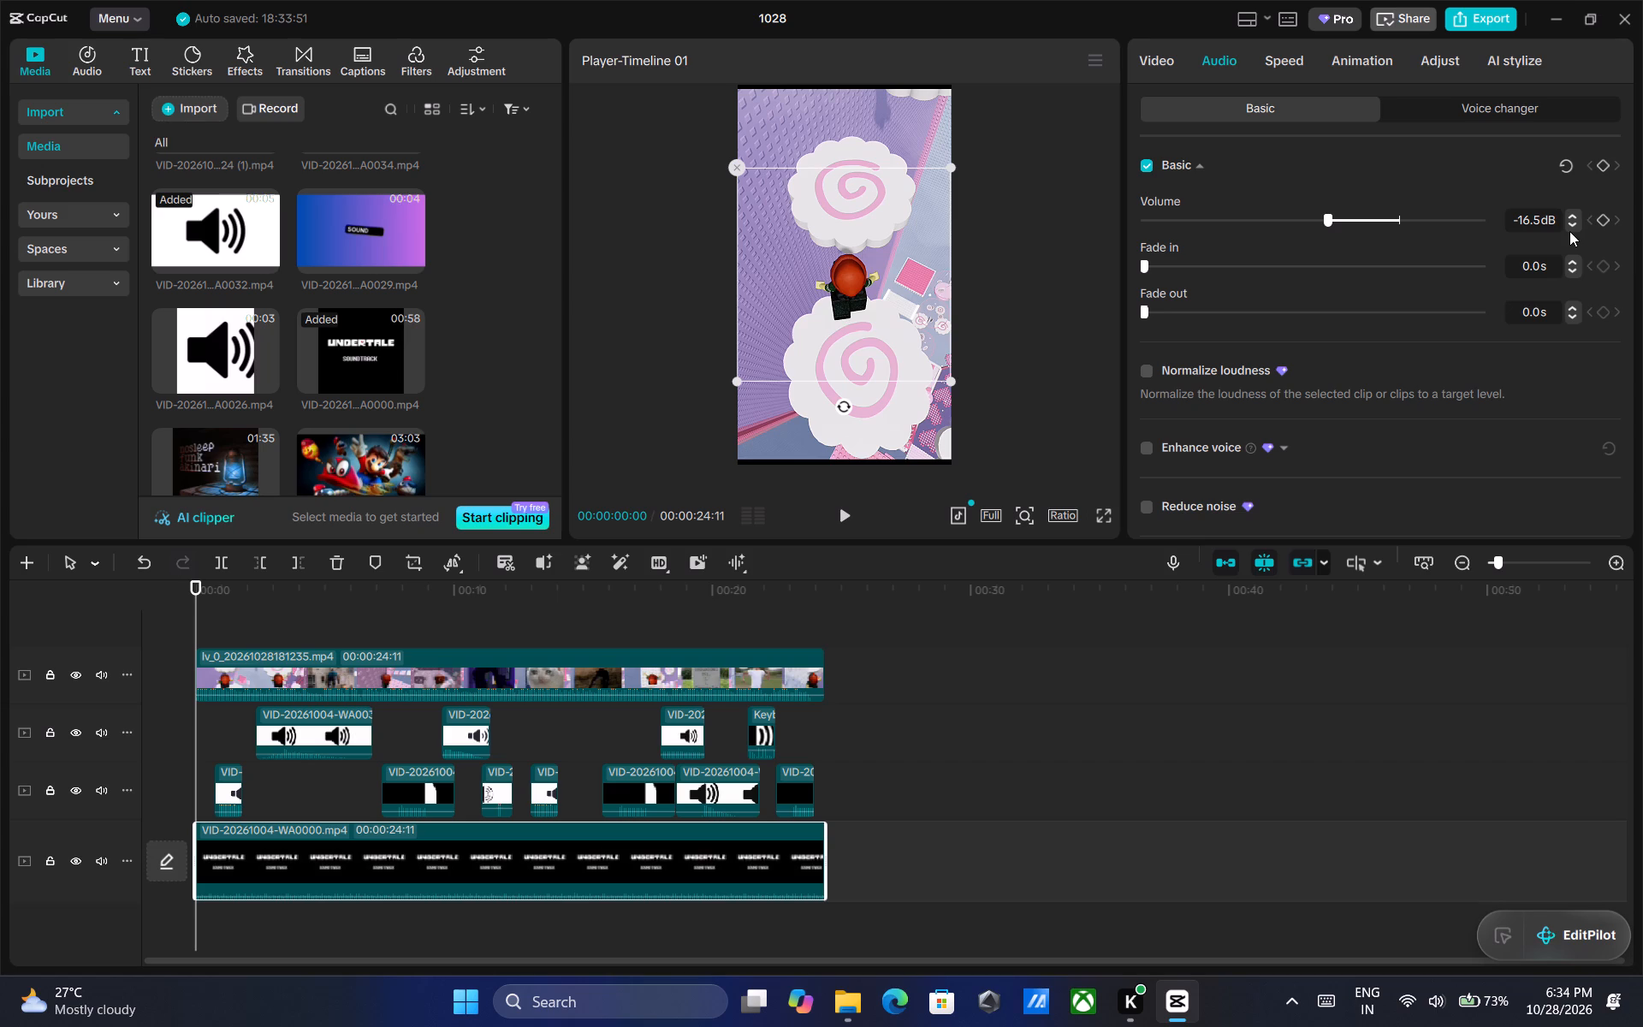
# Lower the Undertale soundtrack clip's volume to -17.0 dB.
pyautogui.tripleClick(1574, 223)
pyautogui.doubleClick(1574, 223)
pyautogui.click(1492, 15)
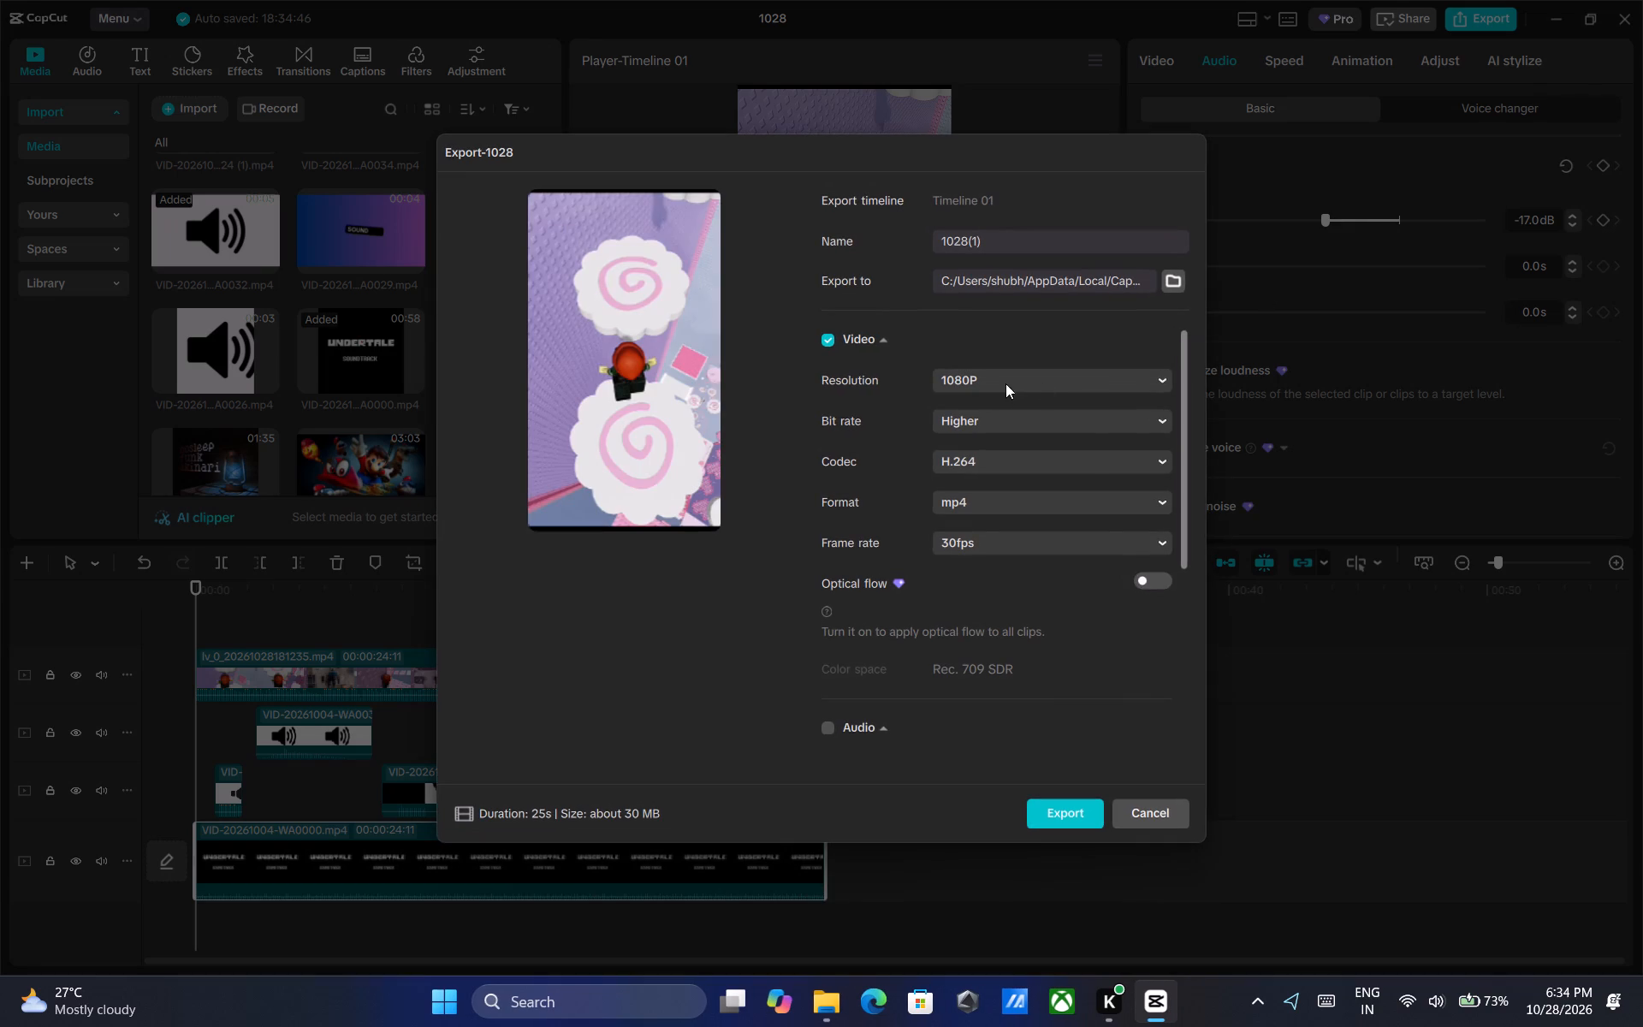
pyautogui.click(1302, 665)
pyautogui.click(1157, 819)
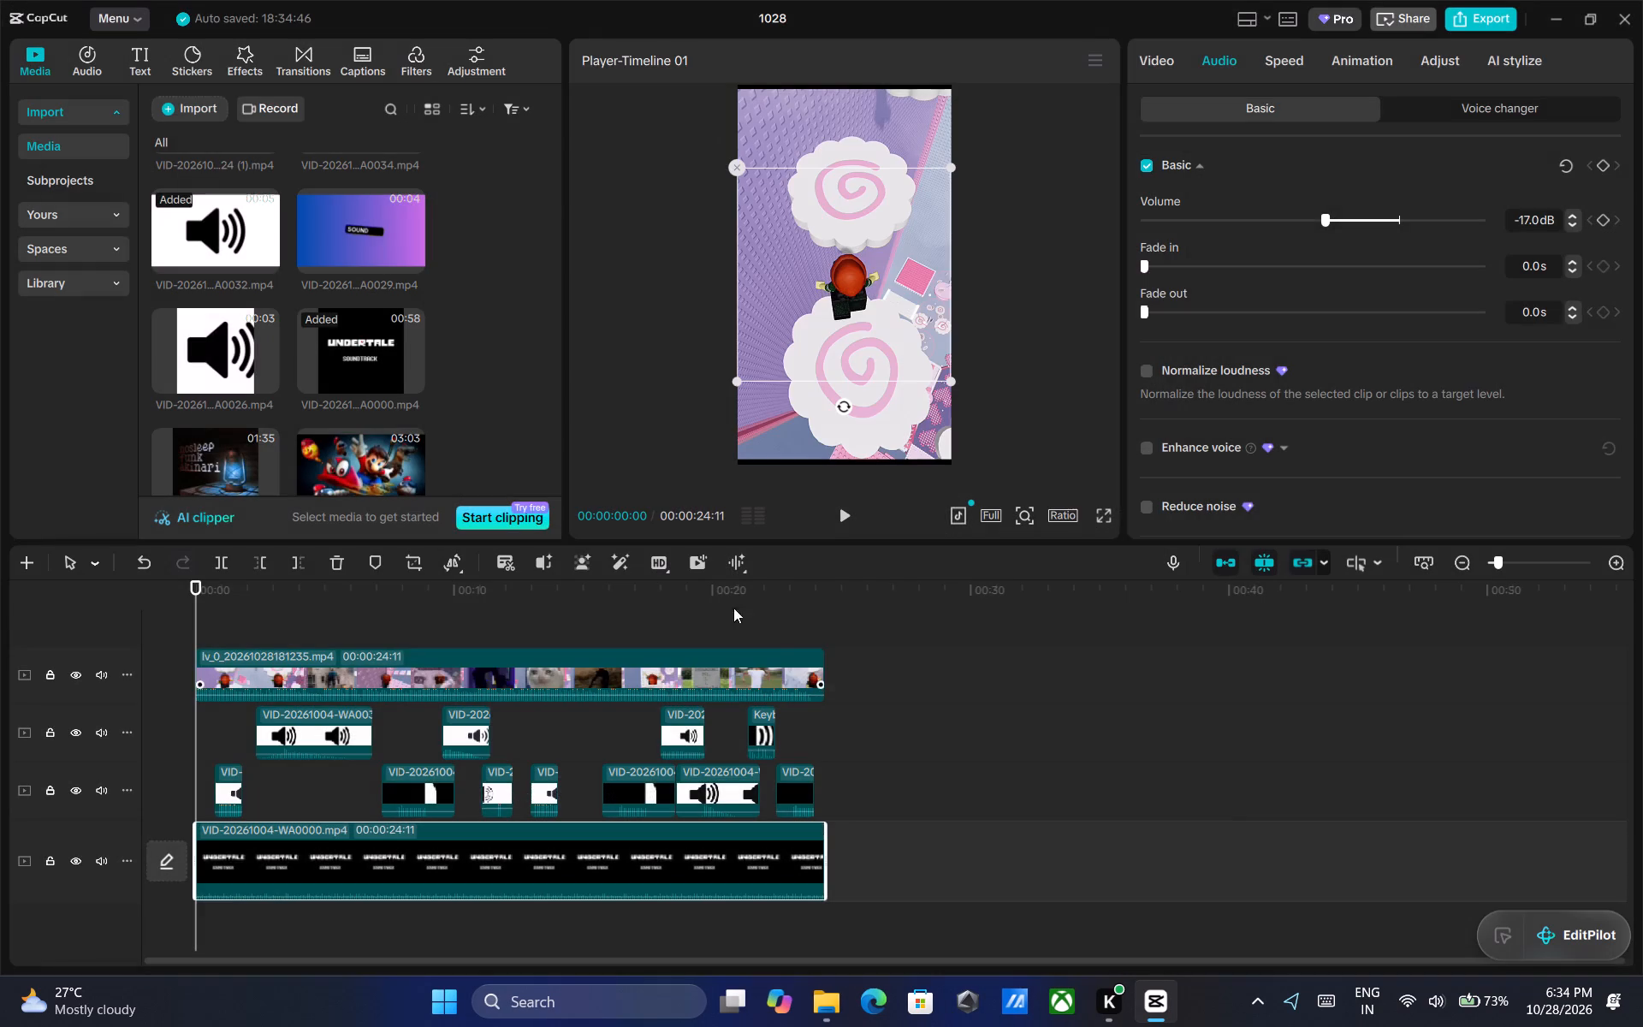
# Play the whole video full screen from the start to check the final sound mix, and leave full screen.
pyautogui.click(851, 519)
pyautogui.click(1106, 520)
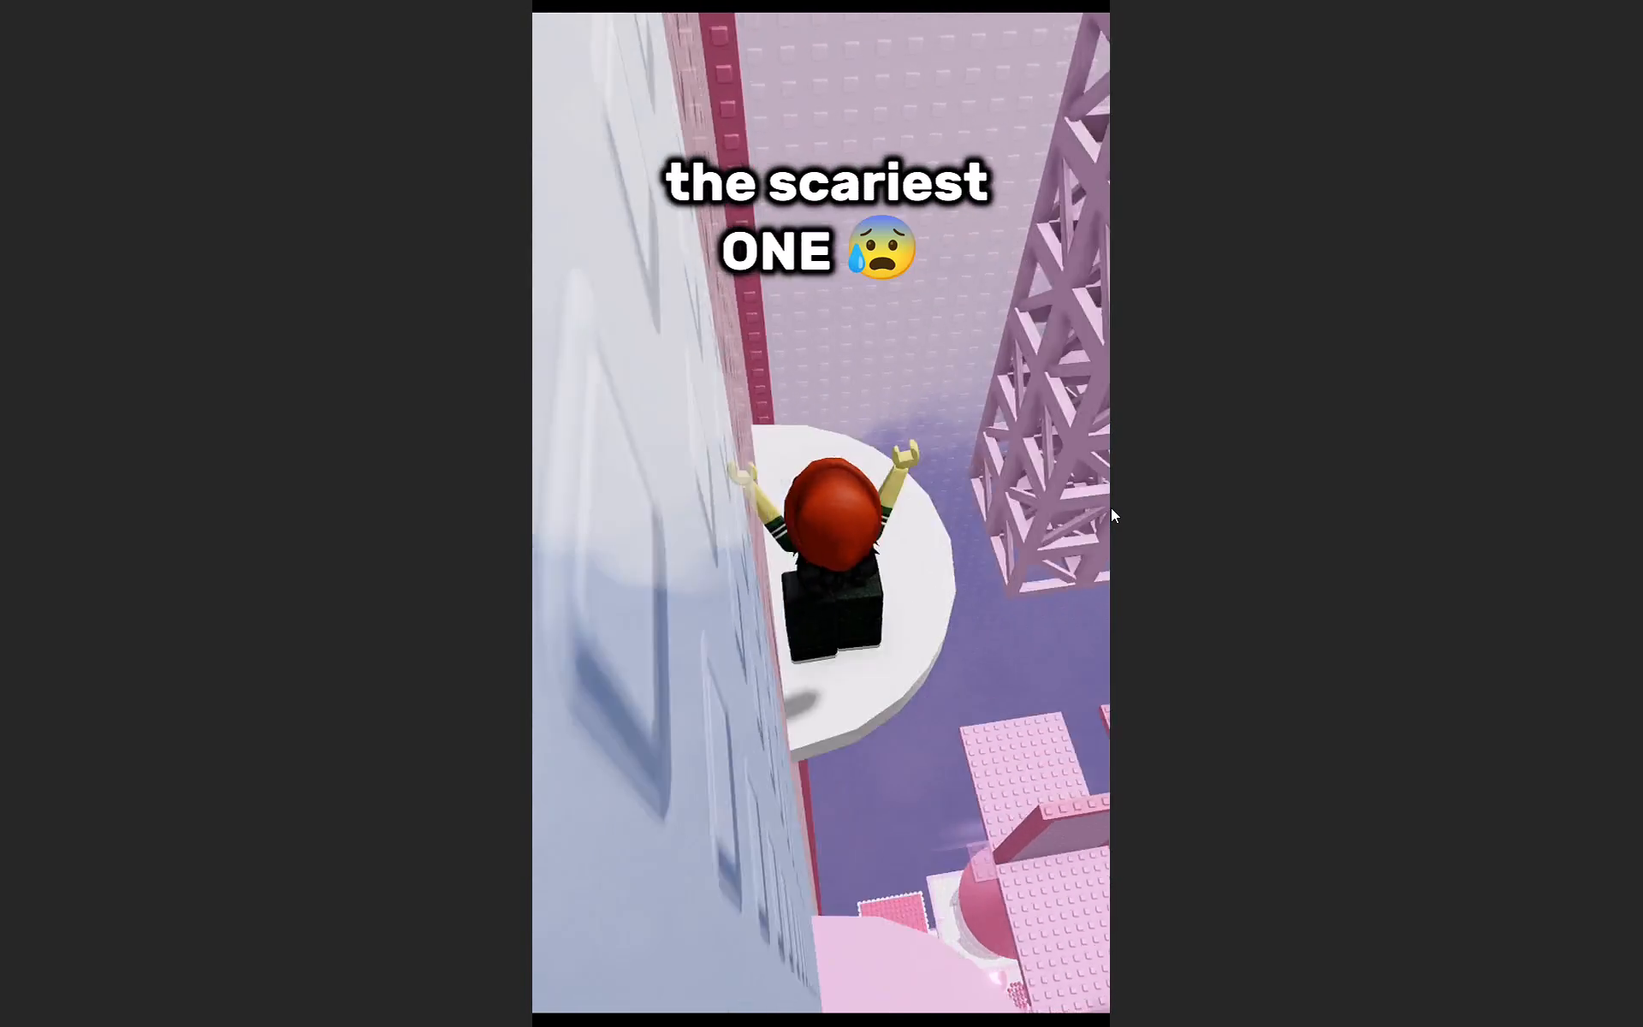
pyautogui.click(881, 507)
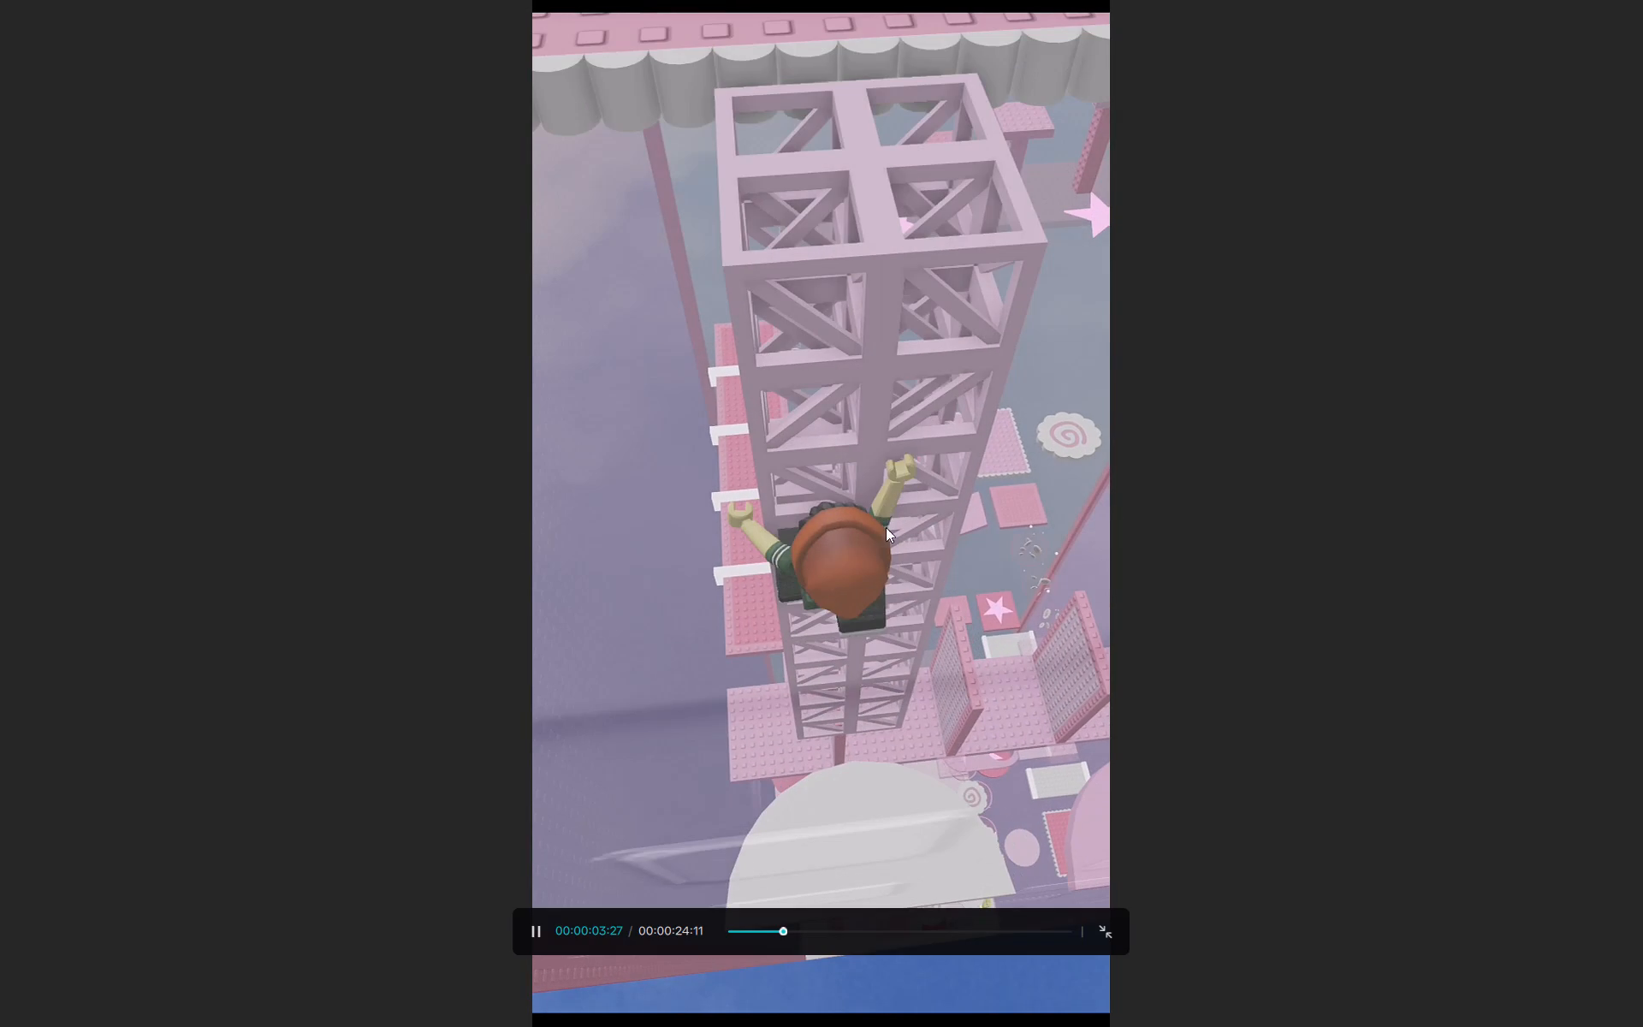
pyautogui.click(1114, 931)
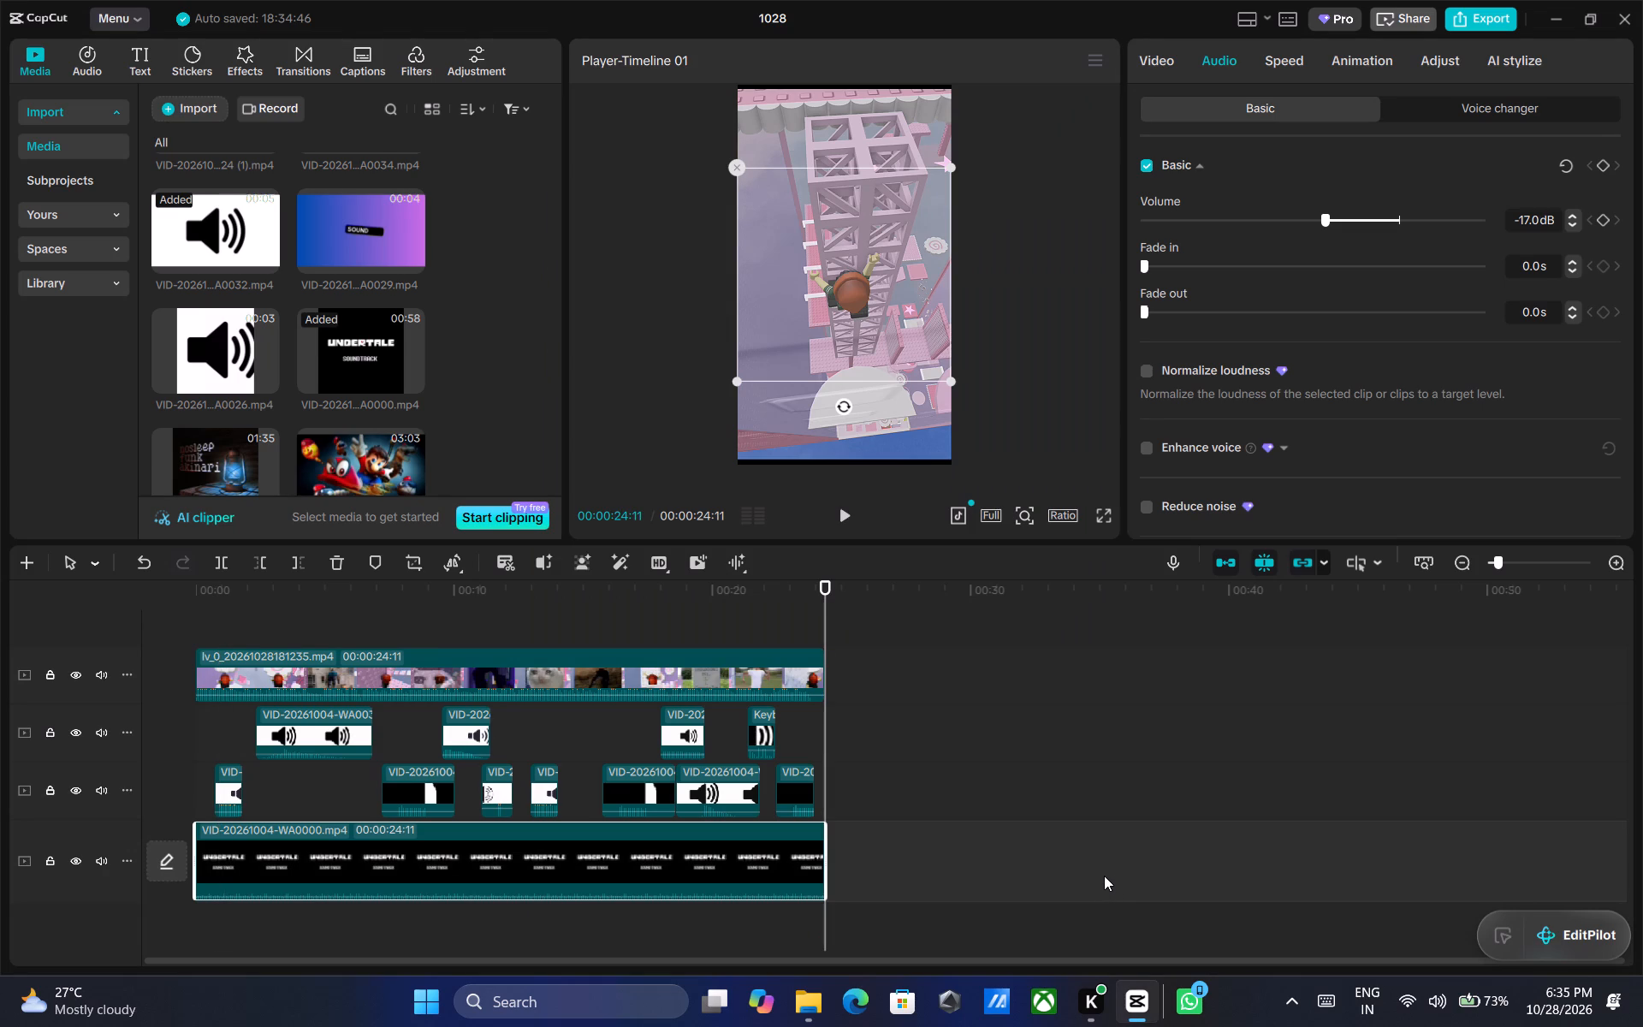
# Export the finished video as a 1080P mp4 with the frame rate set to 60fps, and dismiss the export window.
pyautogui.click(1490, 15)
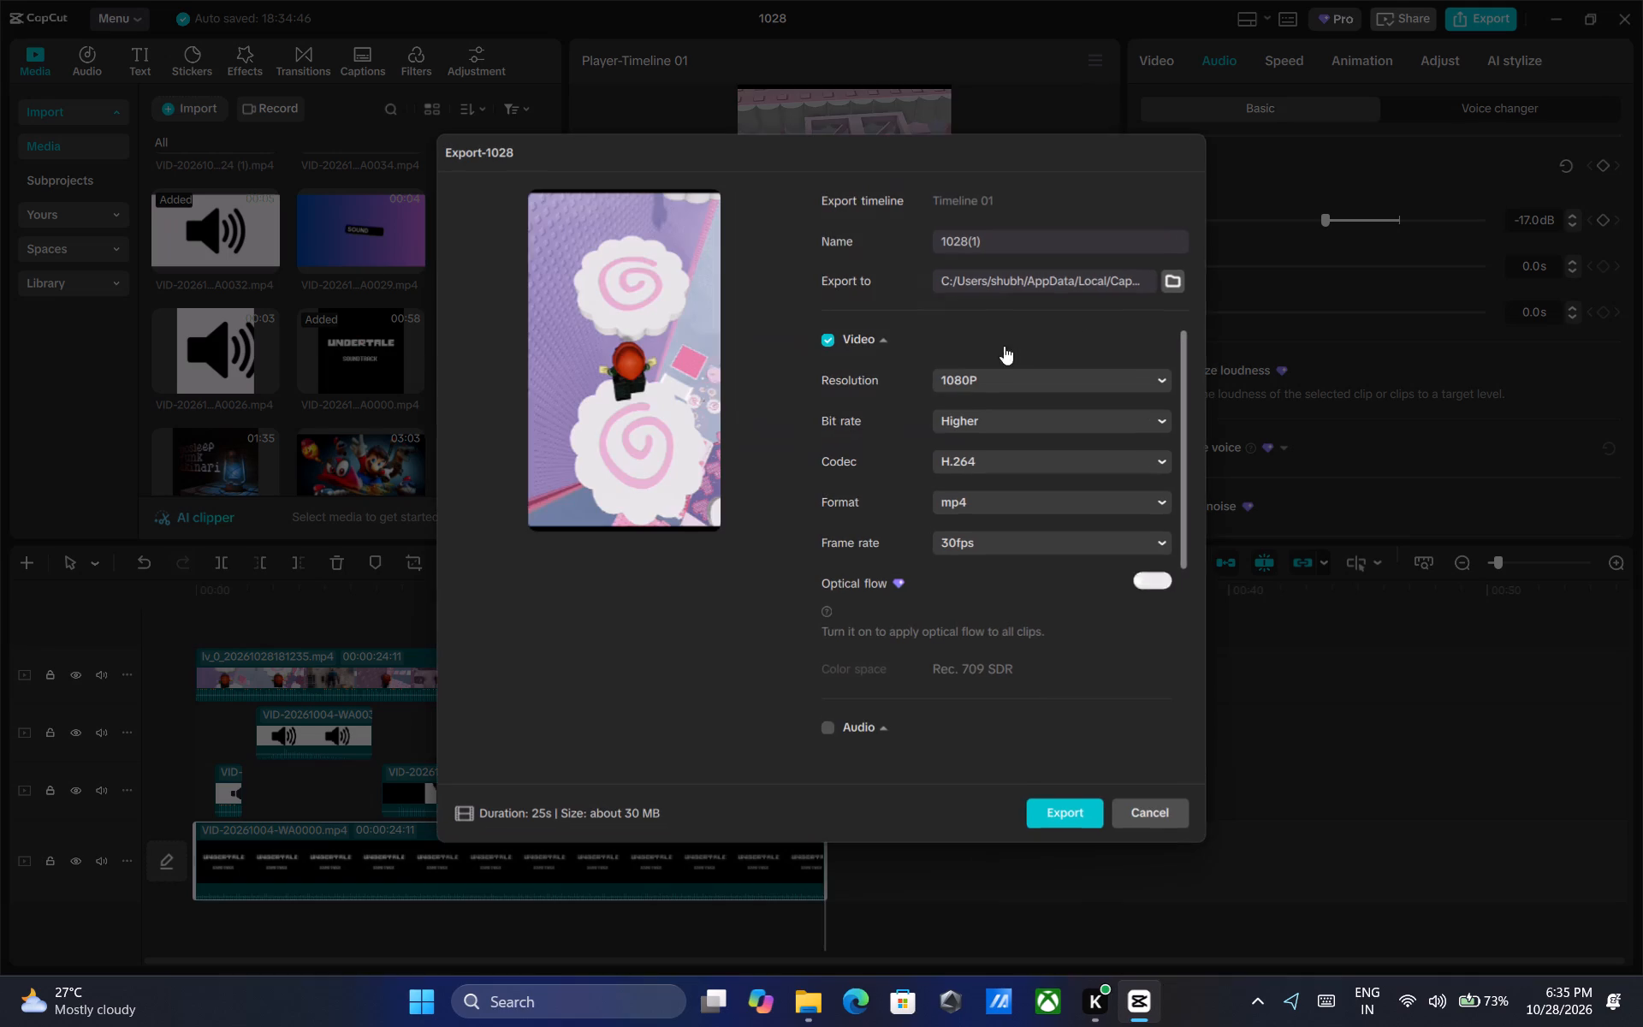
pyautogui.click(1108, 537)
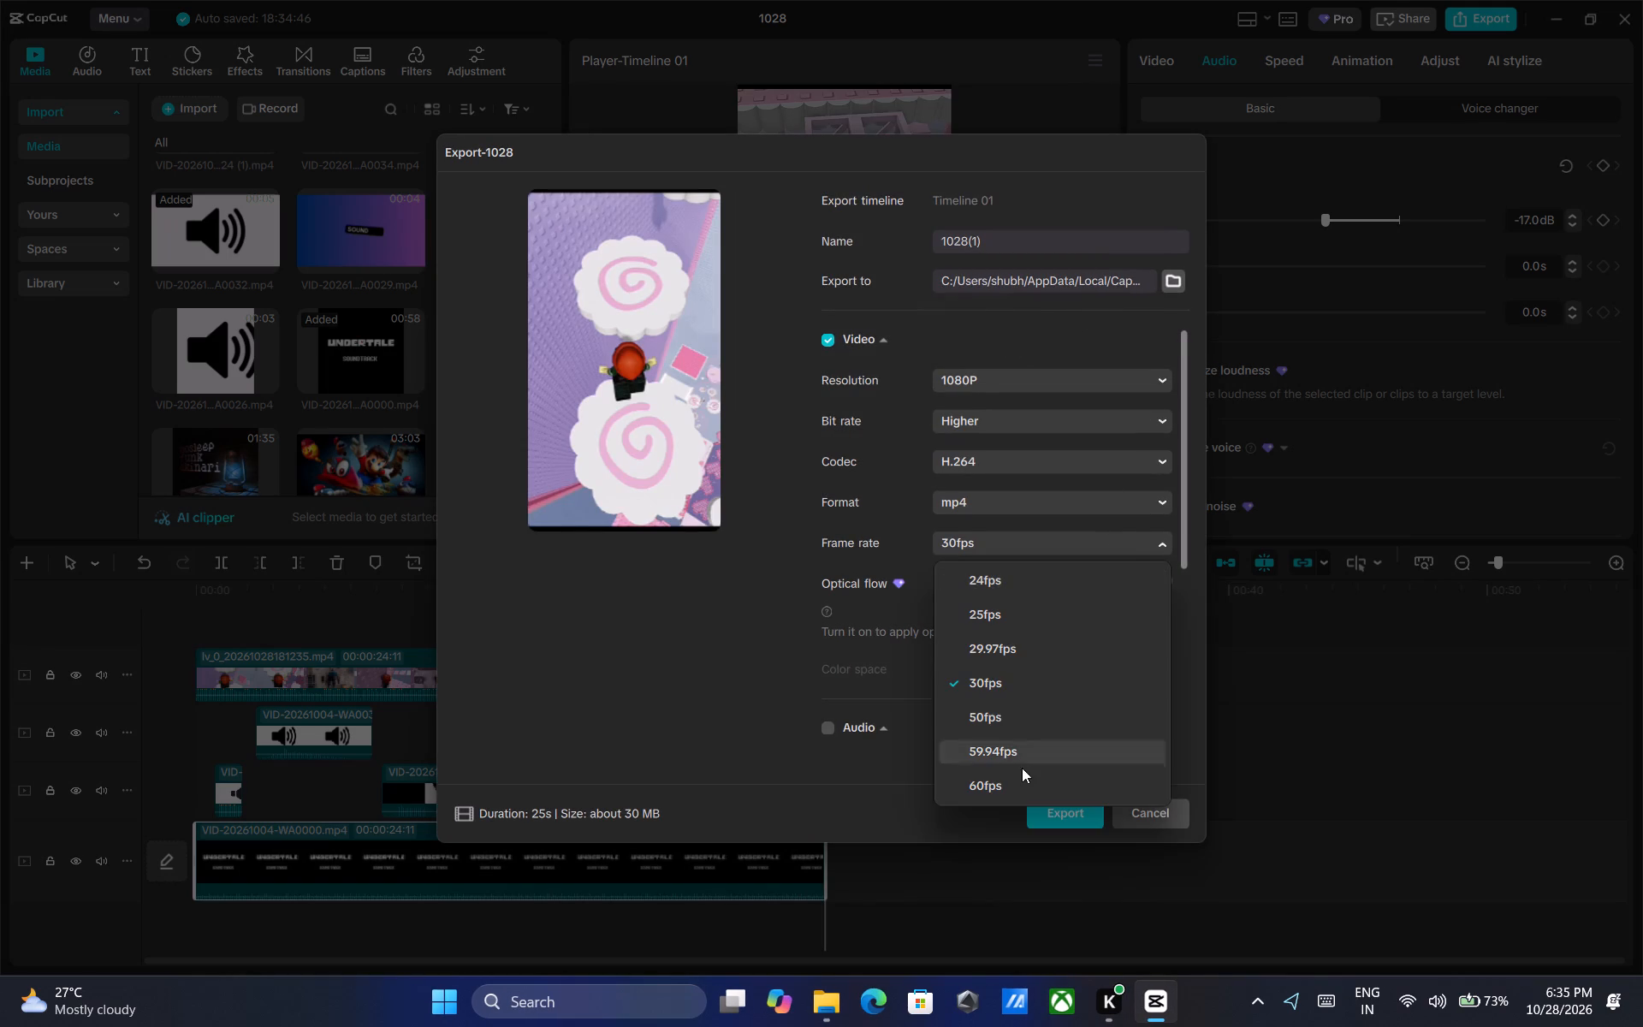
pyautogui.click(1011, 791)
pyautogui.click(1043, 813)
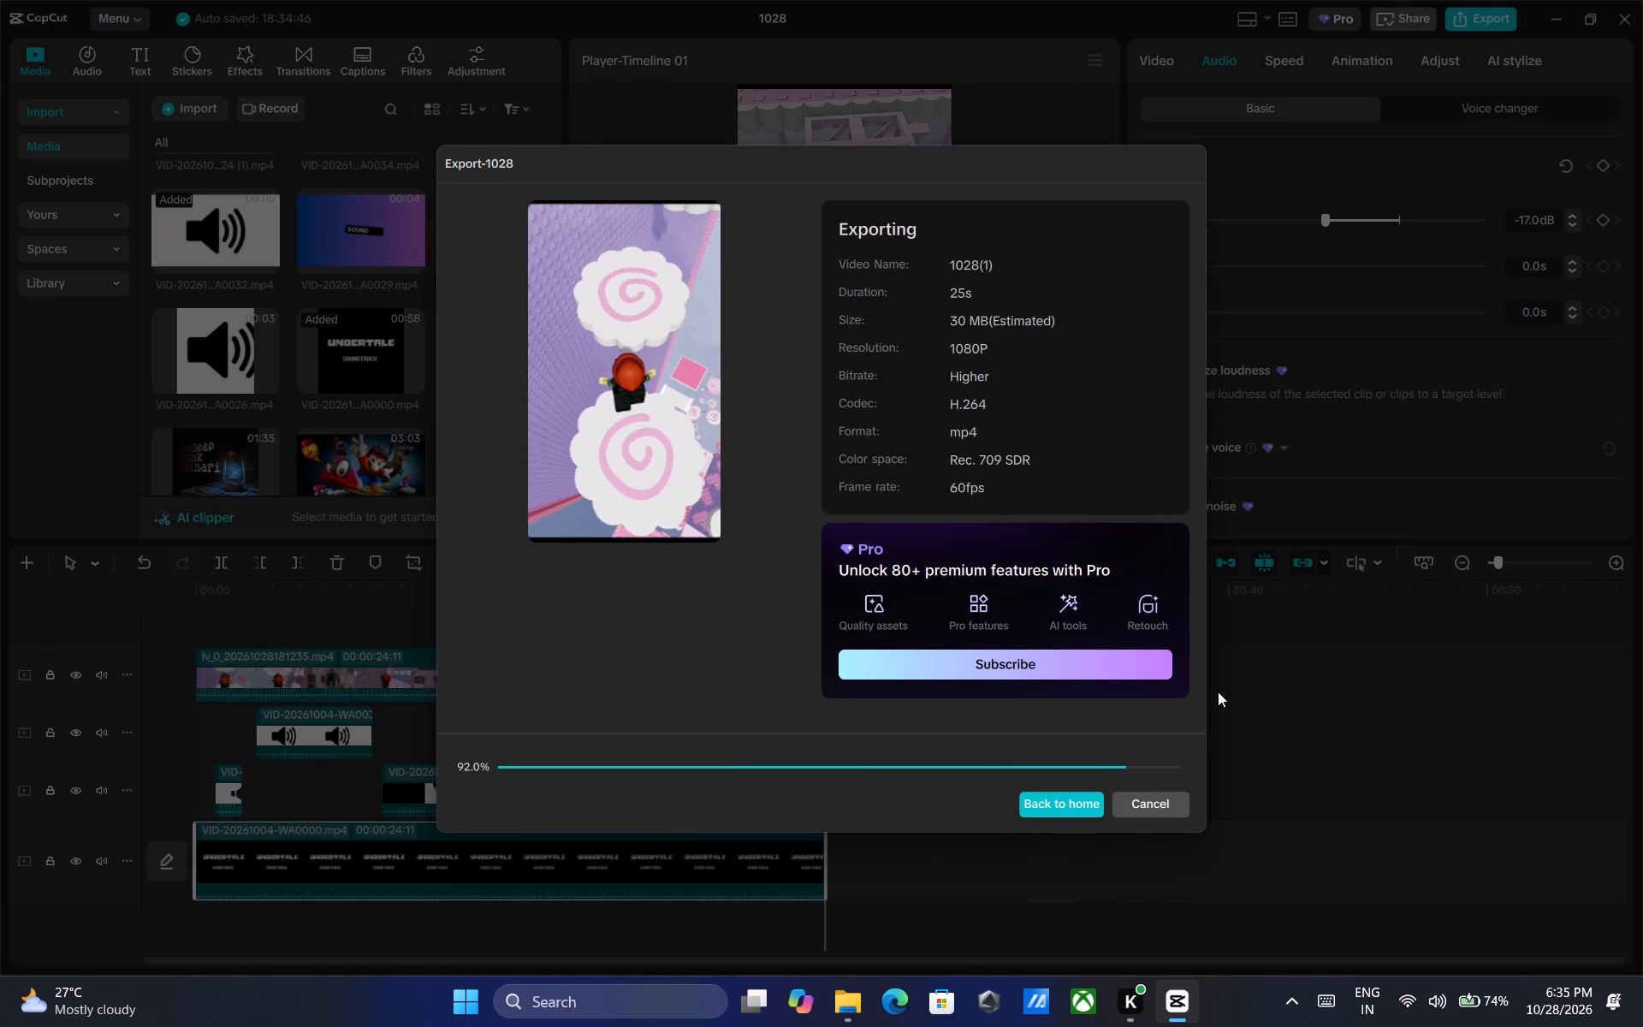
pyautogui.click(1174, 787)
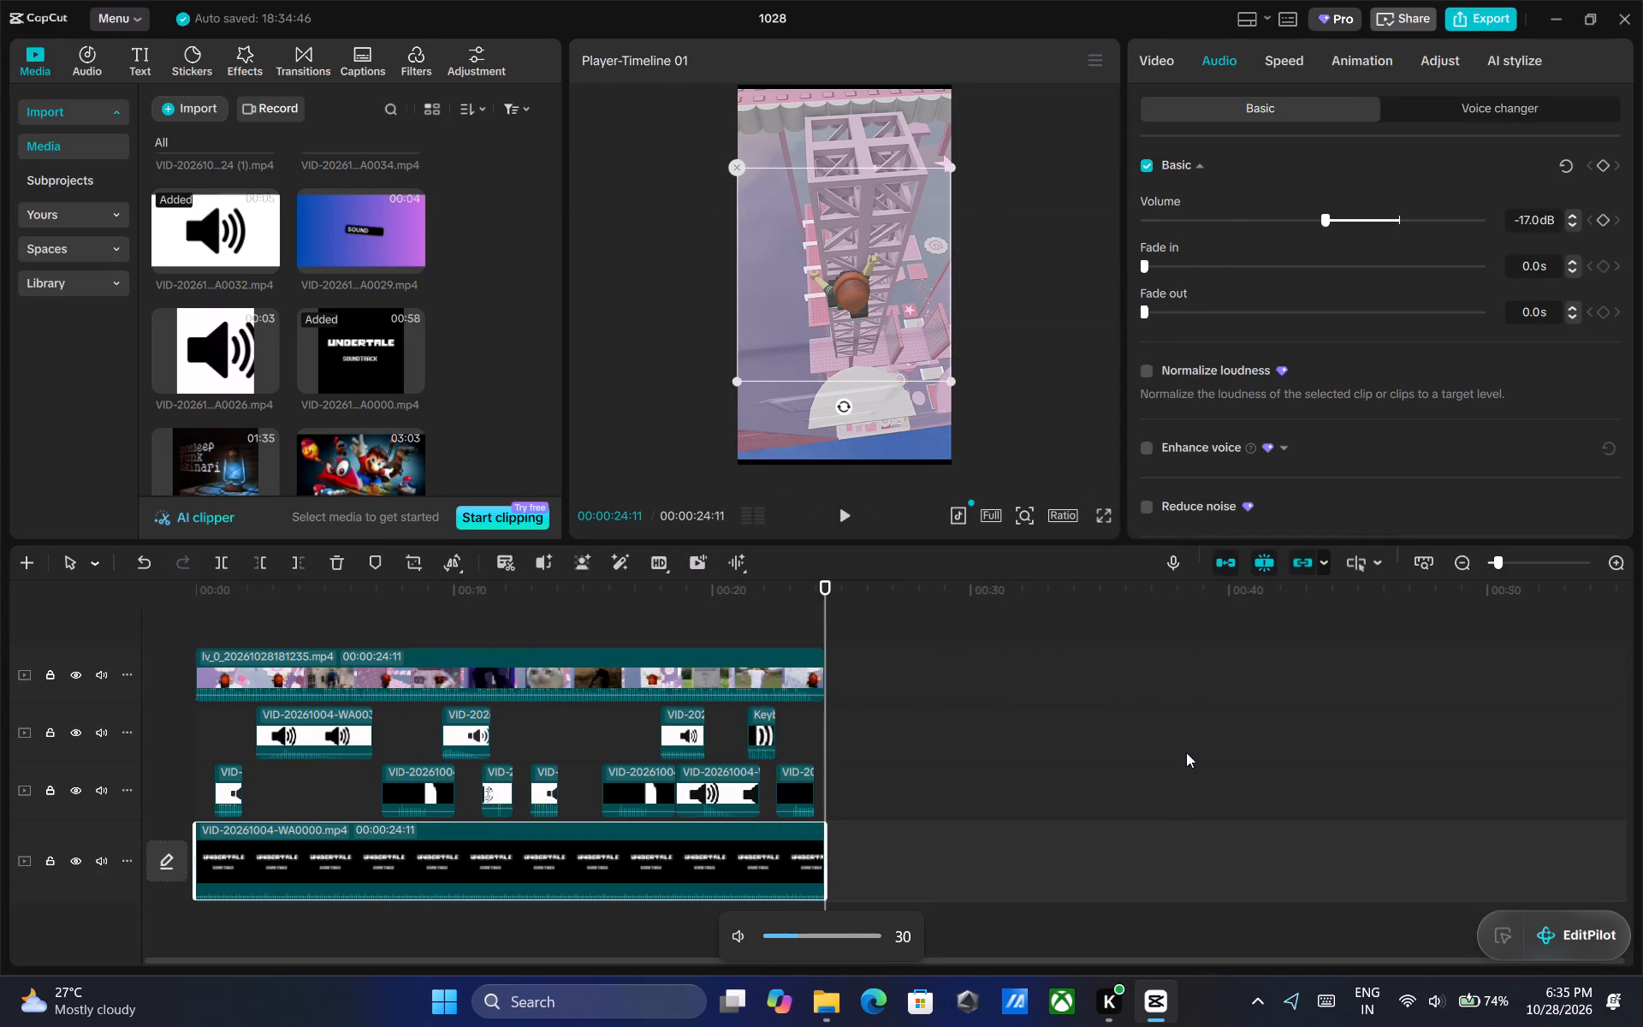
# Close the video editor and the Screen Recordings folder window.
pyautogui.click(1623, 18)
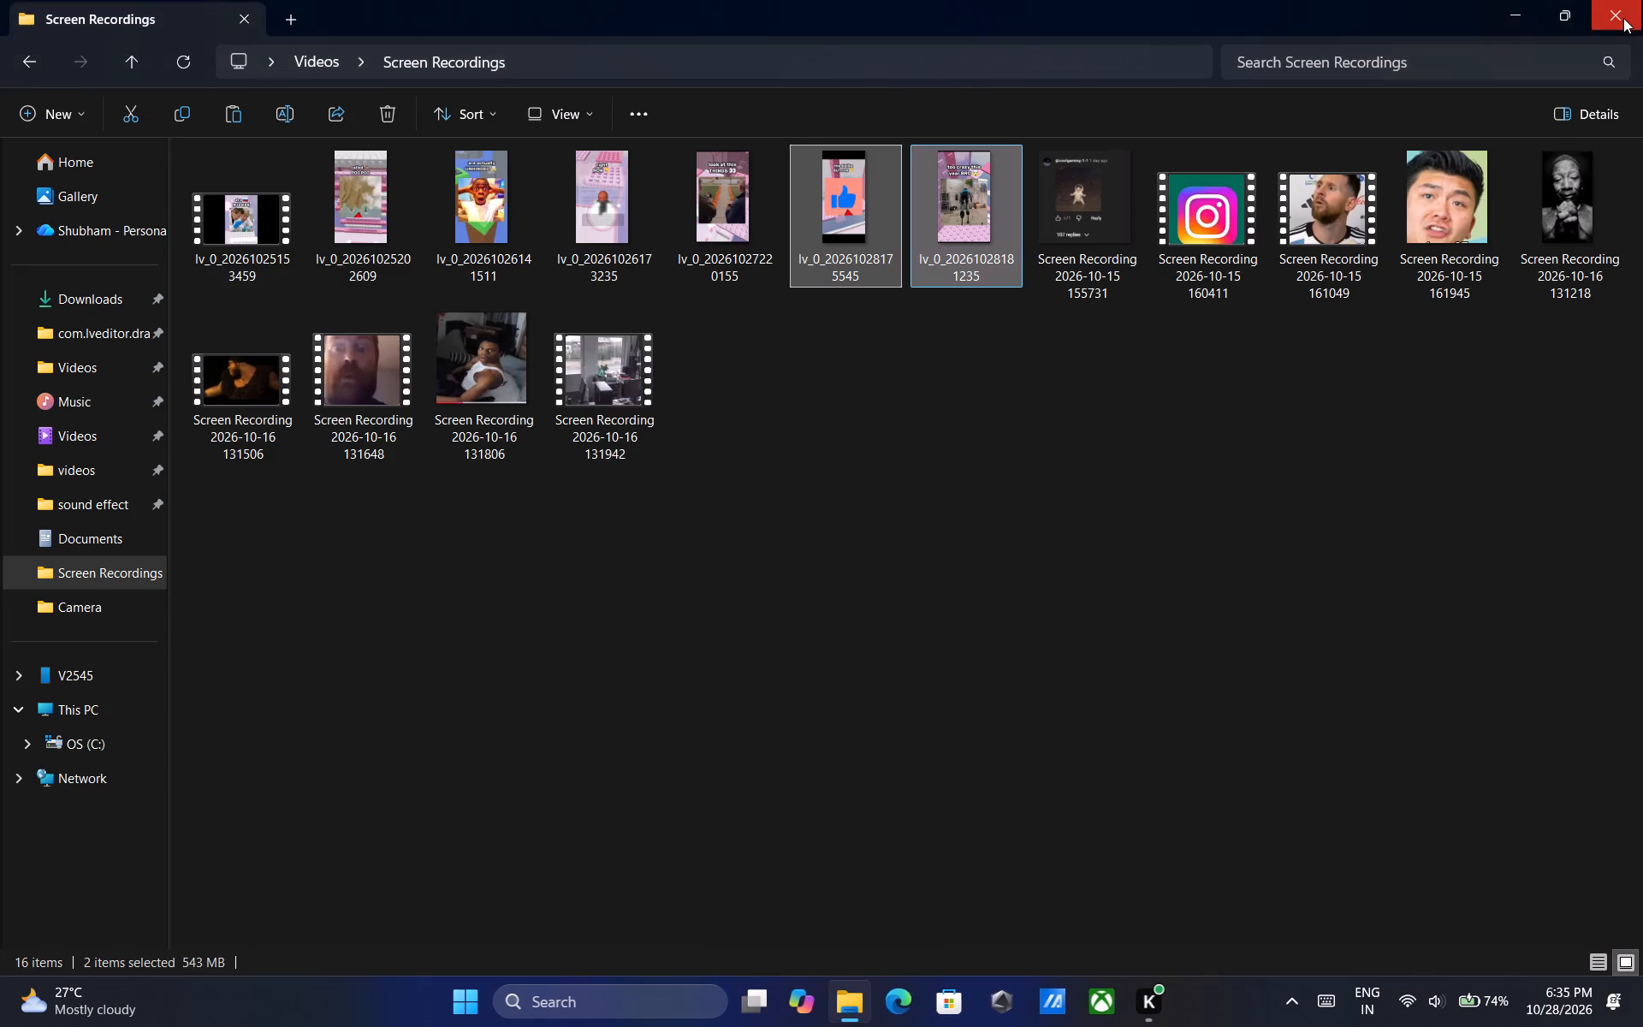
pyautogui.click(1623, 18)
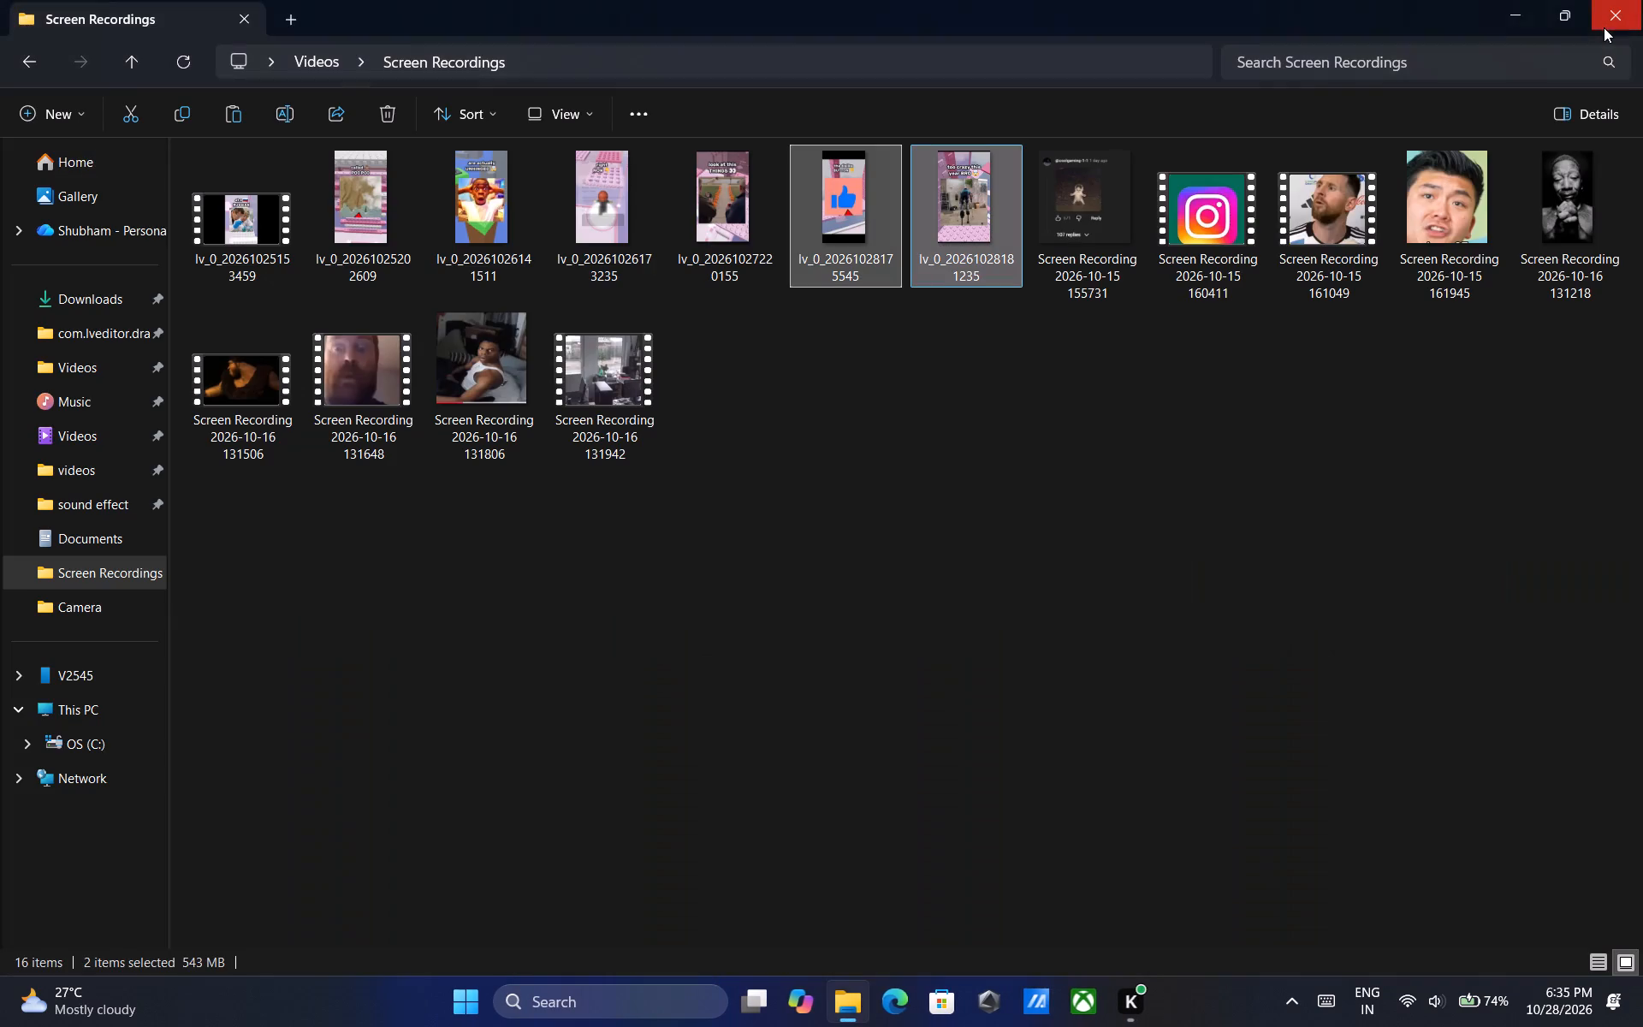